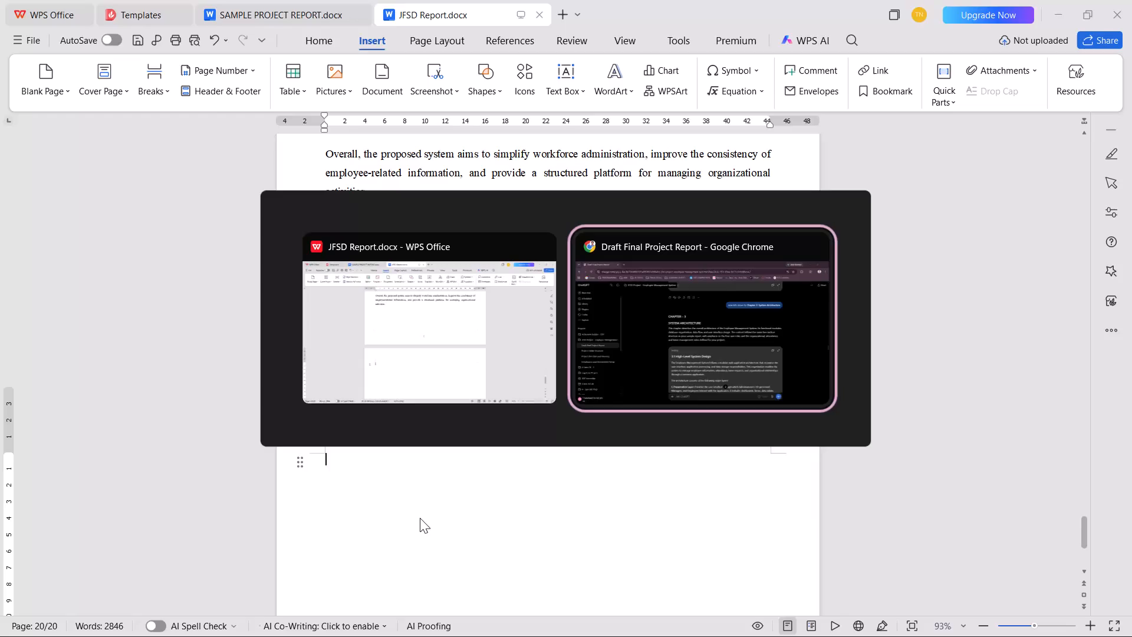
Copy the heading "CHAPTER – 3 SYSTEM ARCHITECTURE" from the ChatGPT conversation into the blank last page of JFSD Report.docx.
scroll(358, 407, down, 1)
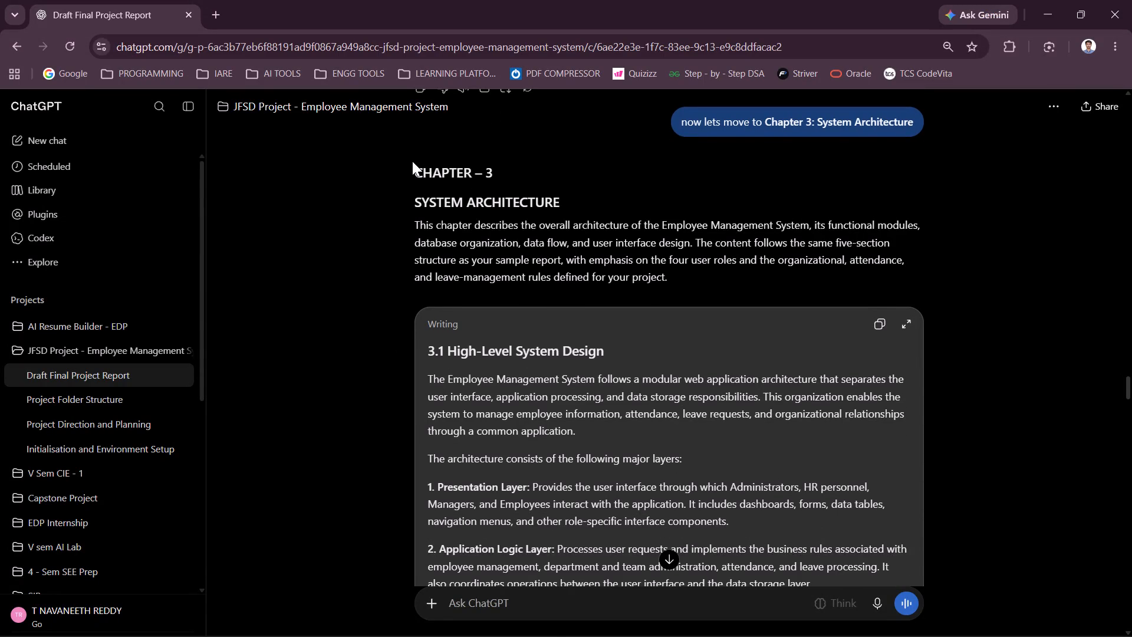
drag(415, 167, 563, 200)
key(ctrl+c)
key(alt+Tab)
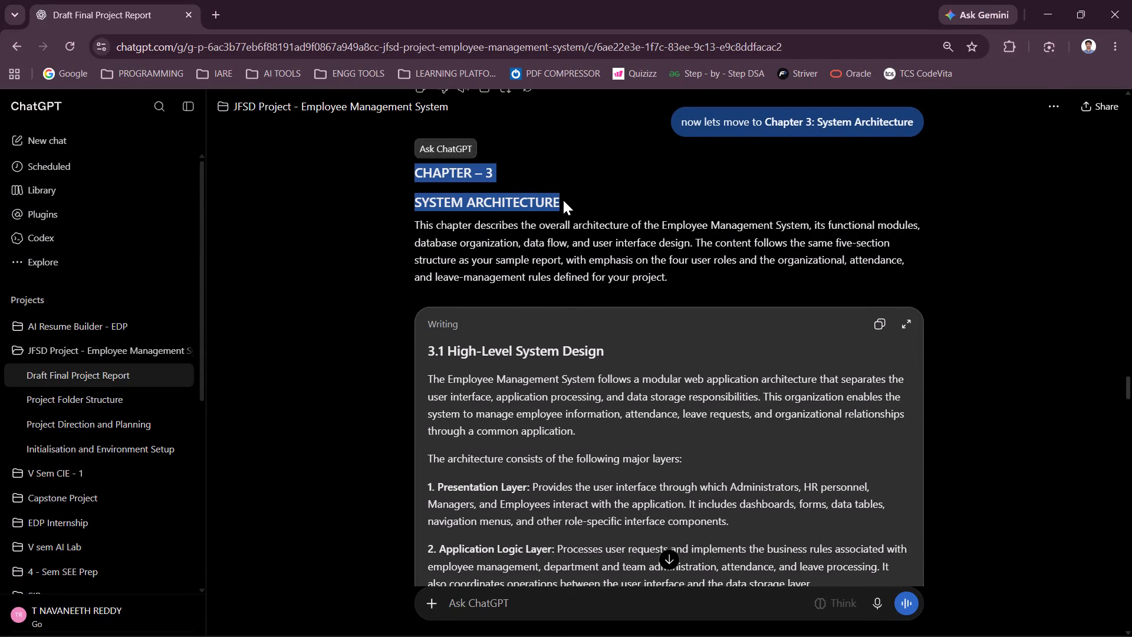
key(ctrl+v)
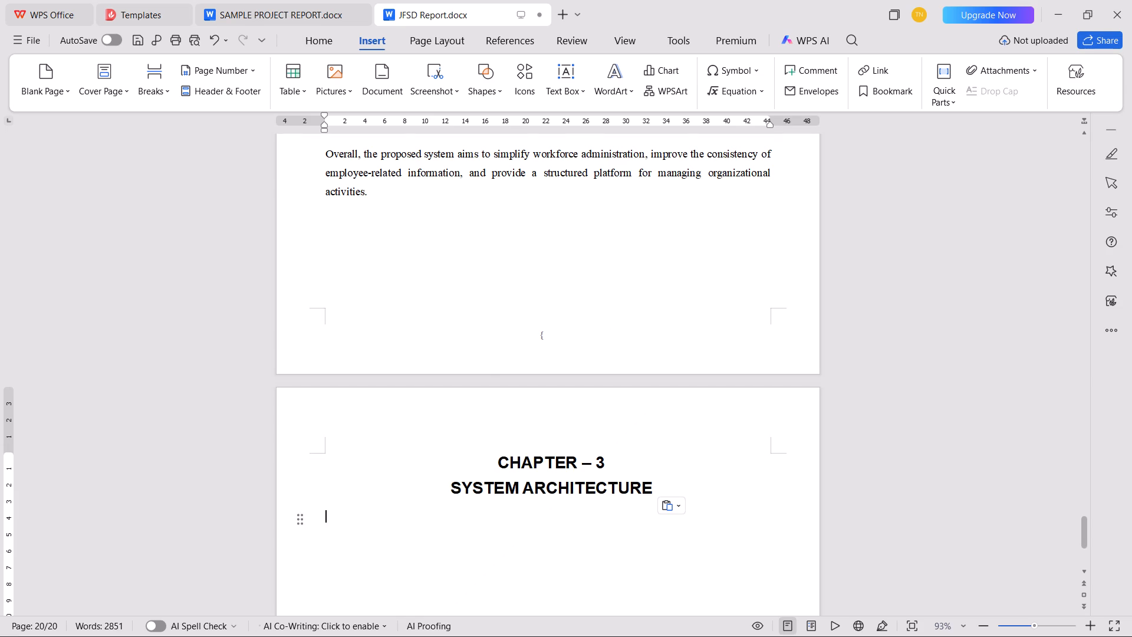
Set the font of both pasted chapter heading lines to Times New Roman.
drag(306, 490, 289, 463)
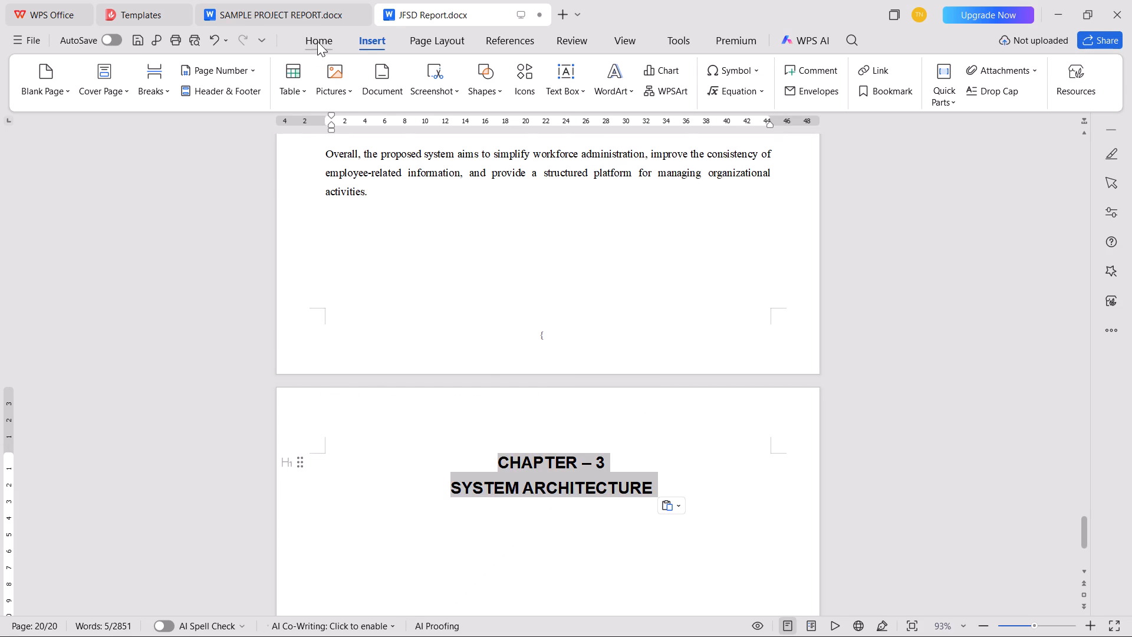
click(318, 39)
click(205, 75)
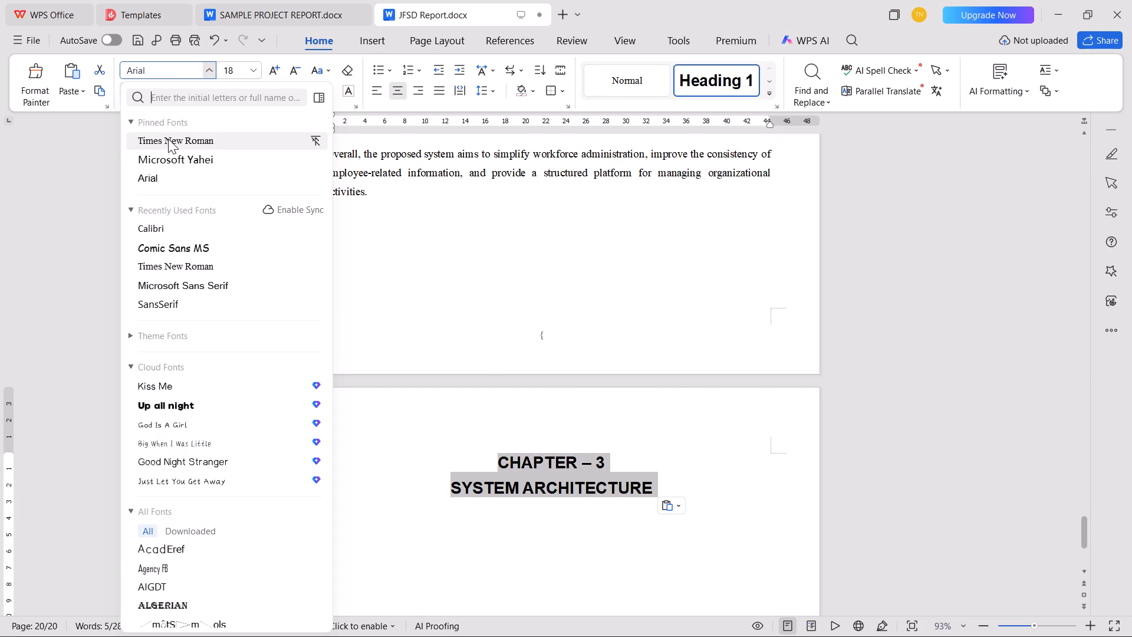
click(167, 139)
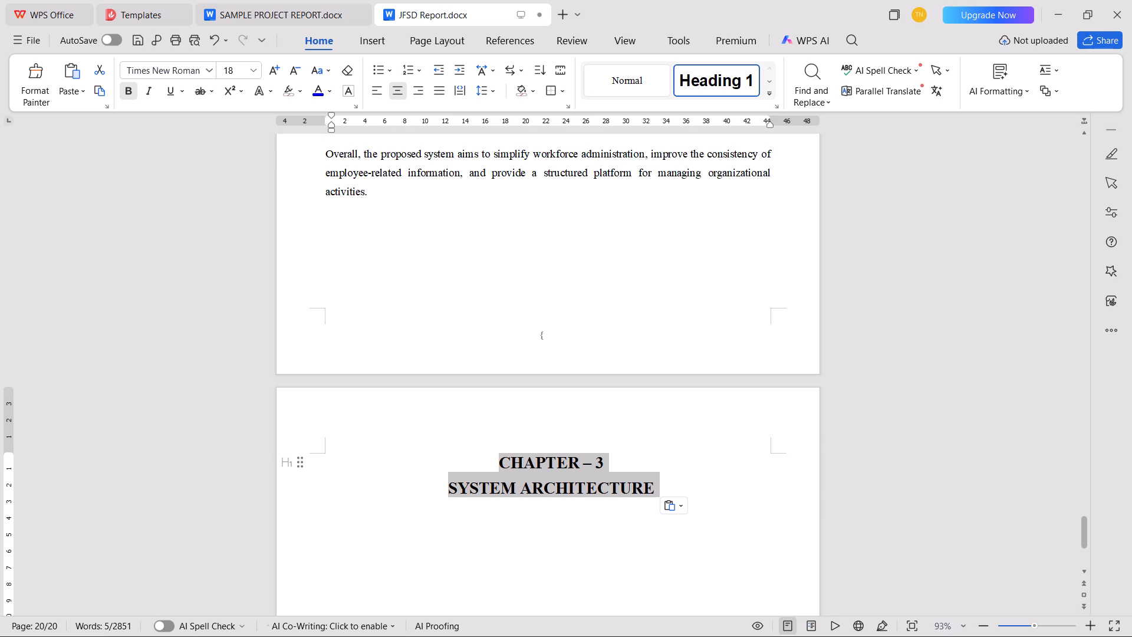
Copy the full Chapter 3 writing block, beginning with 3.1 High-Level System Design, from ChatGPT into the report below the chapter heading.
click(458, 541)
key(alt+Tab)
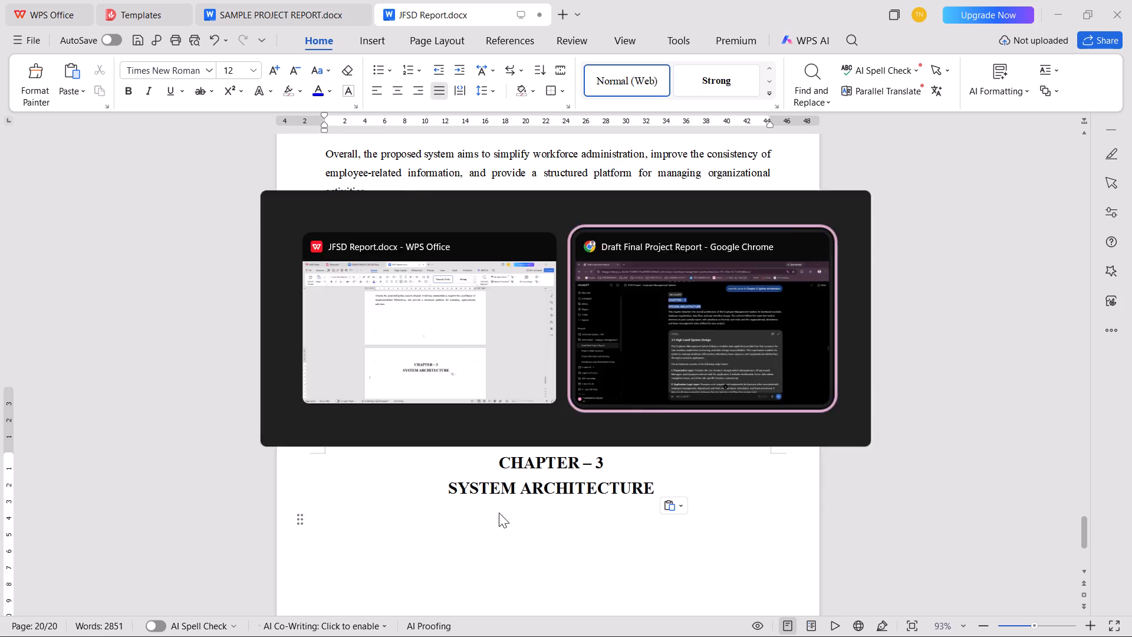
click(876, 322)
key(alt+Tab)
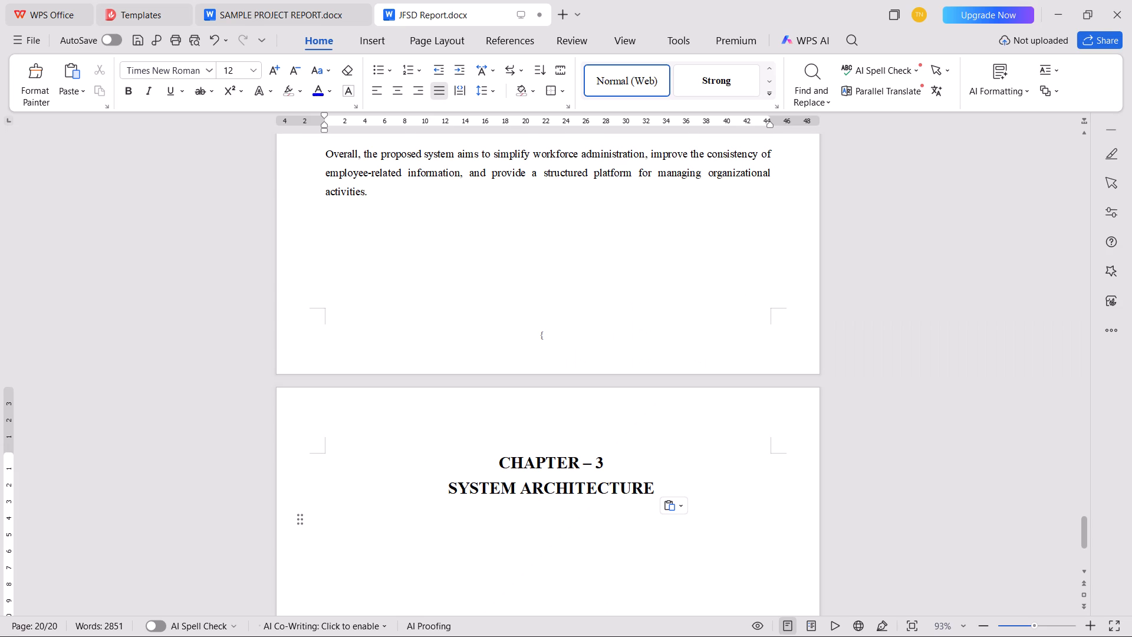
key(ctrl+v)
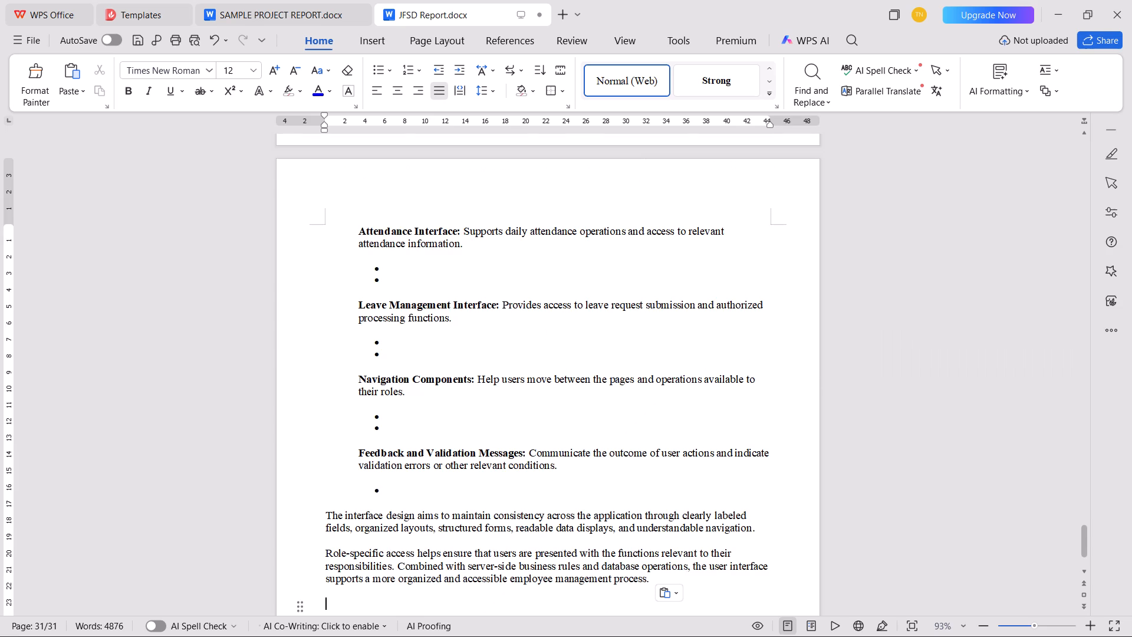
Delete the empty bullets above and below the Feedback and Validation Messages item in section 3.5.
click(440, 492)
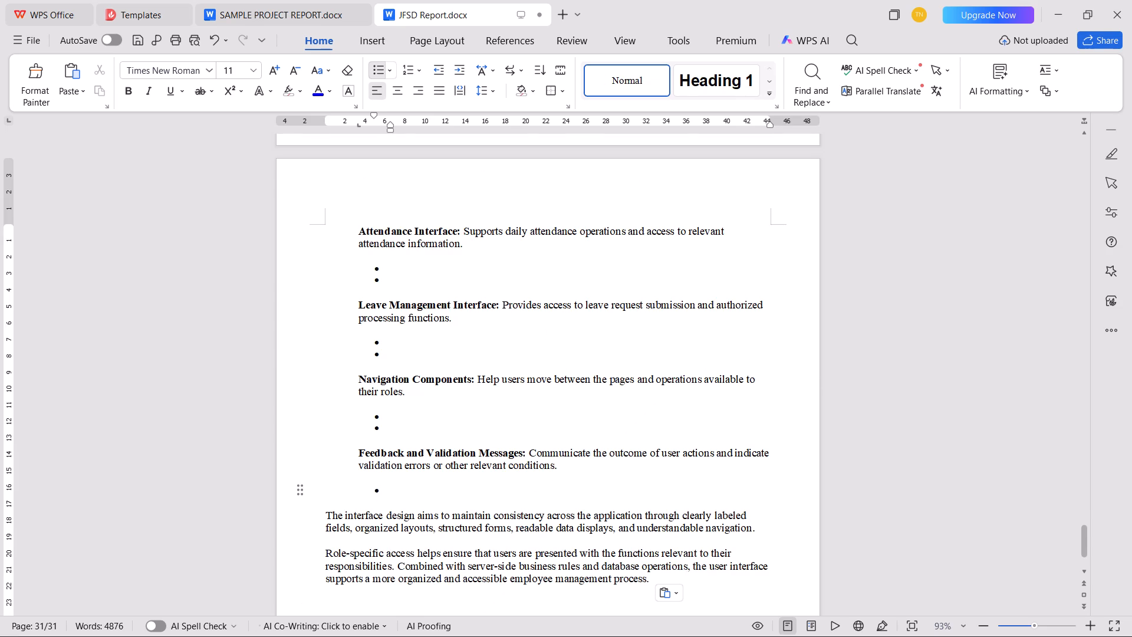
key(BackSpace)
key(BackSpace)
click(395, 488)
key(BackSpace)
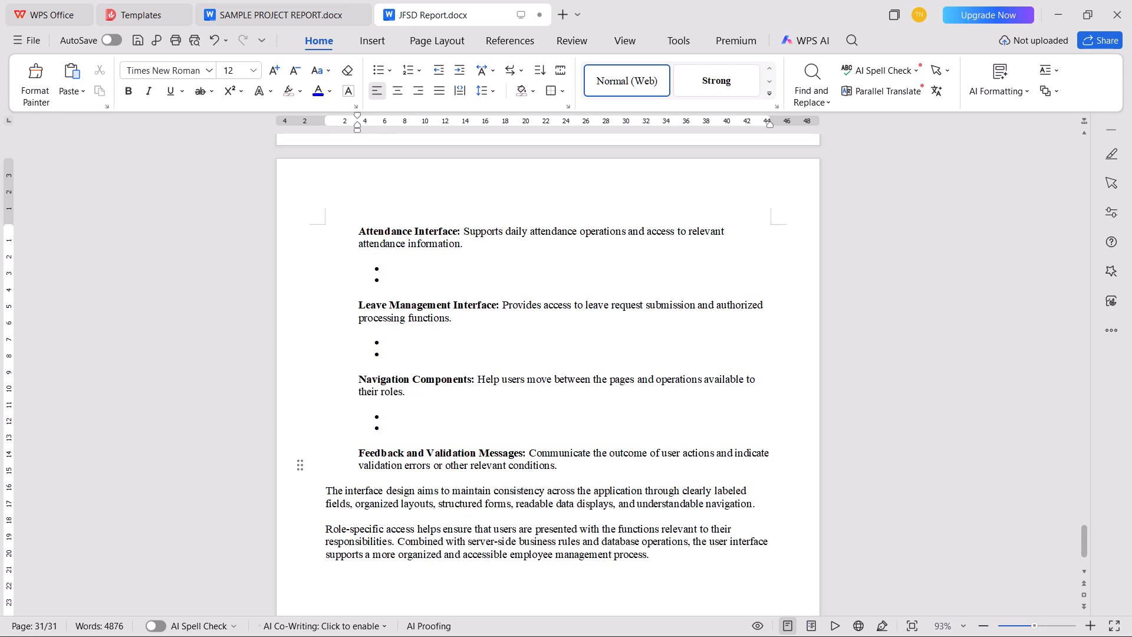
click(406, 429)
key(BackSpace)
key(BackSpace)
key(BackSpace)
key(BackSpace)
Delete the empty bullets above and below the Leave Management Interface item in section 3.5.
click(411, 353)
key(BackSpace)
key(BackSpace)
key(BackSpace)
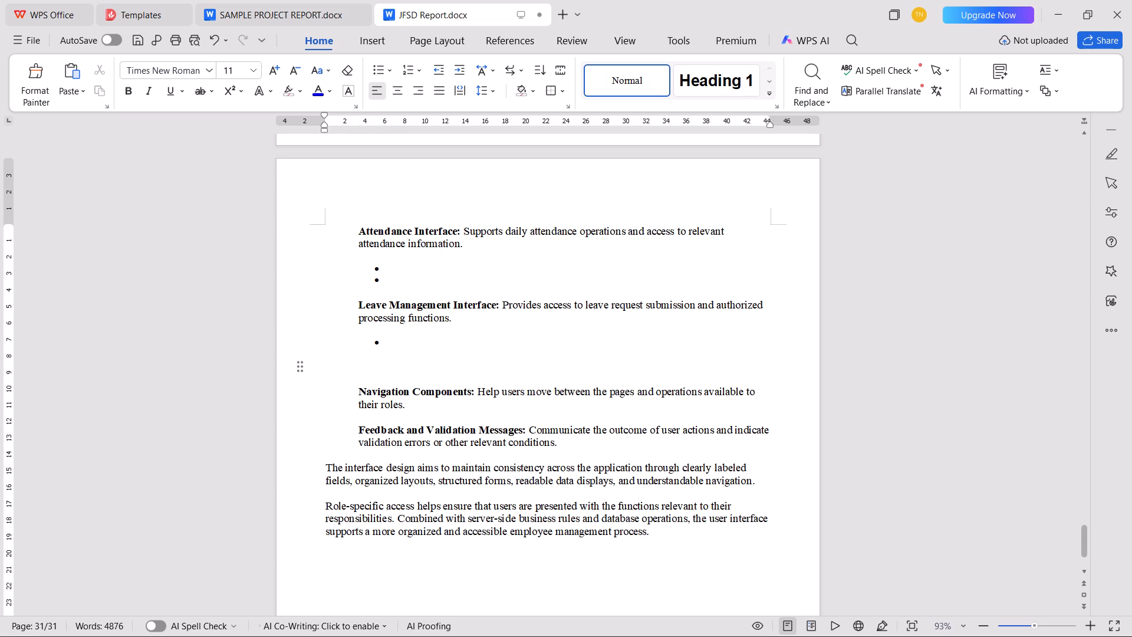
key(BackSpace)
click(399, 294)
key(BackSpace)
key(BackSpace)
key(BackSpace)
key(BackSpace)
Delete the empty bullets above and below the Department and Team Interfaces item in section 3.5.
scroll(434, 363, up, 3)
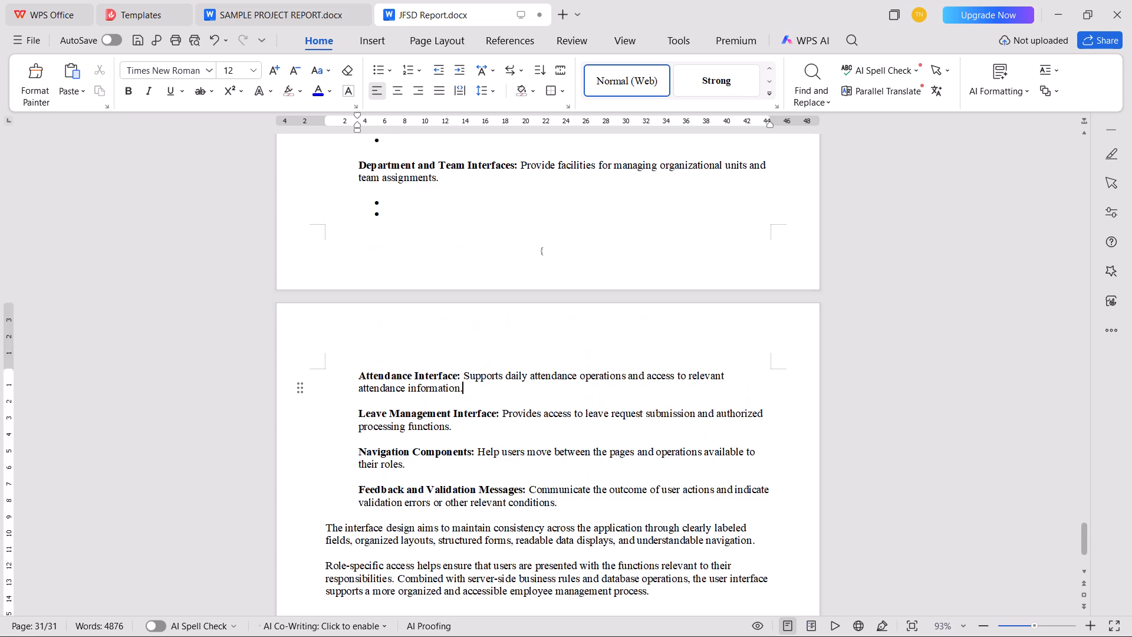
click(412, 224)
key(BackSpace)
key(BackSpace)
key(BackSpace)
key(BackSpace)
scroll(409, 423, up, 4)
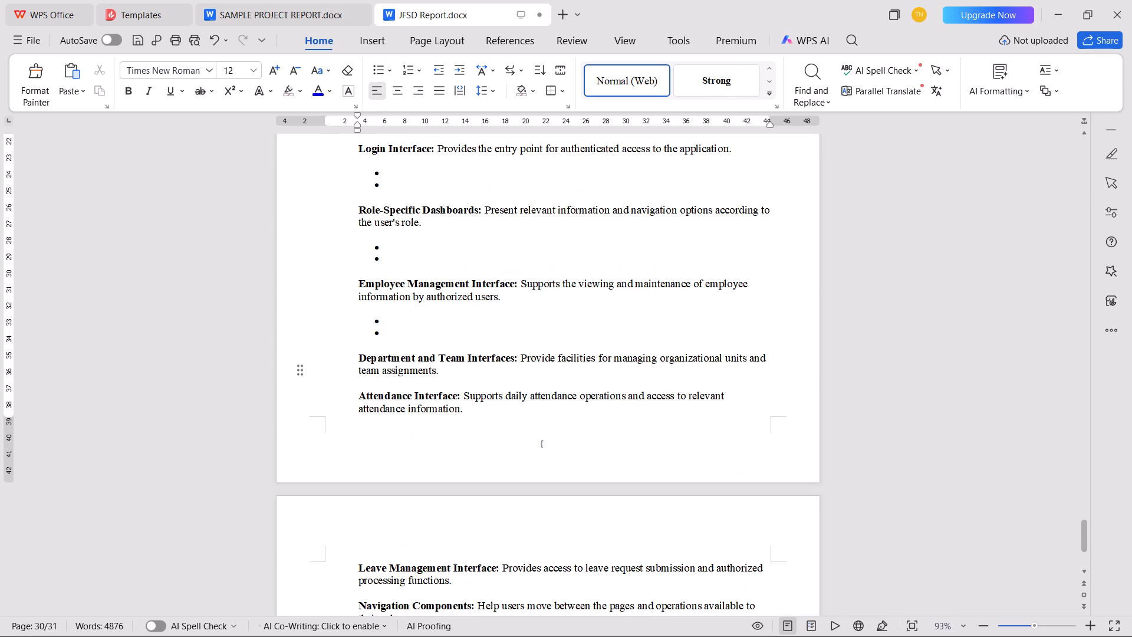
click(401, 336)
key(BackSpace)
key(BackSpace)
key(BackSpace)
key(BackSpace)
Delete the empty bullets above the Employee Management Interface, Role-Specific Dashboards and Login Interface items in section 3.5.
click(414, 258)
key(BackSpace)
key(BackSpace)
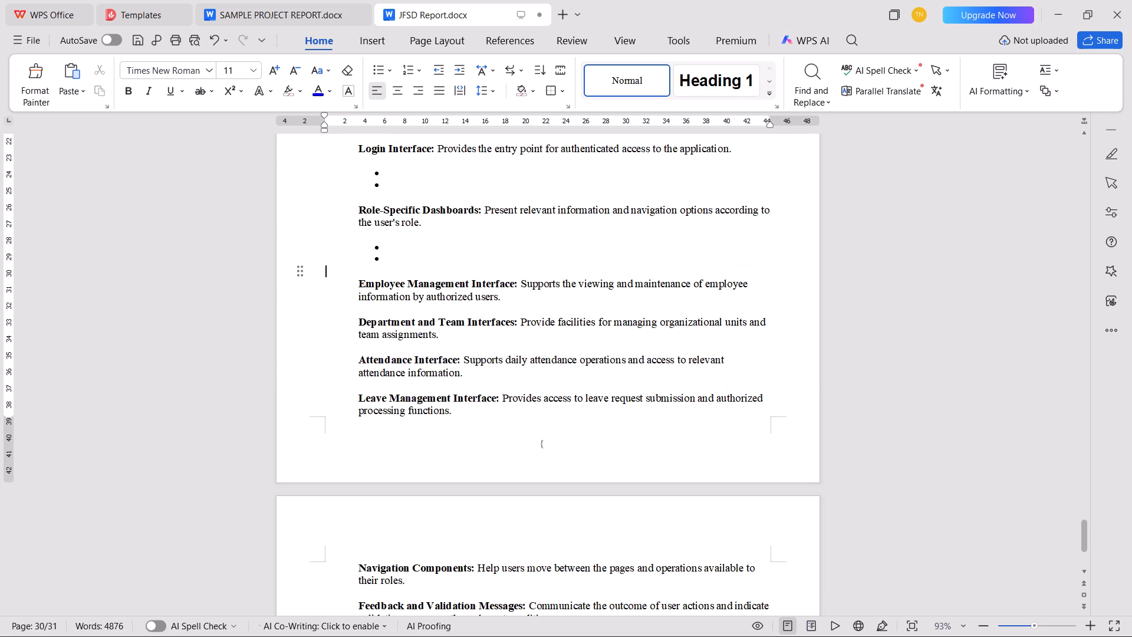
key(BackSpace)
key(BackSpace)
click(405, 192)
key(BackSpace)
key(BackSpace)
key(BackSpace)
scroll(388, 482, up, 7)
key(BackSpace)
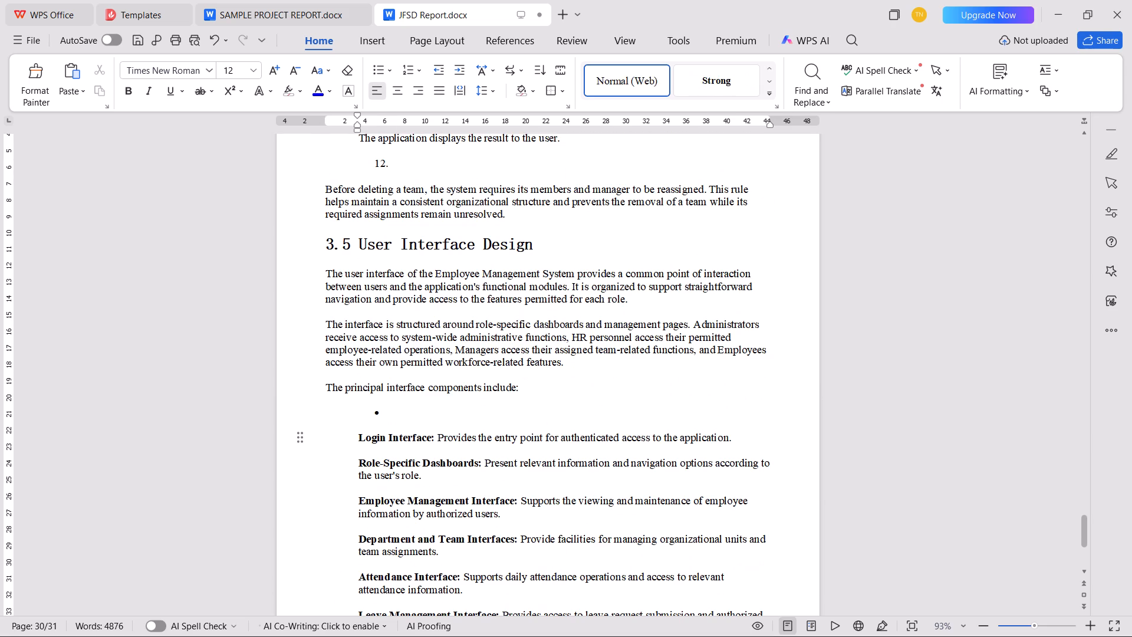
click(398, 420)
key(BackSpace)
key(BackSpace)
key(BackSpace)
Delete the empty numbered lines 10 to 12 around "The application displays the result to the user" in section 3.4.5.
scroll(398, 419, up, 6)
click(396, 457)
key(BackSpace)
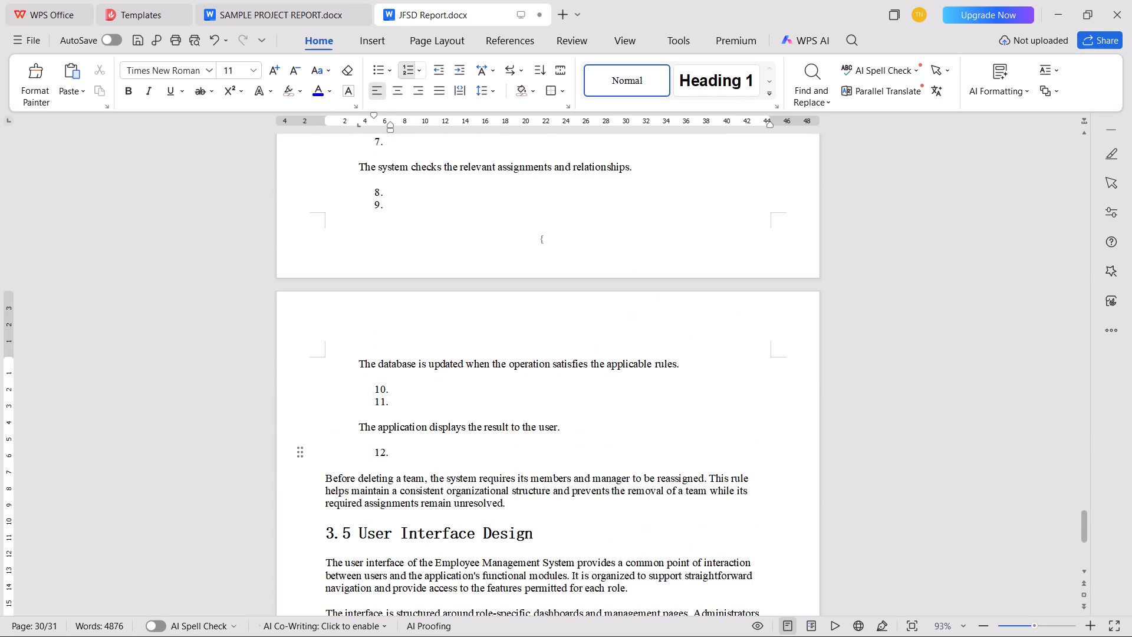
key(BackSpace)
key(BackSpace)
click(408, 408)
key(BackSpace)
key(BackSpace)
key(BackSpace)
key(BackSpace)
Delete the empty numbered lines 6 to 9 around "The system checks the relevant assignments and relationships" in section 3.4.5.
click(419, 211)
key(BackSpace)
key(BackSpace)
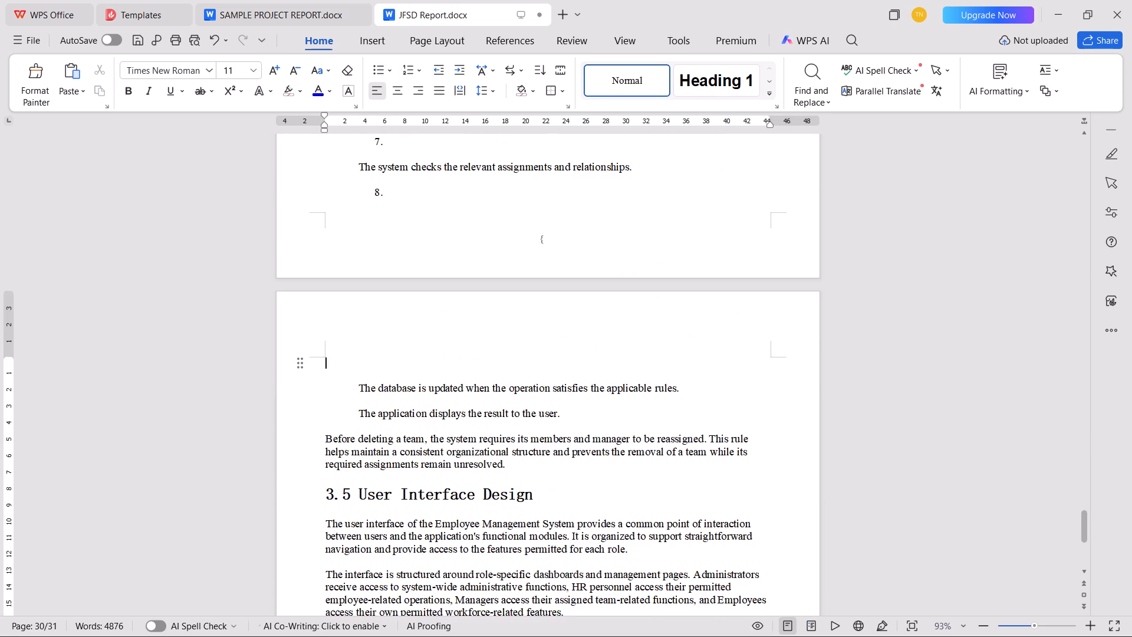
key(BackSpace)
scroll(426, 391, up, 1)
key(BackSpace)
scroll(425, 398, up, 4)
click(404, 372)
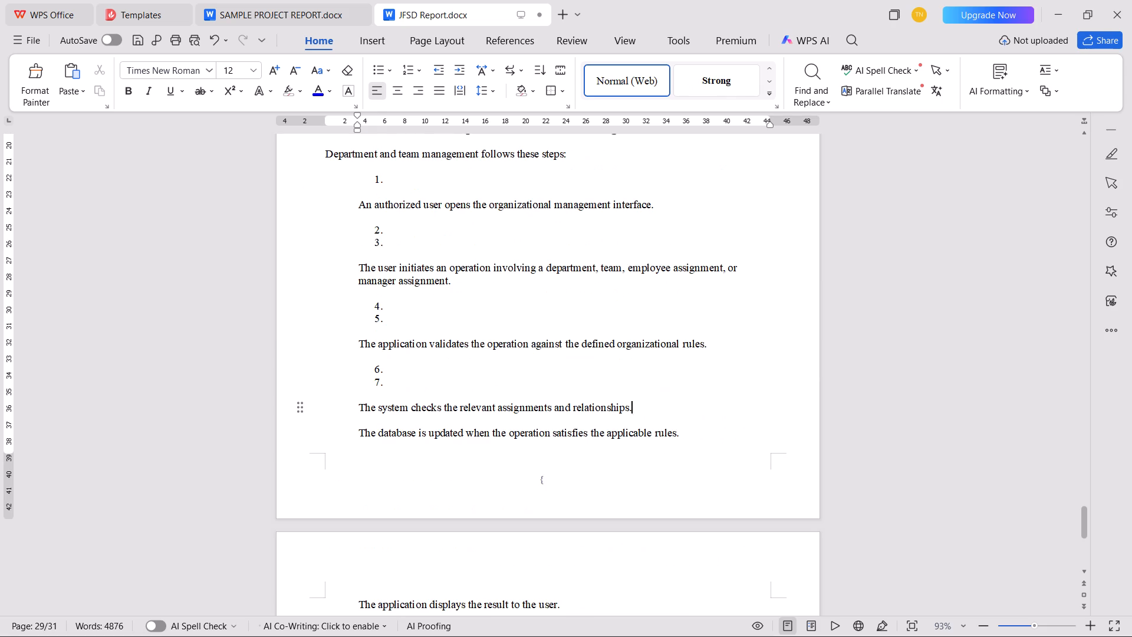
click(403, 396)
key(BackSpace)
key(BackSpace)
key(BackSpace)
key(BackSpace)
Delete the empty numbered lines 2 to 5 around the step about the user initiating an operation in section 3.4.5.
click(407, 327)
key(BackSpace)
key(BackSpace)
key(BackSpace)
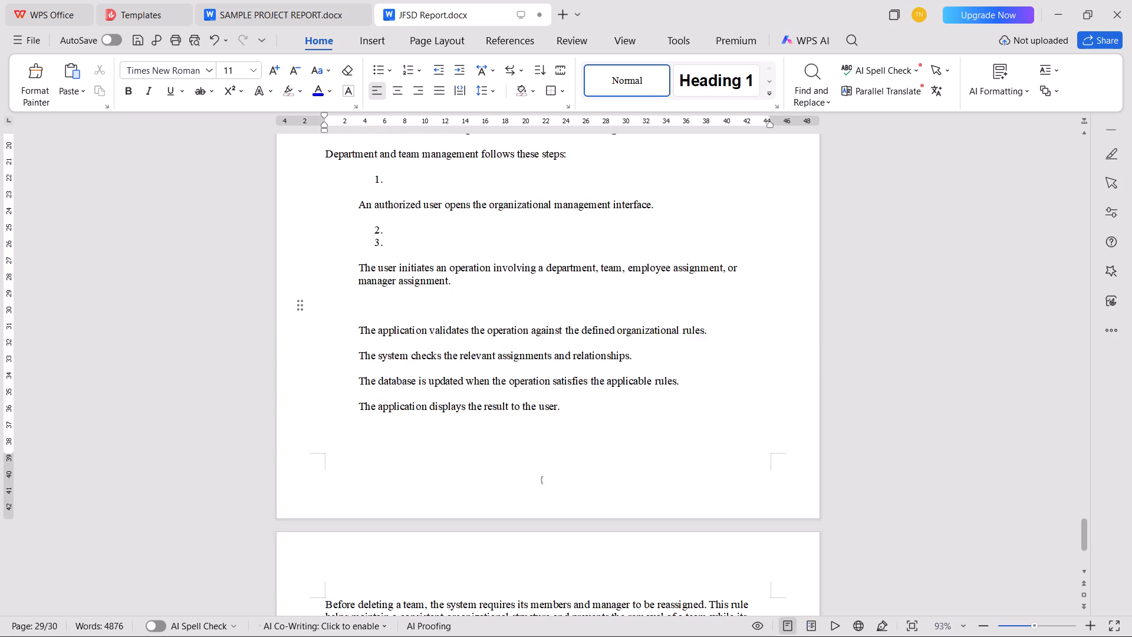
key(BackSpace)
click(404, 246)
key(BackSpace)
key(BackSpace)
key(BackSpace)
key(BackSpace)
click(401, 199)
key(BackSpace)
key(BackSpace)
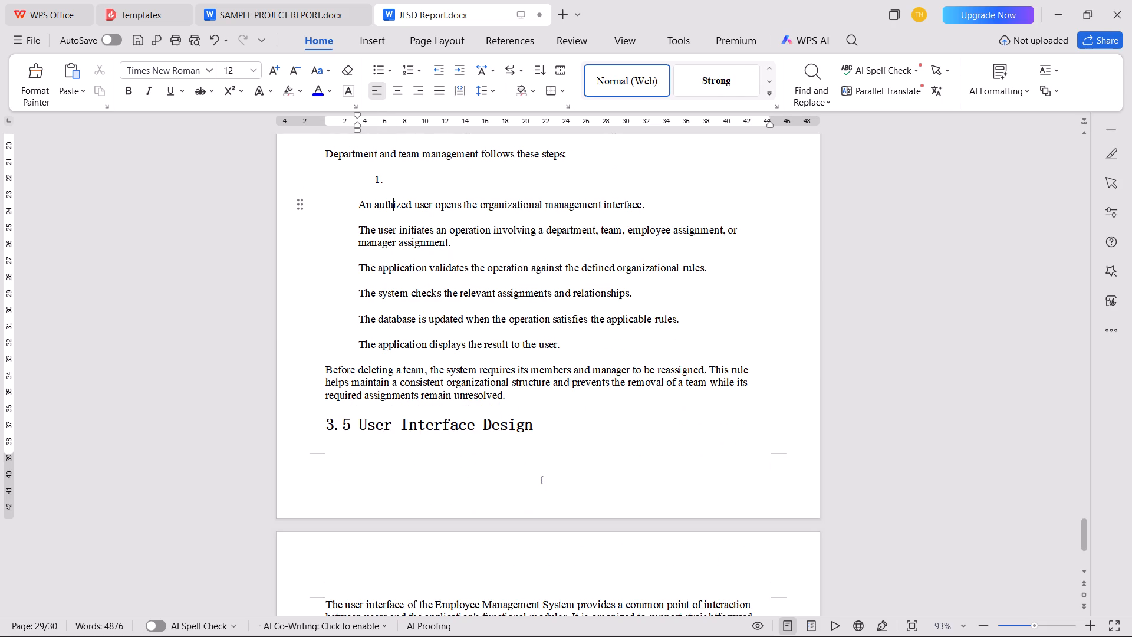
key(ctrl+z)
Delete the empty numbered line 1 under "Department and team management follows these steps".
click(422, 186)
key(BackSpace)
key(BackSpace)
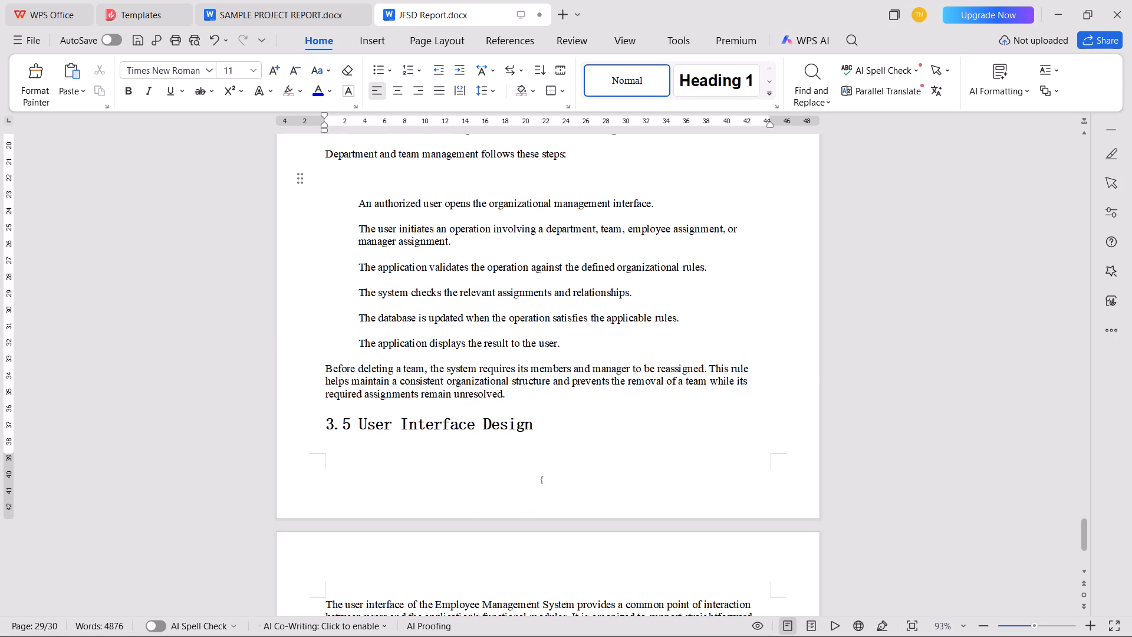
scroll(356, 364, up, 1)
key(BackSpace)
Remove the centering from the heading "3.4.5 Department and Team Management Flow" so it starts at the page's left margin.
scroll(355, 370, up, 5)
click(373, 340)
click(380, 359)
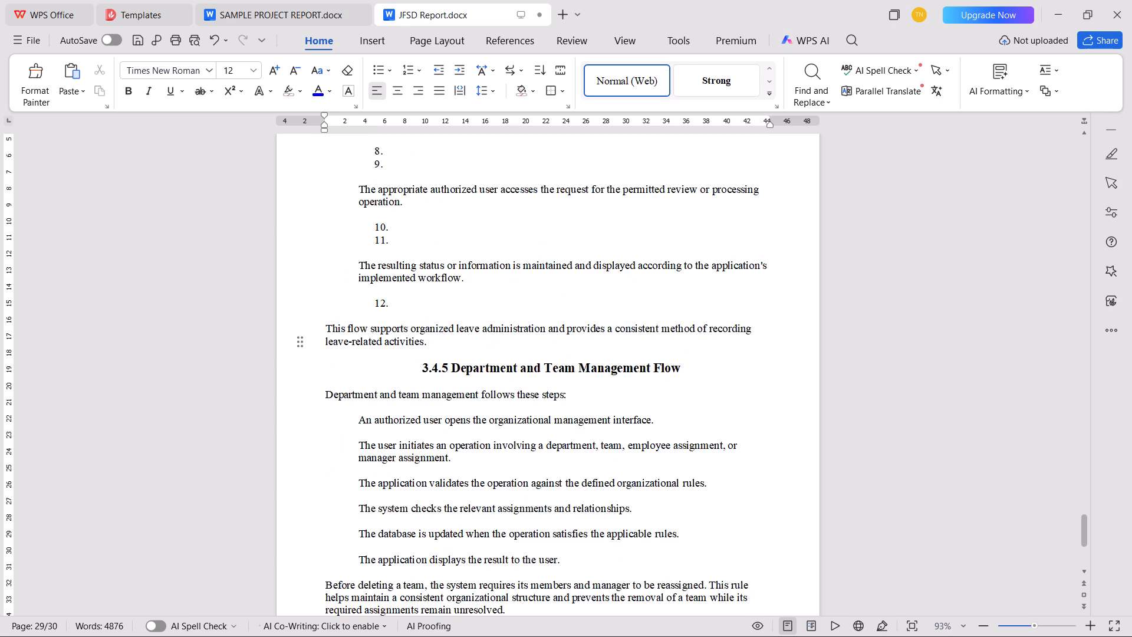
click(385, 373)
key(BackSpace)
key(BackSpace)
Delete the empty numbered lines 8 to 12 among the last leave management flow steps in section 3.4.4.
click(406, 307)
key(BackSpace)
key(BackSpace)
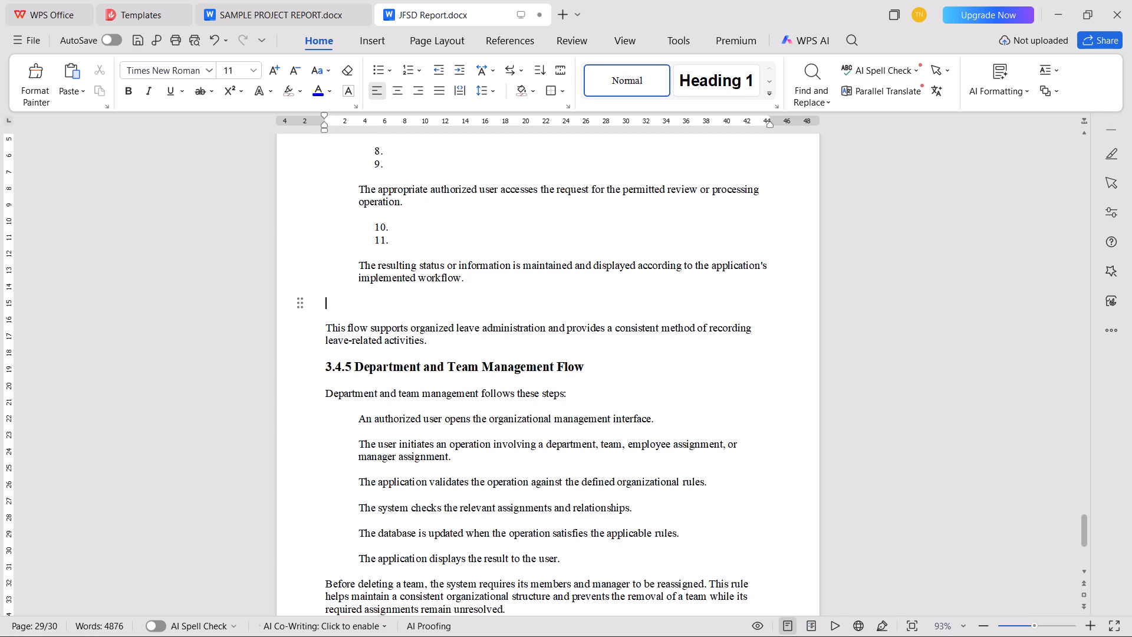
key(BackSpace)
click(420, 237)
key(BackSpace)
key(BackSpace)
key(BackSpace)
key(BackSpace)
click(403, 172)
key(BackSpace)
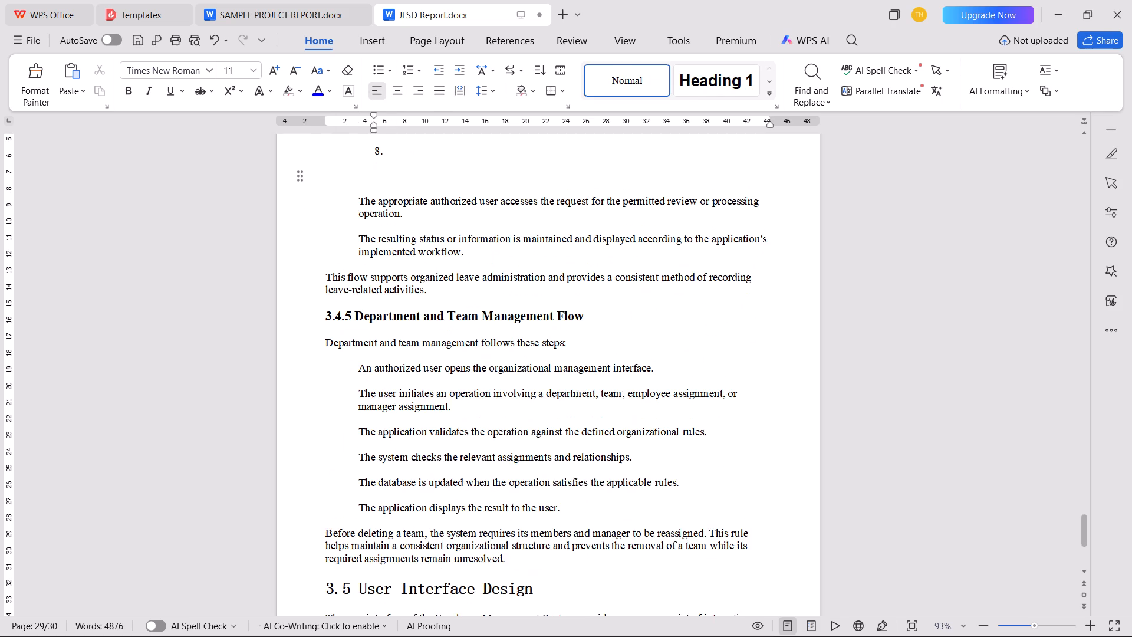
key(BackSpace)
key(BackSpace)
key(BackSpace)
Delete the empty numbered lines 4 to 7 around "The application validates the submitted details" in section 3.4.4.
scroll(450, 353, up, 7)
click(430, 451)
key(BackSpace)
key(BackSpace)
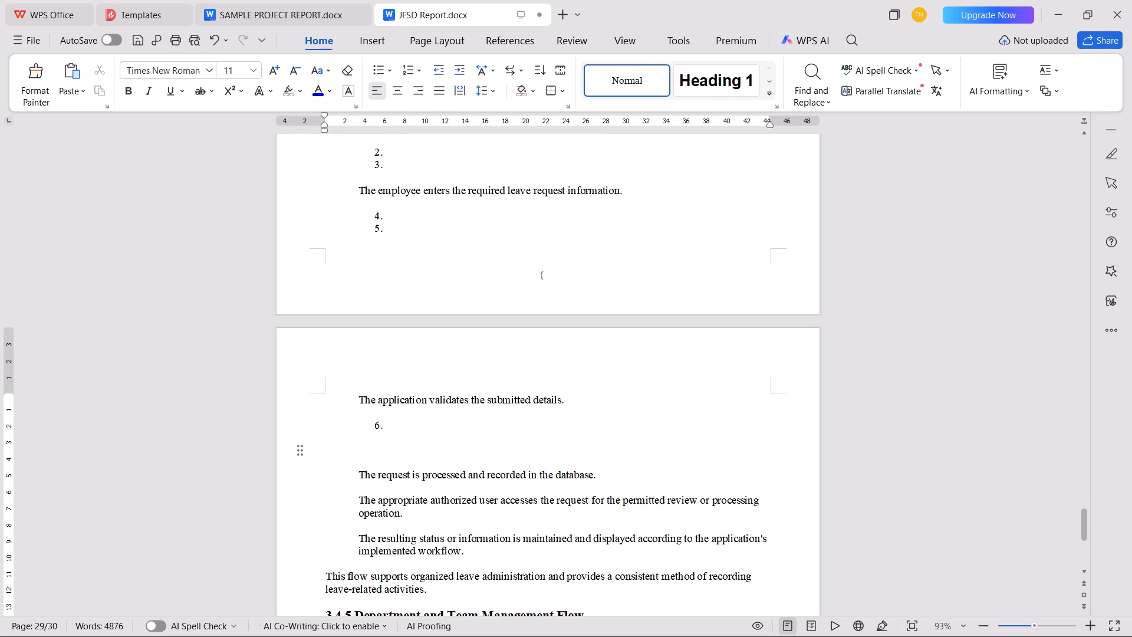
key(BackSpace)
key(BackSpace)
click(417, 242)
key(BackSpace)
key(BackSpace)
key(BackSpace)
key(BackSpace)
Delete the empty numbered lines 1 to 3 around "The employee accesses the leave management interface", keeping the introductory sentence's colon.
scroll(423, 334, up, 5)
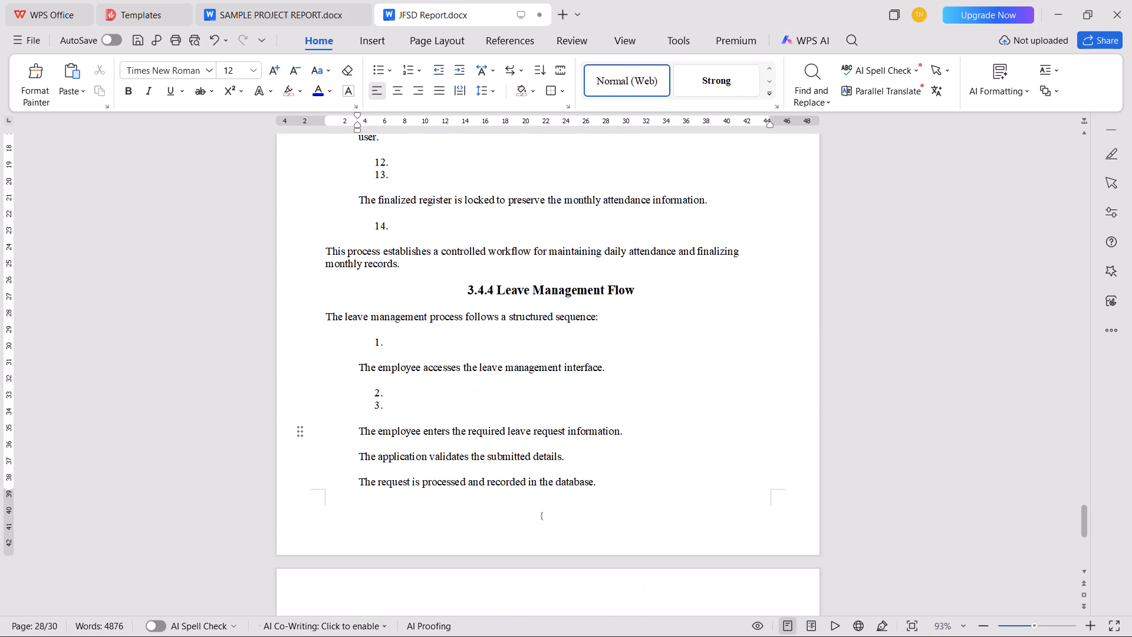
click(397, 403)
key(BackSpace)
key(BackSpace)
key(BackSpace)
key(BackSpace)
click(414, 327)
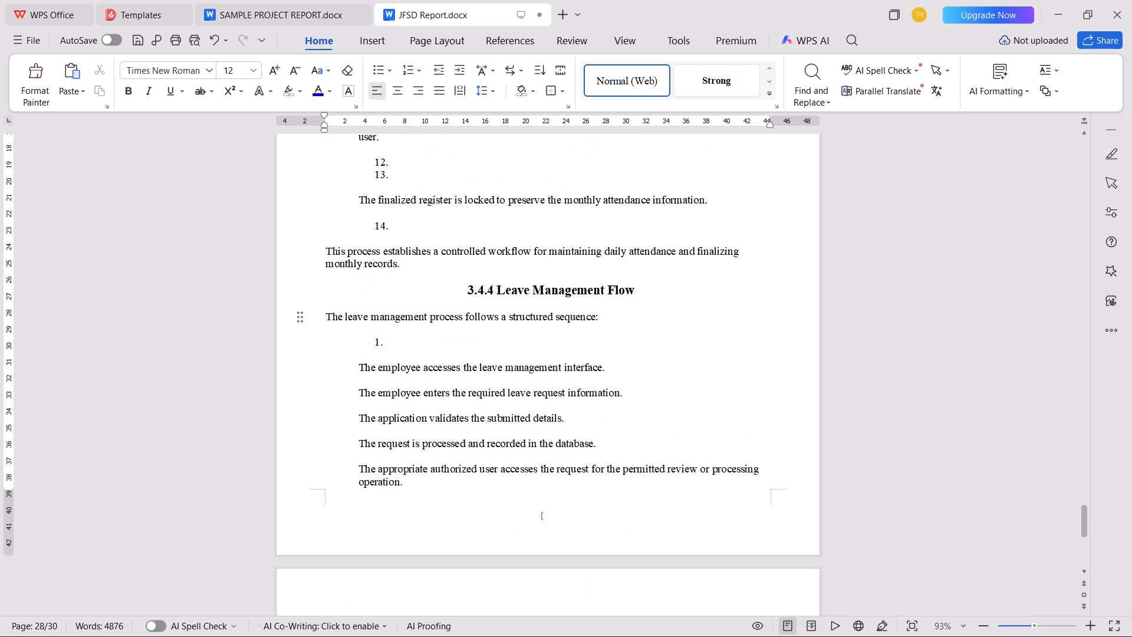
click(412, 337)
key(BackSpace)
key(BackSpace)
key(BackSpace)
key(BackSpace)
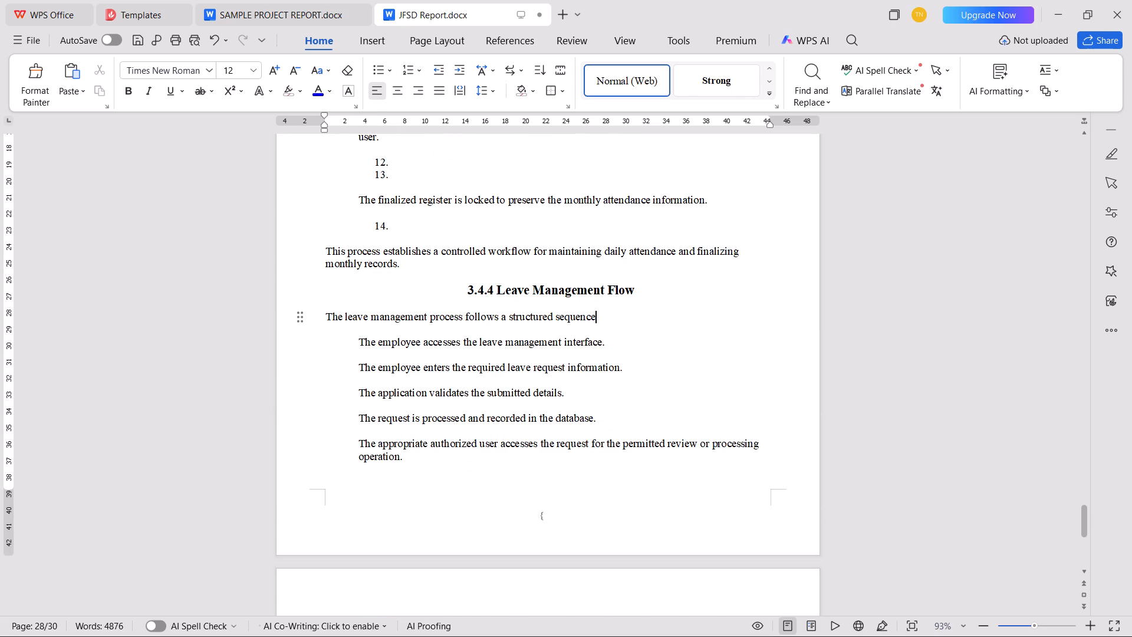
key(ctrl+z)
key(BackSpace)
Remove the centering from the heading "3.4.4 Leave Management Flow" so it starts at the page's left margin.
click(416, 298)
key(BackSpace)
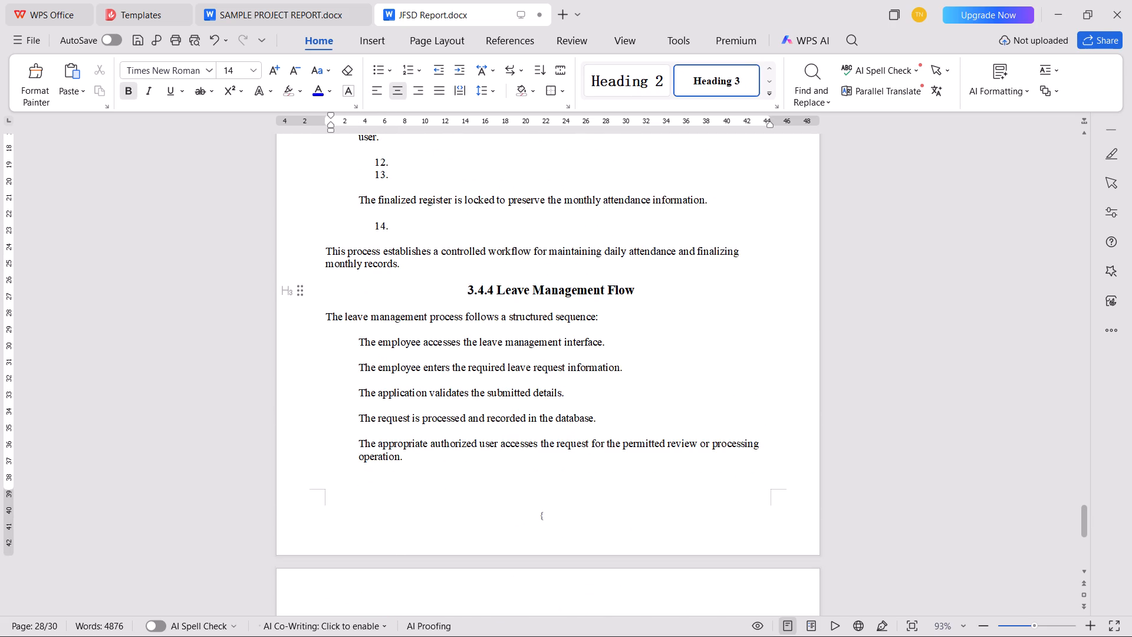
key(BackSpace)
Delete the empty numbered line 14 after "The finalized register is locked" at the end of the section 3.4.3 steps.
scroll(413, 320, up, 6)
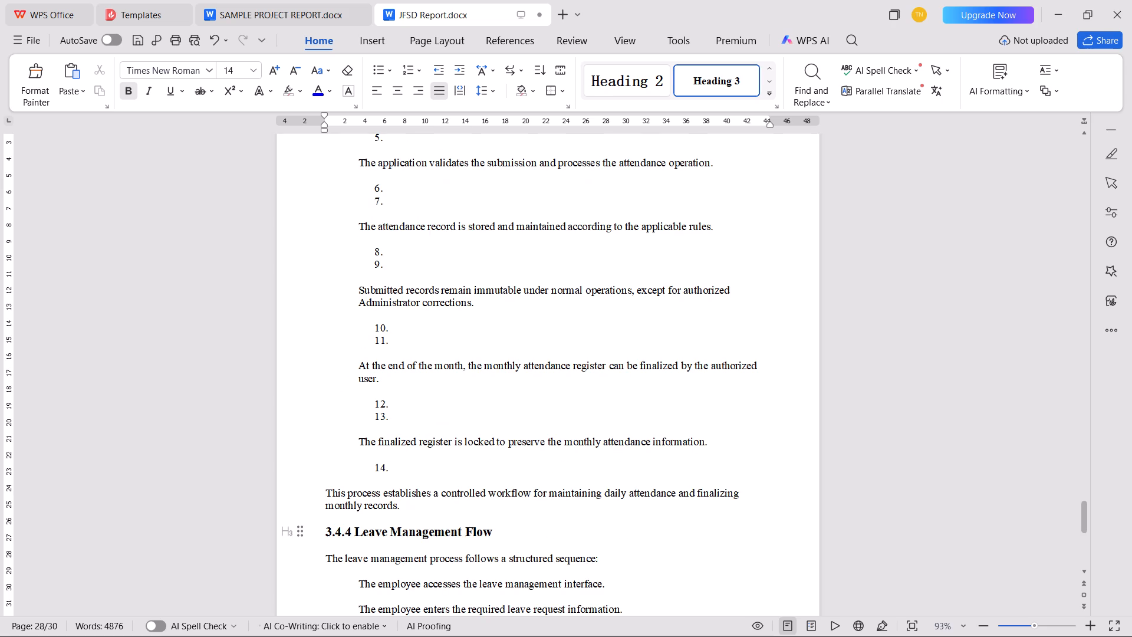
click(416, 463)
key(BackSpace)
key(BackSpace)
key(BackSpace)
Delete the empty numbered lines 12 and 13 before "The finalized register is locked" in section 3.4.3, leaving no blank line.
click(404, 413)
key(BackSpace)
key(BackSpace)
key(BackSpace)
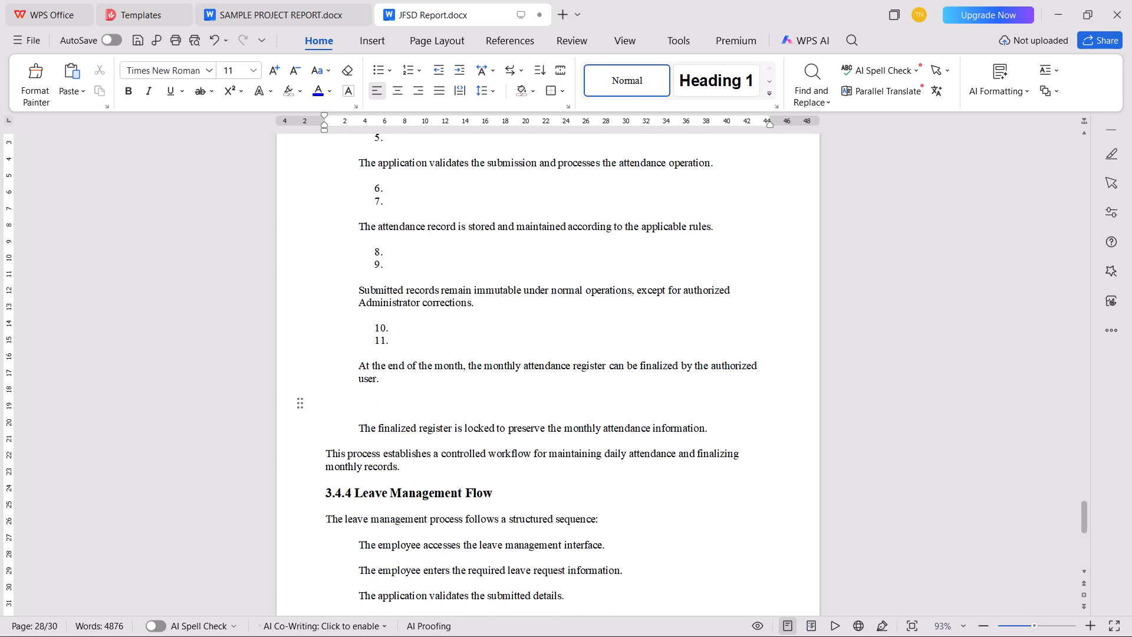
key(BackSpace)
key(BackSpace)
key(BackSpace)
key(ctrl+z)
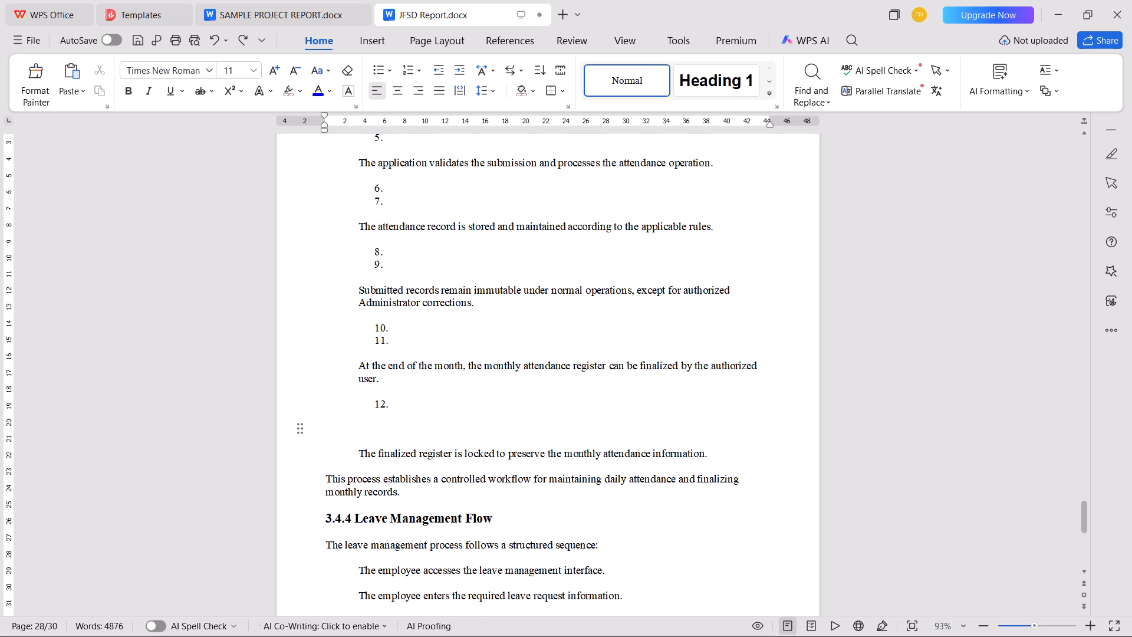
key(BackSpace)
key(BackSpace)
Delete the empty numbered lines 8 to 11 around "Submitted records remain immutable under normal operations" in section 3.4.3.
click(407, 349)
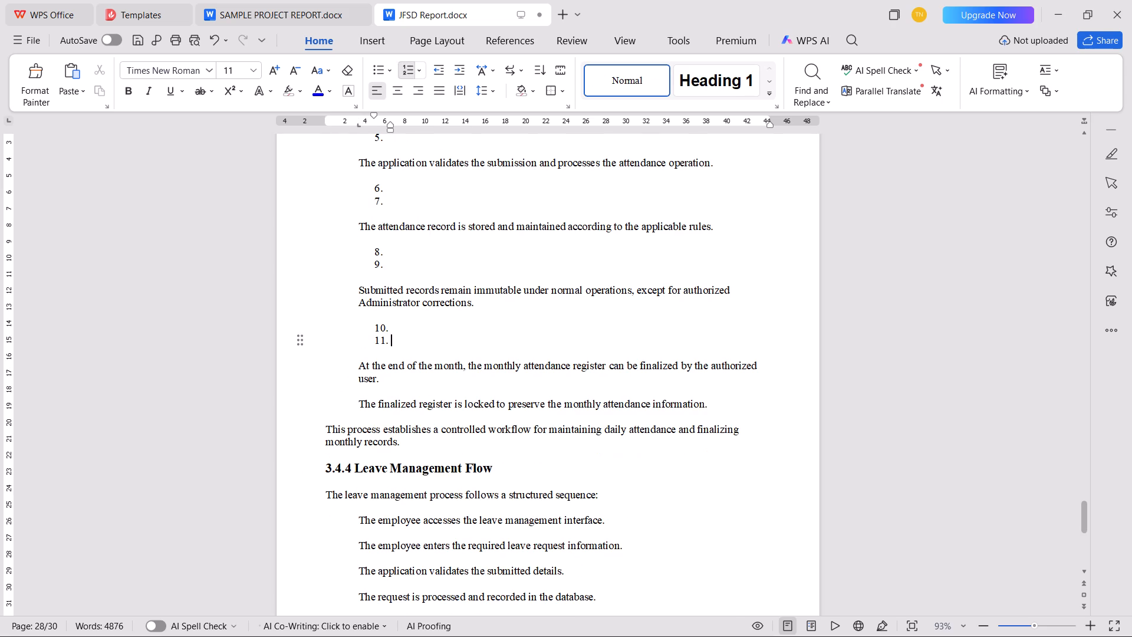
key(BackSpace)
key(BackSpace)
key(BackSpace)
key(BackSpace)
click(403, 257)
click(402, 262)
key(BackSpace)
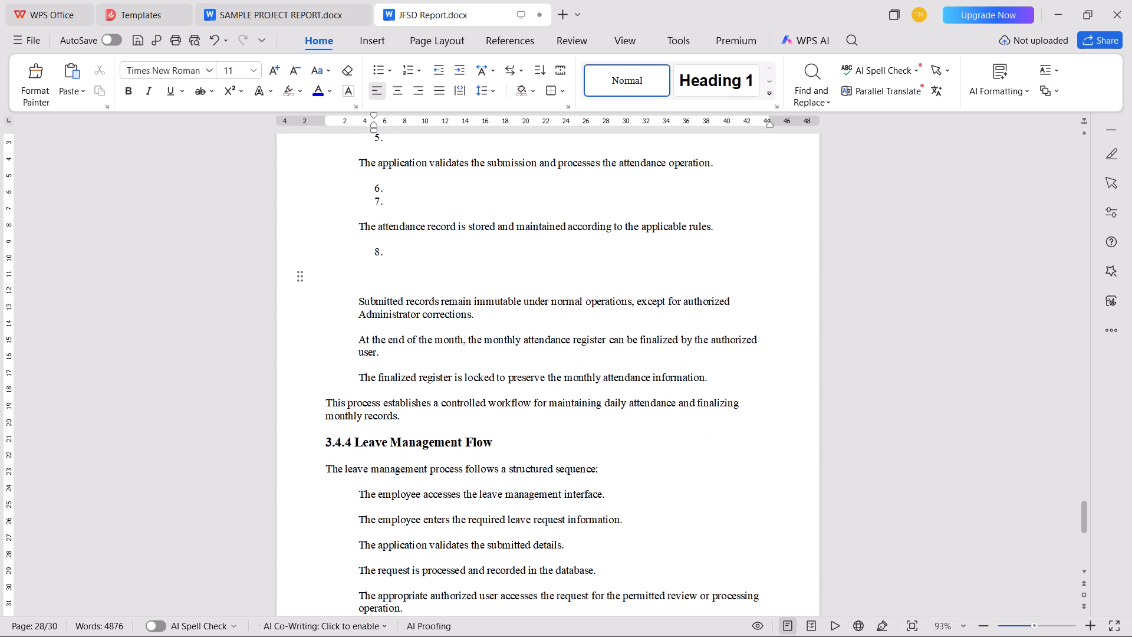
key(BackSpace)
key(BackSpace)
key(BackSpace)
Delete the empty numbered lines 4 to 7 around "The application validates the submission" in section 3.4.3.
click(393, 205)
key(BackSpace)
key(BackSpace)
key(BackSpace)
key(BackSpace)
scroll(396, 340, up, 1)
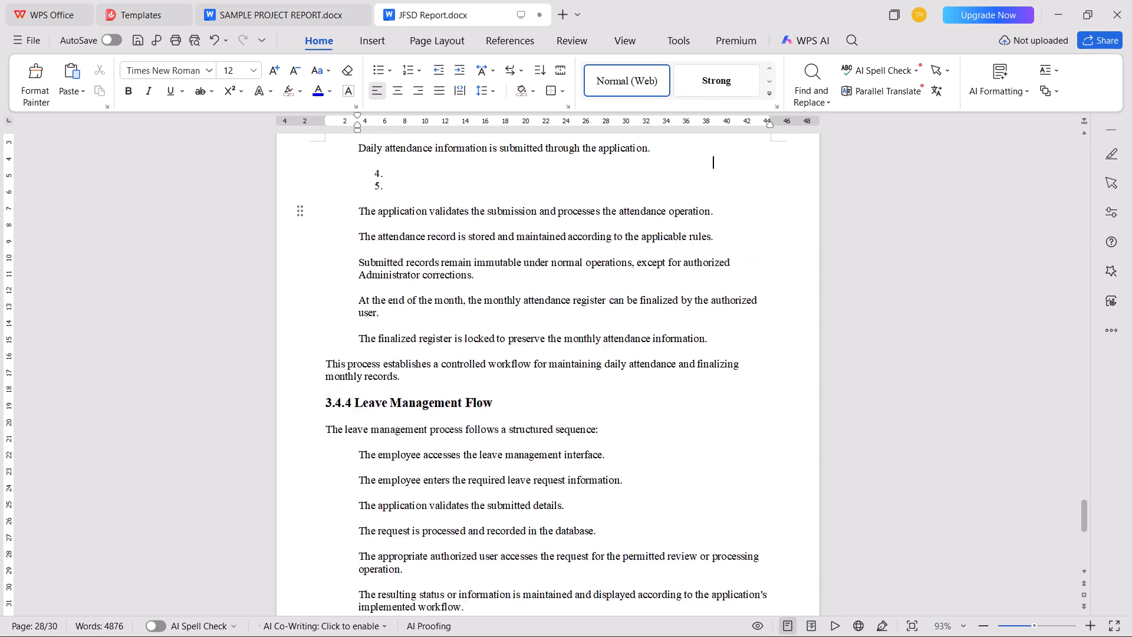
scroll(396, 340, up, 2)
click(404, 276)
key(BackSpace)
key(BackSpace)
key(BackSpace)
key(BackSpace)
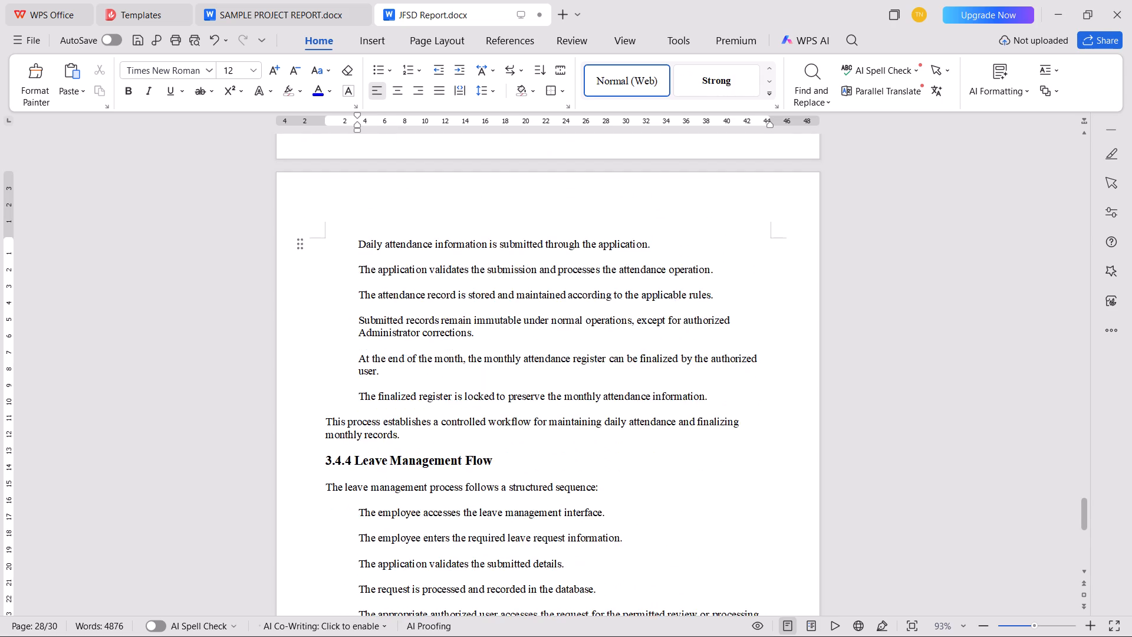
Delete the empty numbered lines 1 to 3 around "The authorized user accesses the attendance functionality" in section 3.4.3.
scroll(408, 385, up, 5)
click(390, 318)
key(BackSpace)
key(BackSpace)
key(BackSpace)
key(BackSpace)
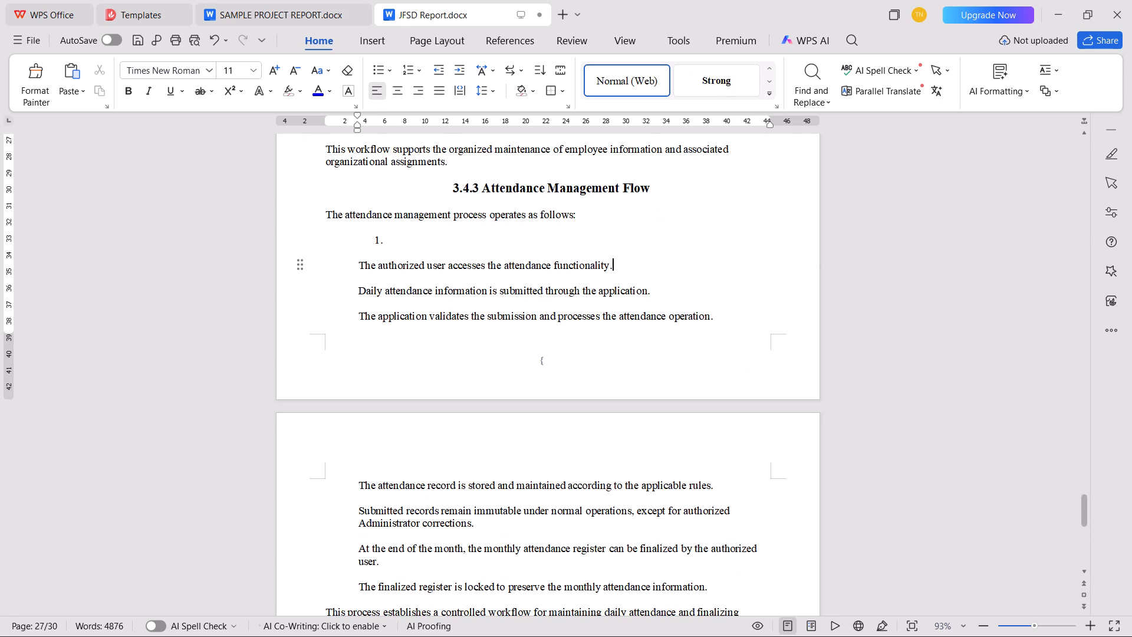
click(407, 245)
key(BackSpace)
key(BackSpace)
key(BackSpace)
Remove the centering and indent from the heading "3.4.3 Attendance Management Flow" so it starts at the page's left margin.
scroll(404, 385, up, 3)
click(405, 338)
key(BackSpace)
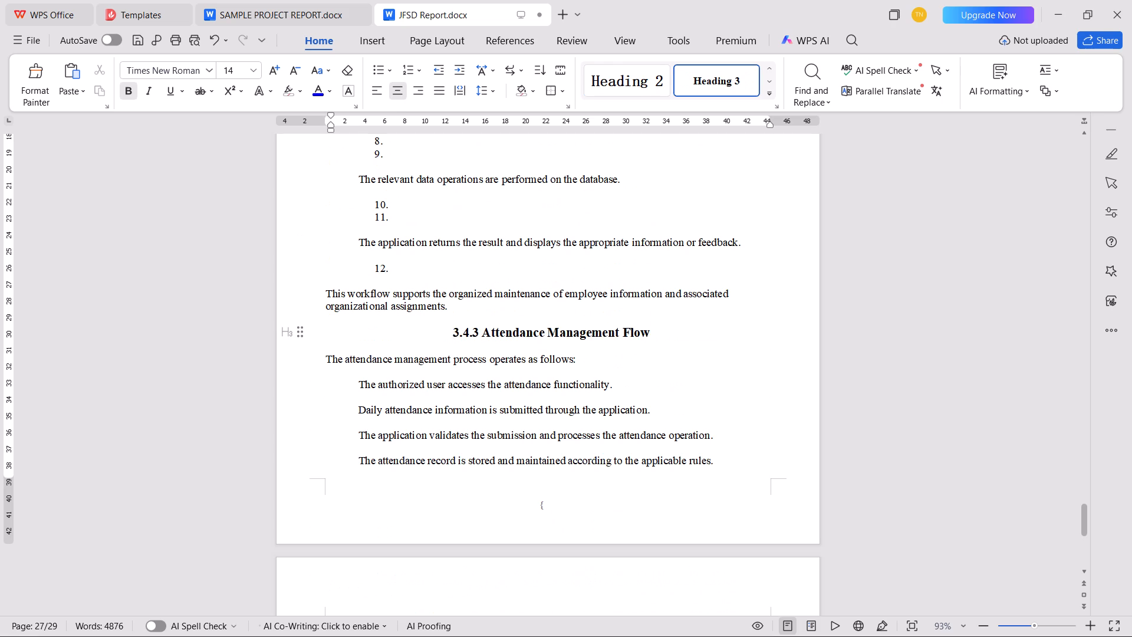
key(BackSpace)
Delete the empty numbered lines 8 to 12 among the last employee management flow steps in section 3.4.2.
click(419, 272)
key(BackSpace)
key(BackSpace)
key(BackSpace)
click(409, 221)
key(BackSpace)
key(BackSpace)
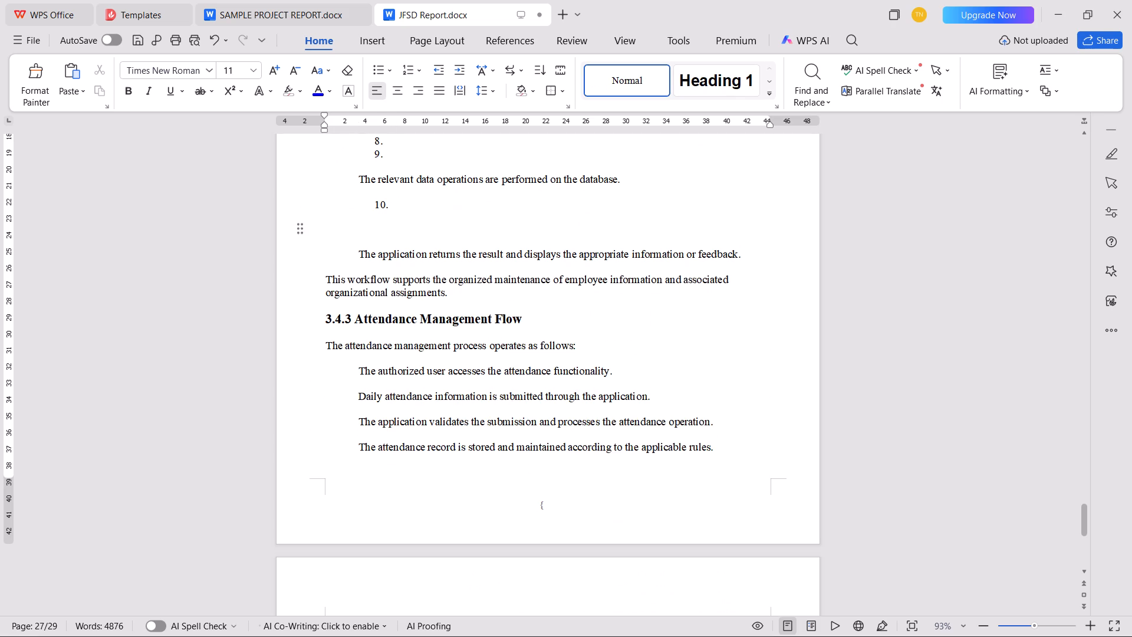
key(BackSpace)
key(BackSpace)
click(403, 163)
key(BackSpace)
key(BackSpace)
key(BackSpace)
key(BackSpace)
Delete the empty numbered lines 4 to 7 around "The application validates the submitted information" in section 3.4.2.
scroll(418, 357, up, 5)
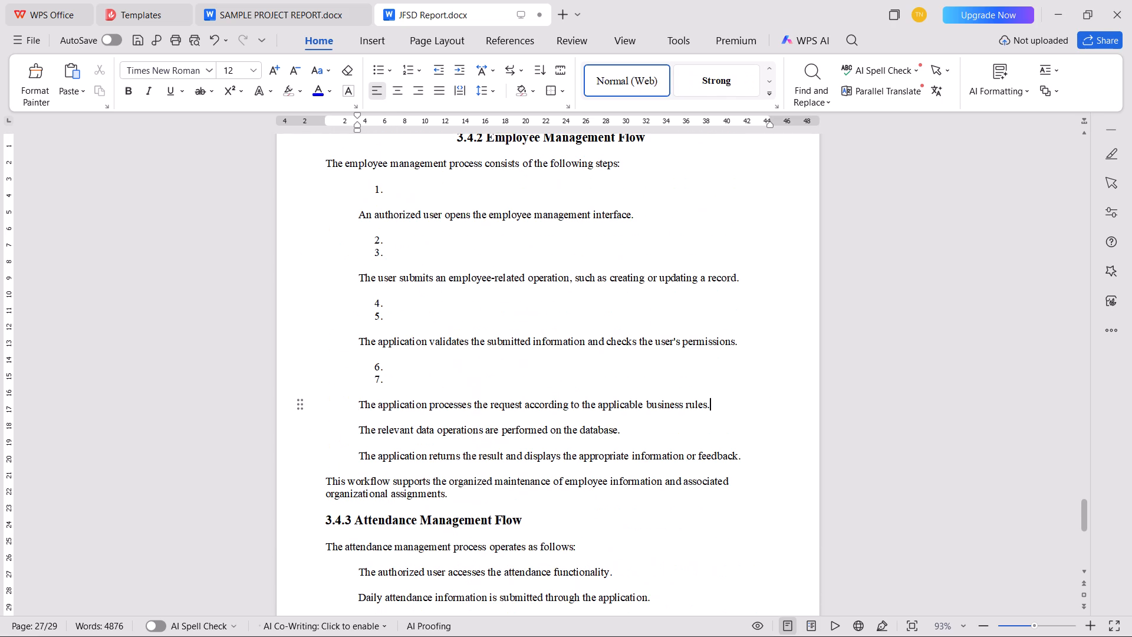
click(411, 393)
key(BackSpace)
key(BackSpace)
key(BackSpace)
key(BackSpace)
click(406, 313)
key(BackSpace)
key(BackSpace)
key(BackSpace)
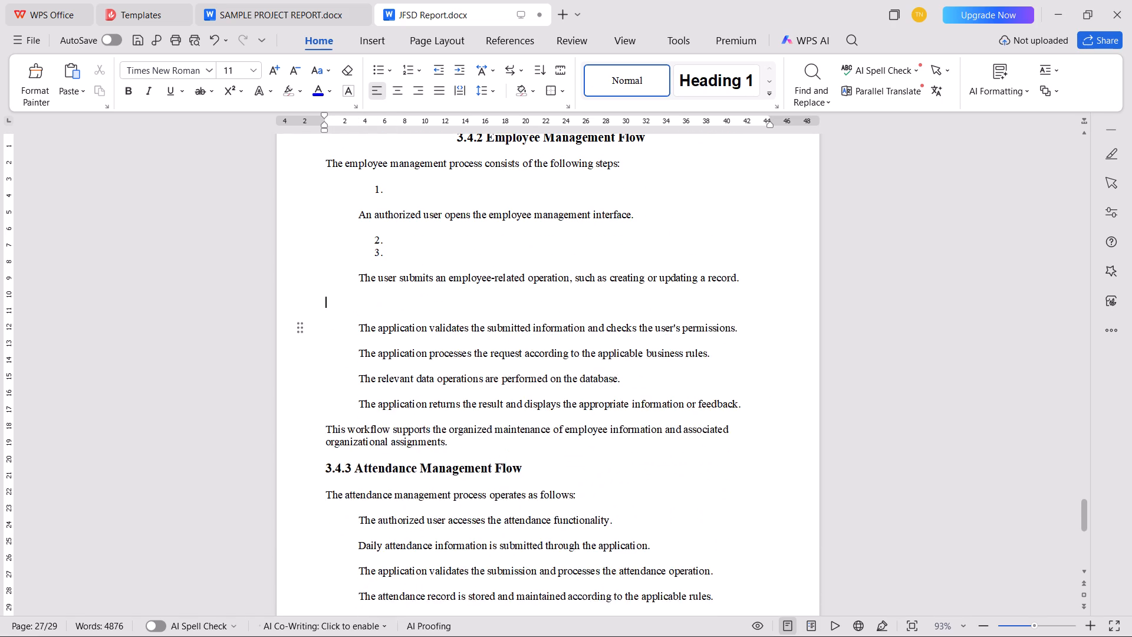
key(BackSpace)
Delete the empty numbered lines 1 to 3 around "An authorized user opens the employee management interface" in section 3.4.2.
click(399, 260)
key(BackSpace)
key(BackSpace)
key(BackSpace)
key(BackSpace)
click(398, 200)
key(BackSpace)
key(BackSpace)
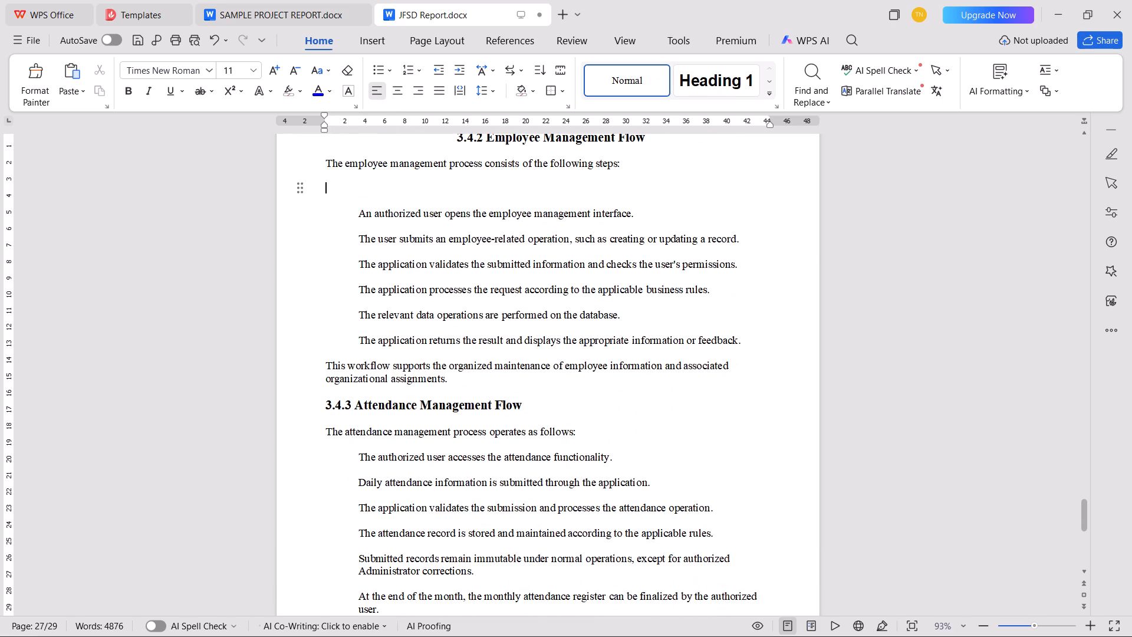
key(BackSpace)
Remove the centering and indent from the heading "3.4.2 Employee Management Flow" so it starts at the page's left margin.
scroll(409, 303, up, 4)
click(414, 333)
key(BackSpace)
scroll(414, 333, up, 4)
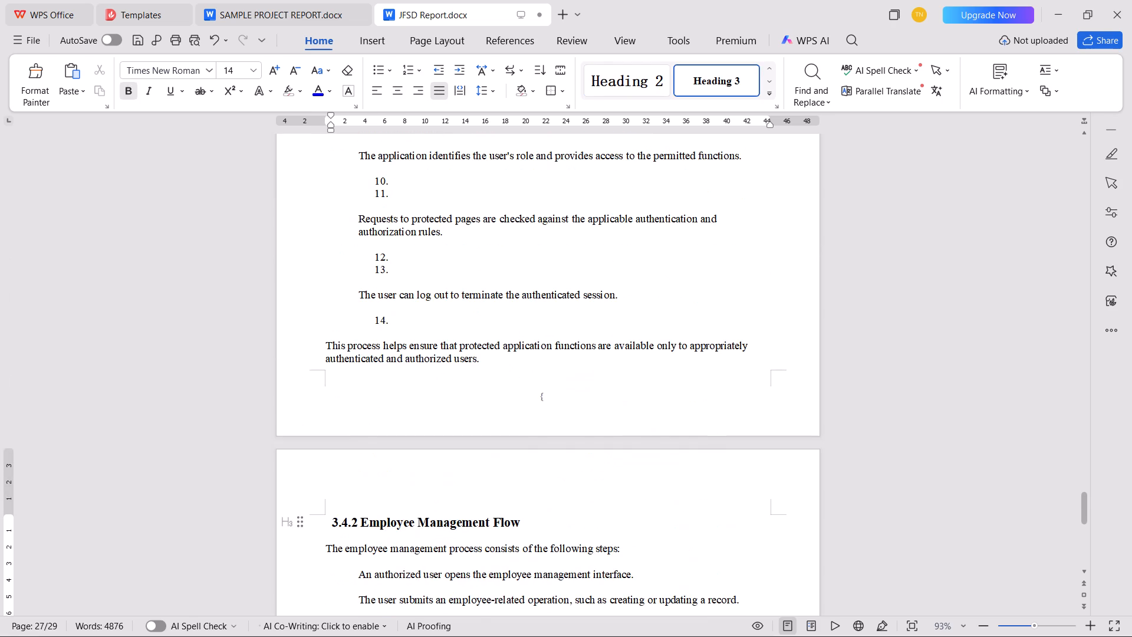
key(BackSpace)
Delete the empty numbered lines 12 to 14 around "The user can log out to terminate the authenticated session" in section 3.4.1.
scroll(414, 333, up, 2)
click(414, 418)
key(BackSpace)
key(BackSpace)
key(BackSpace)
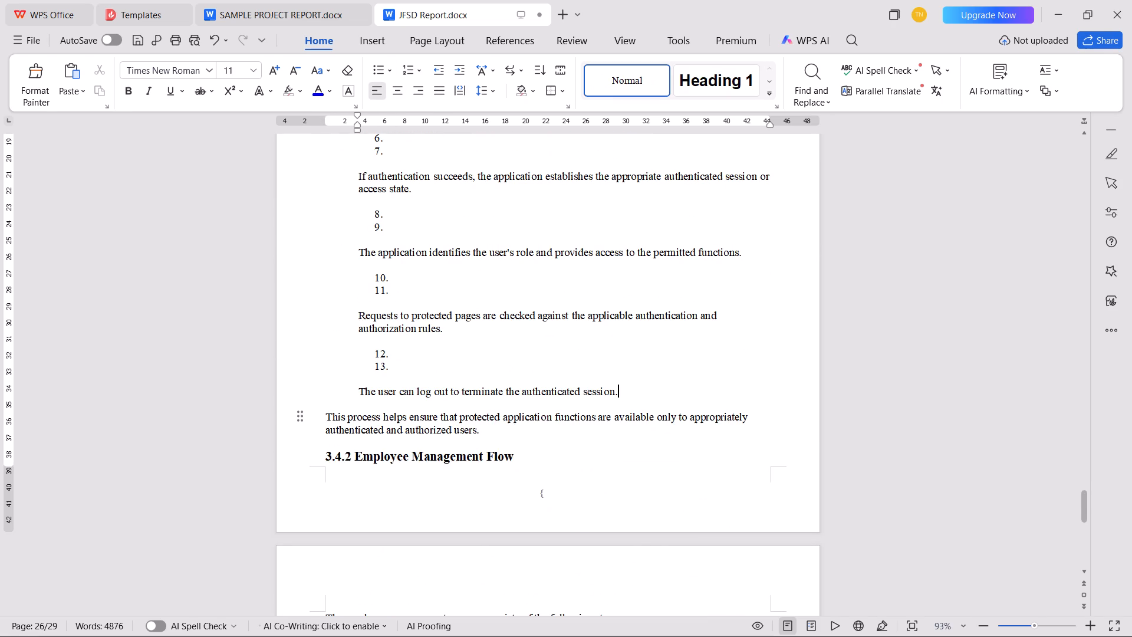
click(419, 370)
key(BackSpace)
key(BackSpace)
key(BackSpace)
key(BackSpace)
Delete the empty numbered lines 8 to 11 around "The application identifies the user's role" in section 3.4.1.
click(417, 303)
key(BackSpace)
key(BackSpace)
key(BackSpace)
key(BackSpace)
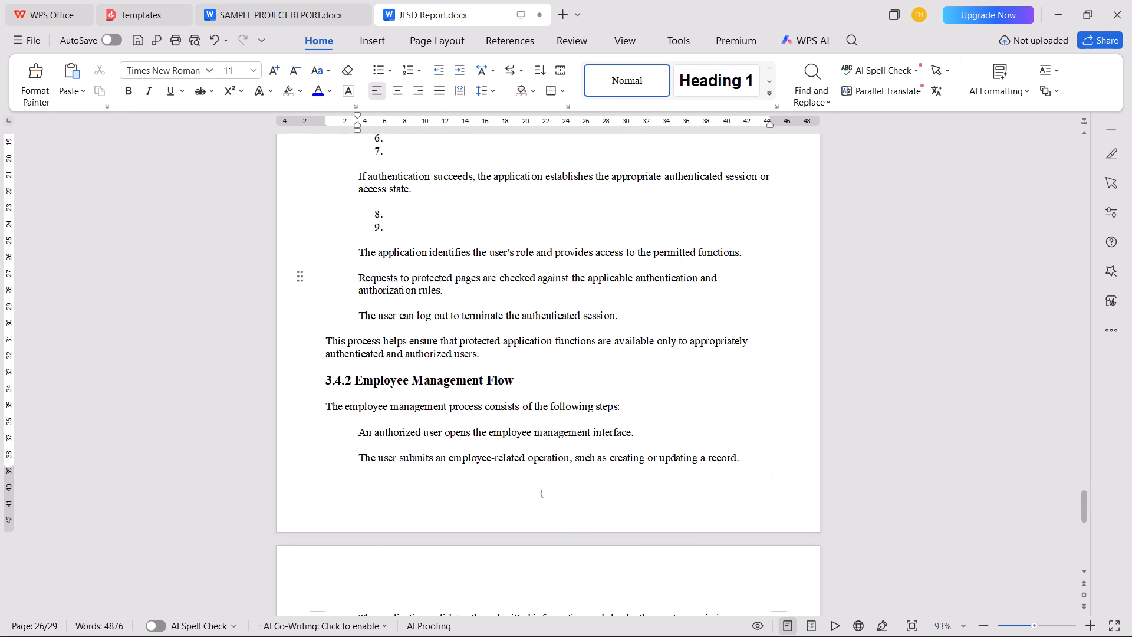
click(402, 242)
key(BackSpace)
key(BackSpace)
key(BackSpace)
key(BackSpace)
Delete the empty numbered lines 4 to 7 around "The application validates the submitted credentials" in section 3.4.1.
click(399, 156)
key(BackSpace)
key(BackSpace)
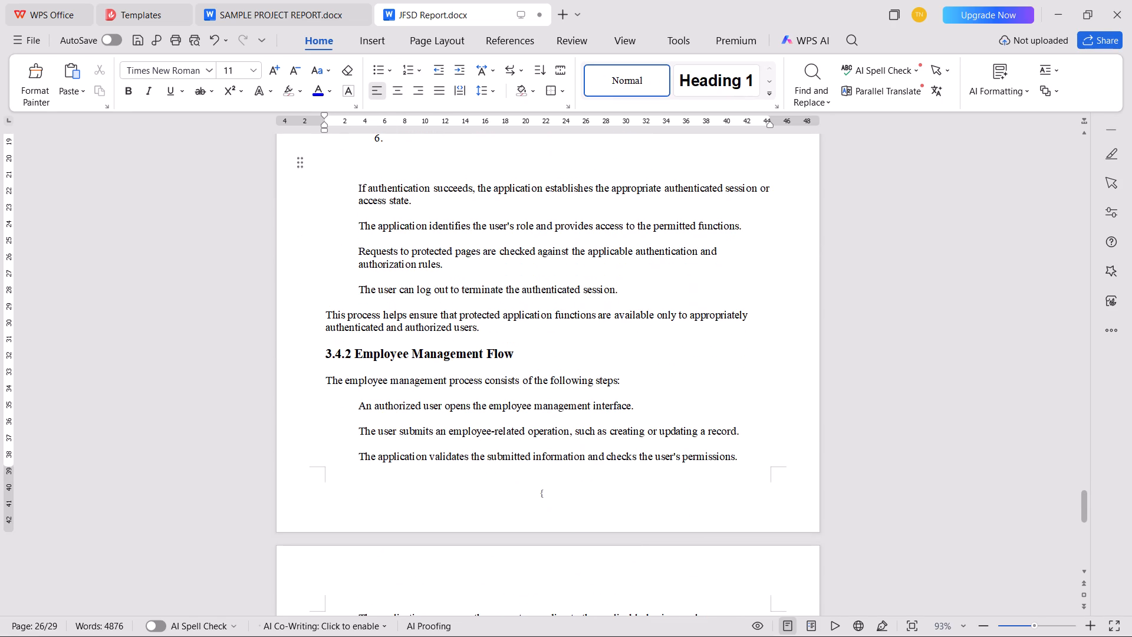
key(BackSpace)
scroll(394, 410, up, 6)
key(BackSpace)
click(404, 370)
key(BackSpace)
key(BackSpace)
key(BackSpace)
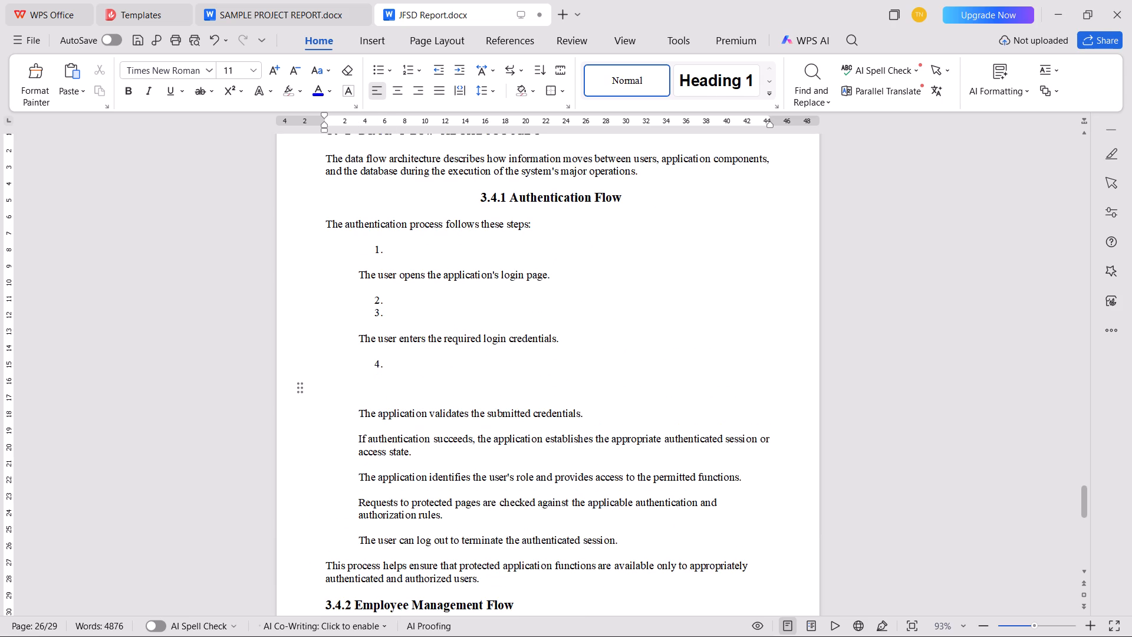
key(BackSpace)
Delete the empty numbered lines 1 to 3 around "The user opens the application's login page" in section 3.4.1.
click(400, 311)
key(BackSpace)
key(BackSpace)
key(BackSpace)
key(BackSpace)
click(413, 247)
key(BackSpace)
key(BackSpace)
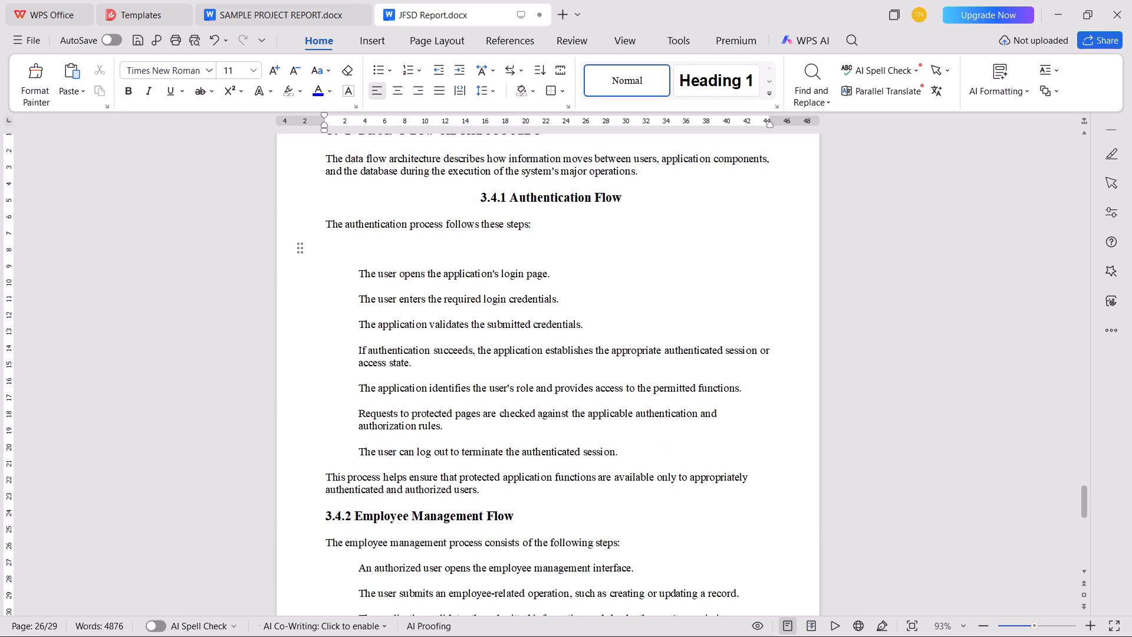
key(BackSpace)
Remove the centering and indent from the heading "3.4.1 Authentication Flow" so it starts at the page's left margin.
click(426, 201)
key(BackSpace)
scroll(426, 315, up, 6)
key(BackSpace)
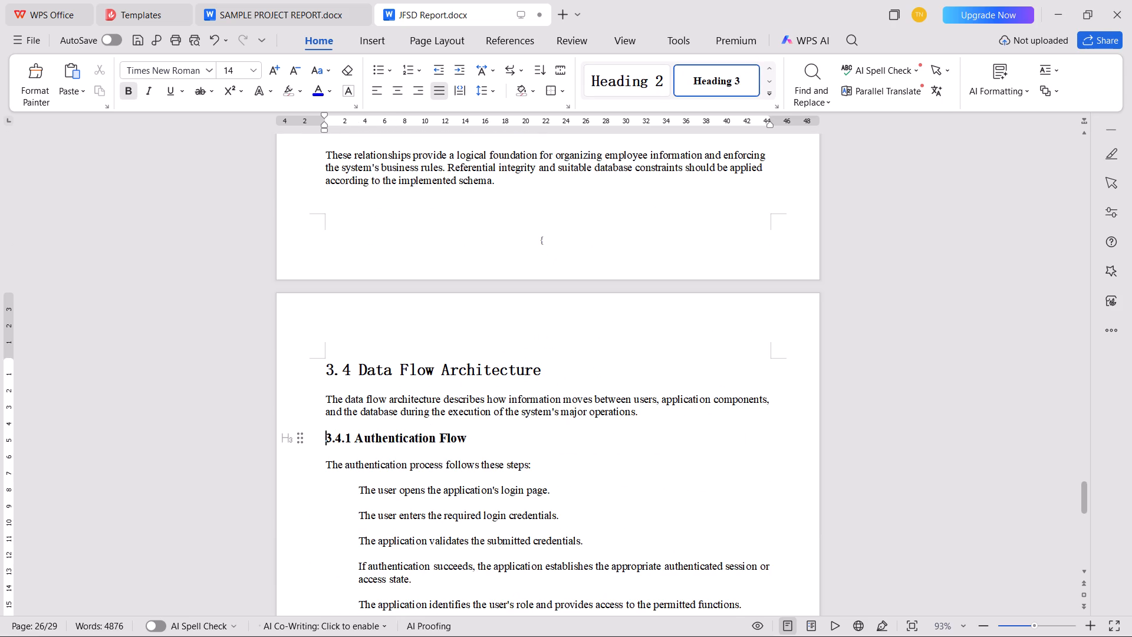
Delete the empty numbered lines 10 to 12 around the "User–Role Relationship" item in the relationships list before section 3.4.
scroll(310, 362, up, 6)
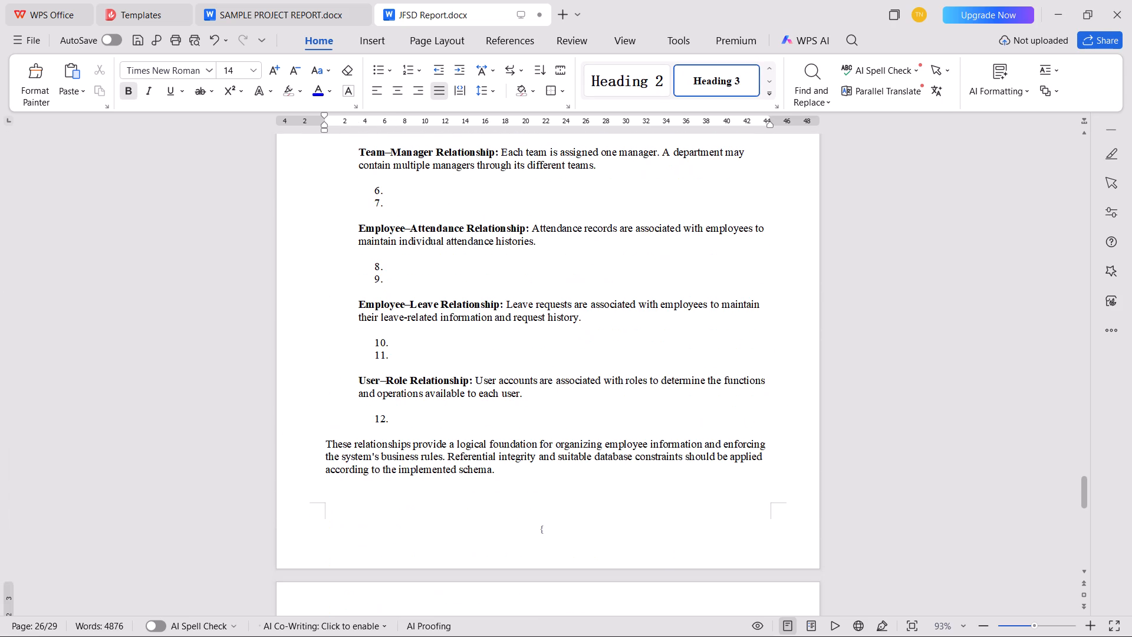
click(417, 416)
key(BackSpace)
key(BackSpace)
key(BackSpace)
click(417, 359)
key(BackSpace)
key(BackSpace)
key(BackSpace)
key(BackSpace)
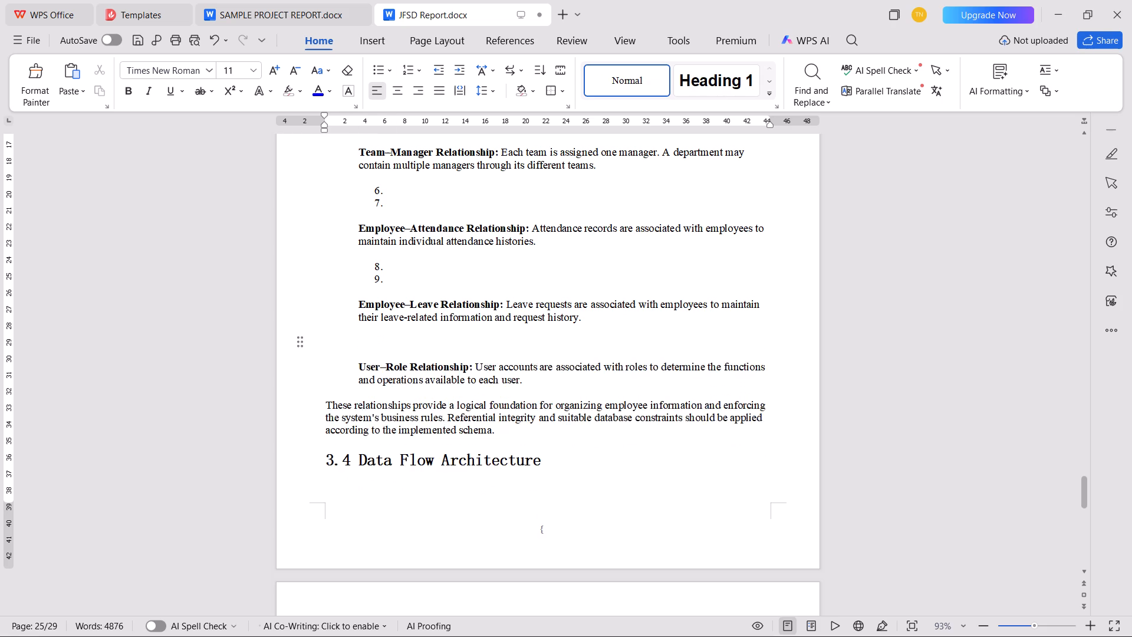
Delete the empty numbered lines 6 to 9 around the "Employee–Attendance Relationship" item in the Database Relationships list.
click(413, 285)
key(BackSpace)
key(BackSpace)
key(BackSpace)
key(BackSpace)
click(409, 214)
key(BackSpace)
key(BackSpace)
key(BackSpace)
scroll(360, 445, up, 2)
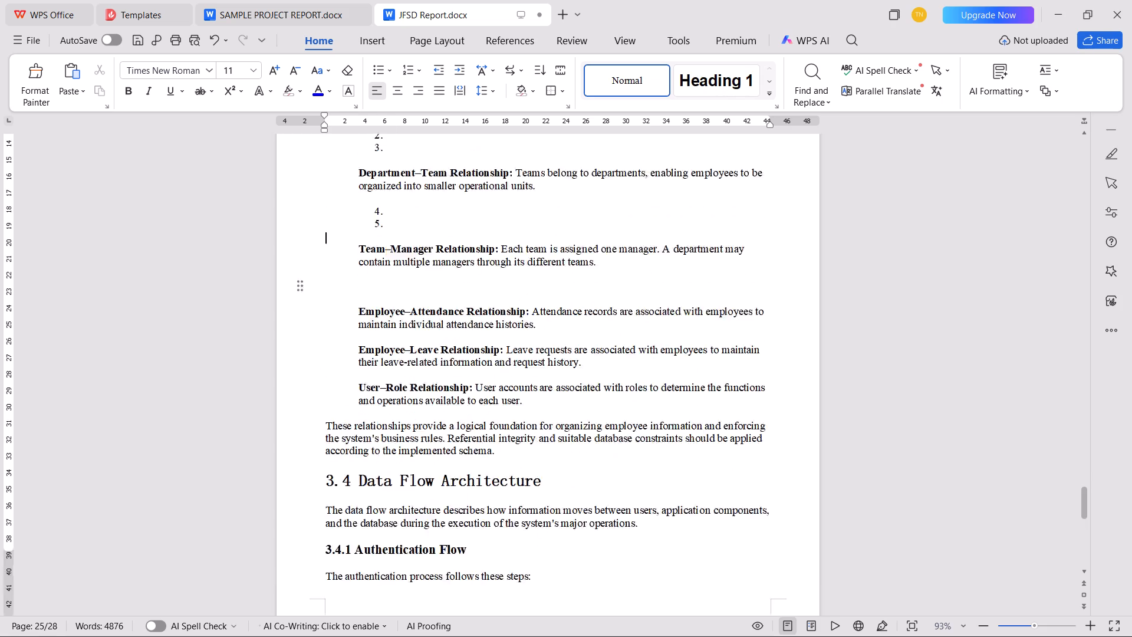
scroll(360, 445, up, 2)
key(BackSpace)
Delete the empty numbered lines 4 and 5 between the "Department–Team Relationship" and "Team–Manager Relationship" items.
click(398, 272)
key(BackSpace)
key(BackSpace)
key(BackSpace)
key(BackSpace)
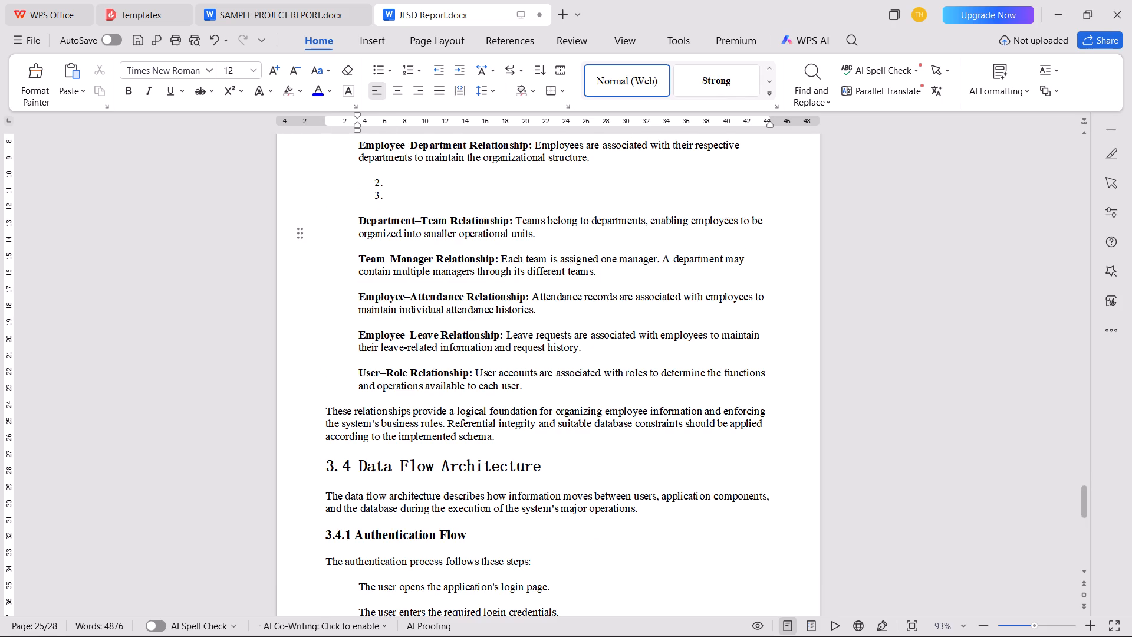
Delete the empty numbered lines 1 to 3 around the "Employee–Department Relationship" item.
click(393, 202)
key(BackSpace)
key(BackSpace)
key(BackSpace)
scroll(410, 400, up, 1)
scroll(410, 400, down, 1)
scroll(410, 400, up, 3)
key(BackSpace)
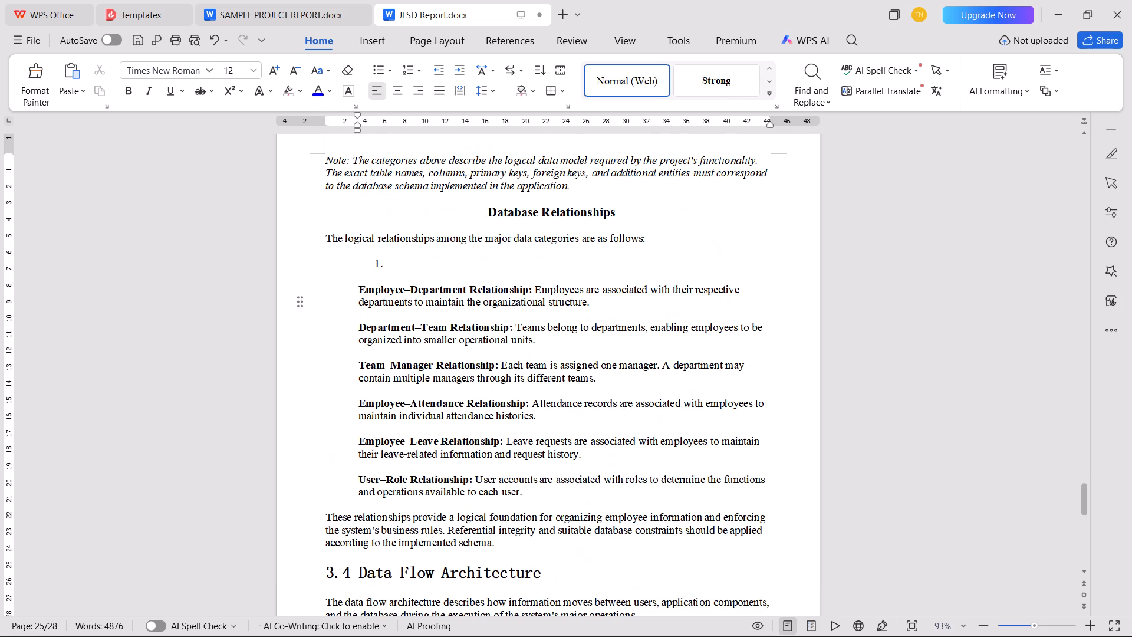
click(422, 273)
key(BackSpace)
key(BackSpace)
key(BackSpace)
Remove the centering and indent from the heading "Database Relationships" so it starts at the page's left margin.
click(391, 217)
key(BackSpace)
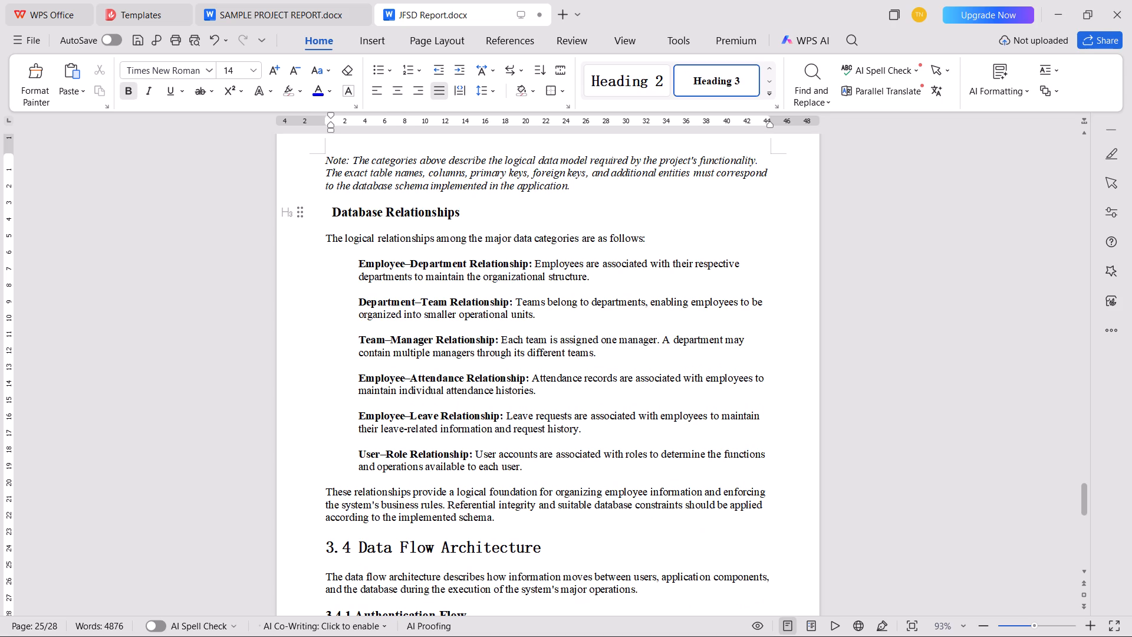
key(BackSpace)
Delete the italic note paragraph about the logical data model above the "Database Relationships" heading.
scroll(404, 323, up, 3)
drag(568, 334, 347, 319)
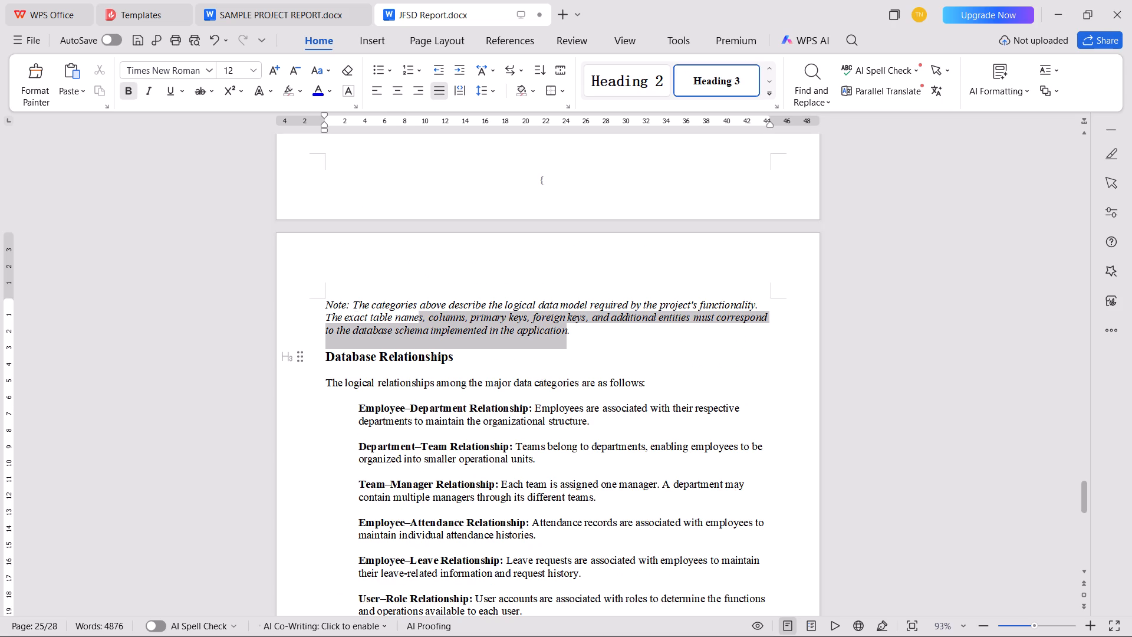
drag(347, 319, 278, 303)
key(BackSpace)
Remove the centering and indent from the headings "3.2.8 Authentication and Authorization Module" and "3.2.7 Leave Management Module".
scroll(350, 387, up, 4)
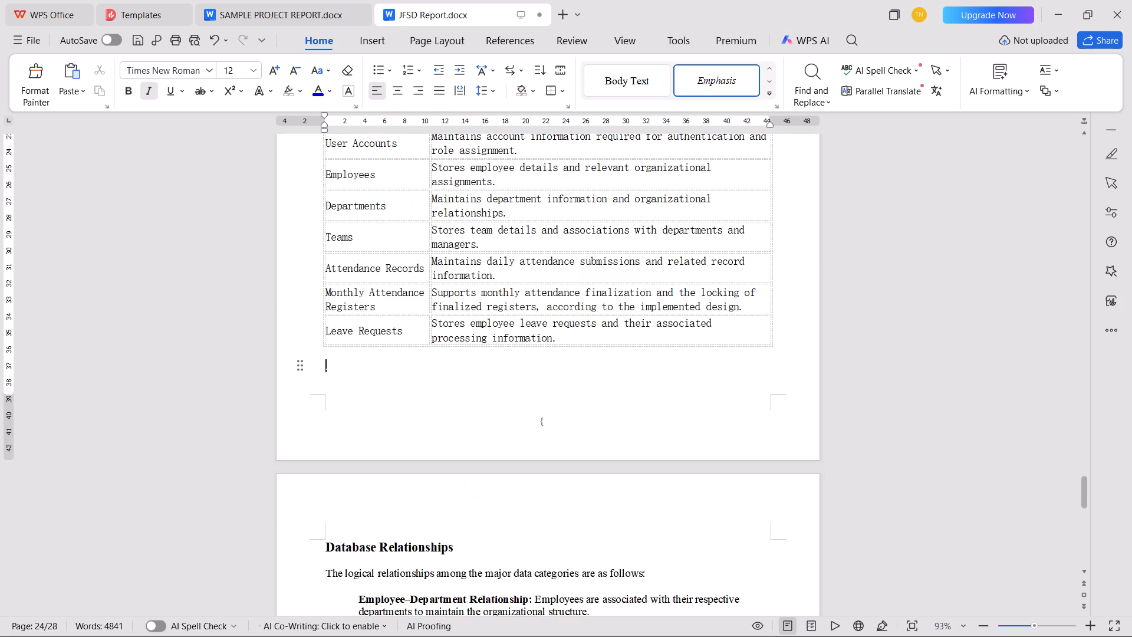
scroll(350, 387, up, 8)
click(323, 244)
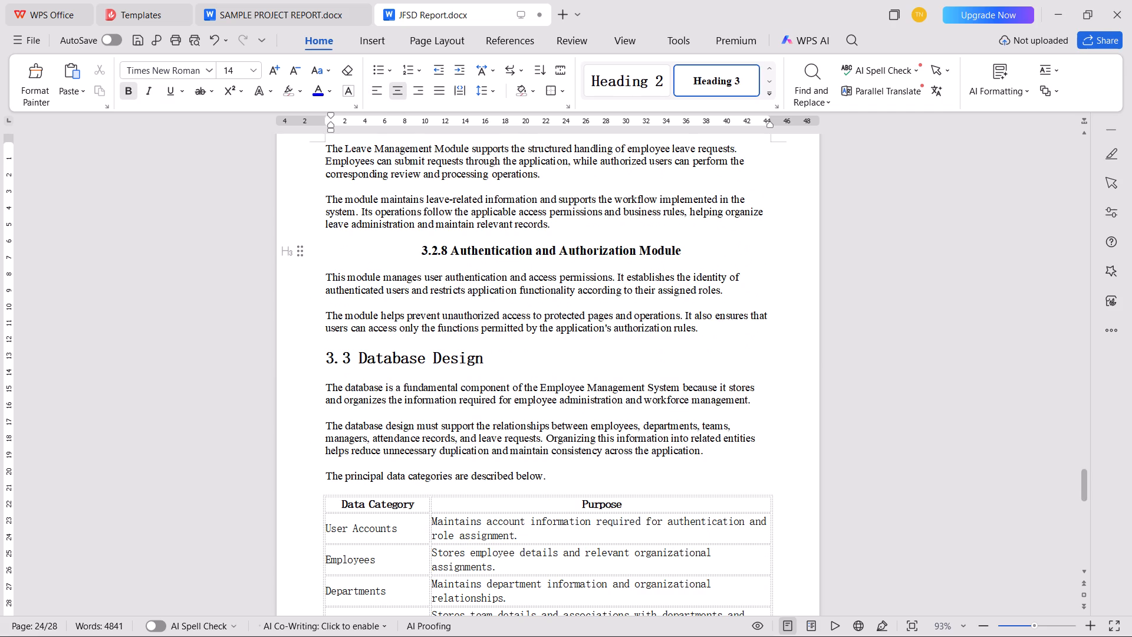
key(BackSpace)
key(BackSpace)
scroll(348, 361, up, 8)
click(345, 290)
key(BackSpace)
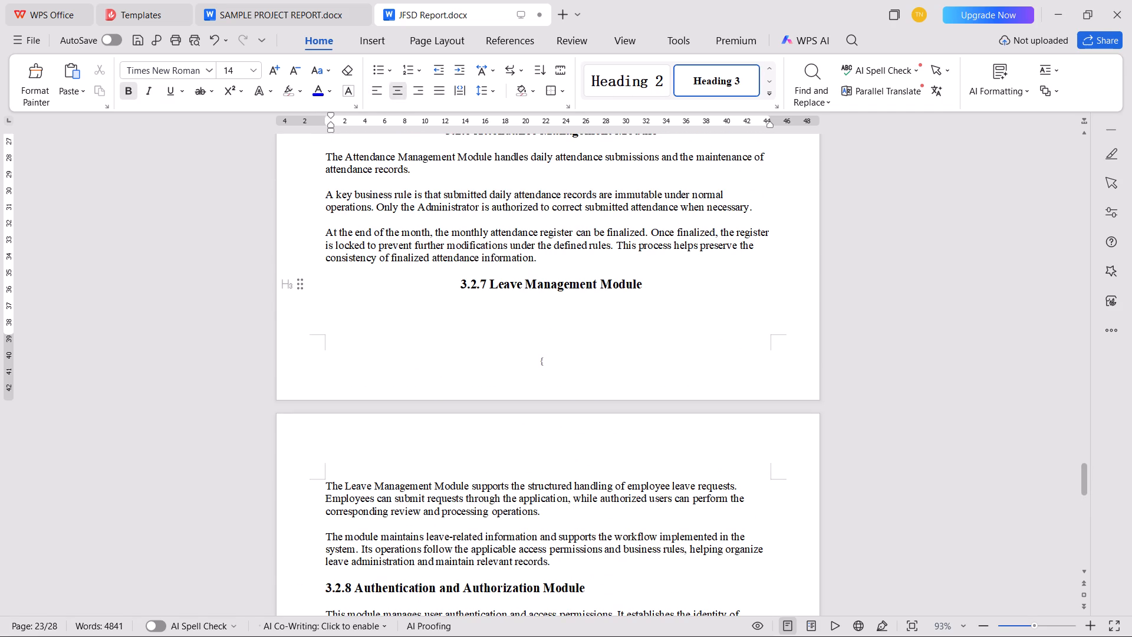
key(BackSpace)
Remove the centering and indent from the headings "3.2.6 Attendance Management Module" and "3.2.5 Department and Team Management Module".
scroll(335, 349, up, 4)
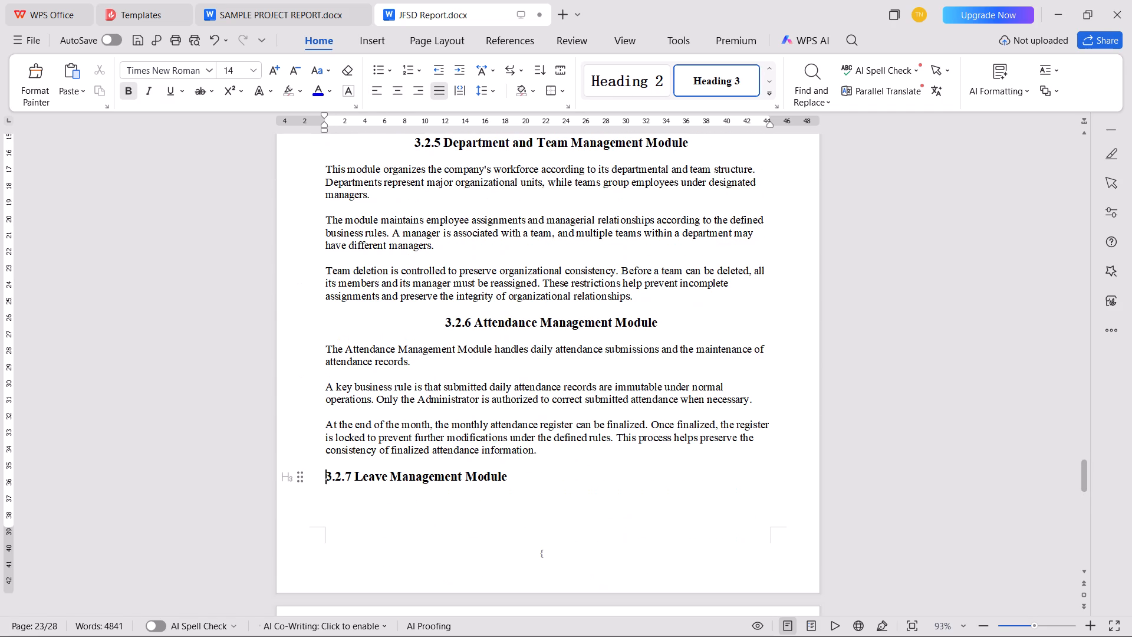
click(336, 318)
key(BackSpace)
key(BackSpace)
scroll(350, 270, up, 4)
click(373, 336)
key(BackSpace)
key(BackSpace)
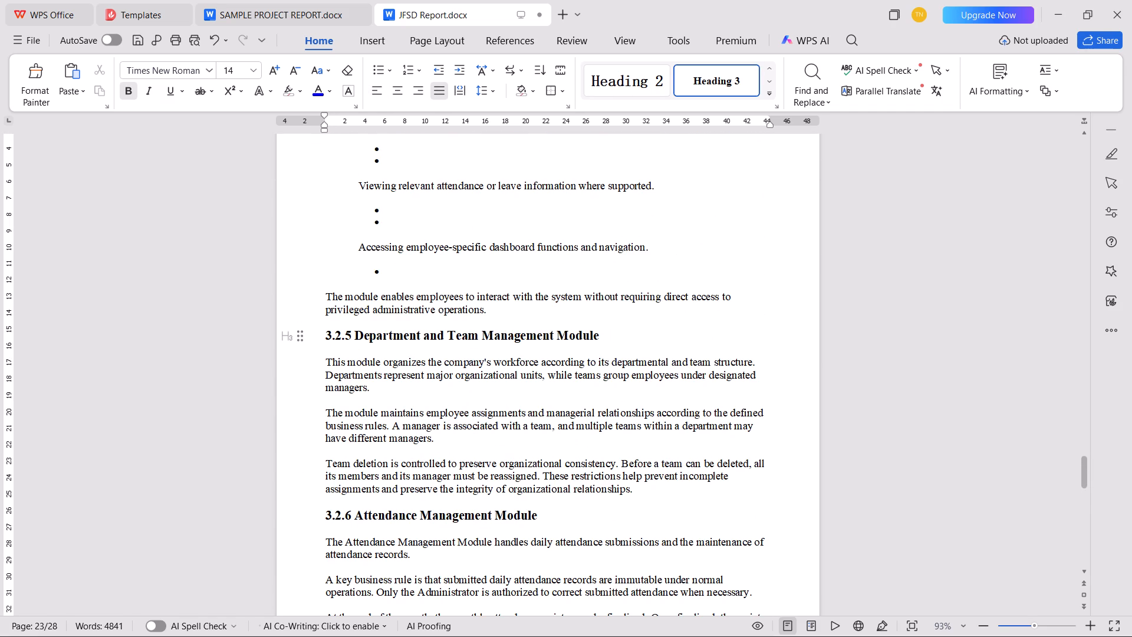
Delete the empty bullets around "Accessing employee-specific dashboard functions and navigation" at the end of section 3.2.4's list.
click(388, 284)
key(BackSpace)
key(BackSpace)
key(BackSpace)
scroll(387, 283, up, 2)
click(403, 321)
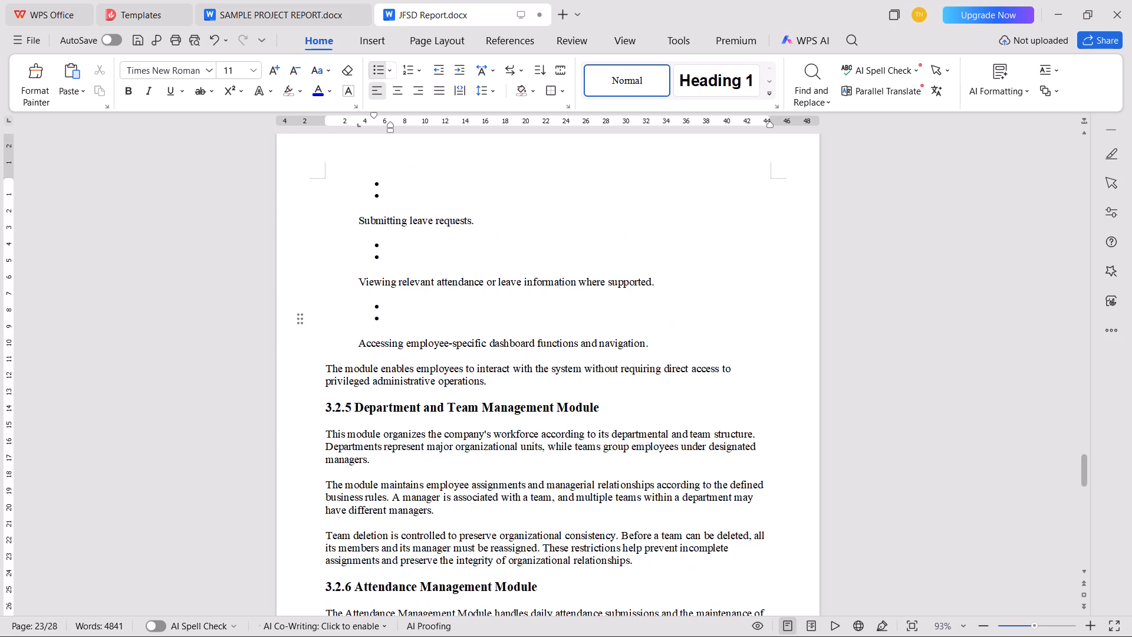
key(BackSpace)
key(BackSpace)
key(BackSpace)
key(BackSpace)
Delete the empty bullets around "Submitting leave requests" in section 3.2.4's list.
click(402, 258)
key(BackSpace)
key(BackSpace)
key(BackSpace)
key(BackSpace)
click(404, 207)
key(BackSpace)
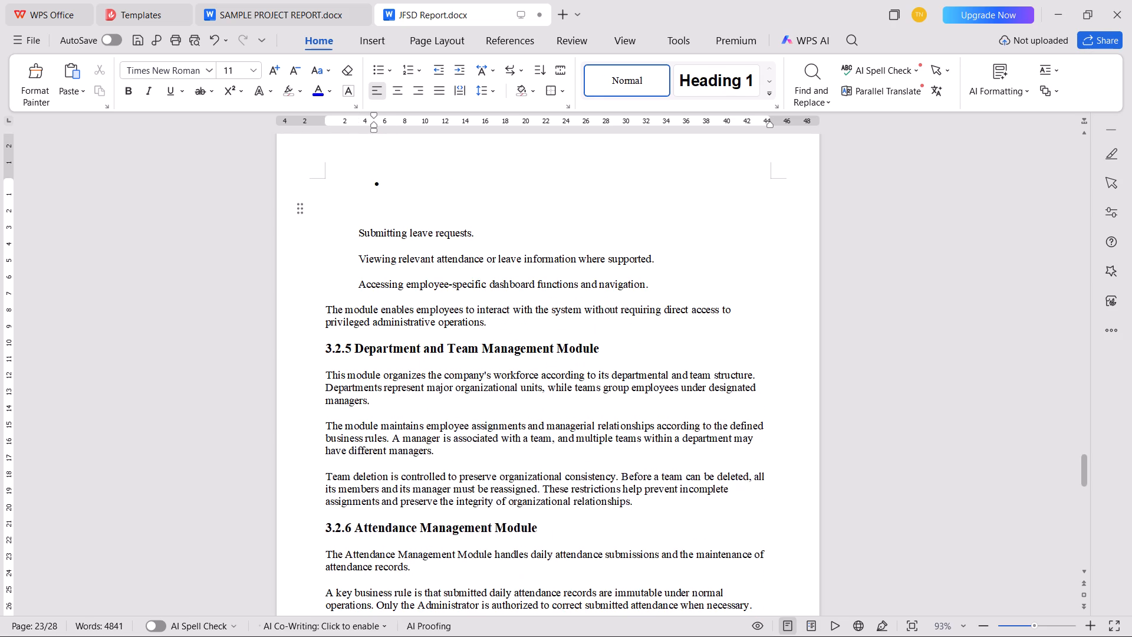
key(BackSpace)
key(BackSpace)
scroll(426, 417, up, 7)
key(BackSpace)
Delete the empty bullets around "Accessing relevant personal employee information" at the start of section 3.2.4's list.
click(406, 277)
key(BackSpace)
key(BackSpace)
key(BackSpace)
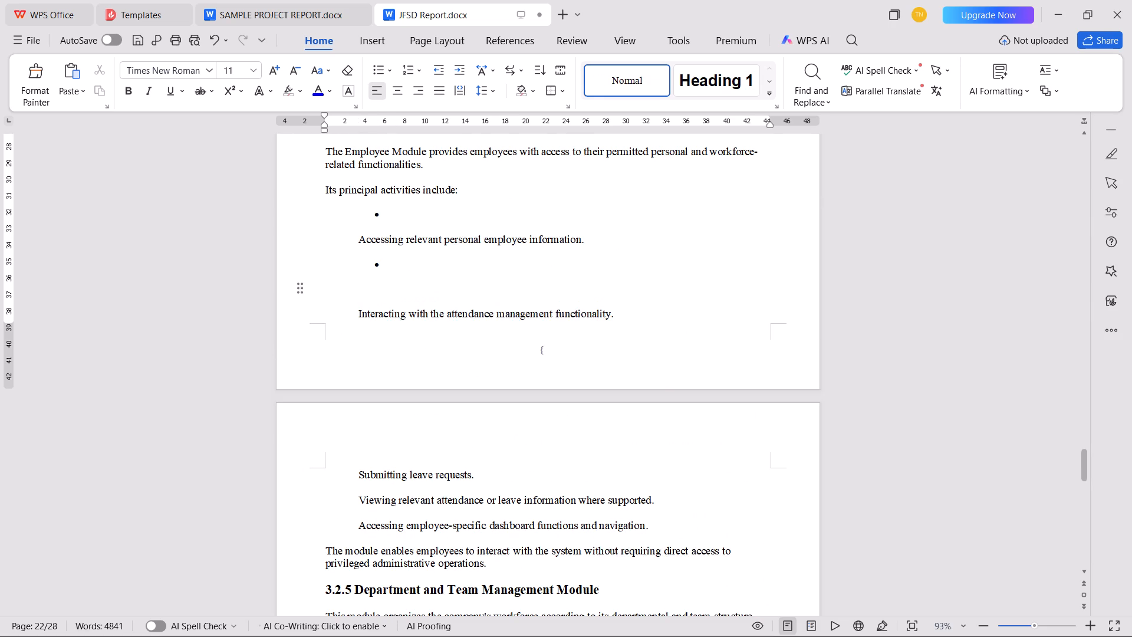
key(BackSpace)
click(420, 220)
key(BackSpace)
key(BackSpace)
key(BackSpace)
Remove the centering and indent from the headings "3.2.4 Employee Module", "3.2.3 Manager Module" and "3.2.2 Human Resources (HR) Module".
scroll(435, 433, up, 4)
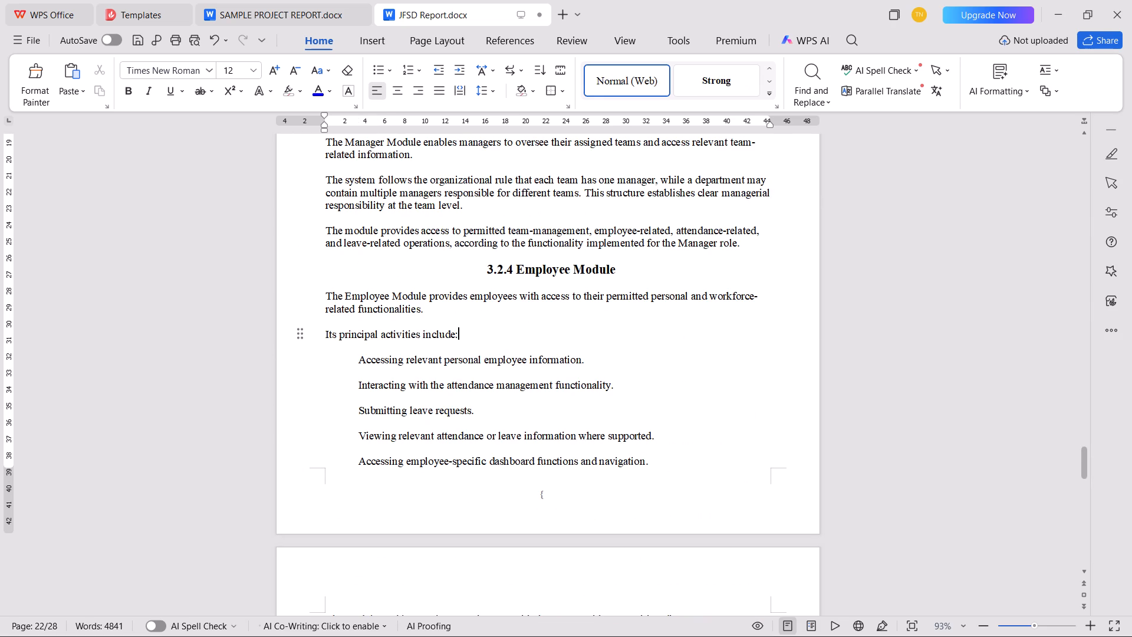
click(426, 266)
key(BackSpace)
key(BackSpace)
scroll(432, 313, up, 4)
click(418, 260)
key(BackSpace)
key(BackSpace)
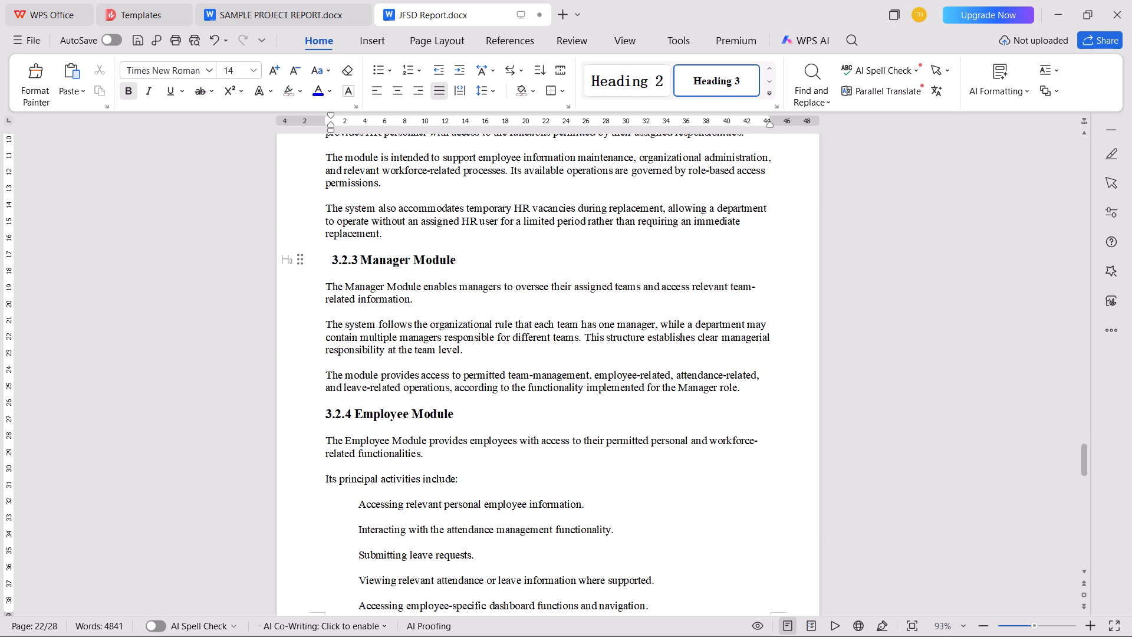
scroll(418, 367, up, 7)
click(412, 431)
key(BackSpace)
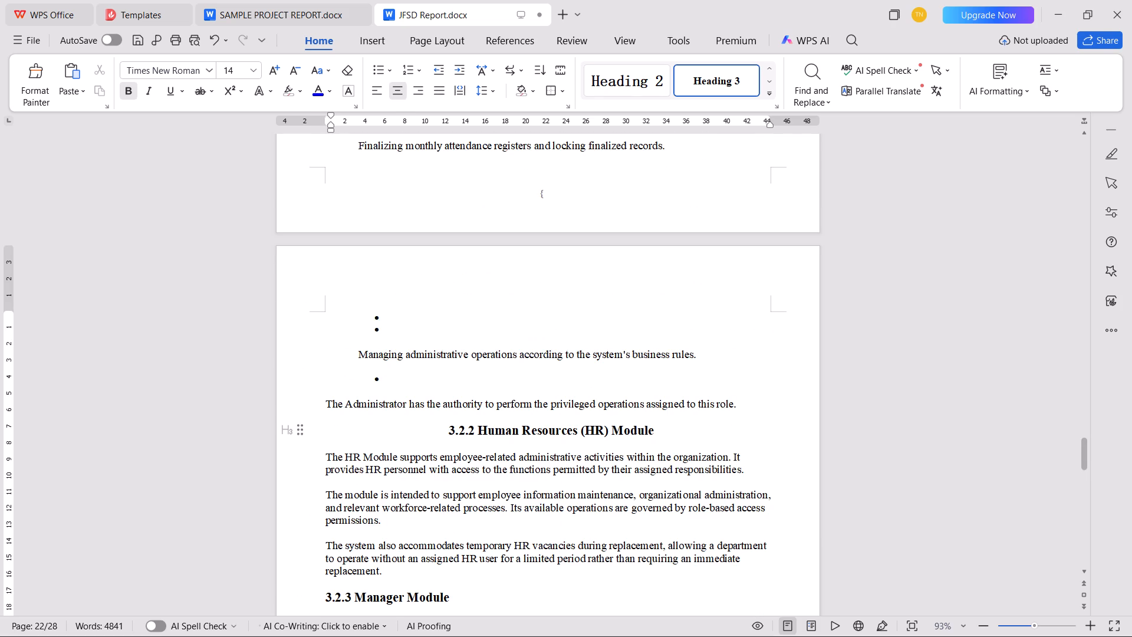
key(BackSpace)
Delete the empty bullets around "Managing administrative operations according to the system's business rules" in section 3.2.1.
click(421, 380)
key(BackSpace)
key(BackSpace)
key(BackSpace)
key(BackSpace)
click(421, 327)
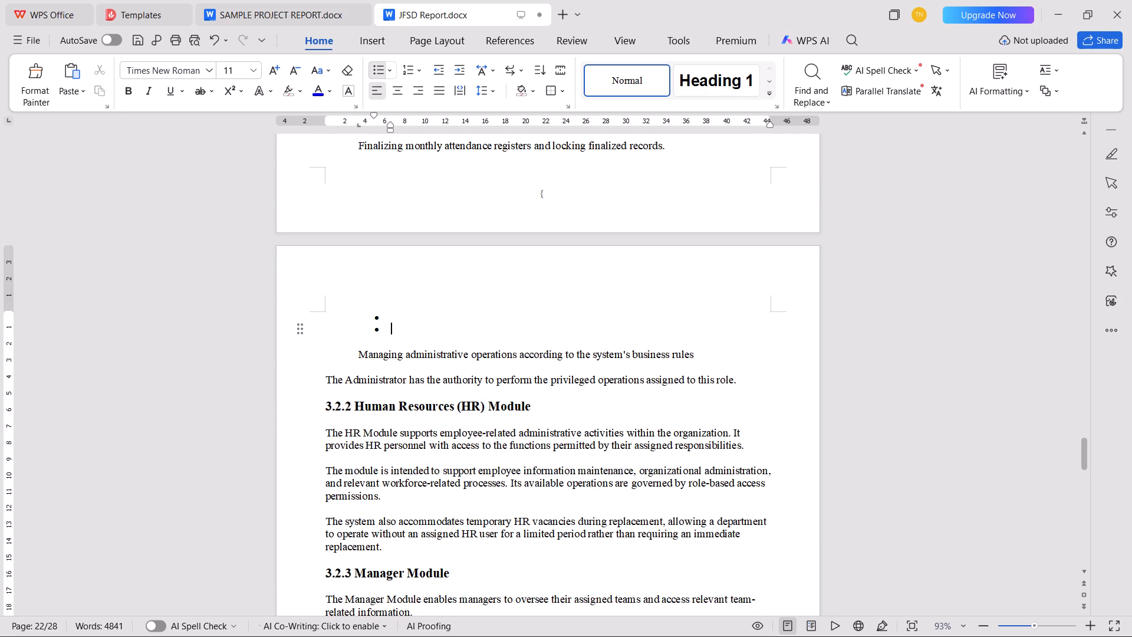
key(BackSpace)
key(BackSpace)
key(BackSpace)
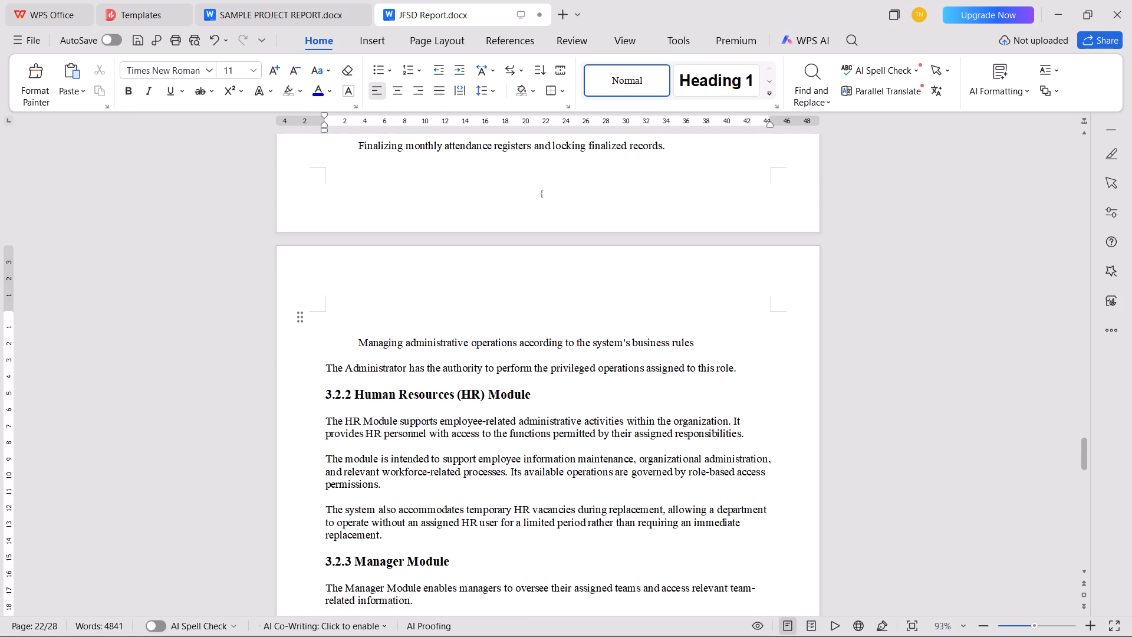
scroll(406, 410, up, 3)
key(BackSpace)
Delete the empty bullets around "Correcting submitted attendance records when authorized" in section 3.2.1.
click(411, 271)
key(BackSpace)
key(BackSpace)
key(BackSpace)
key(BackSpace)
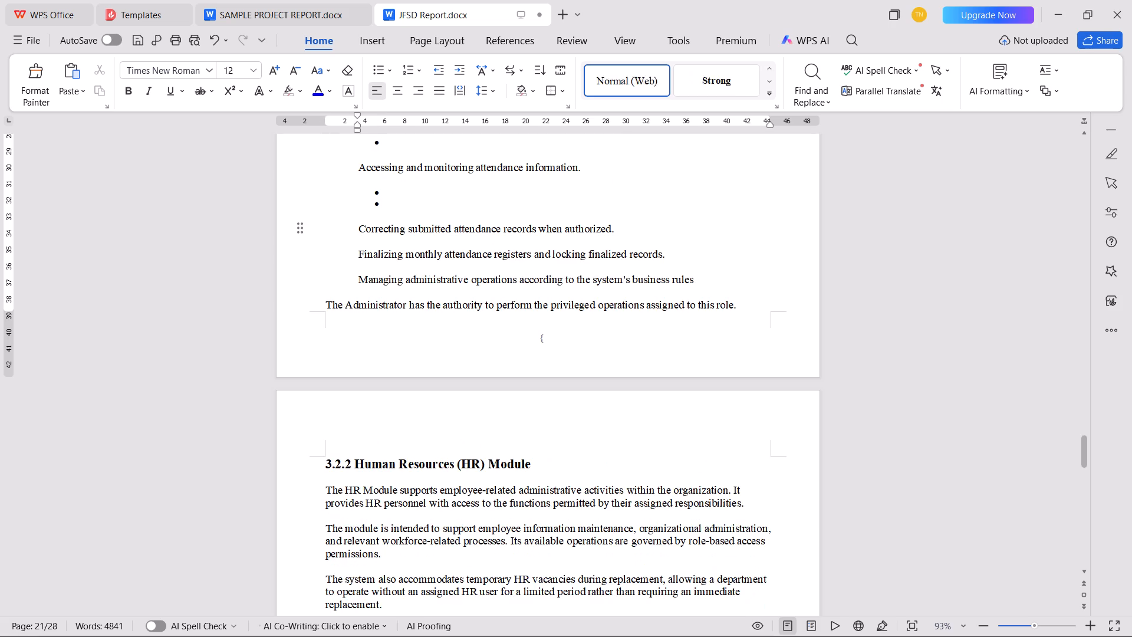
click(410, 213)
key(BackSpace)
key(BackSpace)
key(BackSpace)
key(BackSpace)
Delete the empty bullets around "Managing departments, teams, and managerial relationships" in section 3.2.1.
scroll(422, 434, up, 5)
click(419, 377)
key(BackSpace)
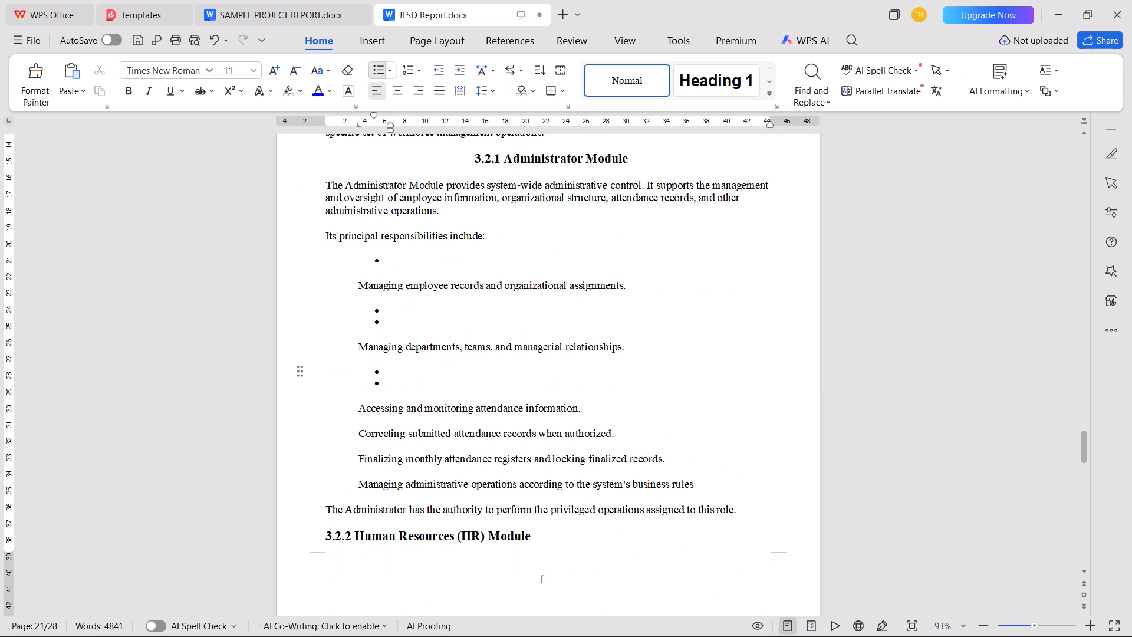
click(406, 393)
key(BackSpace)
key(BackSpace)
key(BackSpace)
key(BackSpace)
click(400, 329)
key(BackSpace)
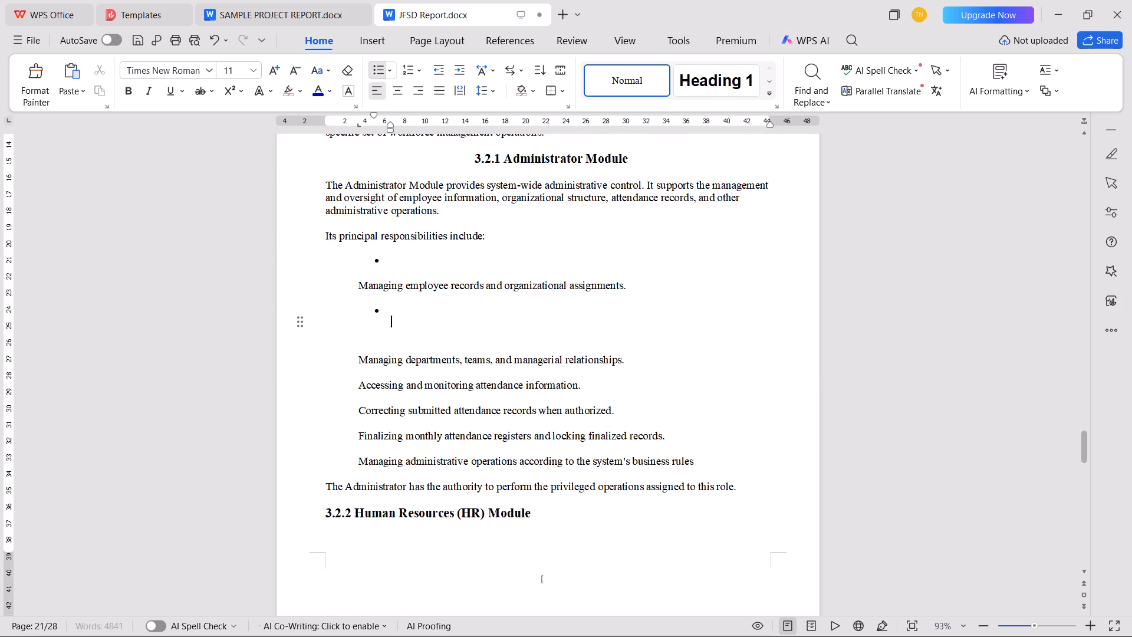
key(BackSpace)
key(BackSpace)
key(BackSpace)
Delete the empty bullet above "Managing employee records and organizational assignments" in section 3.2.1.
click(414, 269)
key(BackSpace)
key(BackSpace)
key(BackSpace)
Remove the centering and indent from the heading "3.2.1 Administrator Module" so it starts at the page's left margin.
scroll(387, 425, up, 3)
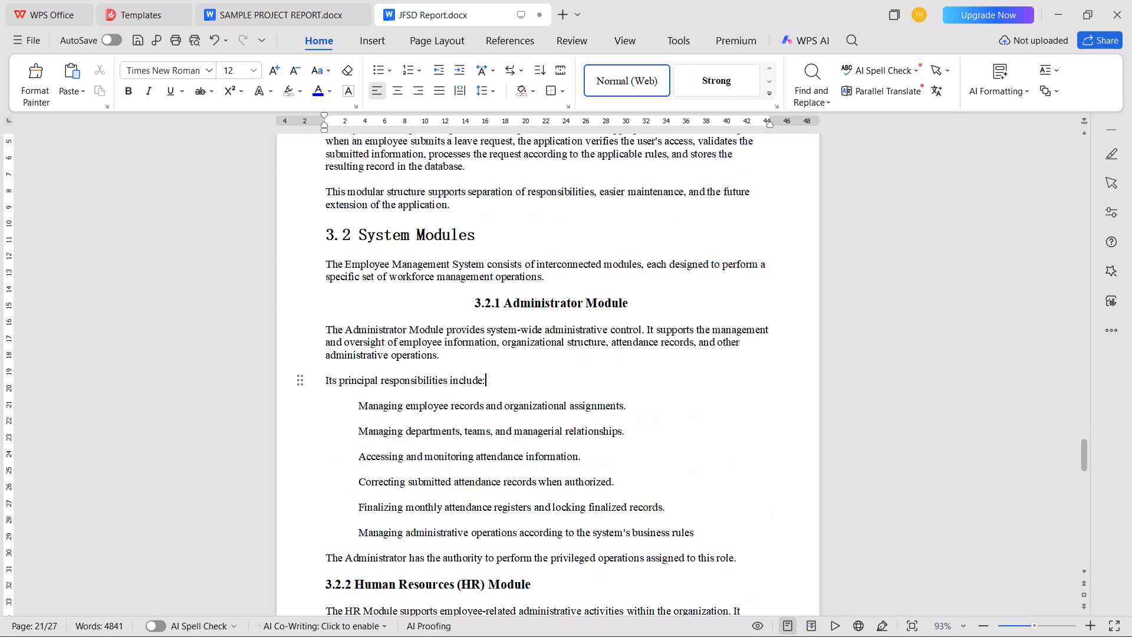
click(373, 296)
key(BackSpace)
key(BackSpace)
Delete the plain-text architecture diagram before section 3.2, from "The overall architecture can be represented as follows:" through "</escape>".
scroll(370, 342, up, 6)
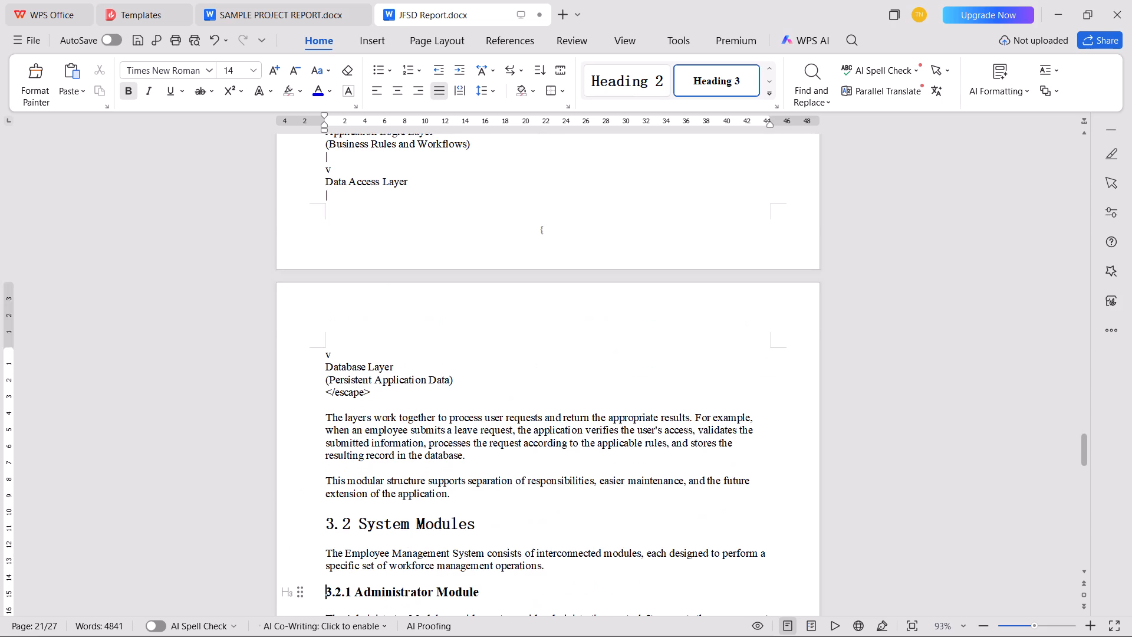
scroll(369, 343, up, 6)
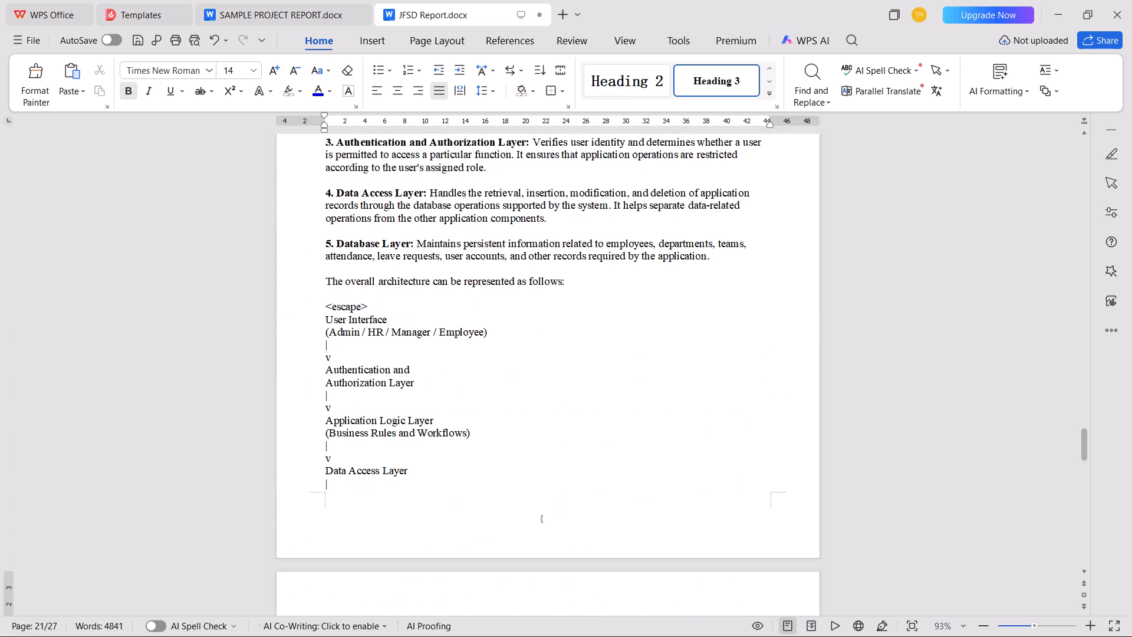
drag(315, 276, 314, 297)
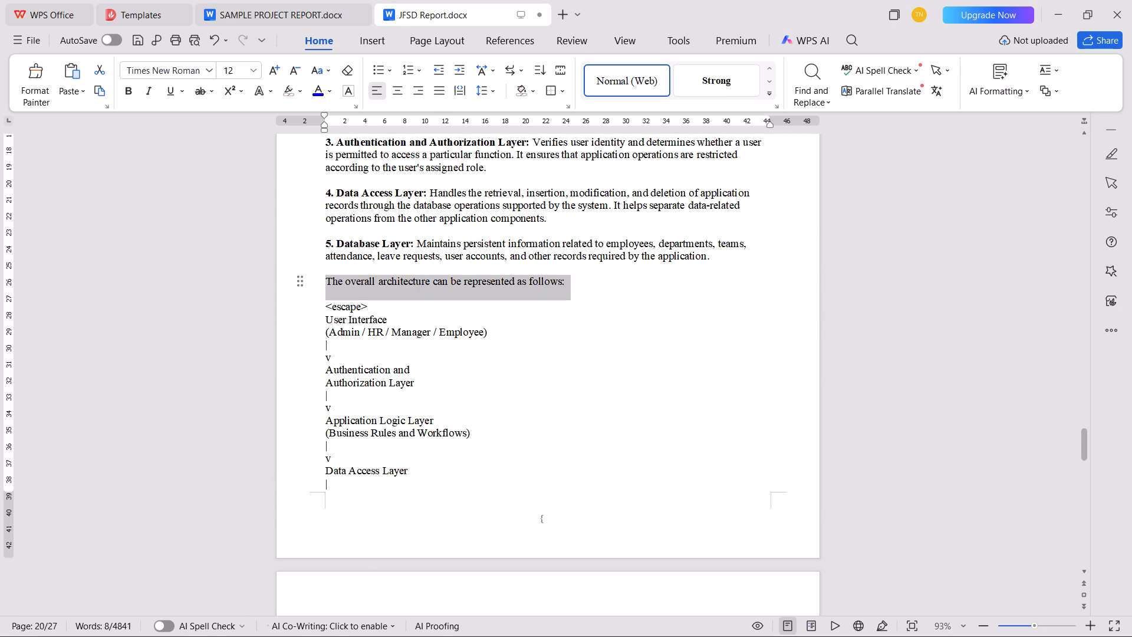
drag(314, 297, 283, 488)
scroll(314, 298, down, 4)
key(BackSpace)
Remove the leading numbers "5." and "4." from the Database Layer and Data Access Layer paragraphs, keeping them as separate paragraphs.
scroll(310, 526, up, 6)
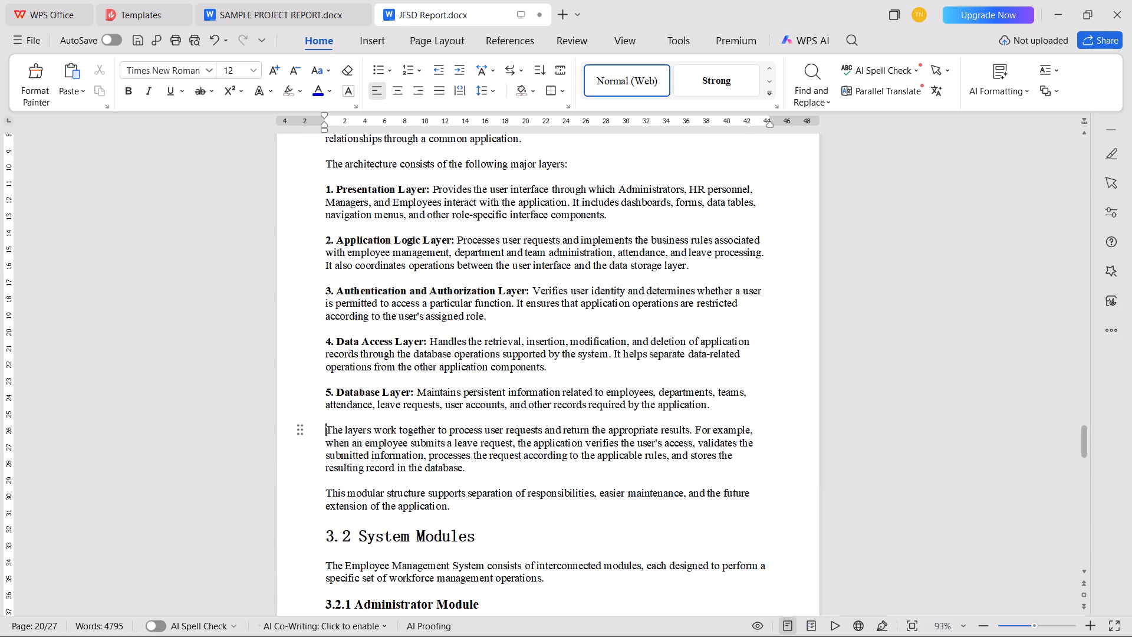
scroll(311, 483, up, 1)
click(326, 442)
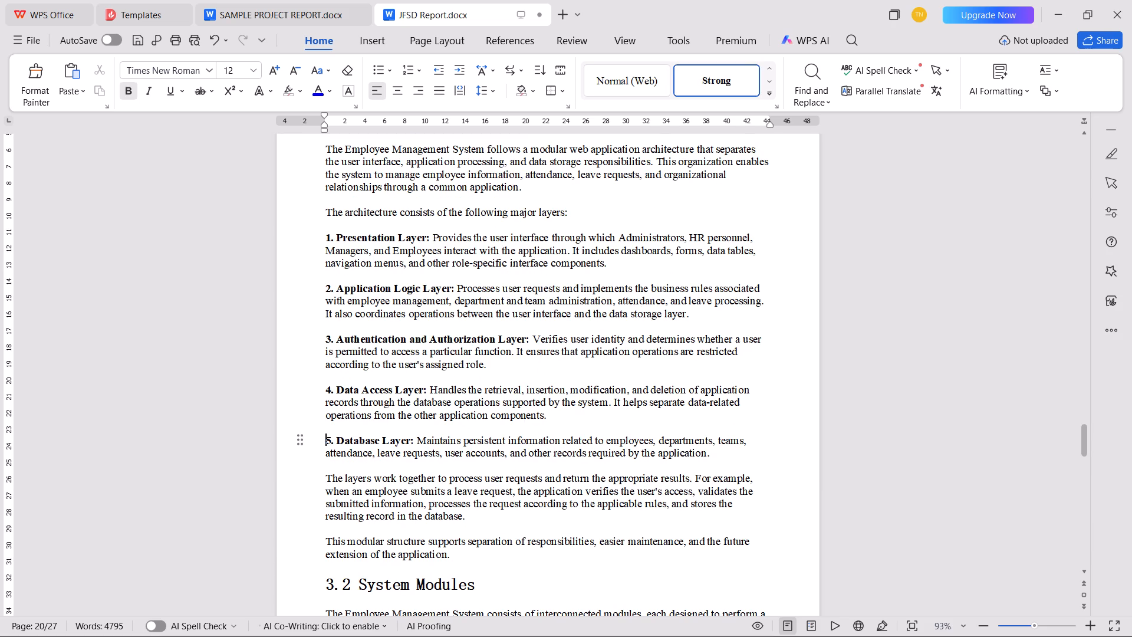
click(335, 440)
key(ctrl+BackSpace)
key(BackSpace)
key(BackSpace)
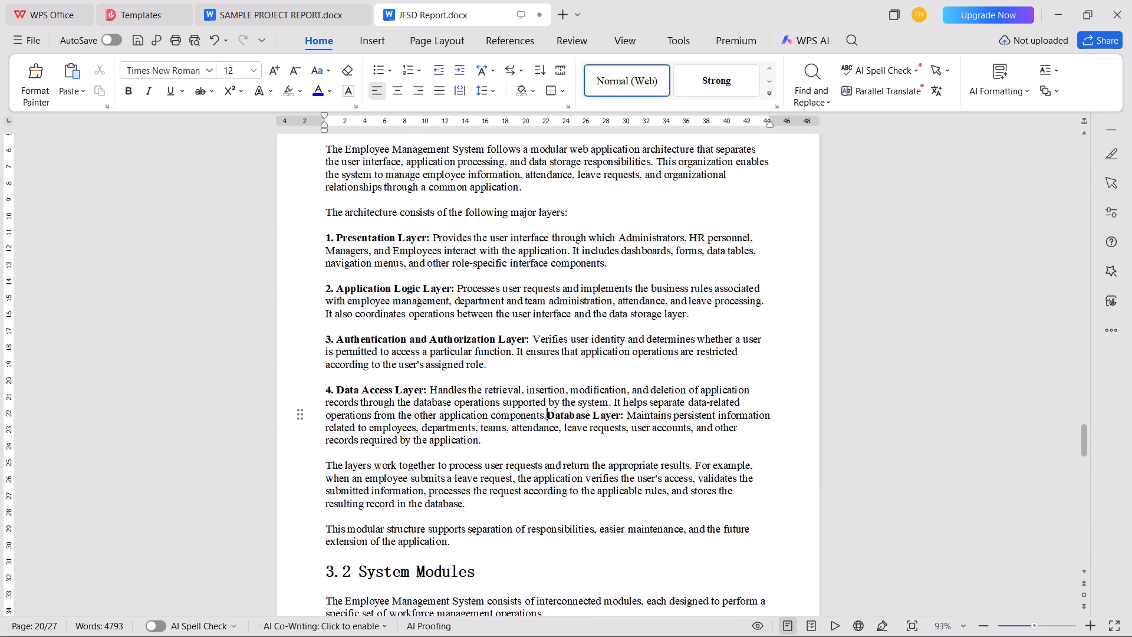
key(Return)
key(ctrl+Up)
key(ctrl+Delete)
key(ctrl+Delete)
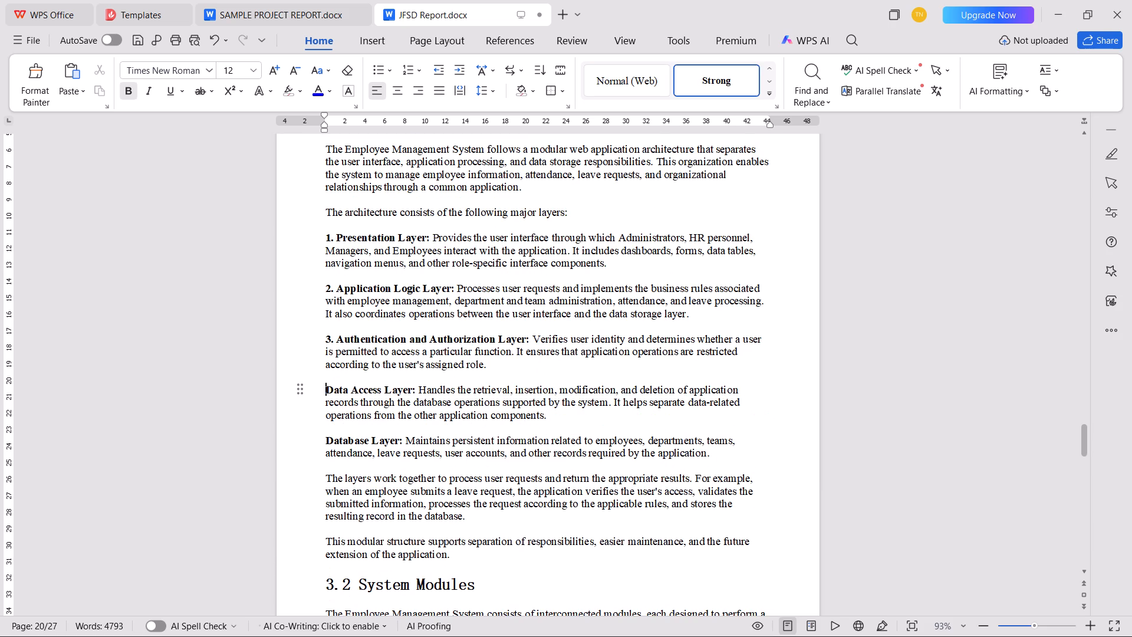
Remove the leading number "3." from the Authentication and Authorization Layer paragraph in section 3.1, keeping the layer paragraphs separate.
key(BackSpace)
key(Return)
key(ctrl+Up)
key(ctrl+Delete)
key(ctrl+Delete)
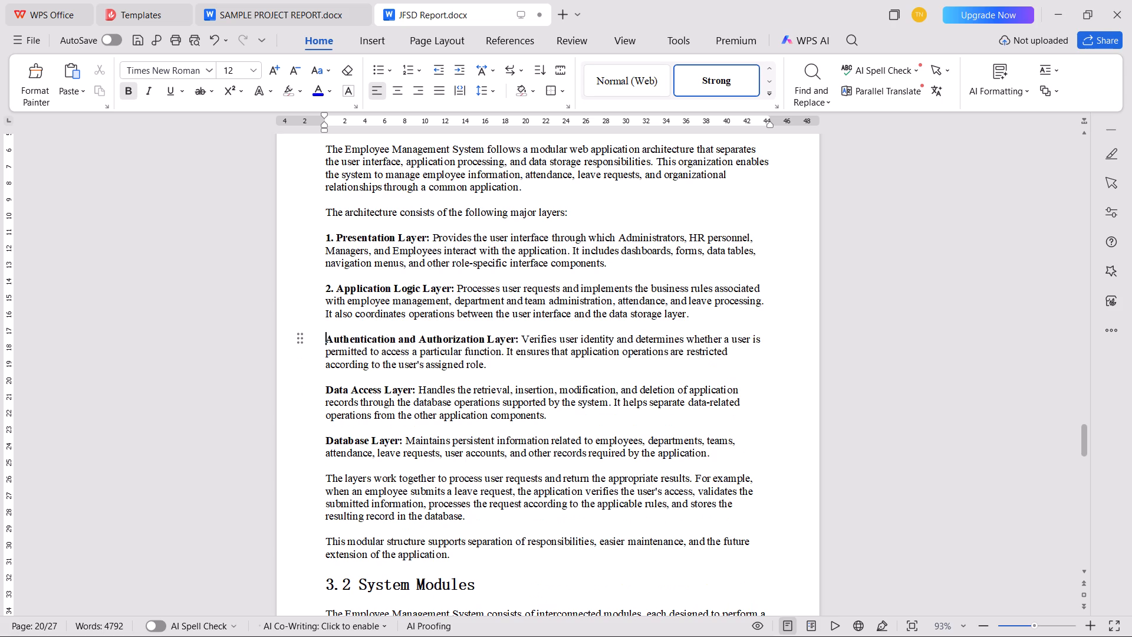
key(BackSpace)
key(Return)
Remove the leading numbers "2." and "1." from the Application Logic Layer and Presentation Layer paragraphs, keeping them as separate unnumbered paragraphs.
key(ctrl+Up)
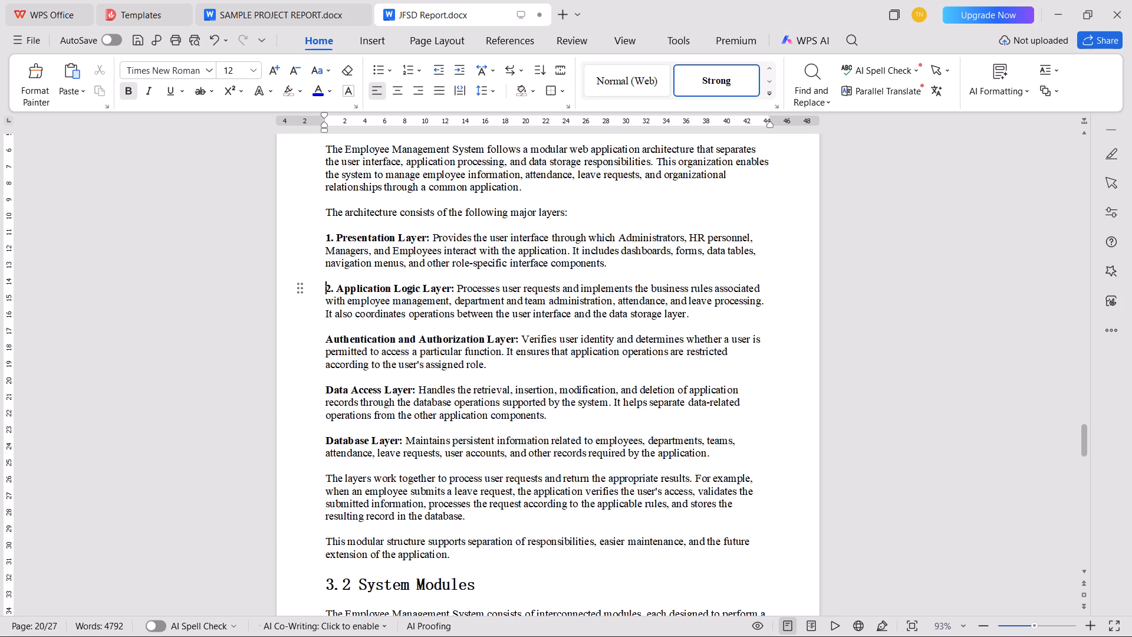
key(ctrl+Delete)
key(ctrl+Delete)
key(BackSpace)
key(Return)
key(ctrl+Up)
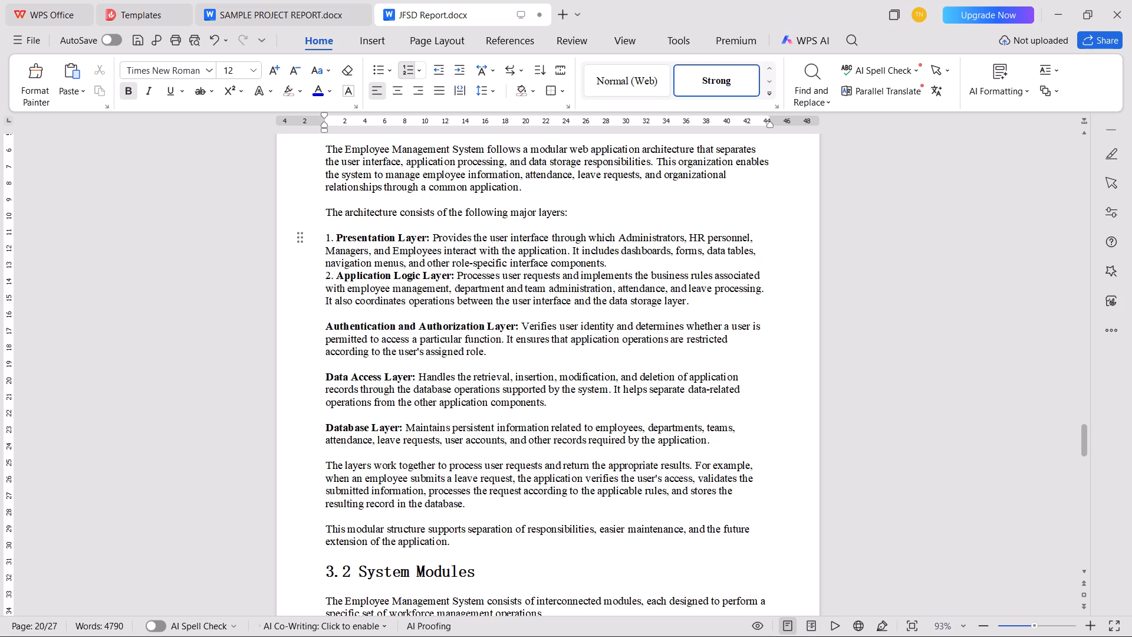
key(BackSpace)
key(Down)
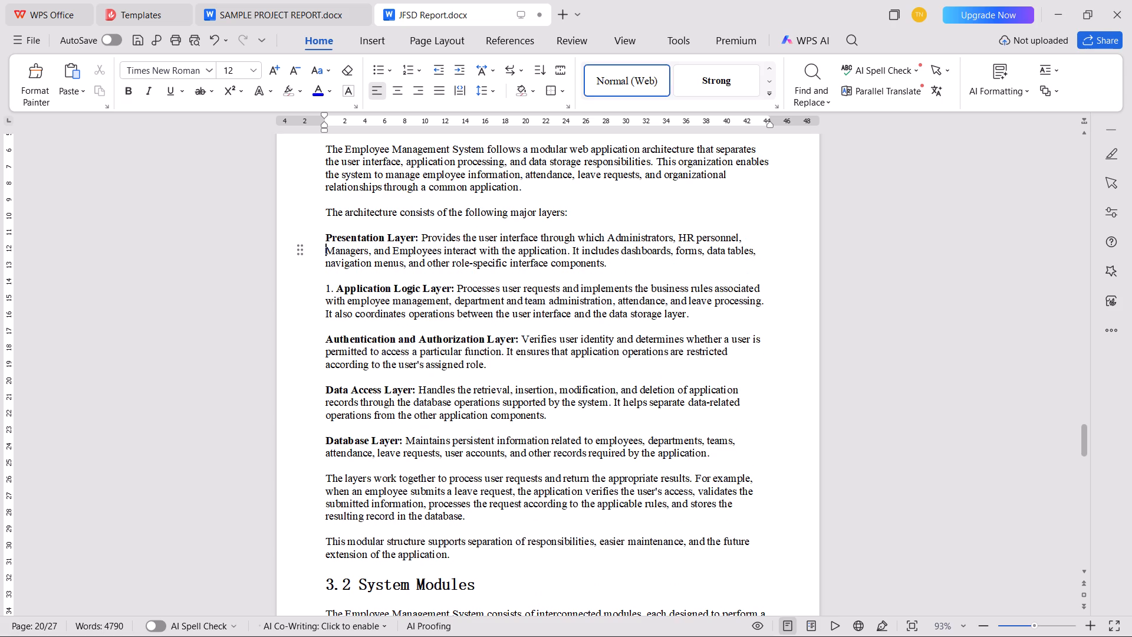
key(ctrl+Down)
key(BackSpace)
key(BackSpace)
key(Return)
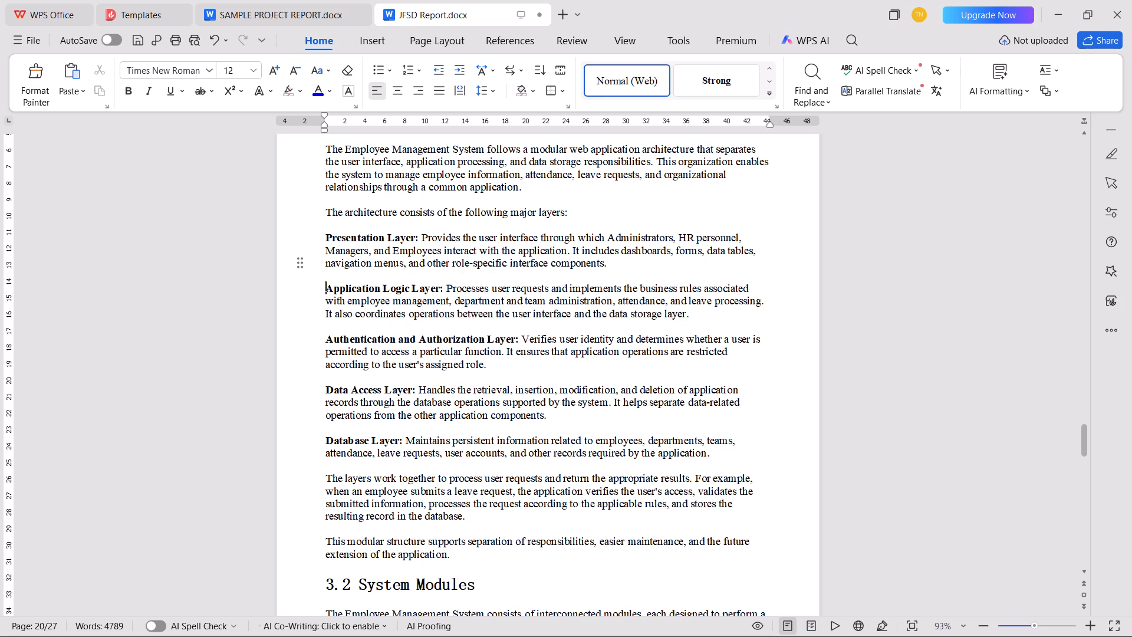
Select the five main section headings 3.1 through 3.5 together and set their font size to 14.
scroll(356, 440, up, 7)
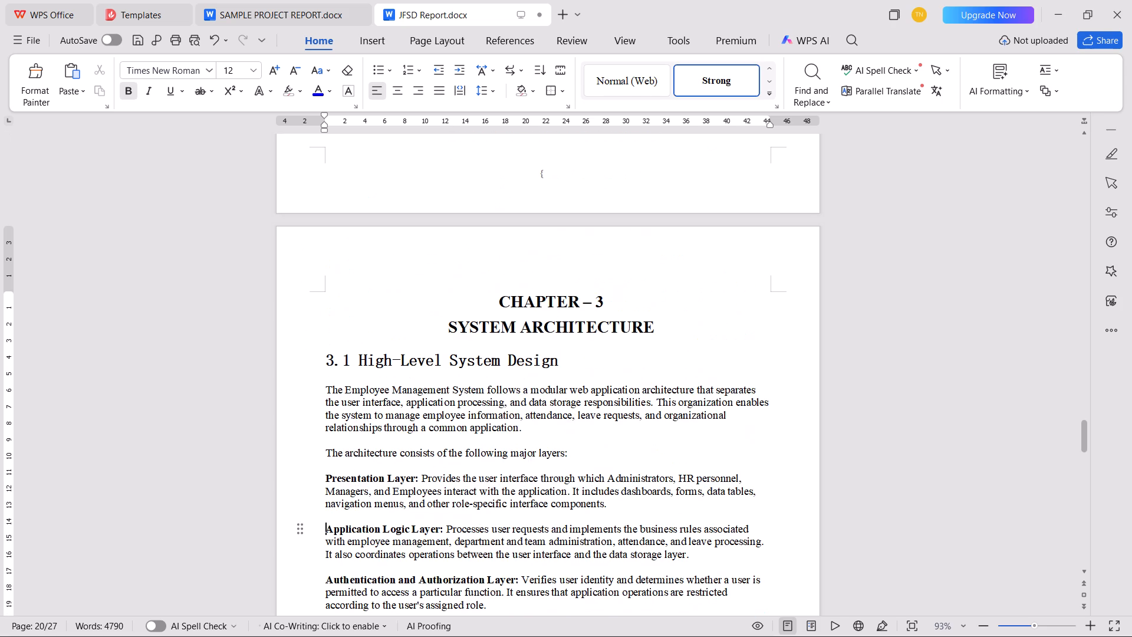
click(302, 362)
scroll(306, 362, down, 10)
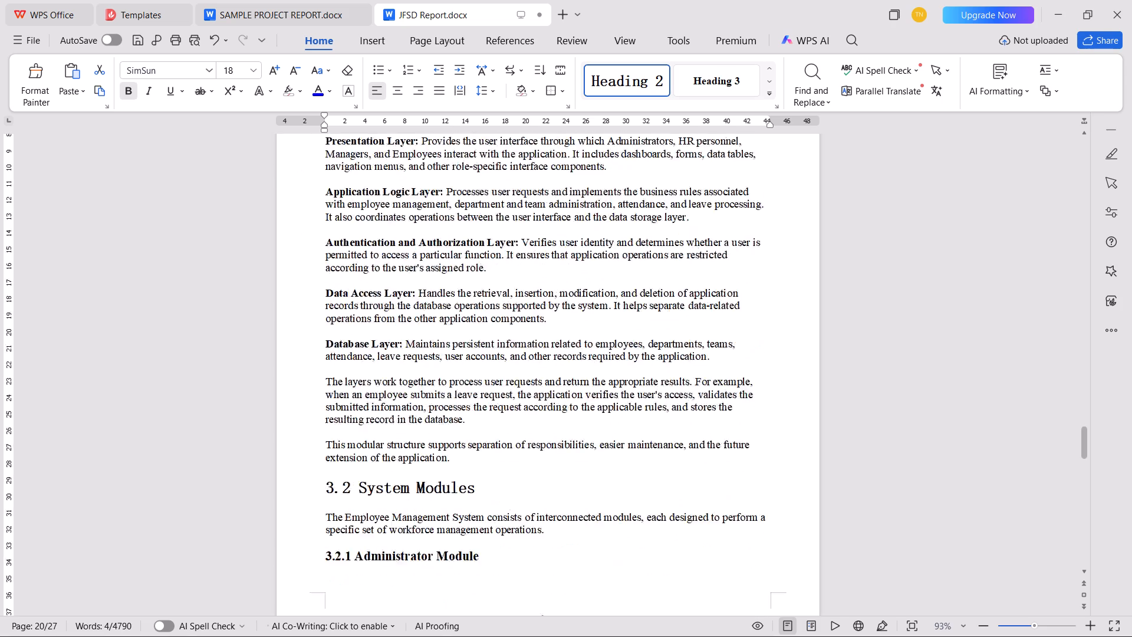
scroll(299, 326, down, 6)
ctrl+click(305, 297)
scroll(516, 297, down, 1)
scroll(522, 297, up, 1)
scroll(522, 297, down, 9)
scroll(502, 307, up, 1)
scroll(491, 317, down, 2)
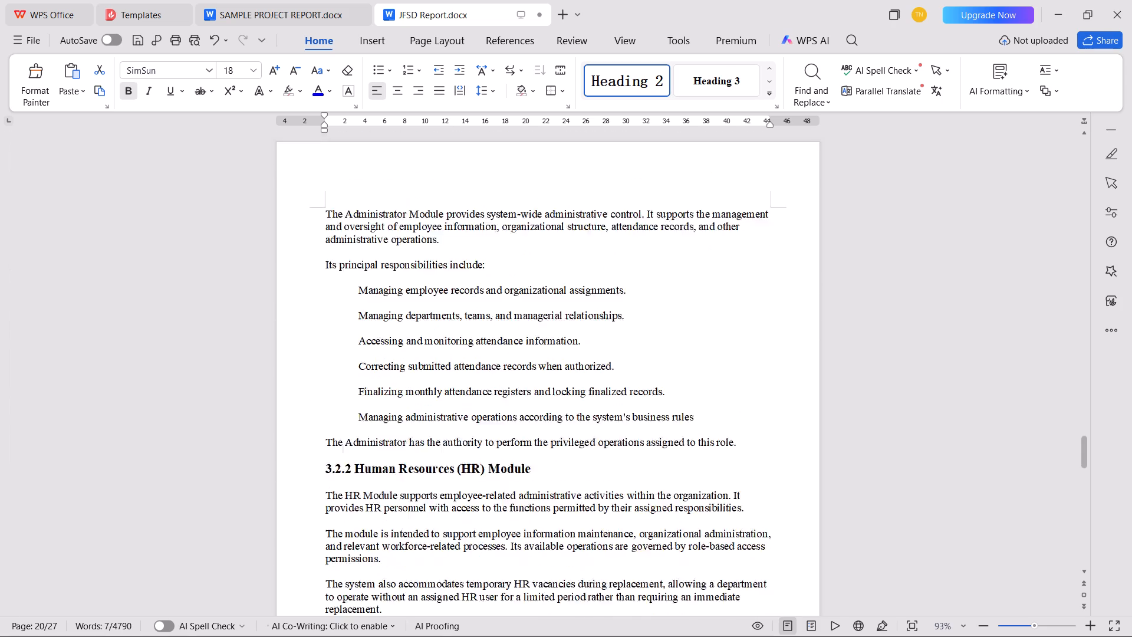
scroll(482, 322, down, 18)
scroll(295, 376, down, 14)
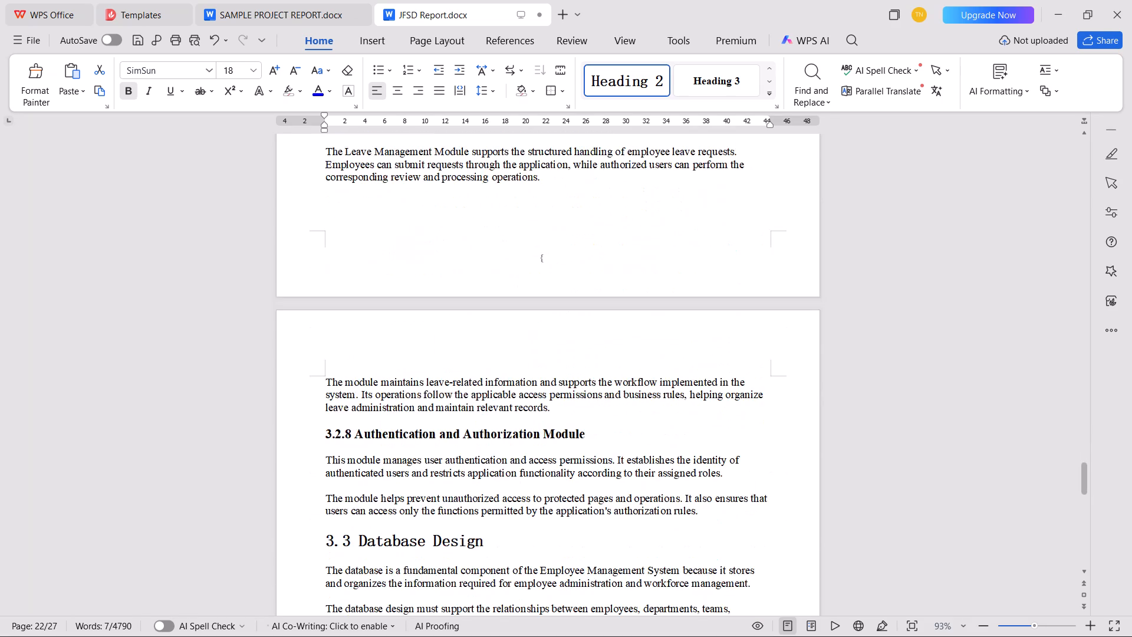
scroll(289, 371, down, 14)
scroll(279, 289, up, 2)
ctrl+click(282, 255)
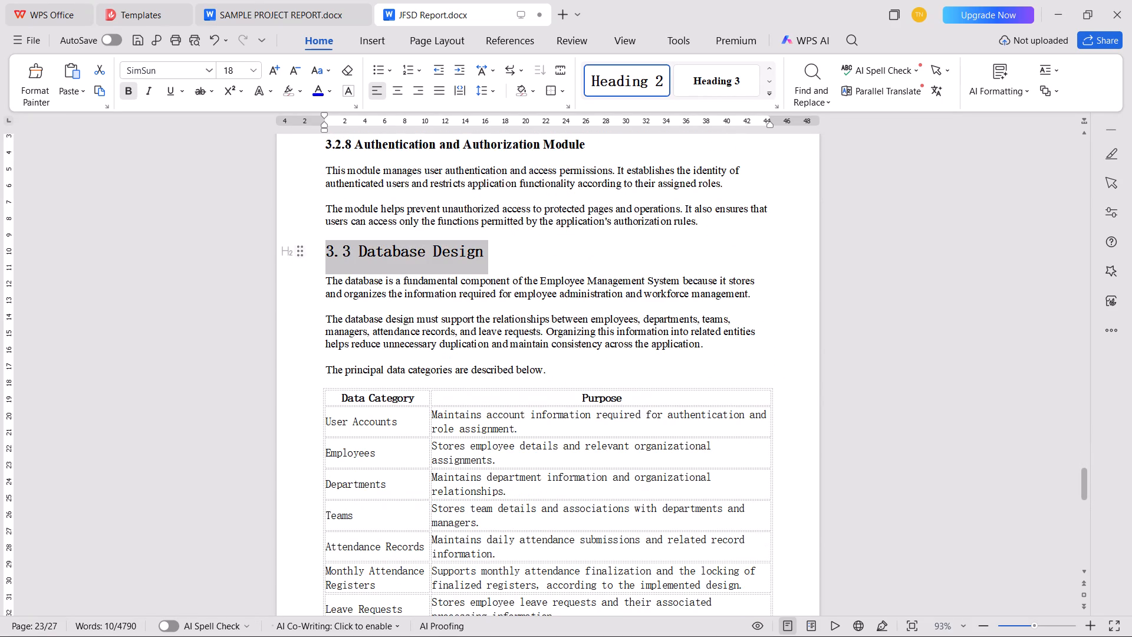
scroll(335, 291, down, 20)
scroll(335, 291, down, 1)
ctrl+click(298, 386)
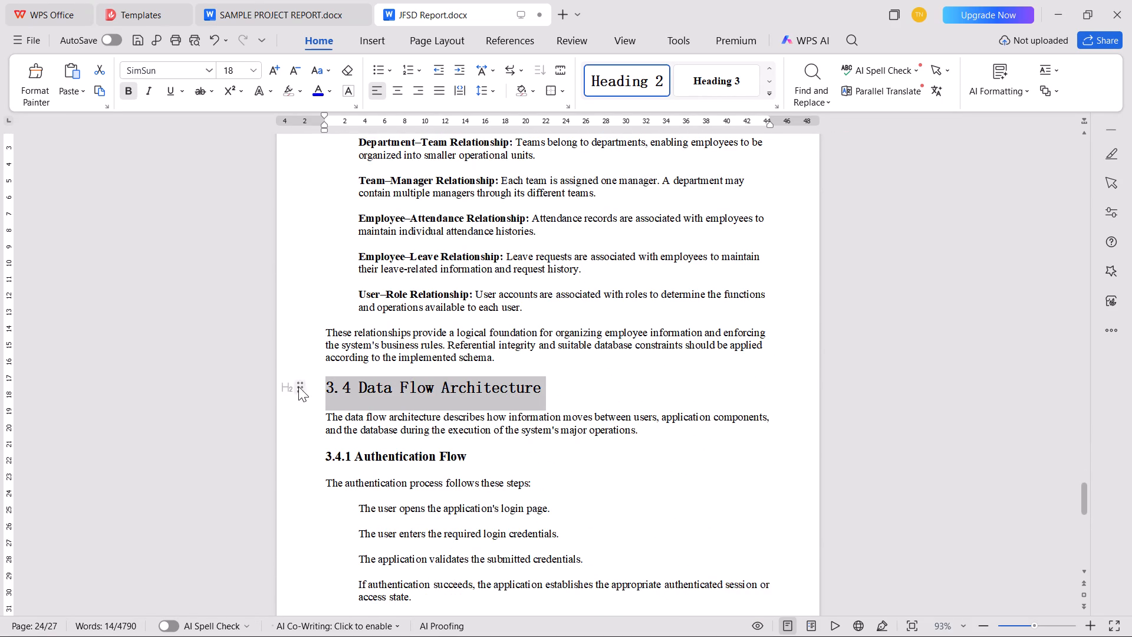
scroll(353, 373, down, 19)
scroll(364, 370, up, 2)
scroll(364, 367, down, 20)
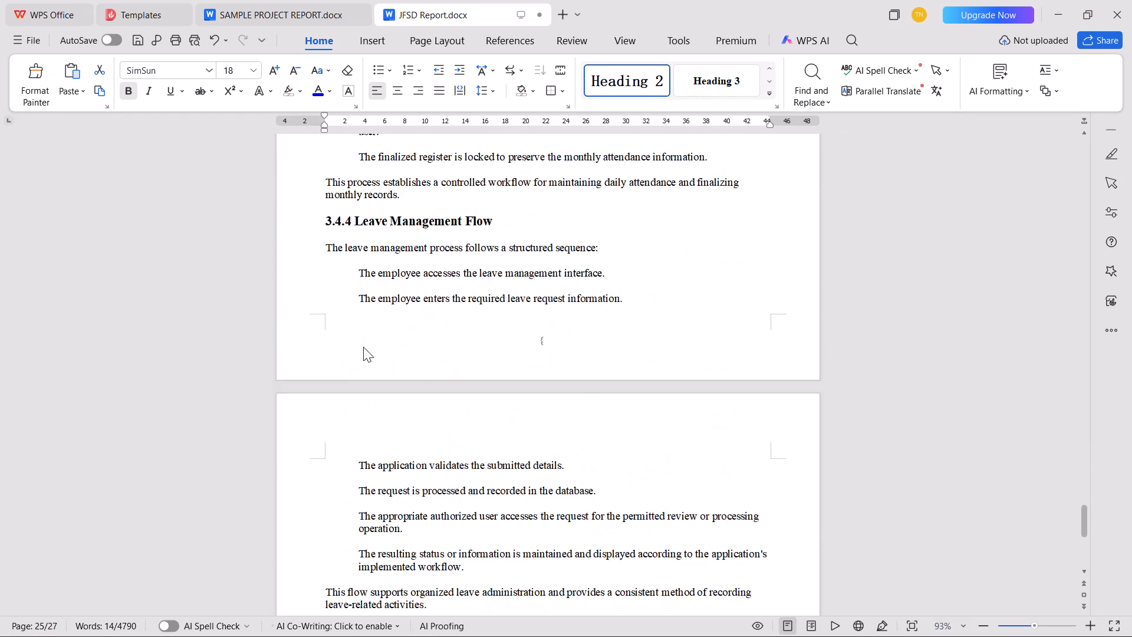
scroll(363, 347, down, 10)
scroll(363, 345, up, 1)
scroll(363, 345, down, 9)
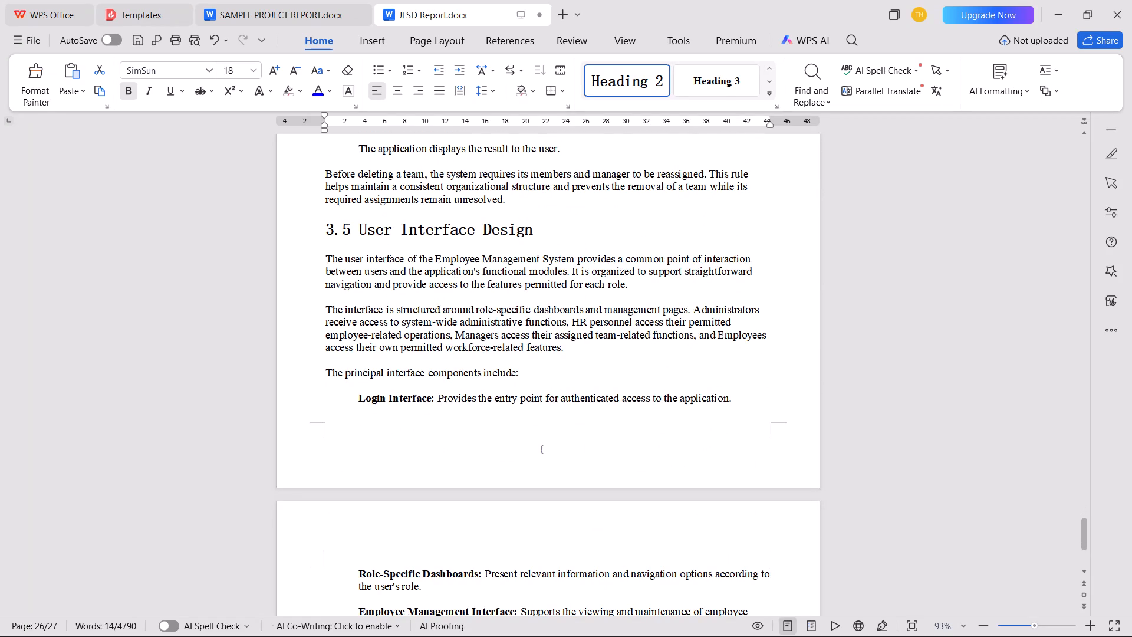
ctrl+click(294, 226)
scroll(332, 375, down, 20)
scroll(332, 375, down, 1)
scroll(335, 383, up, 1)
scroll(337, 379, down, 2)
scroll(337, 372, up, 2)
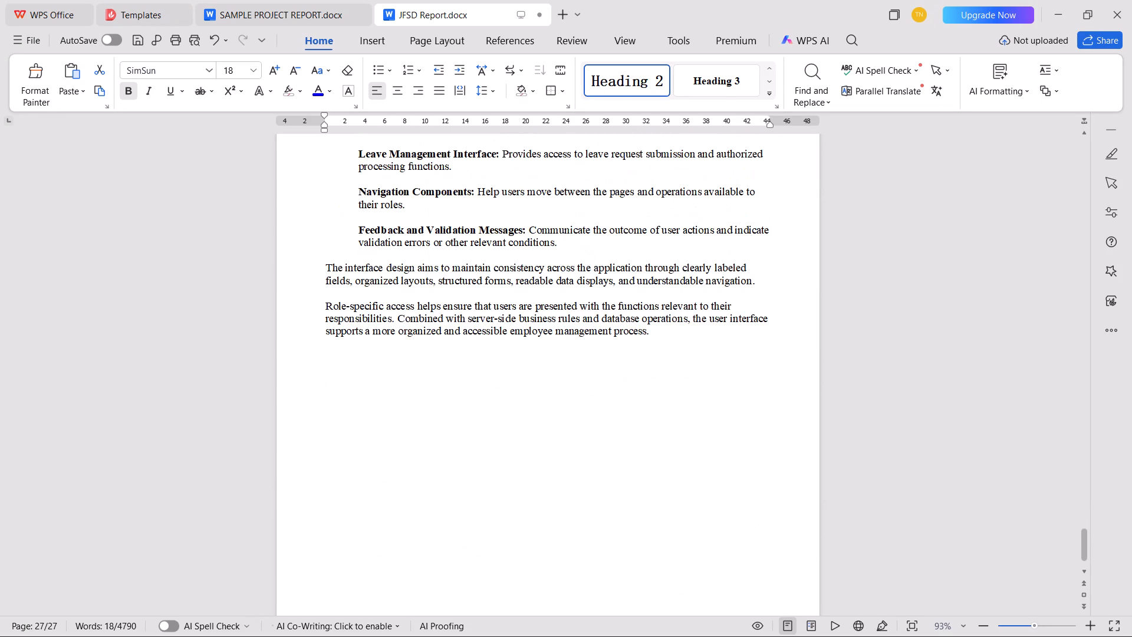
click(238, 73)
text(14)
key(Return)
Change the font of the selected section headings 3.1 through 3.5 to Times New Roman.
click(206, 71)
click(177, 139)
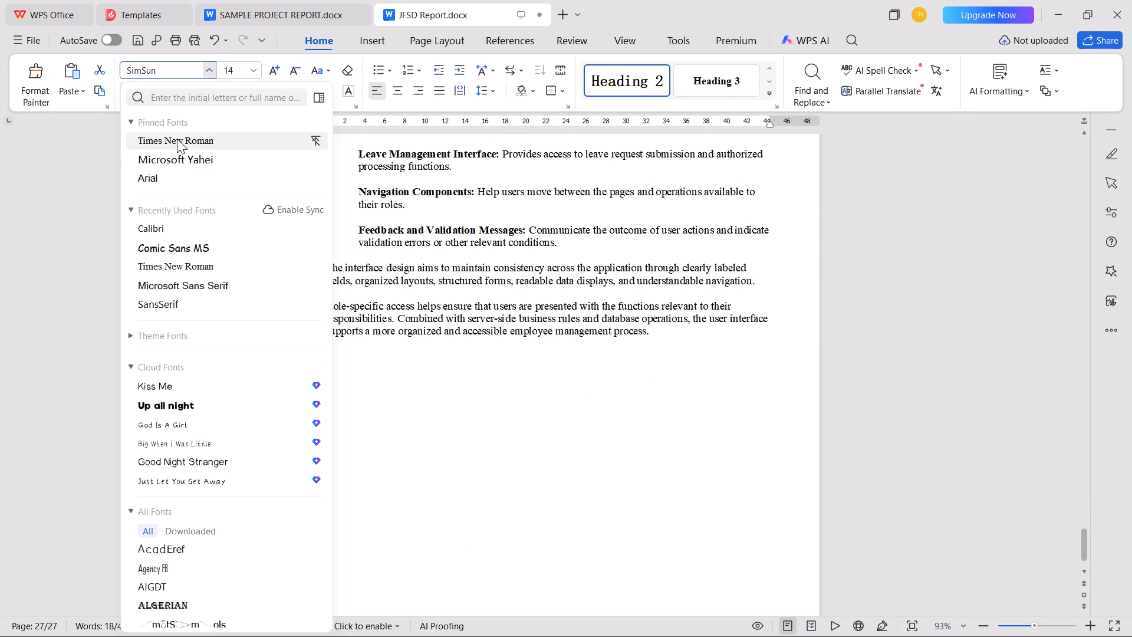
scroll(811, 365, up, 11)
scroll(799, 365, down, 4)
scroll(799, 365, up, 1)
click(527, 314)
scroll(527, 314, up, 3)
scroll(527, 314, down, 2)
scroll(527, 314, up, 9)
scroll(527, 314, down, 1)
scroll(525, 314, up, 1)
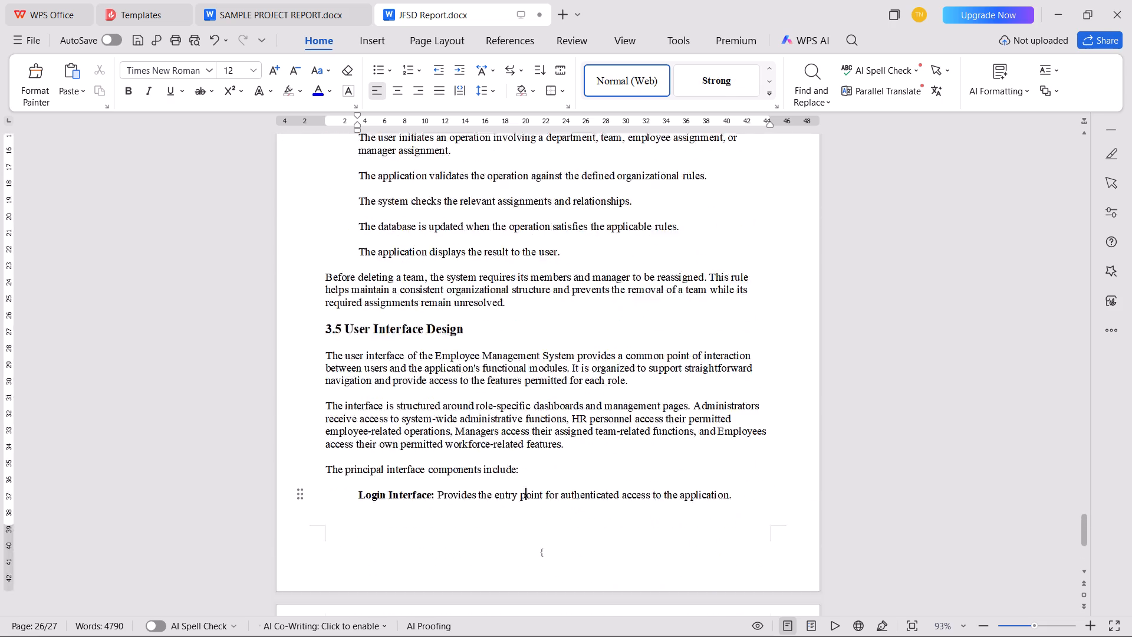
Check the chapter title in ChatGPT and retitle the Chapter 3 entry in the report's table of contents as "System Architecture".
key(alt+Tab)
key(alt+Tab)
scroll(1022, 447, up, 3)
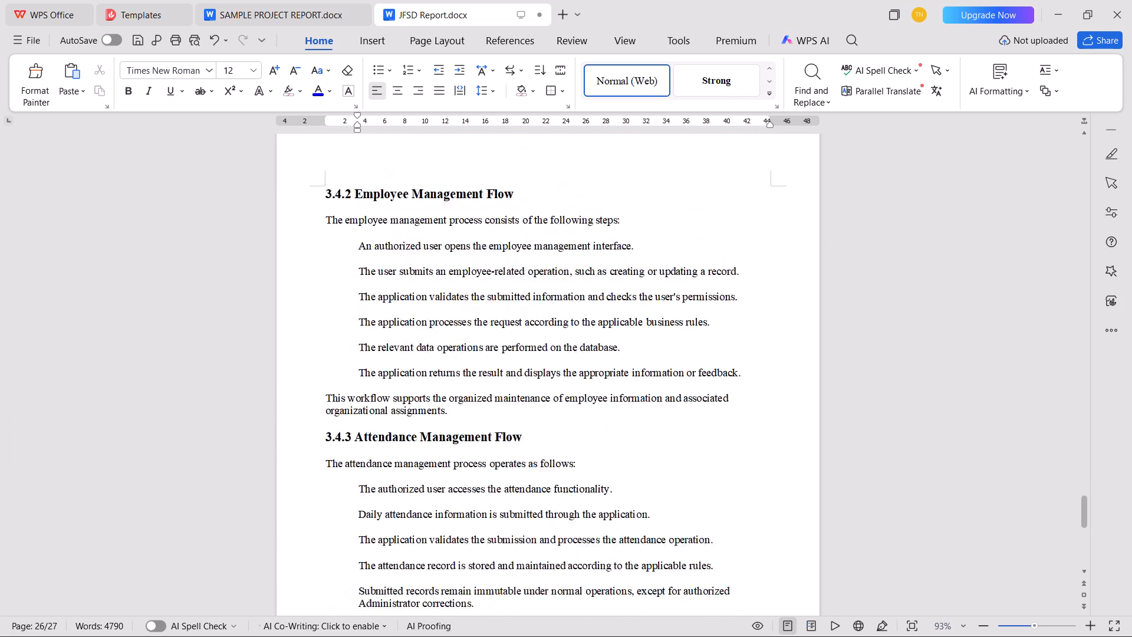
scroll(826, 386, up, 1)
scroll(498, 294, up, 20)
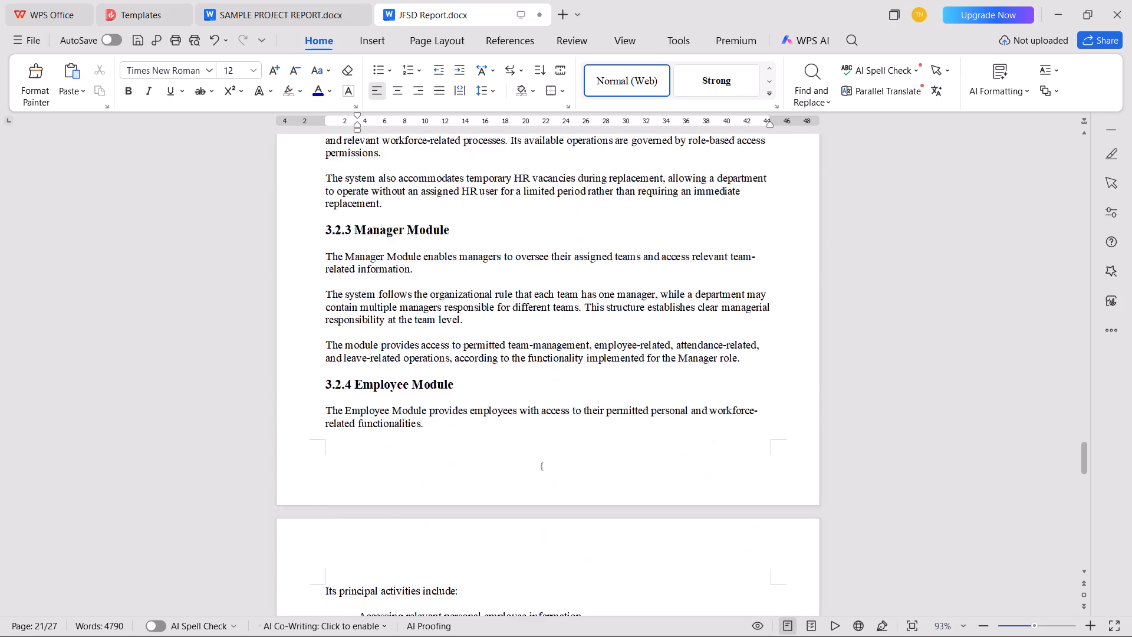
scroll(497, 283, up, 17)
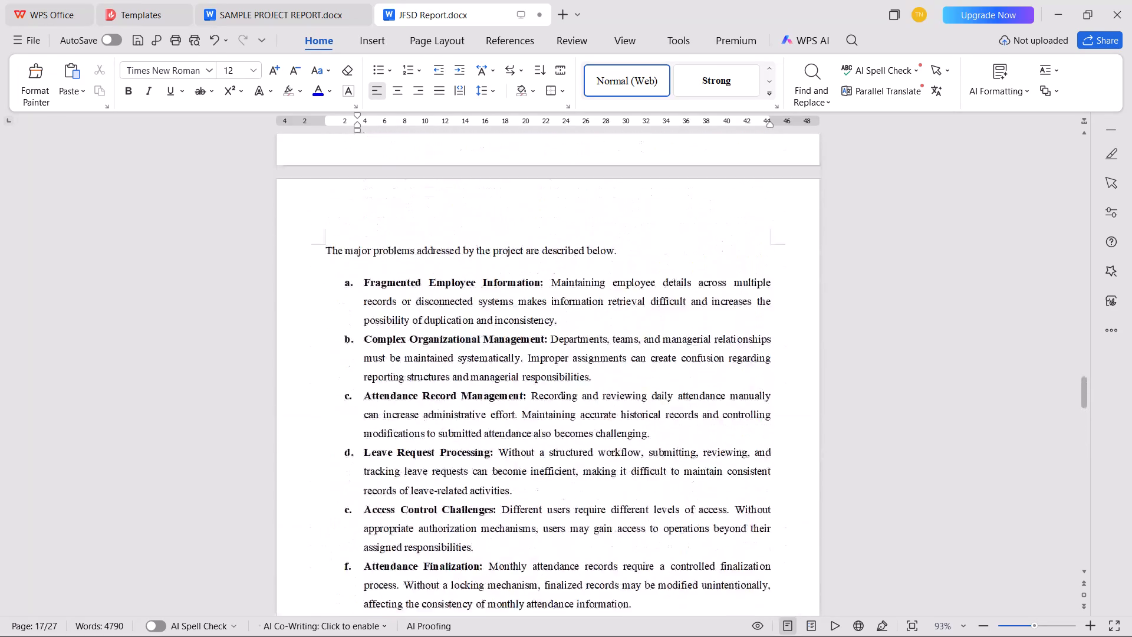
scroll(497, 283, up, 15)
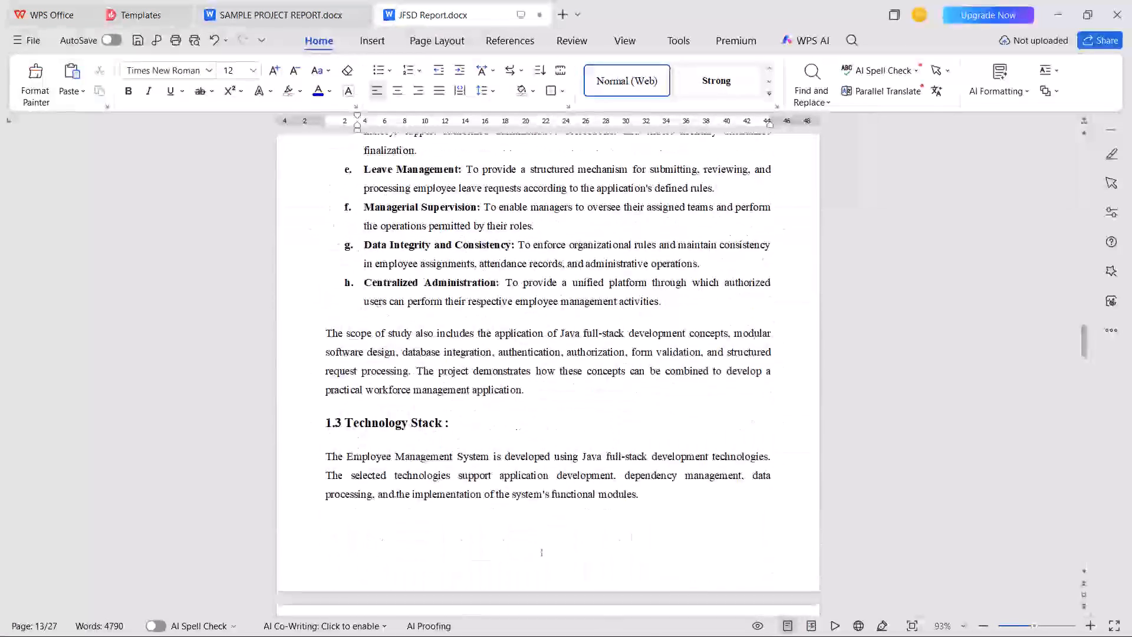
scroll(497, 283, up, 14)
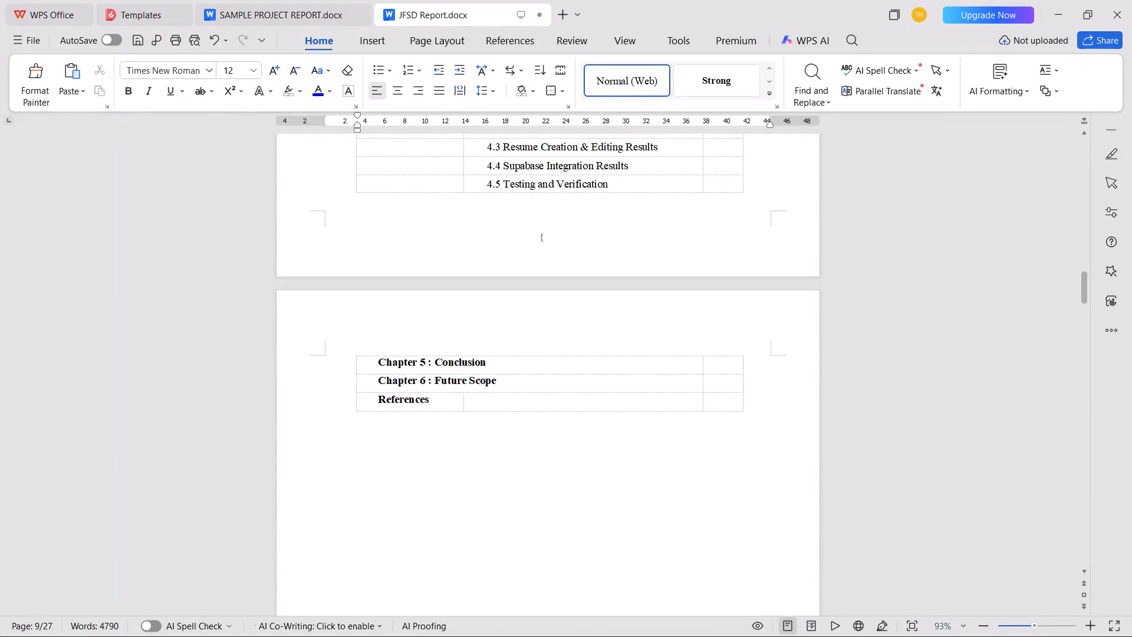
scroll(497, 283, up, 3)
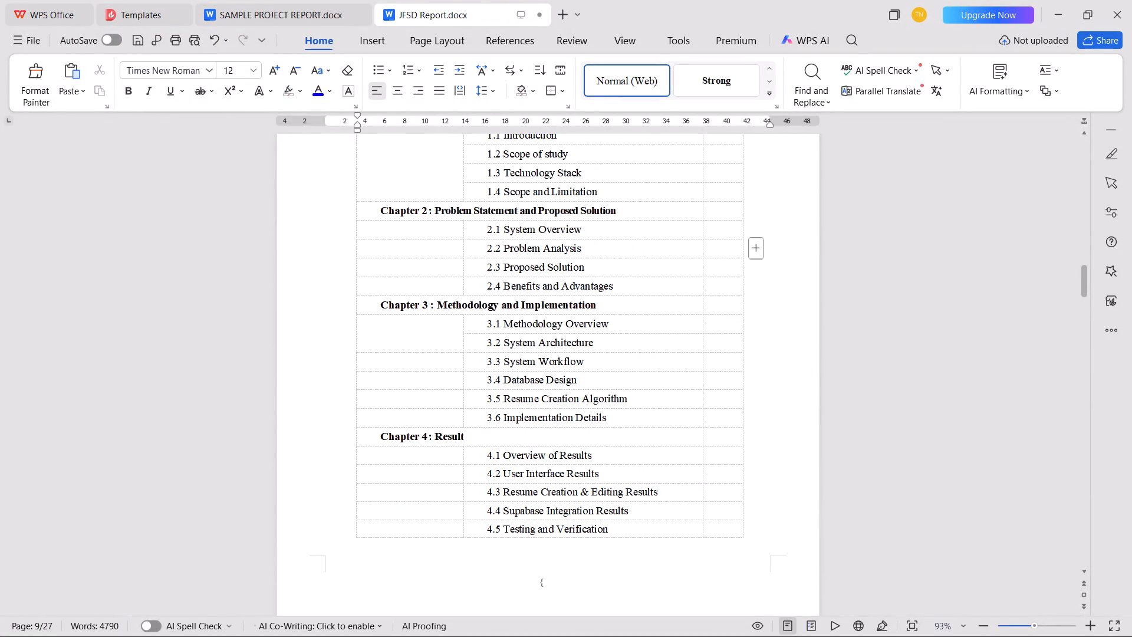
key(alt+Tab)
scroll(417, 392, up, 2)
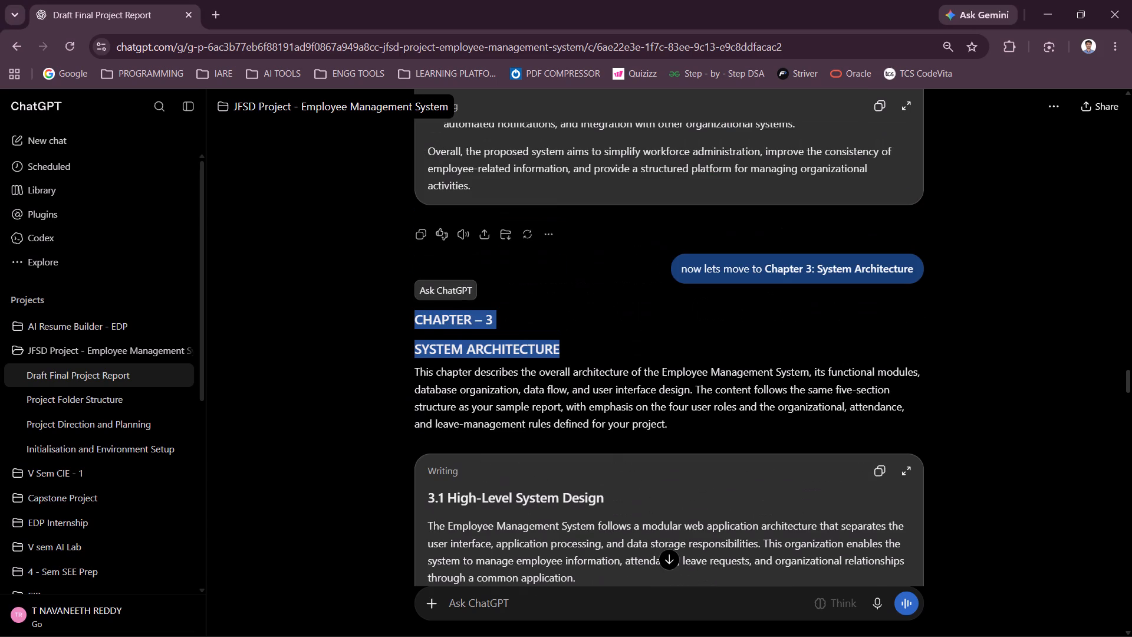
click(491, 353)
key(alt+Tab)
click(603, 306)
key(ctrl+BackSpace)
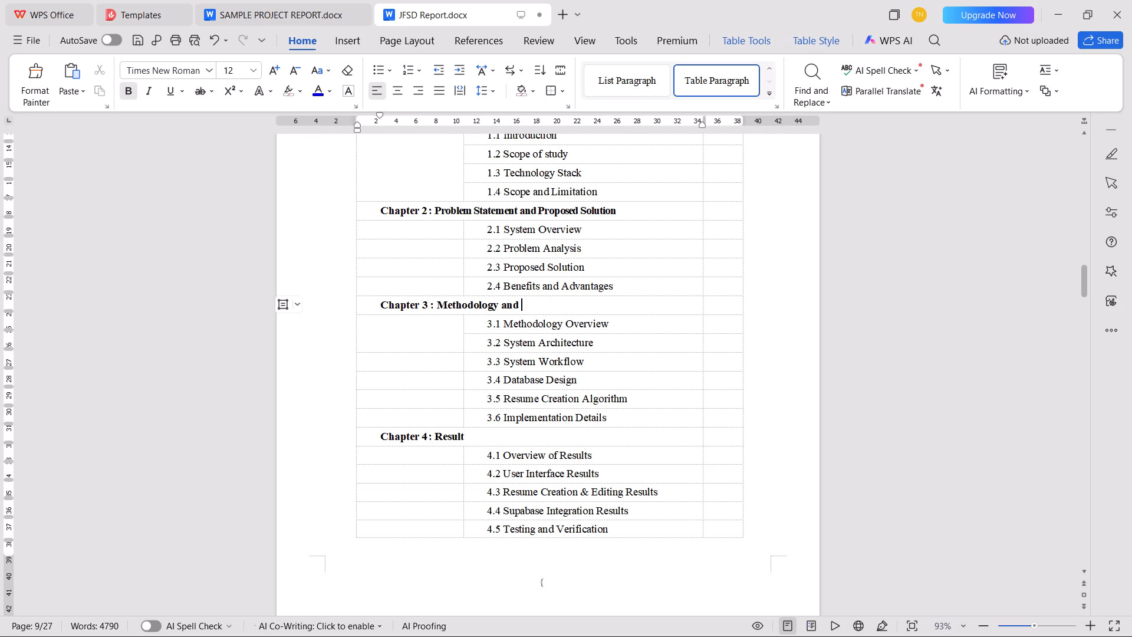
key(ctrl+BackSpace)
key(ctrl+BackSpace)
text(System Acr)
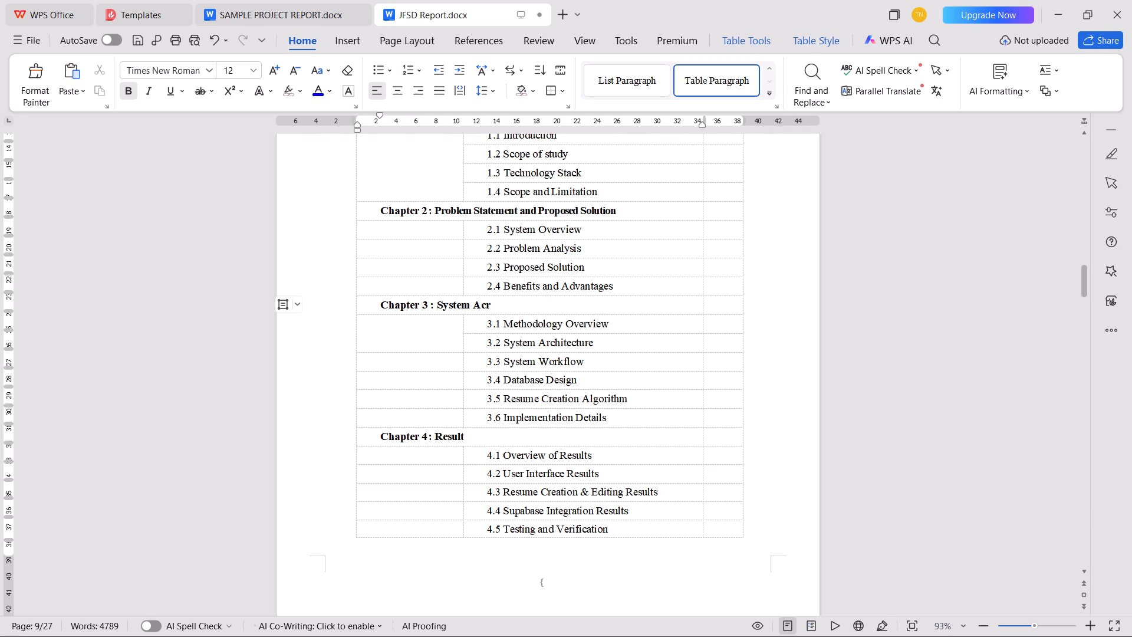
key(BackSpace)
key(BackSpace)
text(rchitecture)
Check the 3.1 heading in ChatGPT and replace the 3.1 contents entry's title with "High - Level System Design".
key(Tab)
key(Tab)
key(Tab)
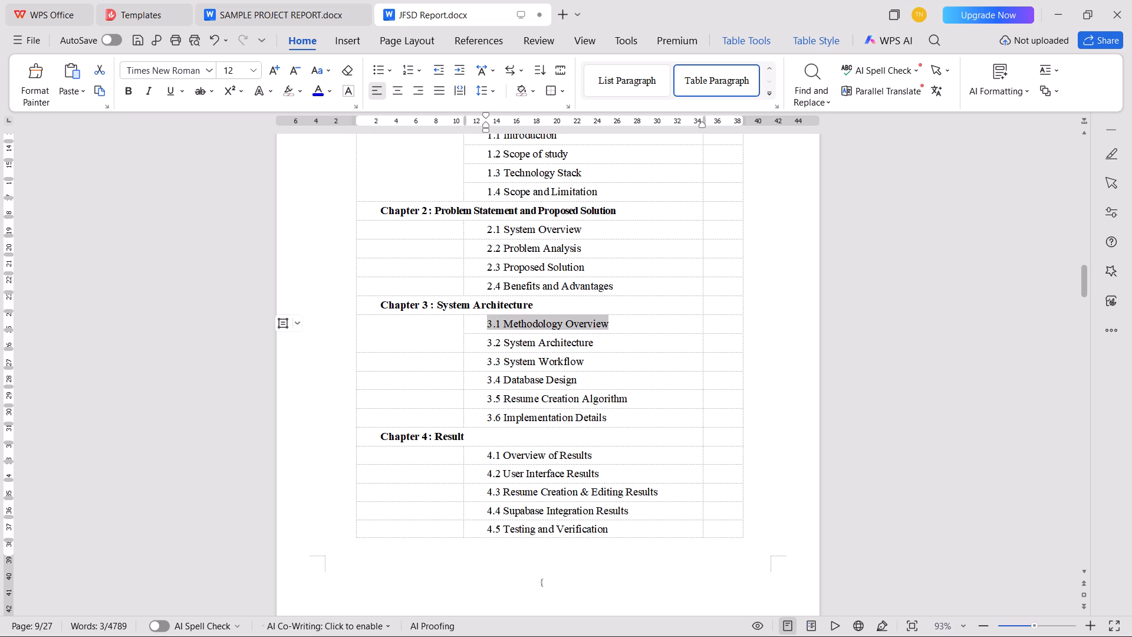
key(alt+Tab)
scroll(396, 380, down, 2)
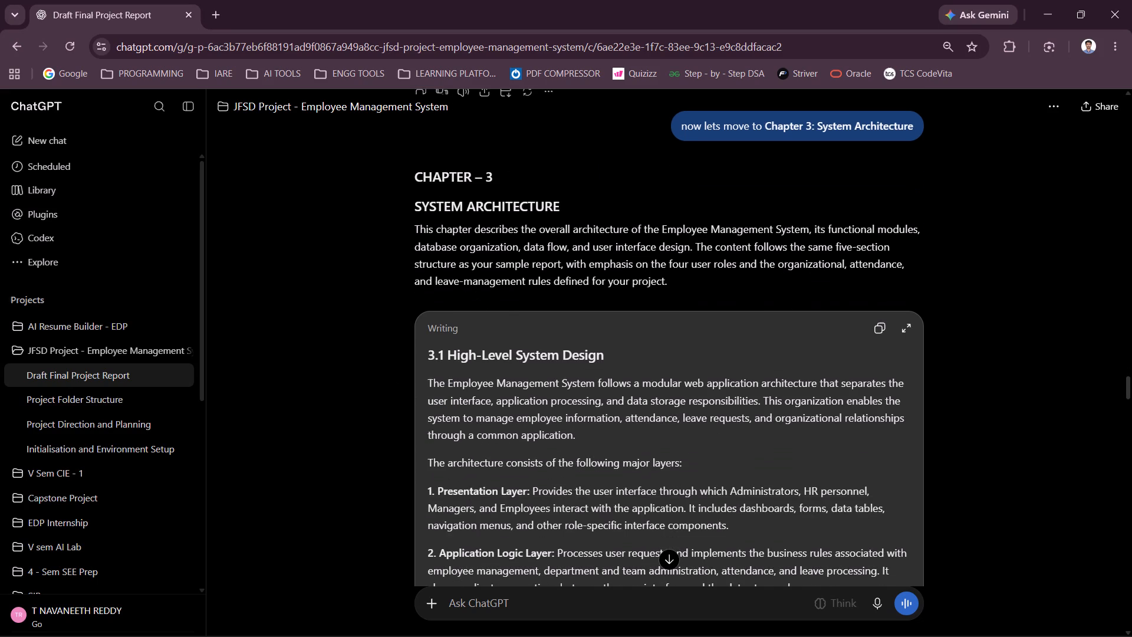
key(alt+Tab)
key(Right)
key(ctrl+BackSpace)
key(ctrl+BackSpace)
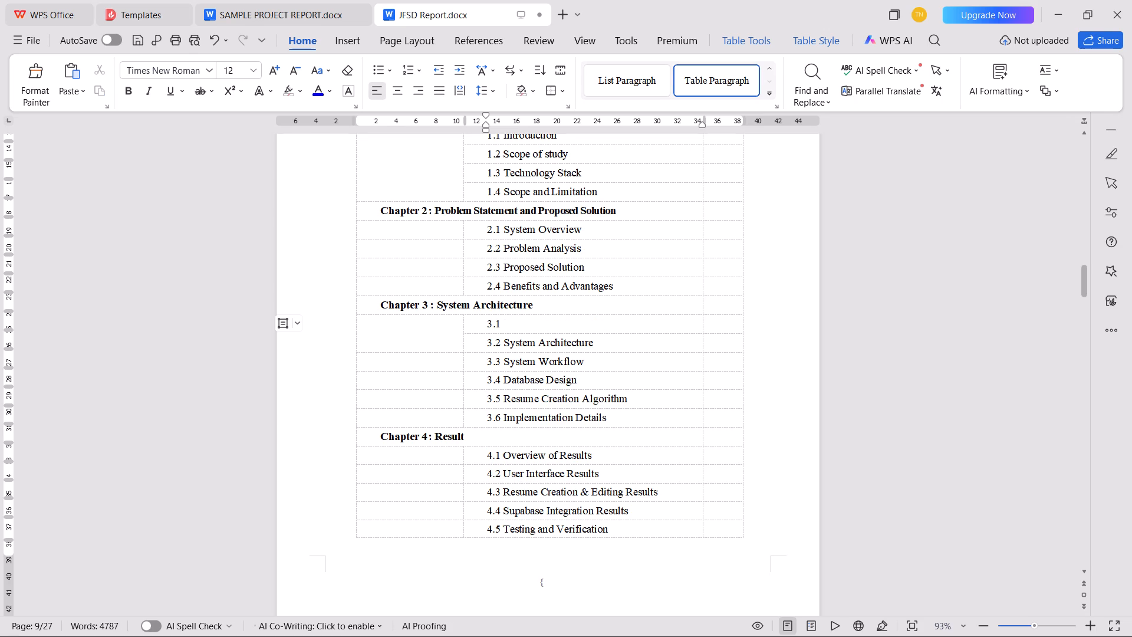
text(High-)
key(BackSpace)
key(space)
text(- Level System Design)
Look up the 3.2 heading in ChatGPT and replace the 3.2 contents entry's title with "System Modules".
key(Down)
key(ctrl+BackSpace)
key(ctrl+BackSpace)
key(alt+Tab)
scroll(678, 343, down, 5)
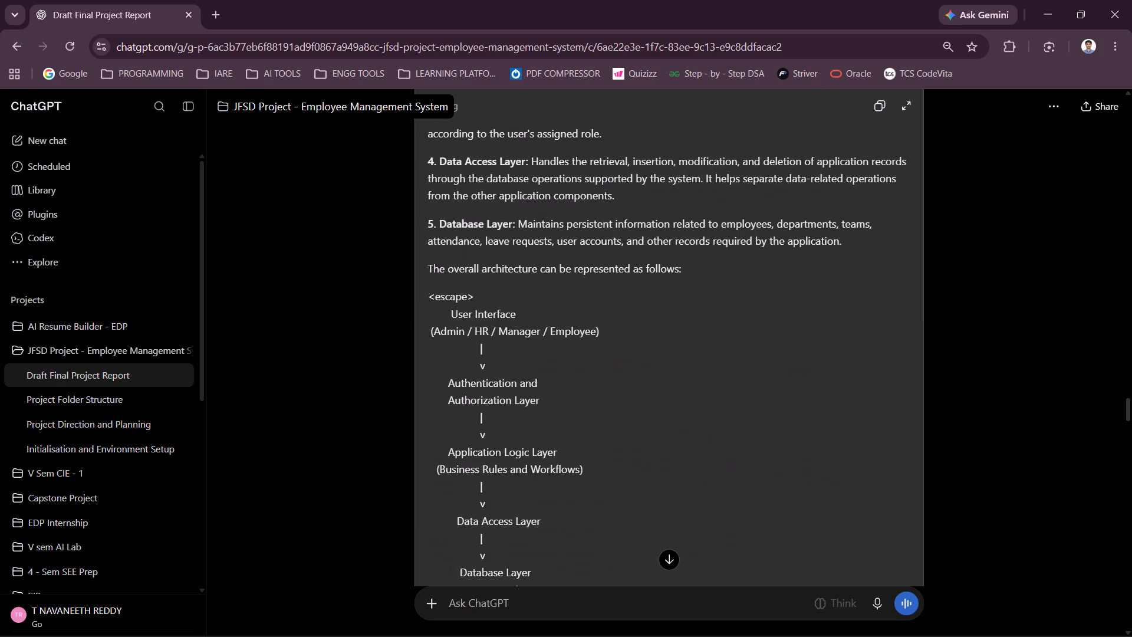
scroll(498, 370, down, 8)
key(alt+Tab)
text(System Modules)
Look up the 3.3 heading in ChatGPT and replace the 3.3 contents entry's title with "Database Design".
key(Down)
key(ctrl+BackSpace)
key(ctrl+Right)
key(ctrl+BackSpace)
key(ctrl+BackSpace)
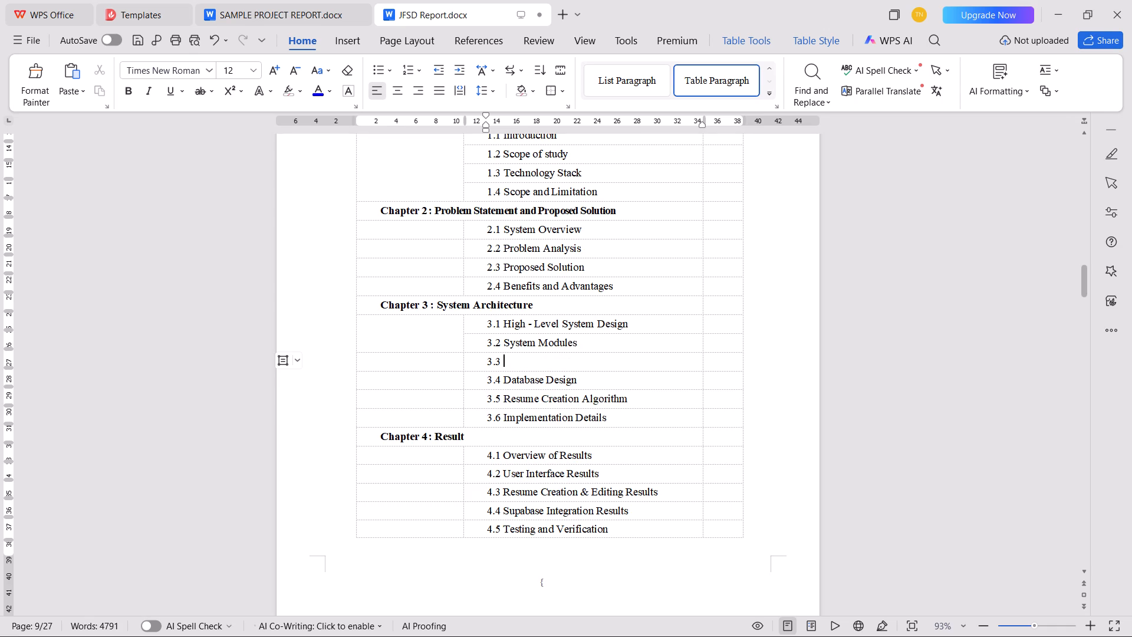
key(alt+Tab)
scroll(250, 364, down, 5)
scroll(347, 319, down, 6)
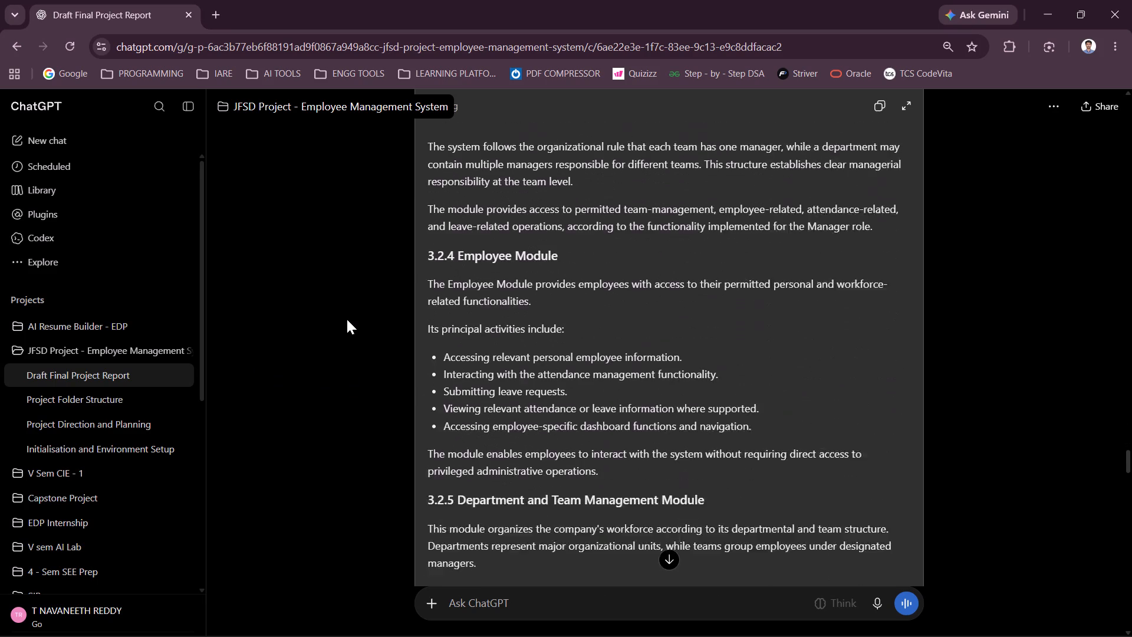
scroll(347, 319, down, 11)
key(alt+Tab)
text(Database Design)
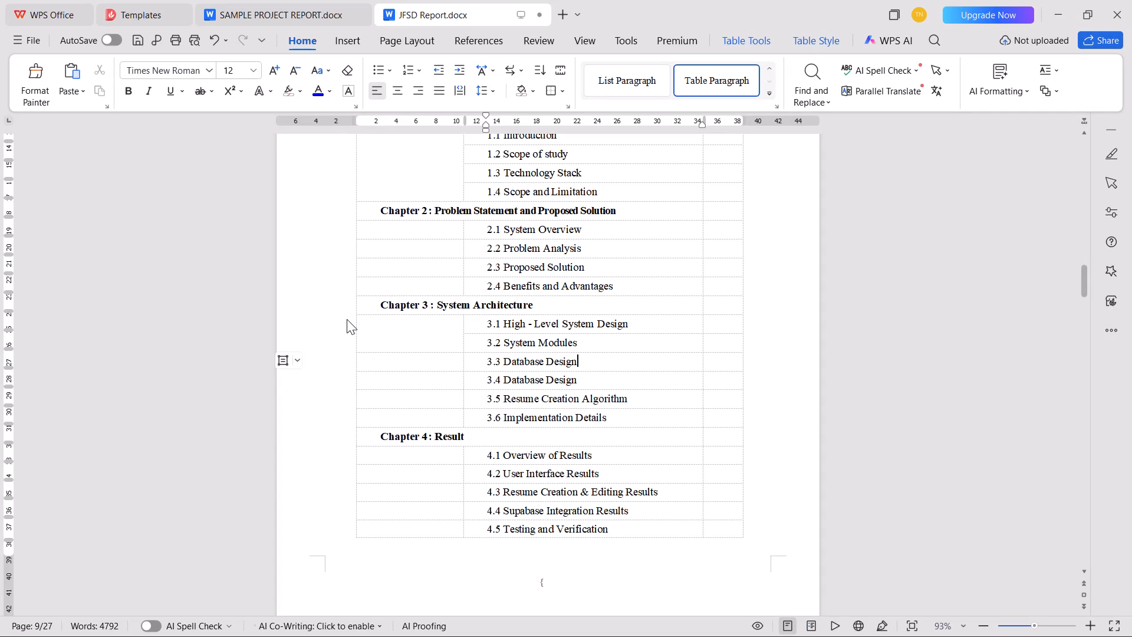
Look up the 3.4 heading in ChatGPT and replace the 3.4 contents entry's title with "Data Flow Architecture".
key(Down)
key(ctrl+BackSpace)
key(ctrl+BackSpace)
key(alt+Tab)
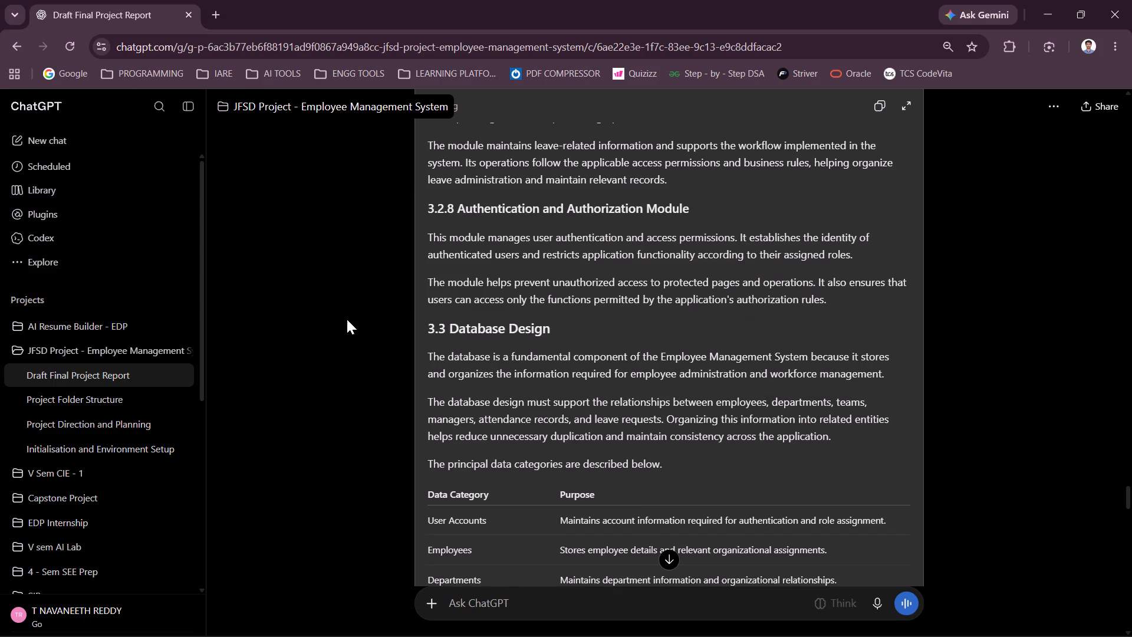
scroll(347, 319, down, 9)
key(alt+Tab)
text(Data Flow Architecture)
Look up the 3.5 heading in ChatGPT and replace the 3.5 contents entry's title with "User Interface Design".
key(alt+Tab)
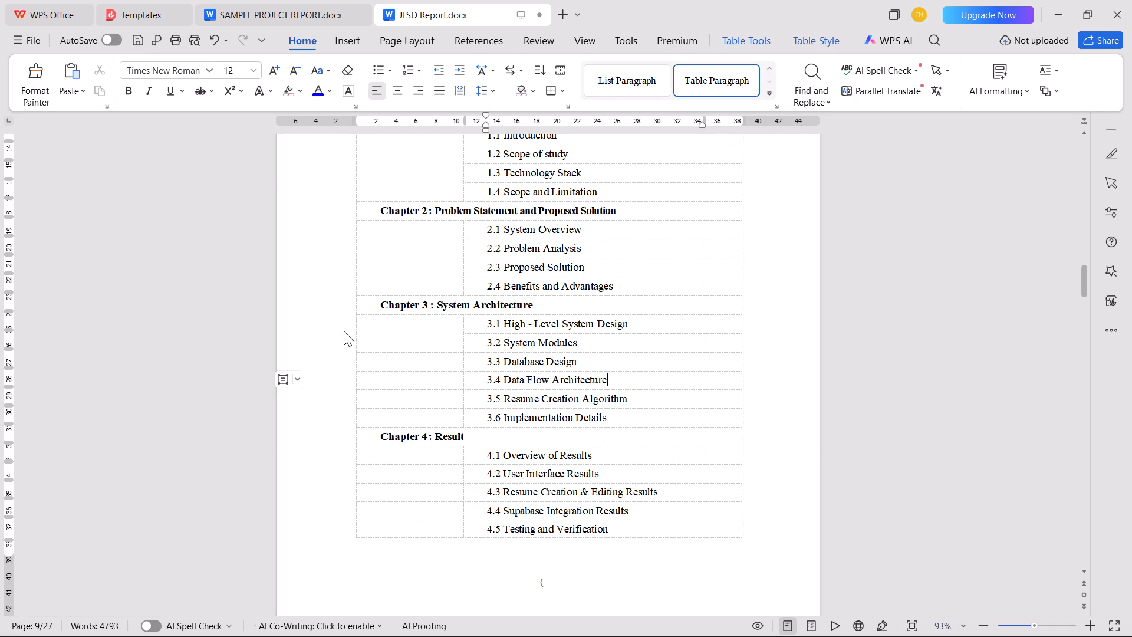
scroll(281, 310, down, 16)
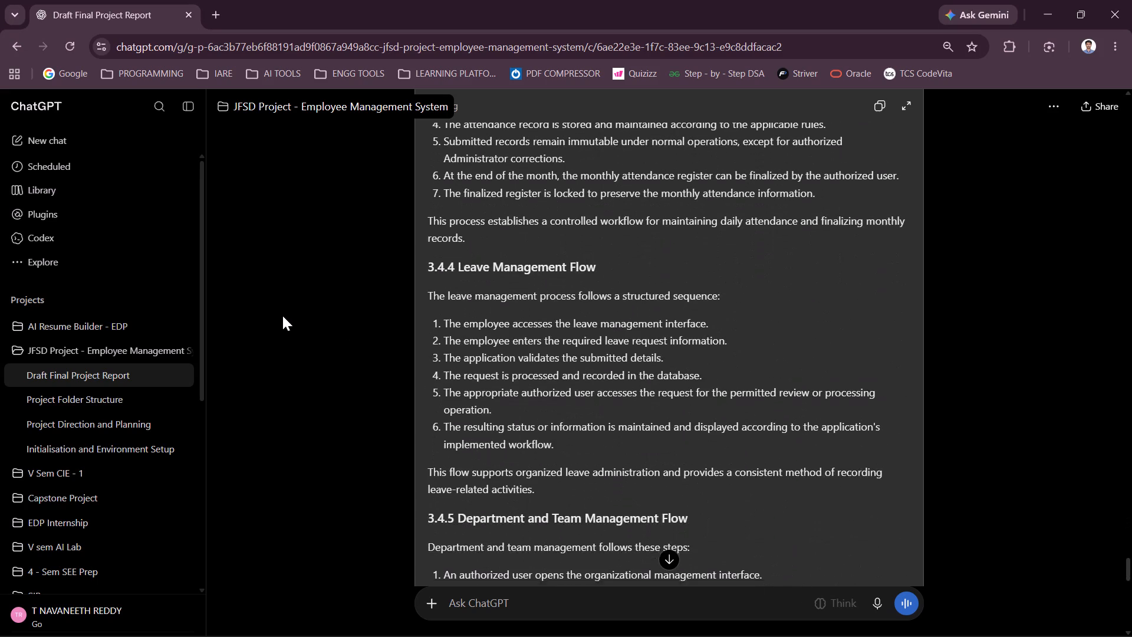
scroll(282, 316, down, 12)
scroll(282, 316, up, 10)
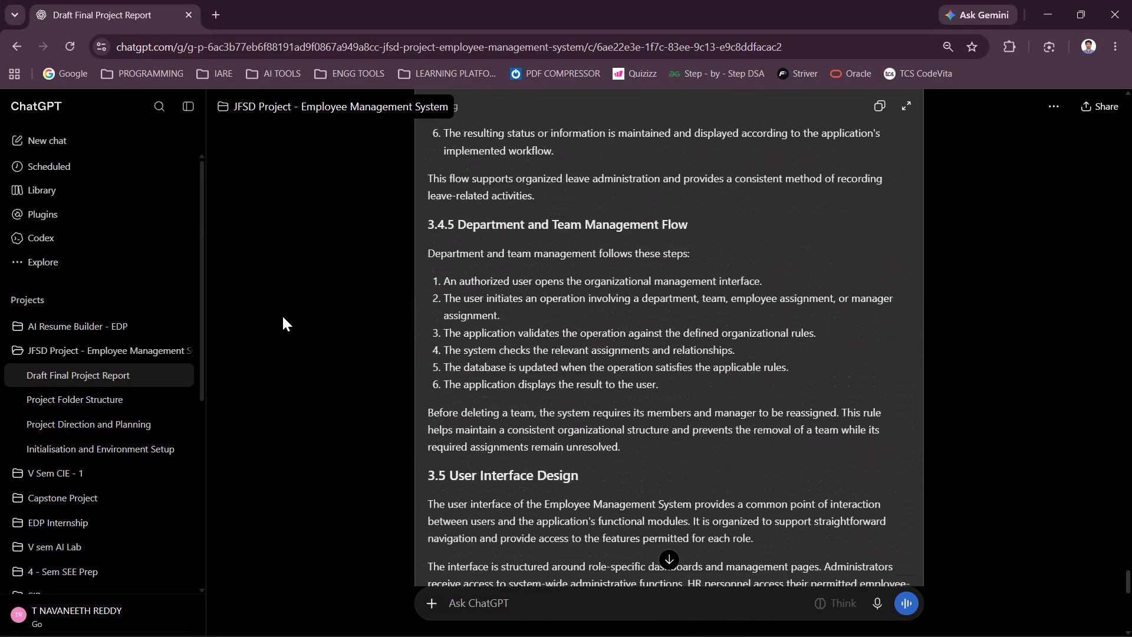
key(alt+Tab)
click(668, 398)
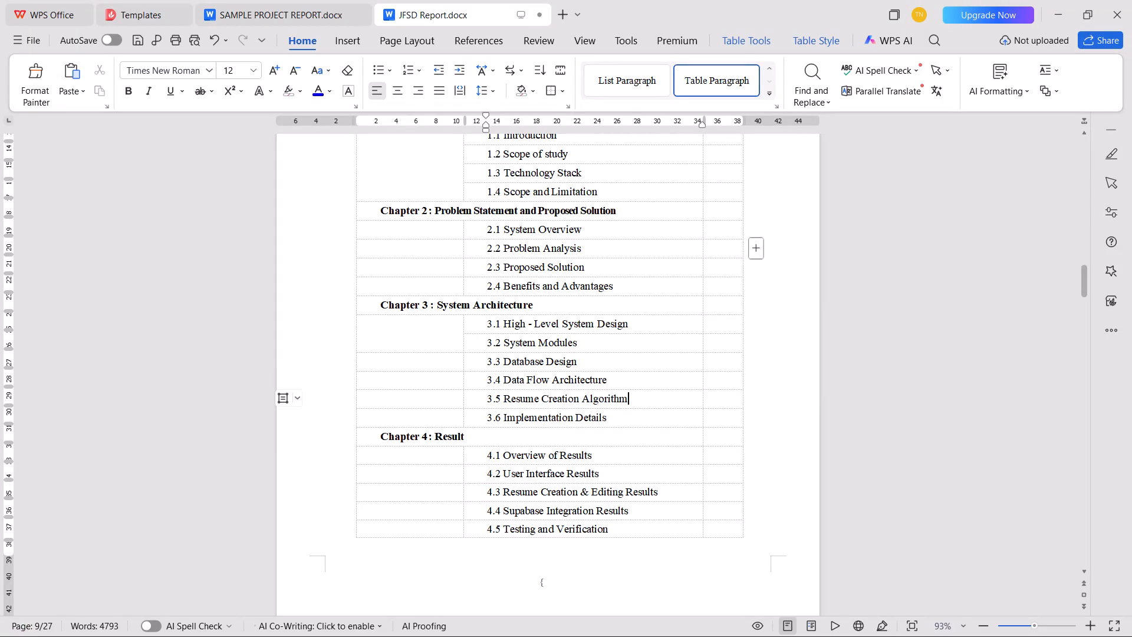
key(ctrl+BackSpace)
key(ctrl+BackSpace)
key(ctrl+BackSpace)
text(User Interface Design)
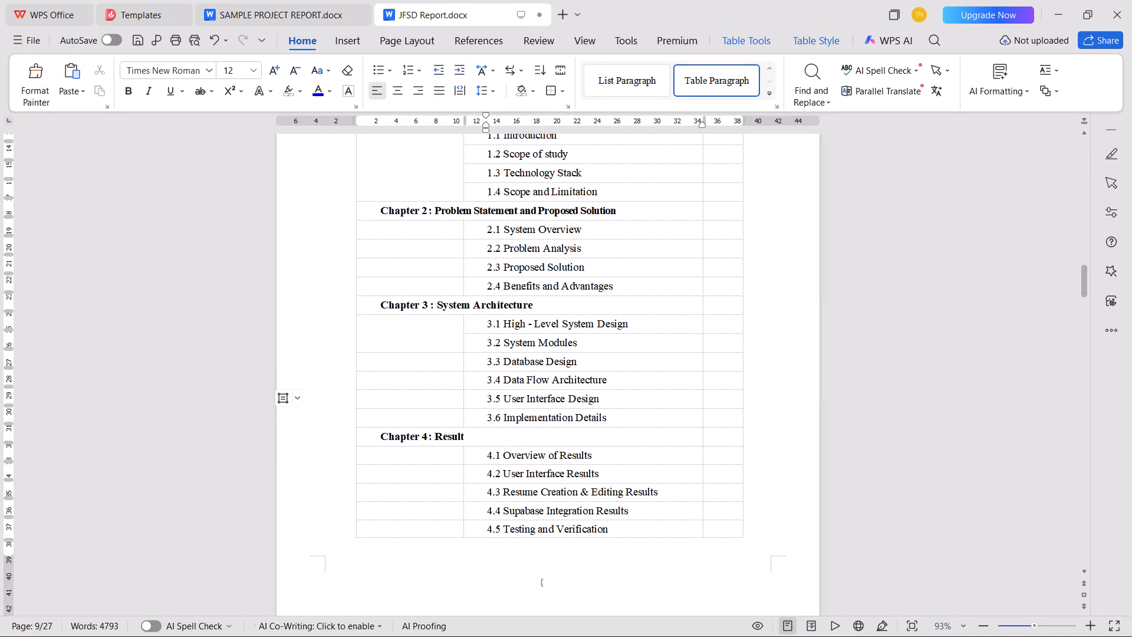
Delete the entire "3.6 Implementation Details" row from the table of contents and save the report.
click(650, 421)
right_click(650, 421)
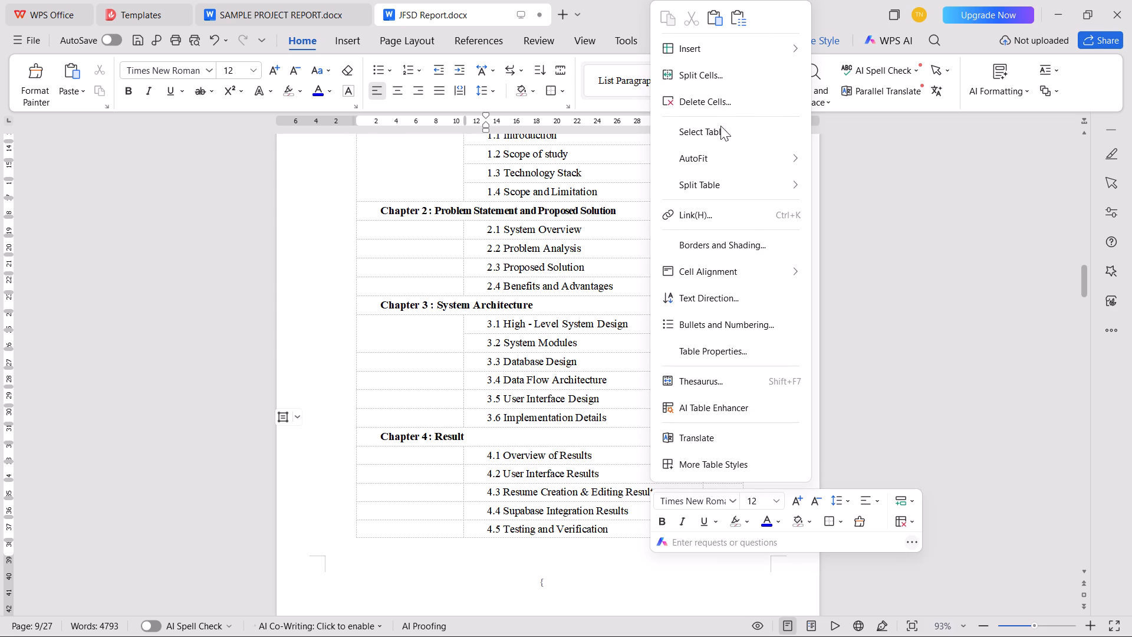
click(698, 103)
click(534, 318)
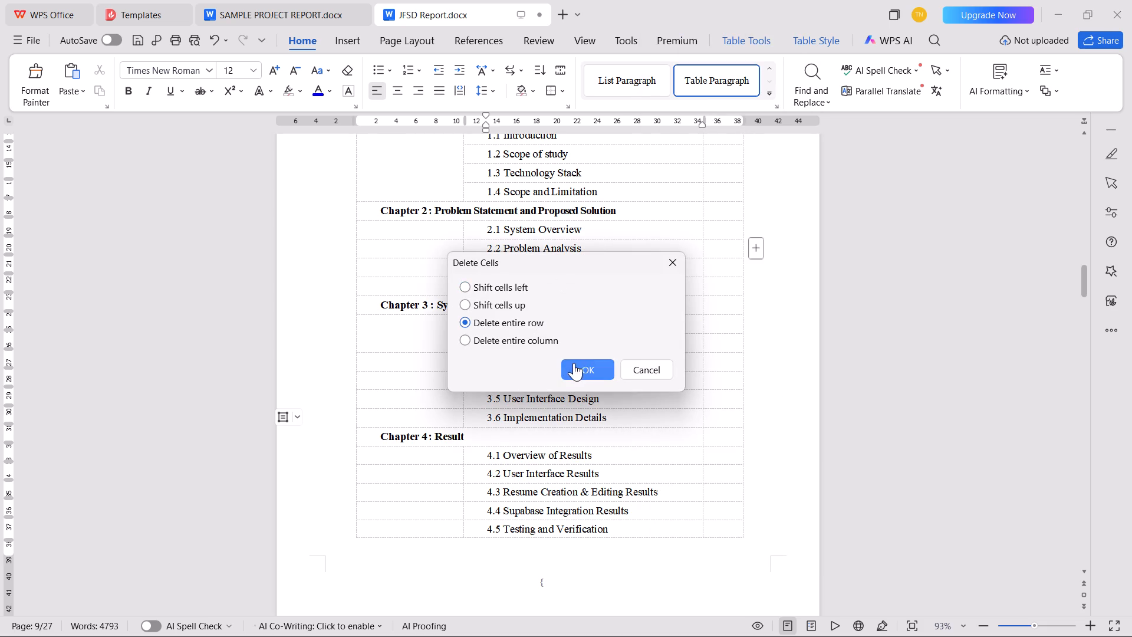
click(575, 363)
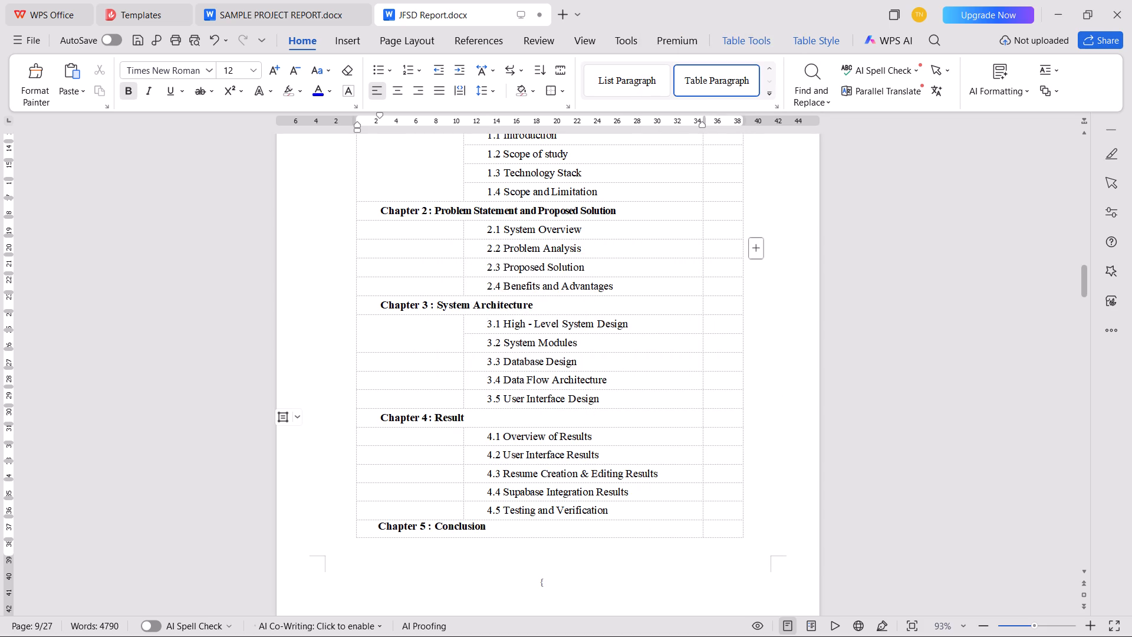
key(ctrl+s)
Check the chapter structure on the sample project report's contents page, and return to the JFSD report.
click(272, 12)
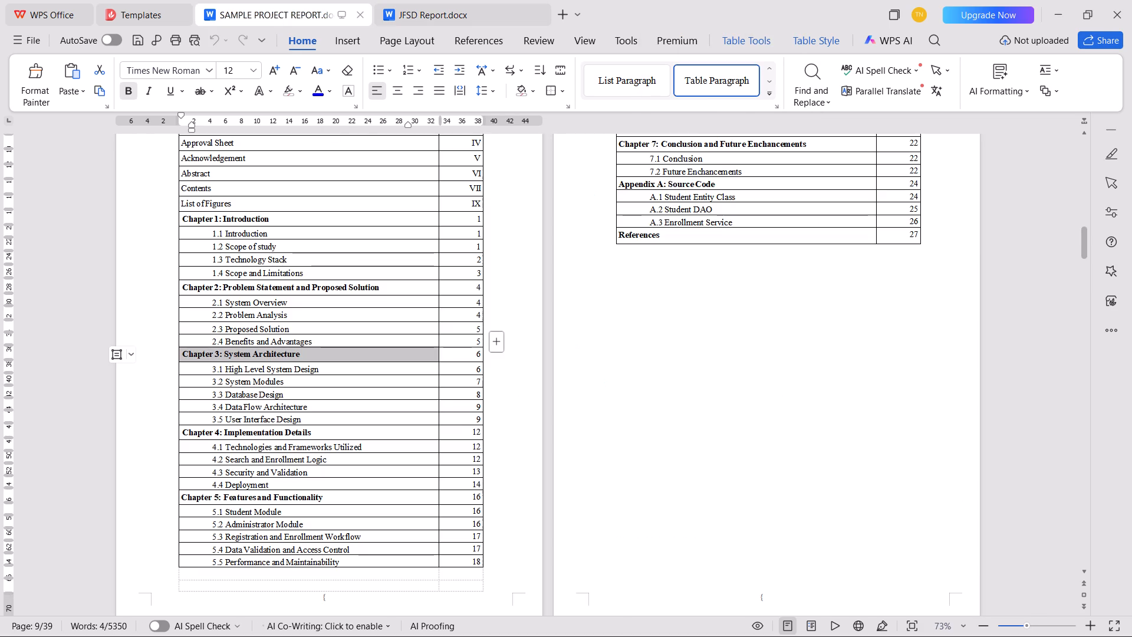
scroll(455, 468, up, 3)
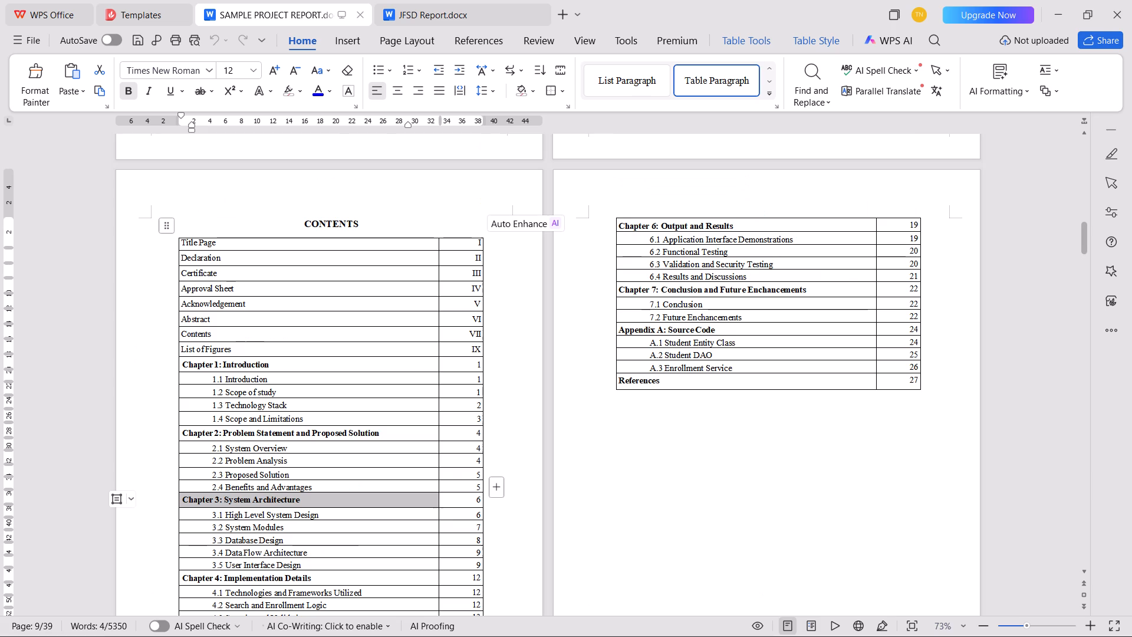
scroll(456, 468, down, 3)
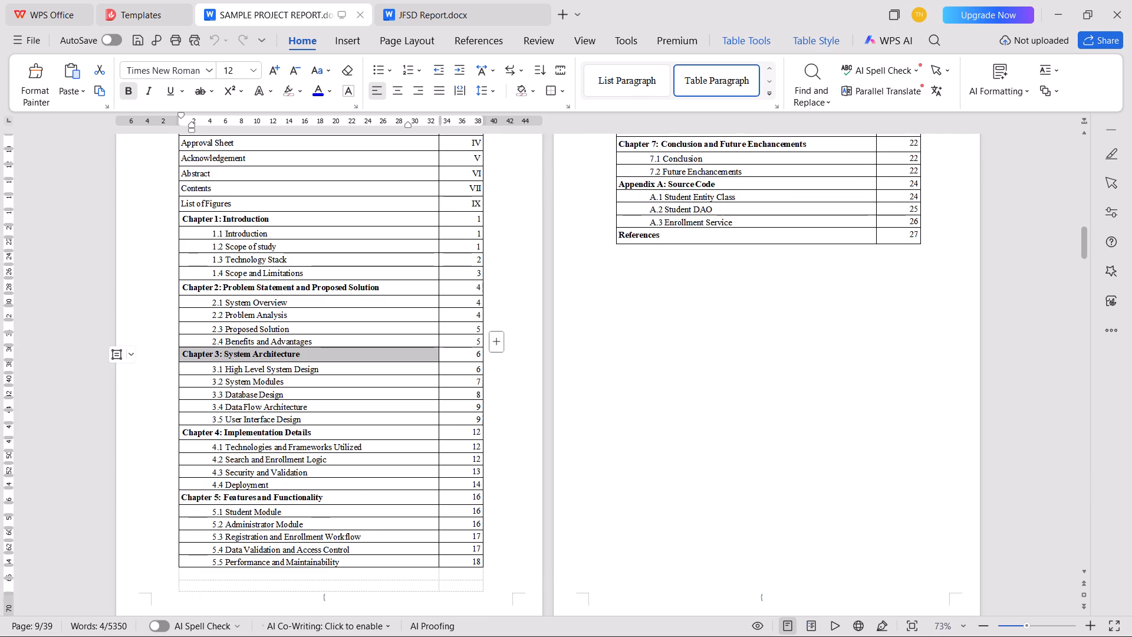
click(427, 24)
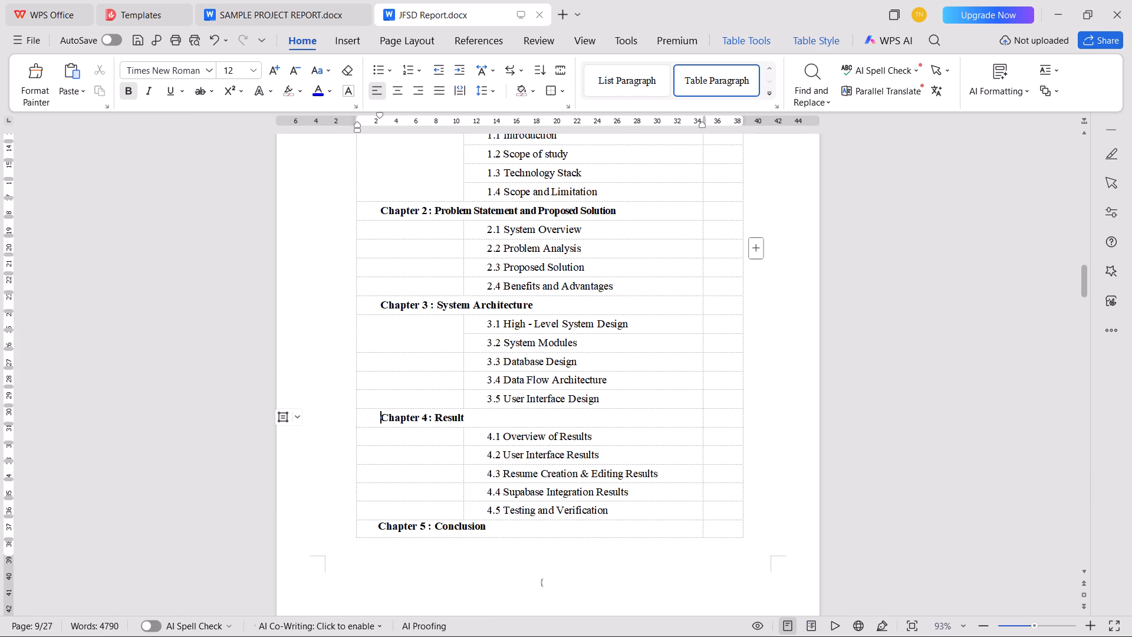
Append " :" to the "3.1 High-Level System Design" heading in Chapter 3.
scroll(410, 278, down, 11)
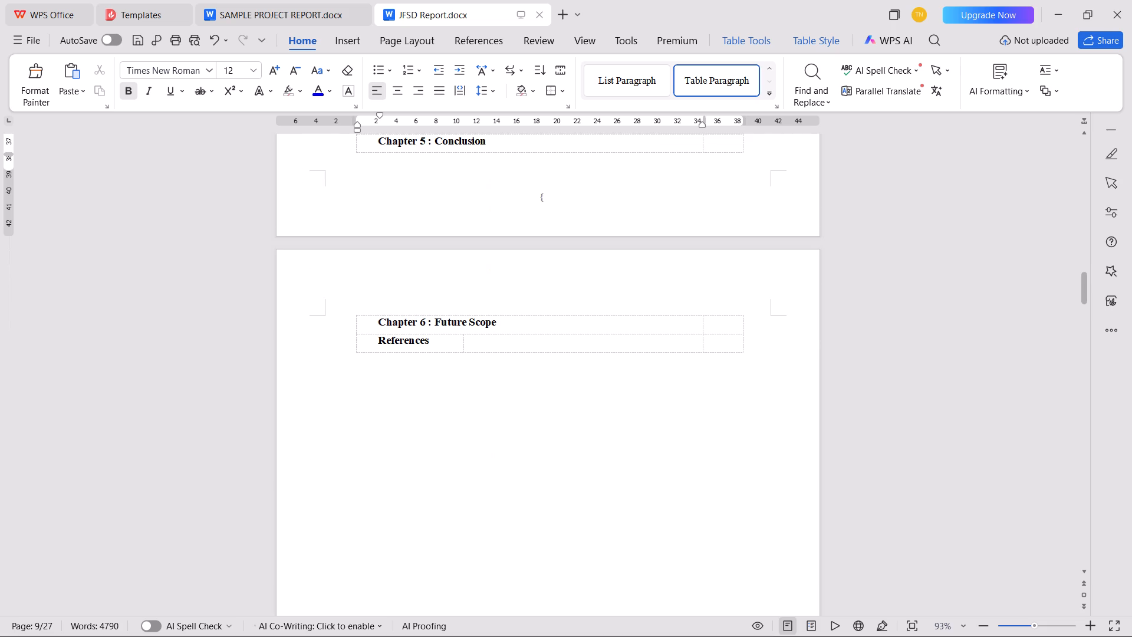
scroll(397, 287, down, 18)
scroll(398, 292, down, 16)
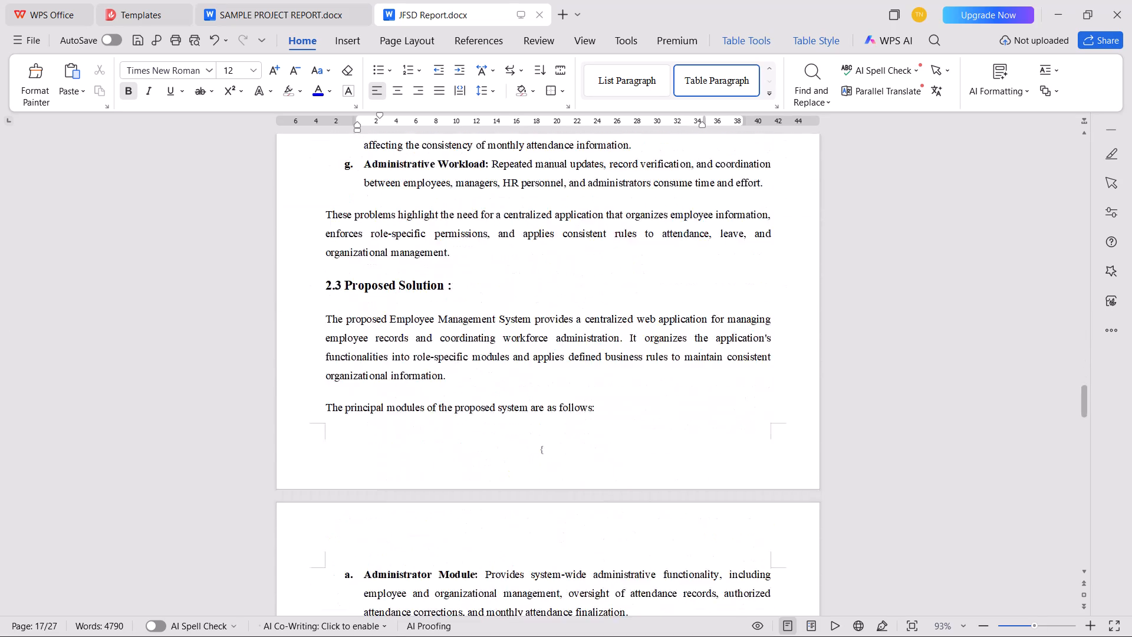
scroll(398, 292, down, 7)
scroll(398, 292, up, 6)
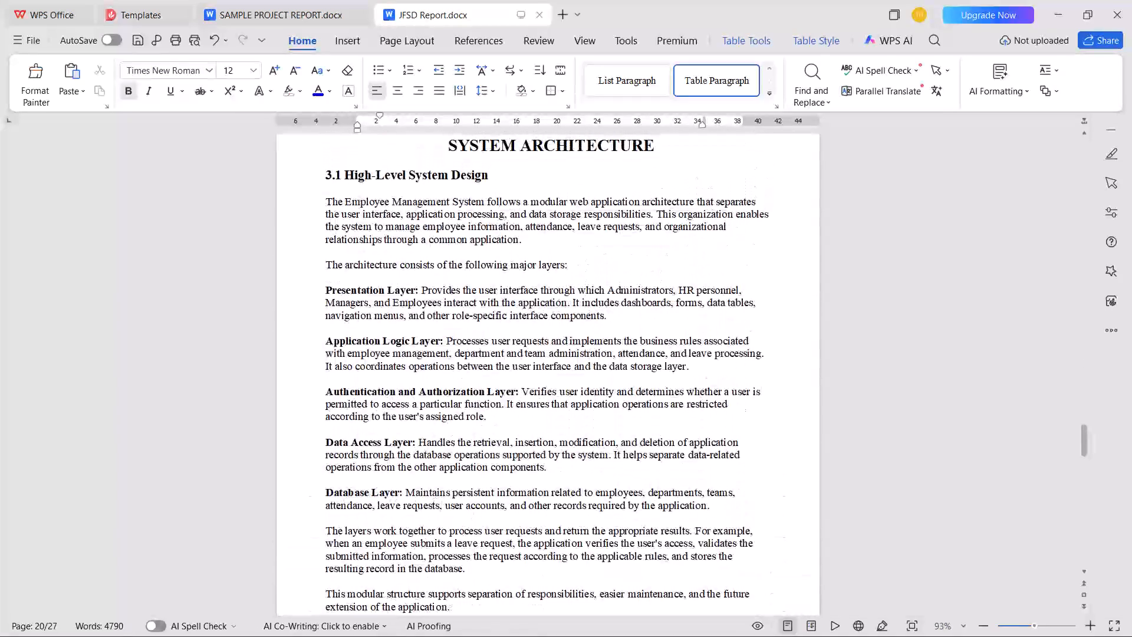
scroll(411, 247, up, 1)
click(519, 191)
key(space)
key(shift+colon)
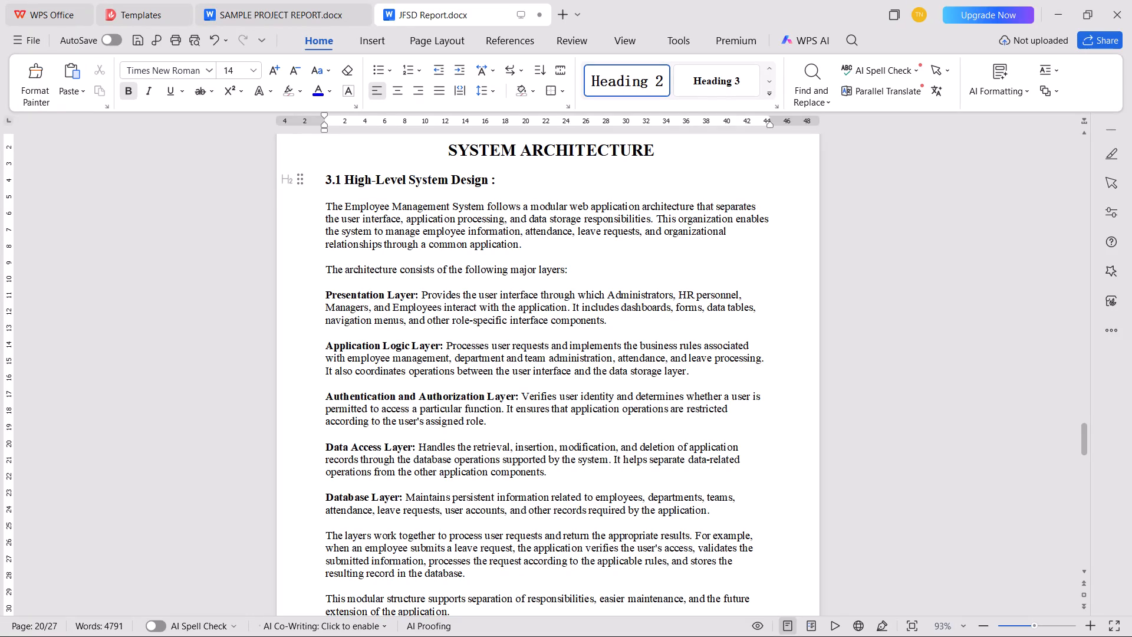
Format the five architecture layers in section 3.1 as an indented a., b., c. list with bold letters.
drag(719, 514, 244, 298)
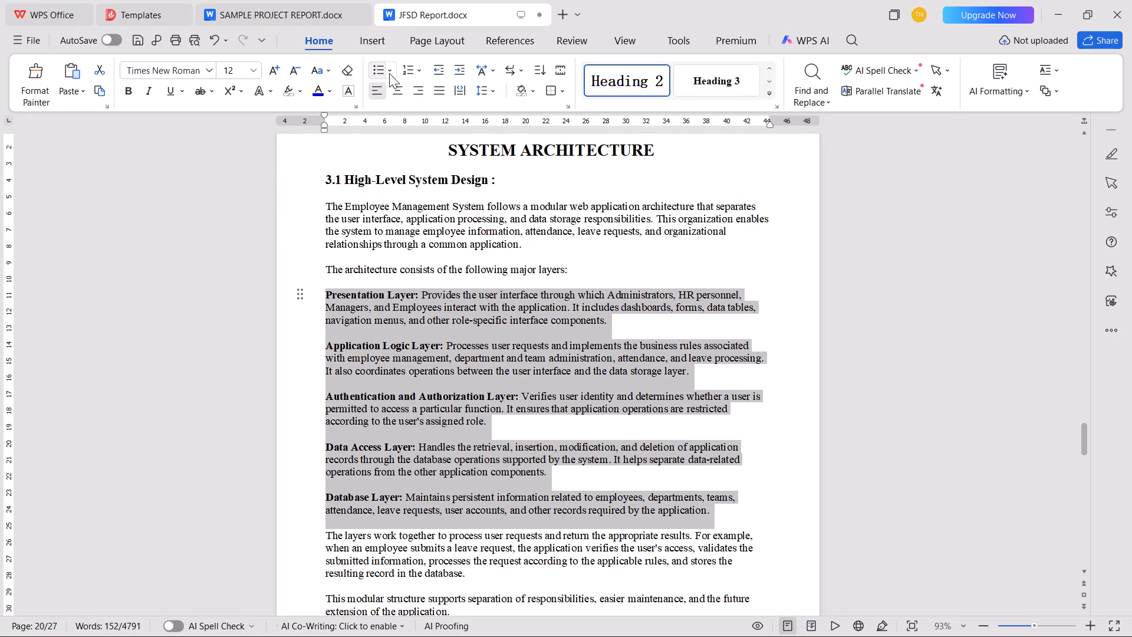
click(417, 72)
click(529, 180)
key(Tab)
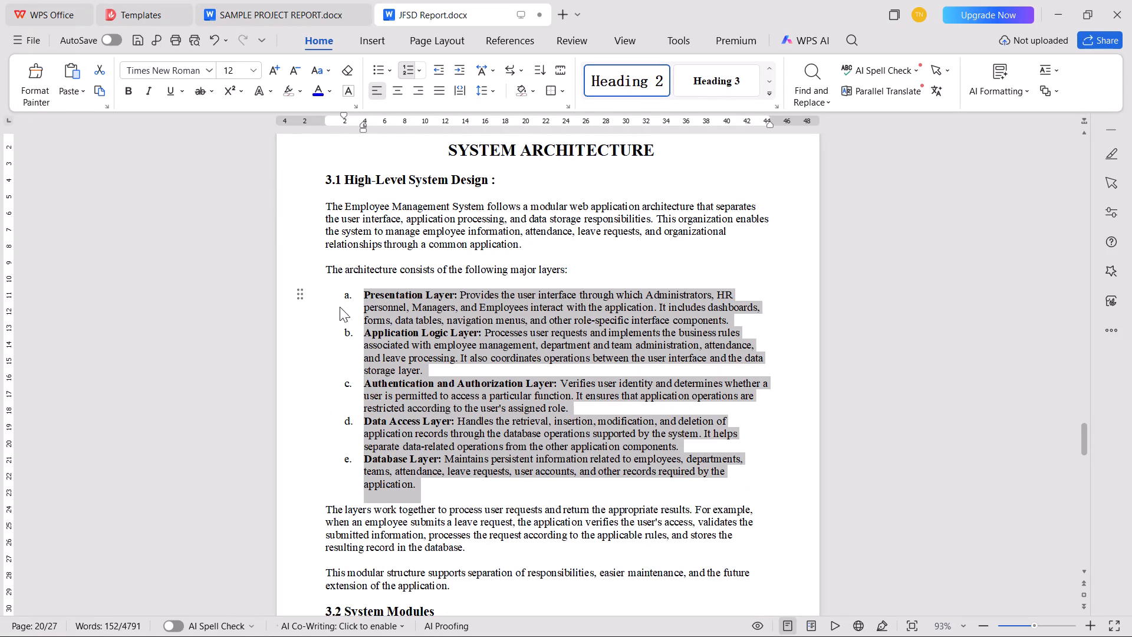
click(345, 297)
key(ctrl+b)
Append " :" to the "3.2 System Modules" and "3.2.1 Administrator Module" headings.
scroll(337, 321, down, 1)
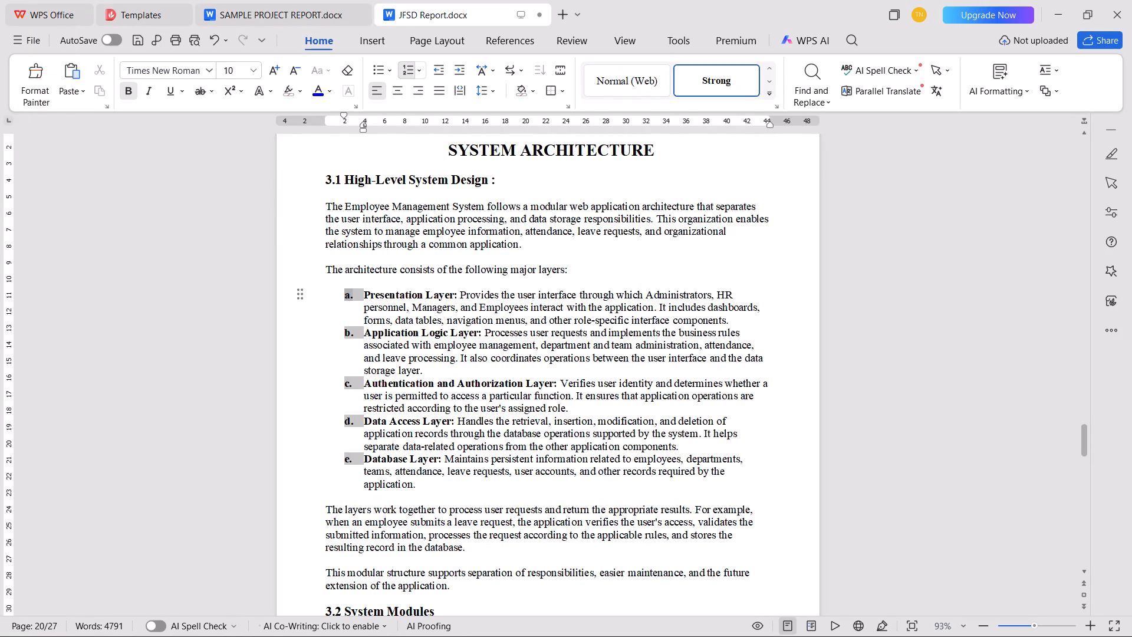
scroll(337, 321, down, 4)
click(458, 384)
key(space)
text(:)
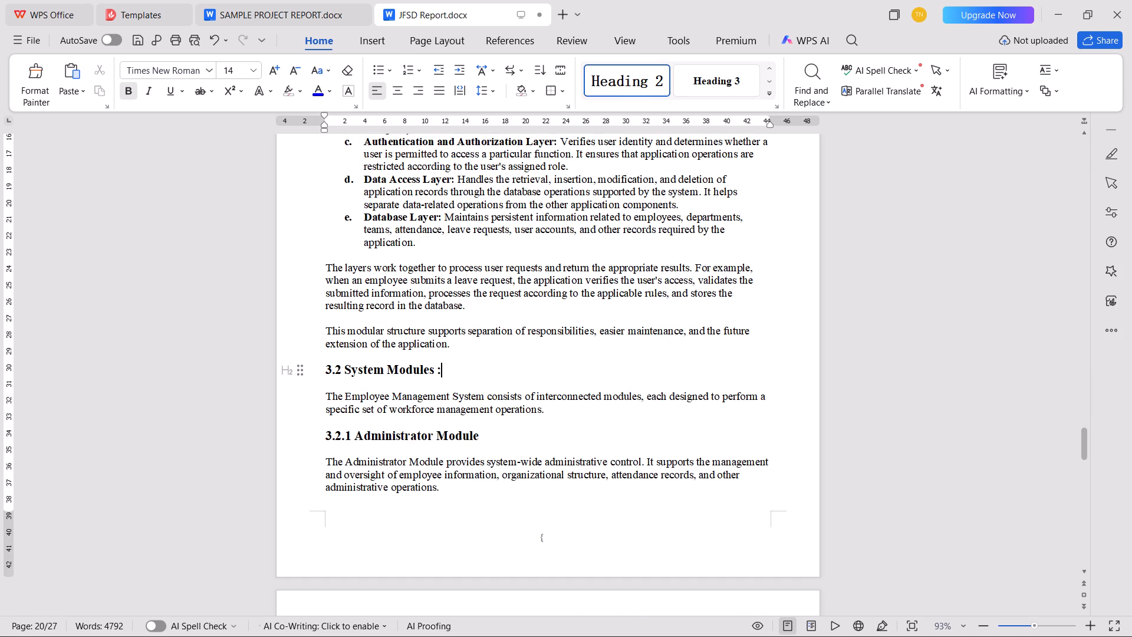
click(506, 438)
key(space)
text(:)
Format the Administrator Module's six principal responsibilities as an indented a., b., c. list with bold letters.
scroll(502, 433, down, 4)
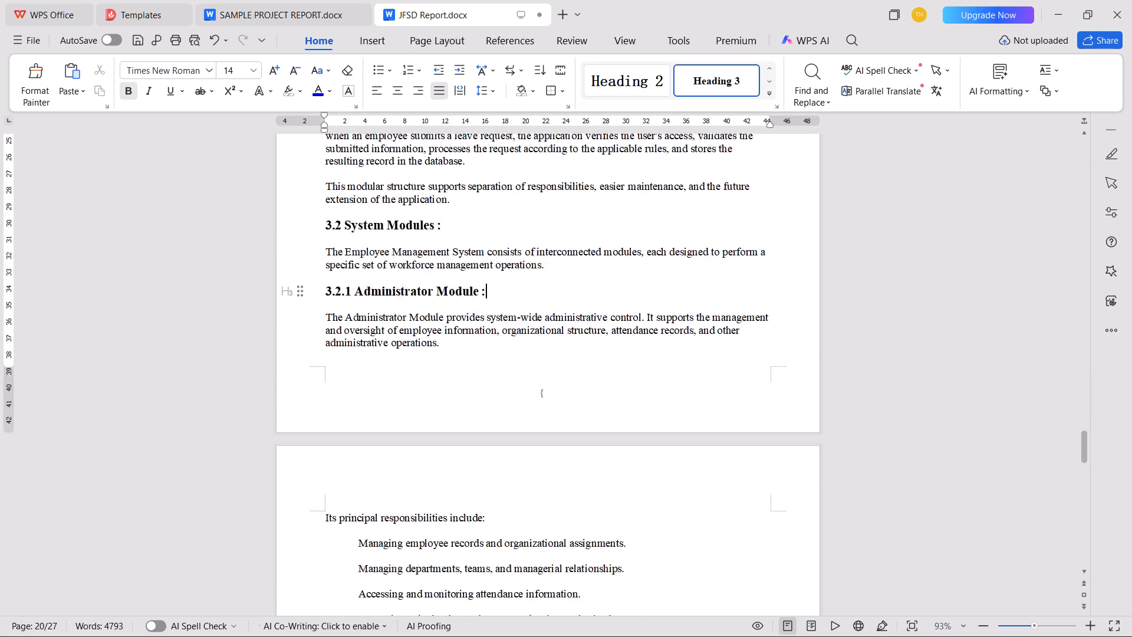
scroll(502, 433, down, 4)
drag(728, 482, 454, 472)
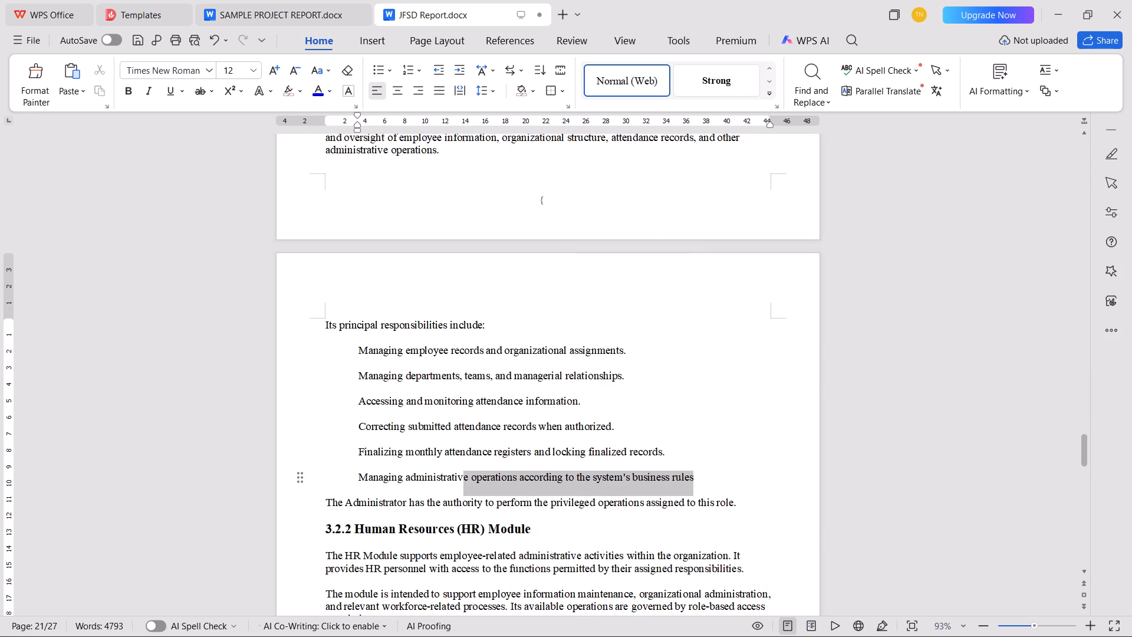
drag(454, 472, 352, 355)
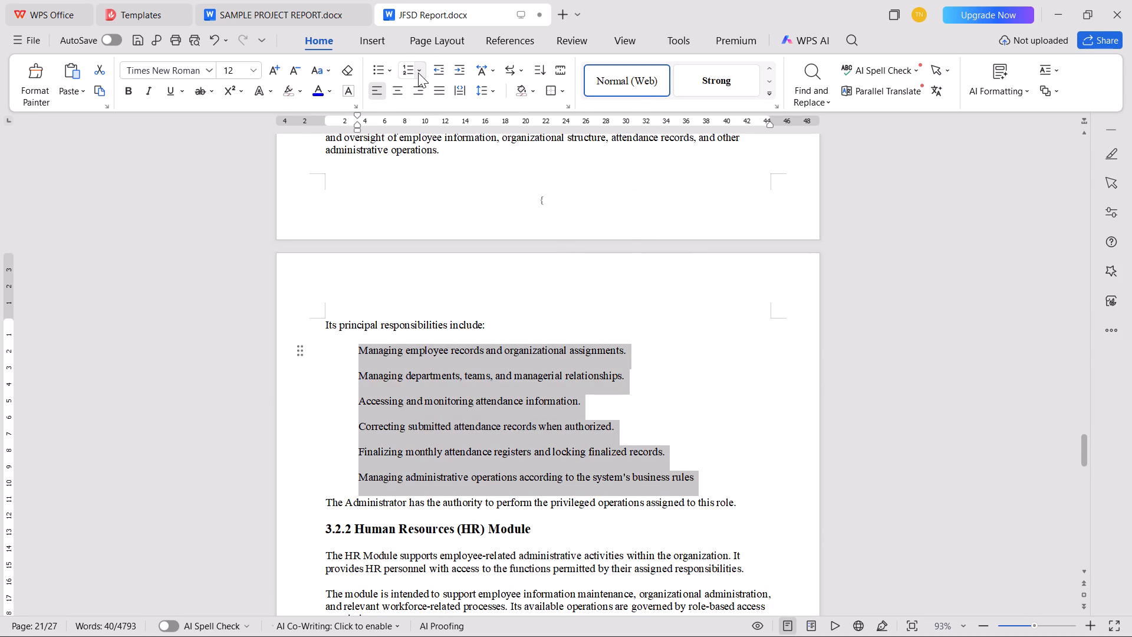
click(418, 73)
click(525, 185)
key(Tab)
click(350, 354)
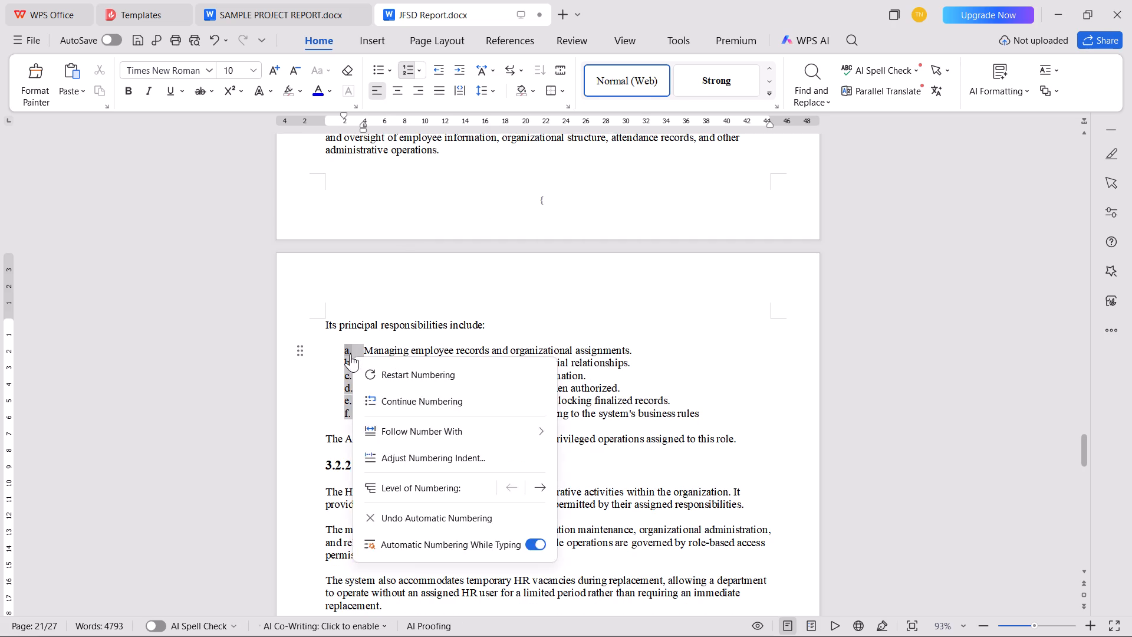
key(ctrl+b)
Append " :" to the "3.2.2 Human Resources (HR) Module" heading and save the report.
click(555, 474)
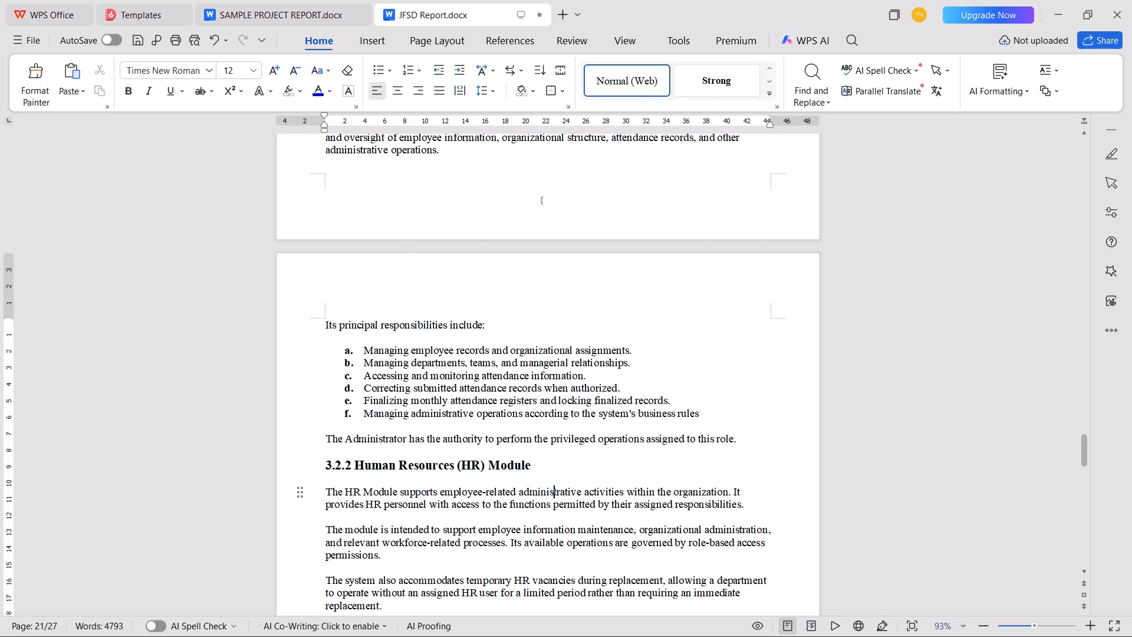
key(Up)
key(space)
text(:)
key(ctrl+s)
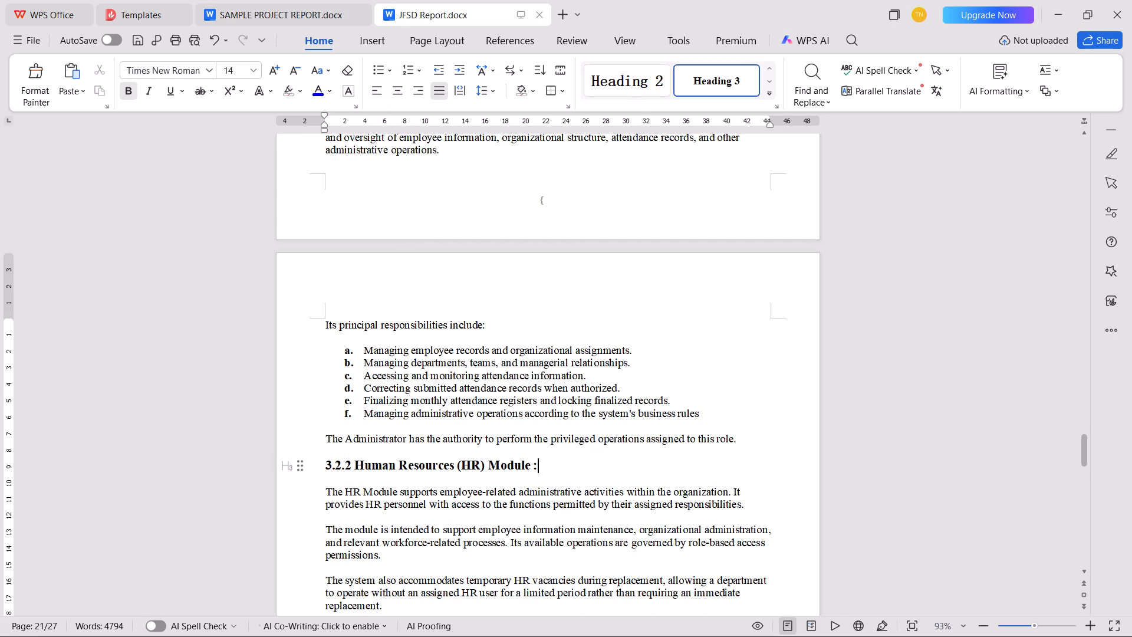
Append " :" to the "3.2.3 Manager Module" and "3.2.4 Employee Module" headings and save the report.
scroll(543, 448, down, 7)
click(489, 304)
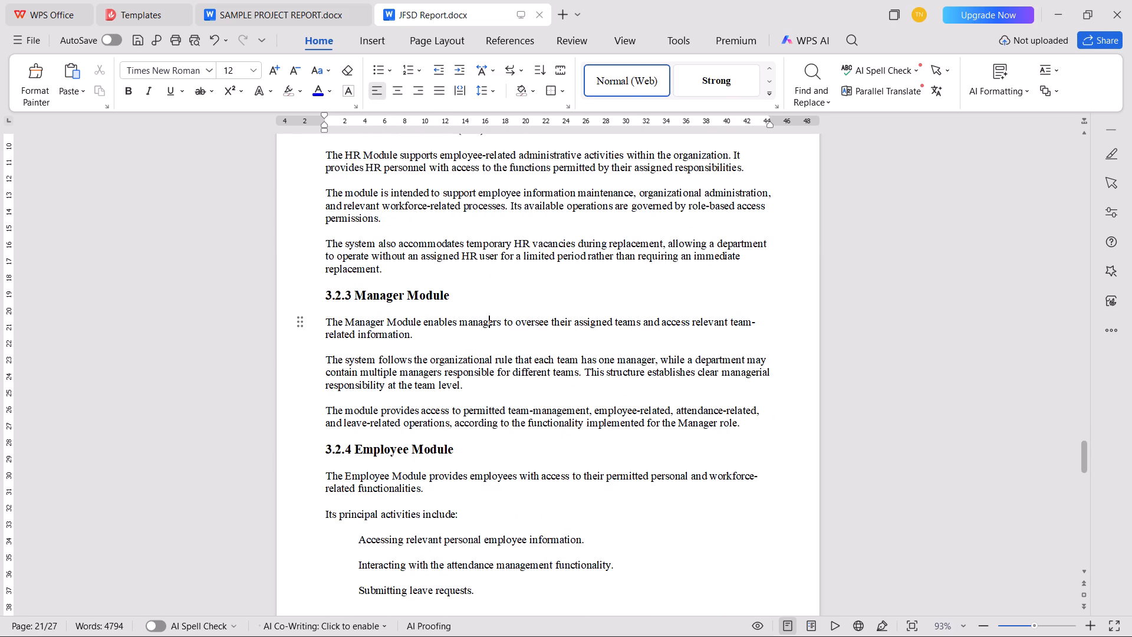
key(Up)
key(space)
text(:)
click(470, 449)
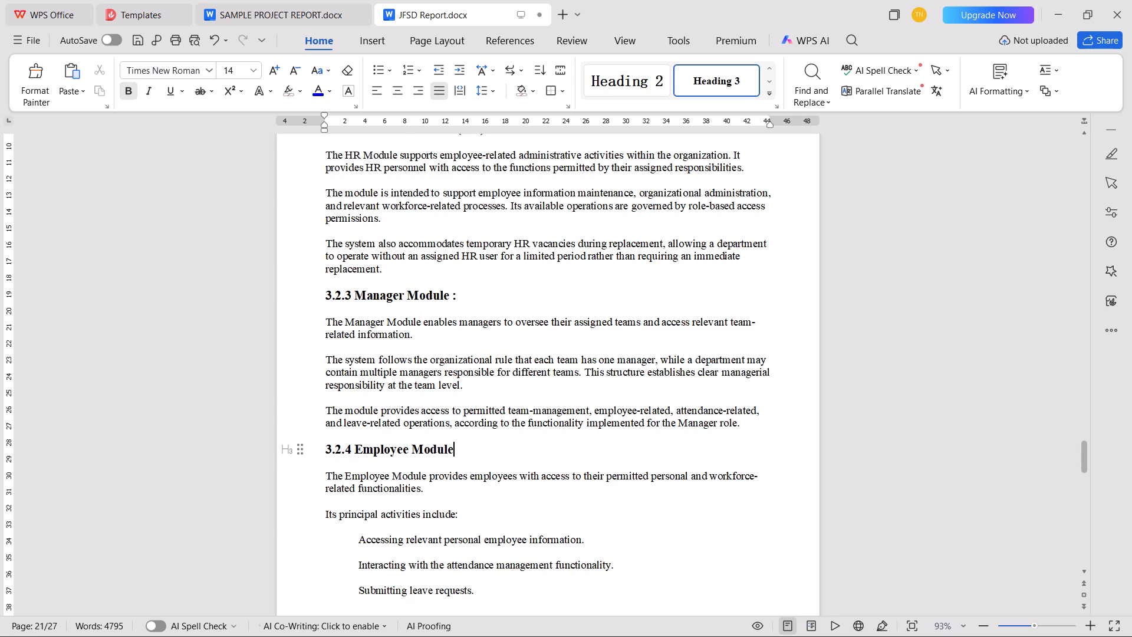
key(space)
text(:)
key(ctrl+s)
Format the Employee Module's five principal activities as an indented a., b., c. list with bold letters.
scroll(470, 449, down, 6)
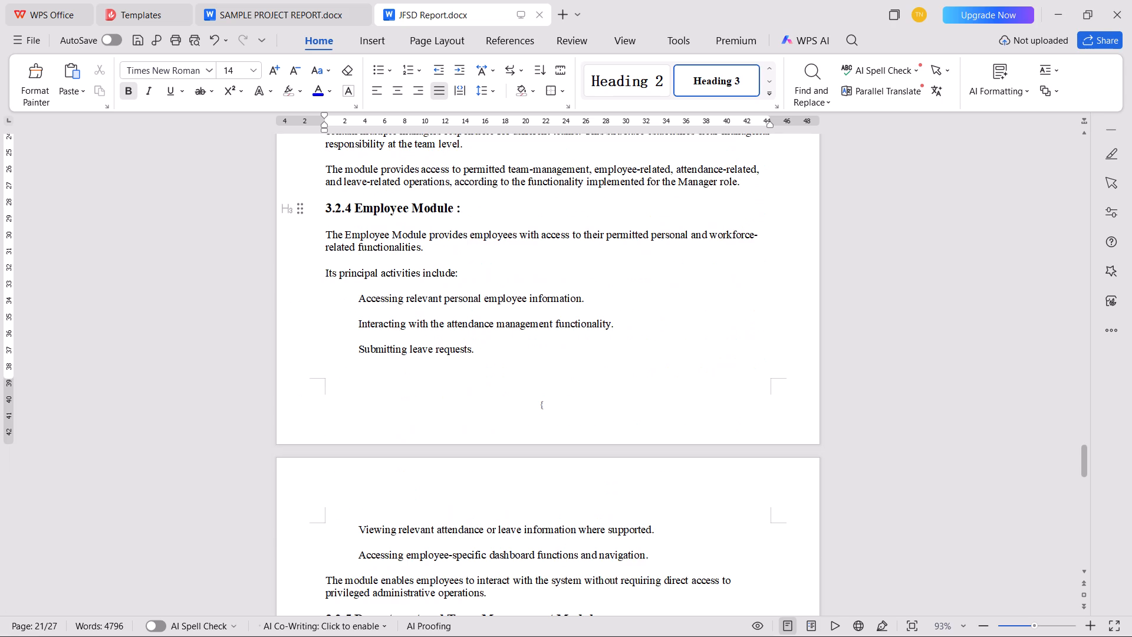
drag(669, 553, 312, 294)
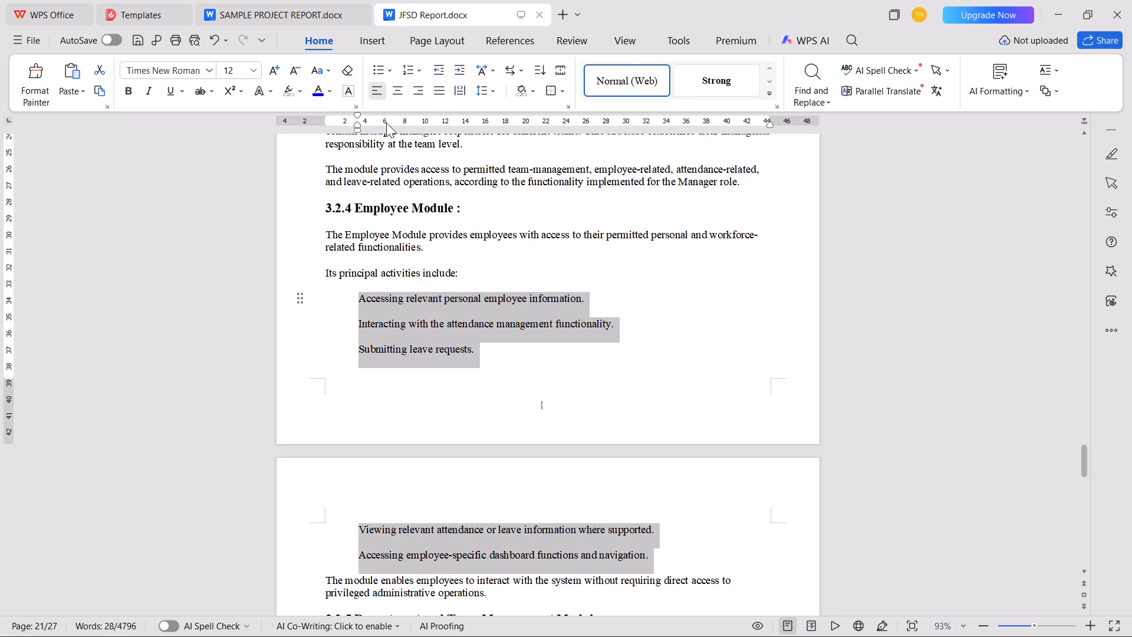
click(417, 71)
click(539, 166)
key(Tab)
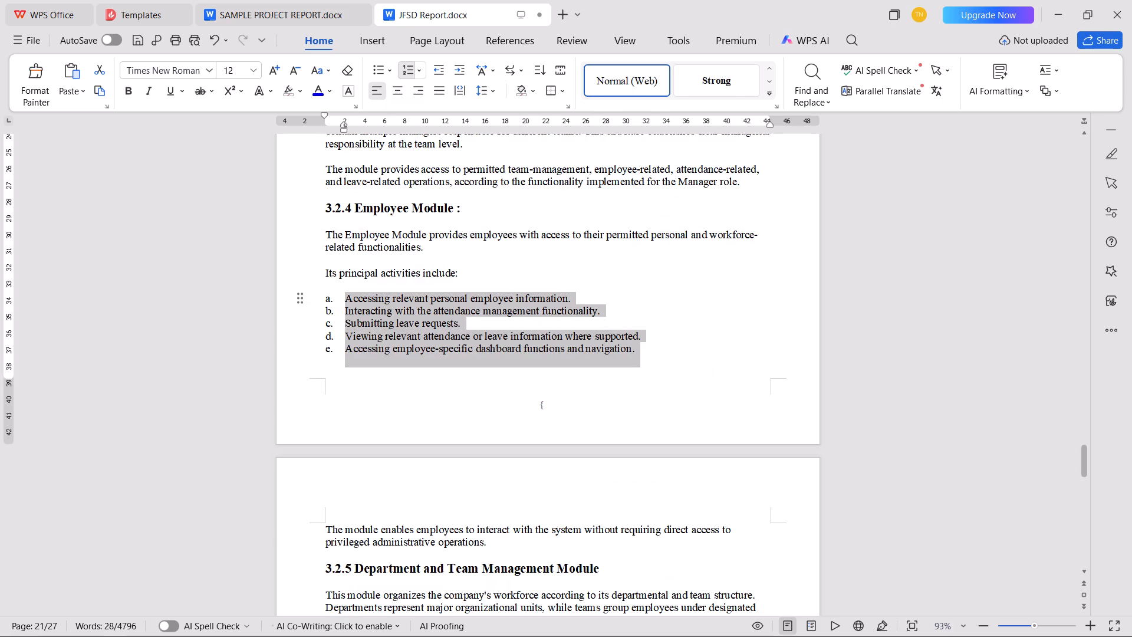
click(347, 297)
key(ctrl+b)
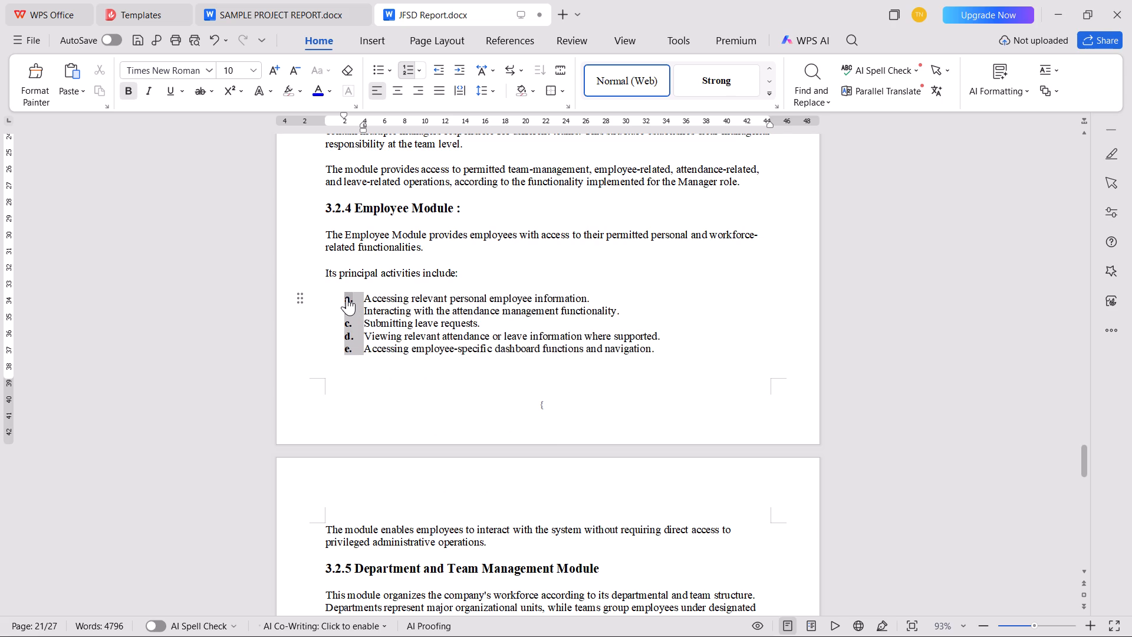
Append " :" to the "3.2.5 Department and Team Management Module" heading.
scroll(392, 343, down, 3)
click(607, 419)
key(space)
text(:)
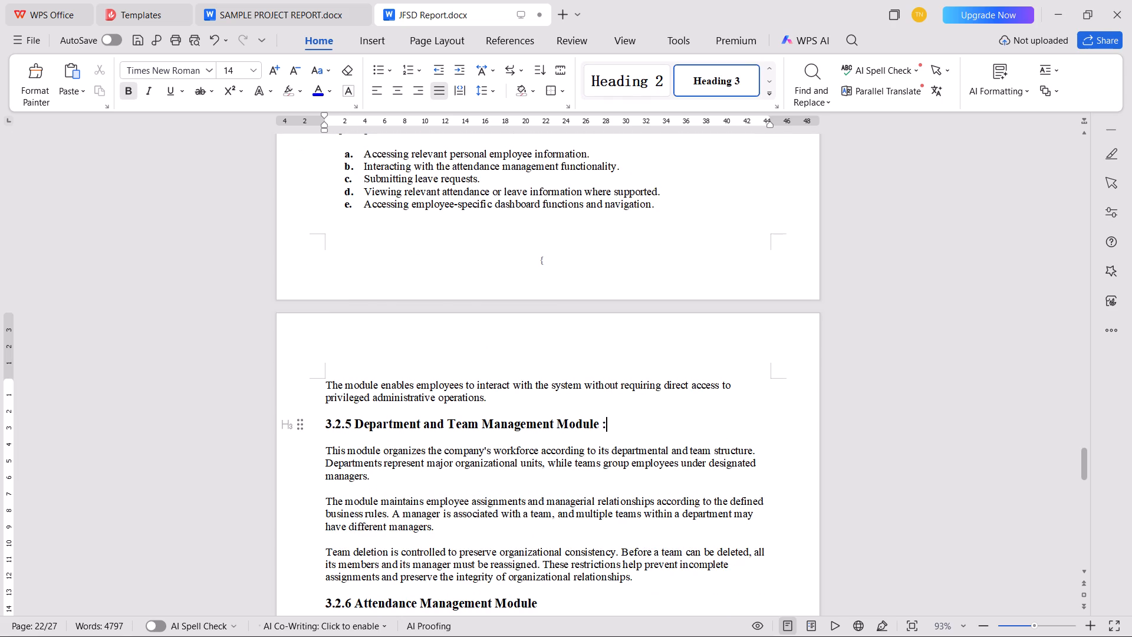
Append " :" to the "3.2.6 Attendance Management Module", "3.2.7 Leave Management Module" and "3.2.8 Authentication and Authorization Module" headings.
scroll(608, 419, down, 4)
click(595, 422)
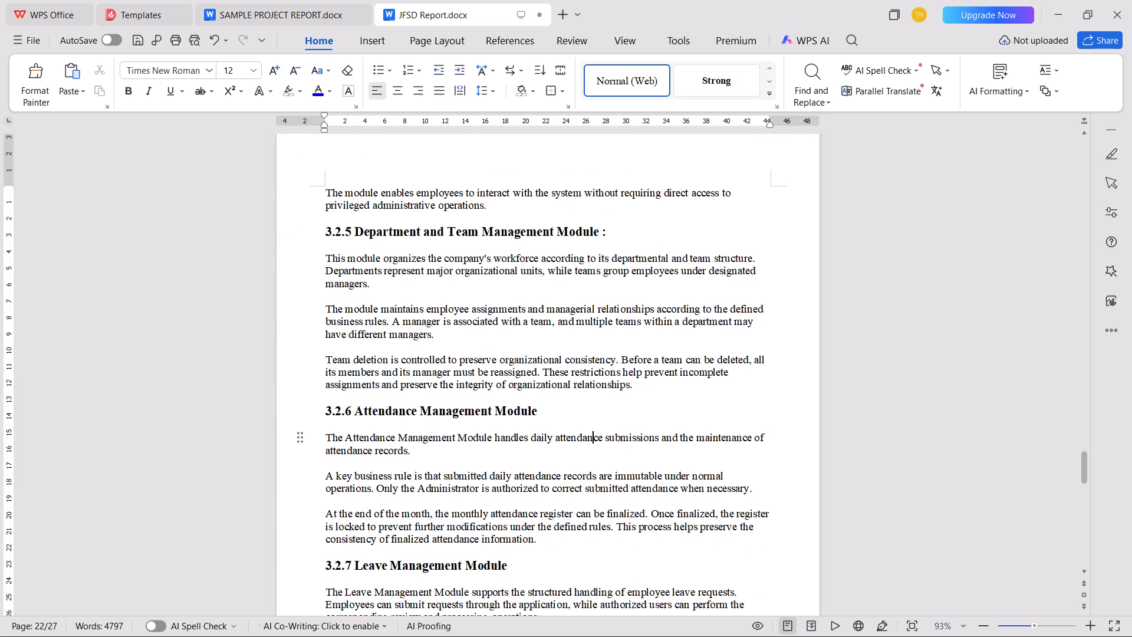
key(Up)
key(space)
text(:)
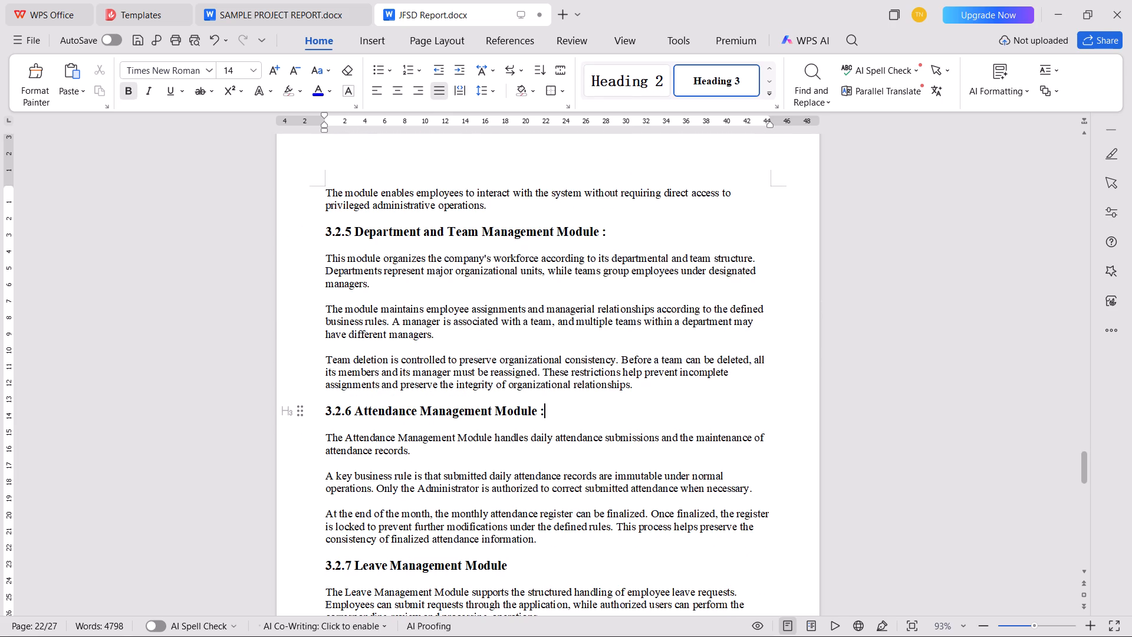
click(524, 562)
key(space)
text(:)
scroll(524, 562, down, 7)
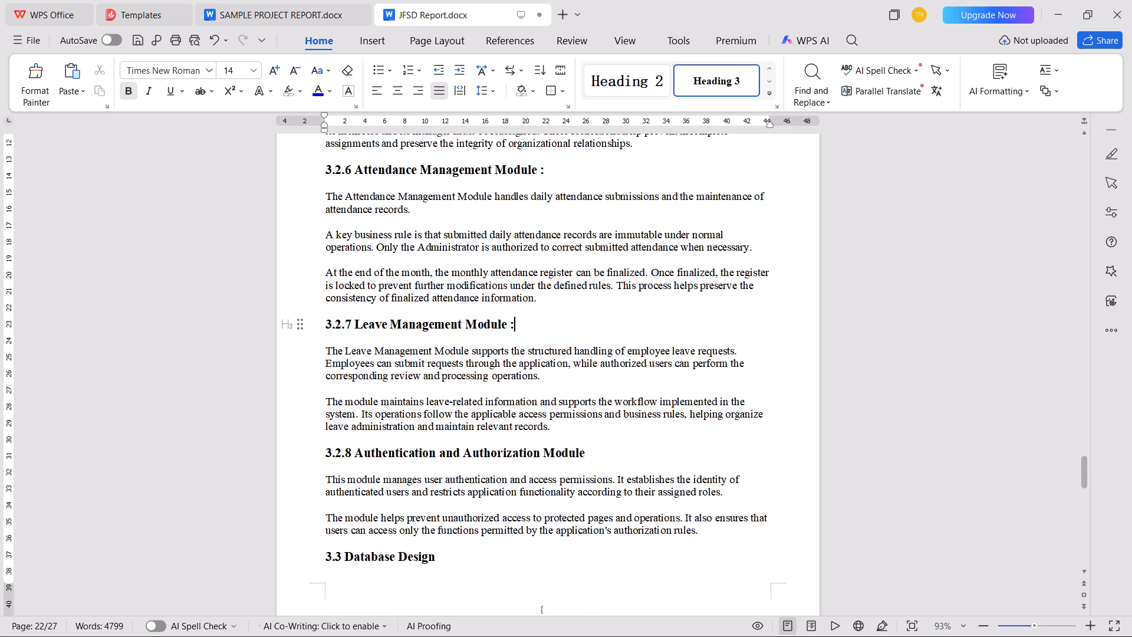
click(598, 448)
key(space)
text(:)
Append " :" to the "3.3 Database Design" heading.
scroll(598, 448, down, 3)
click(454, 416)
key(space)
text(:)
Set the font of the whole Data Category and Purpose table in section 3.3 to Times New Roman.
scroll(454, 416, down, 2)
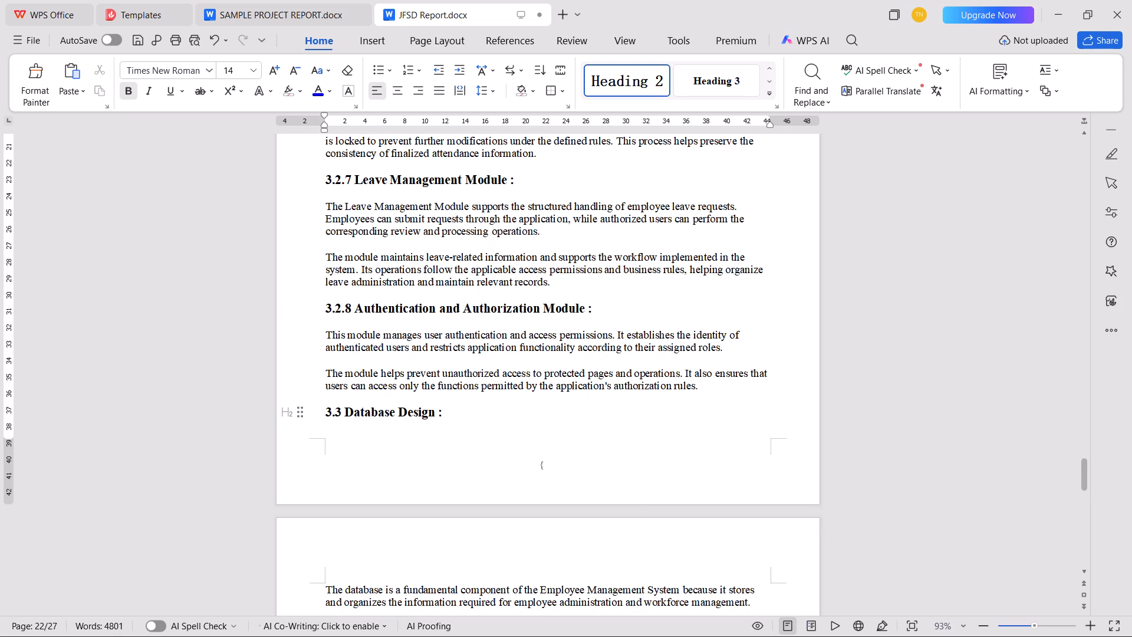
scroll(454, 416, down, 5)
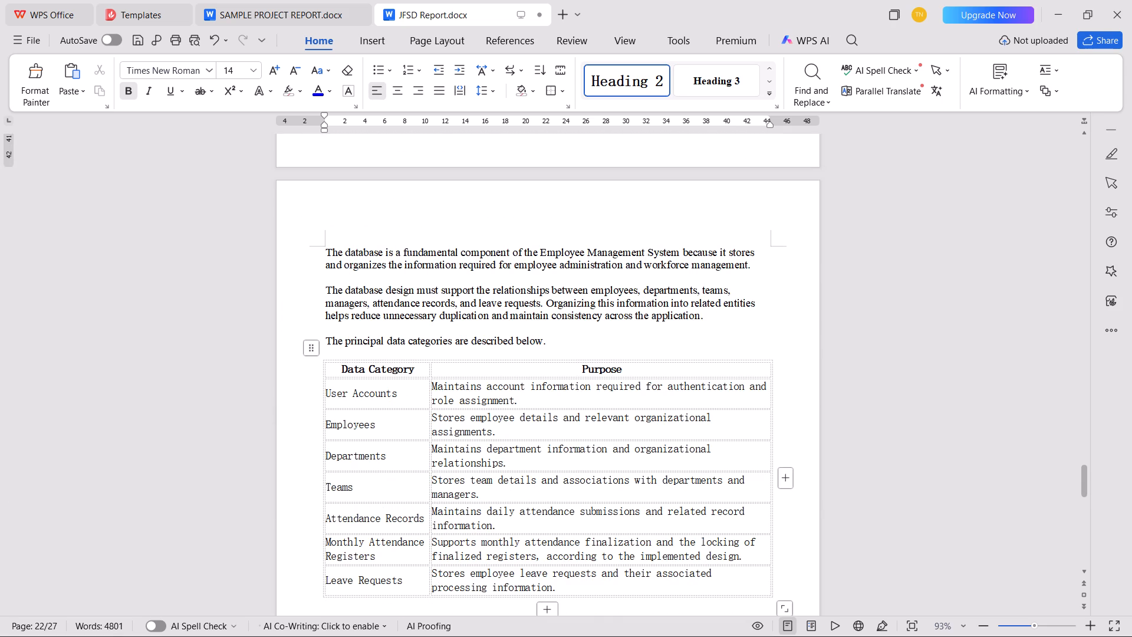
click(313, 349)
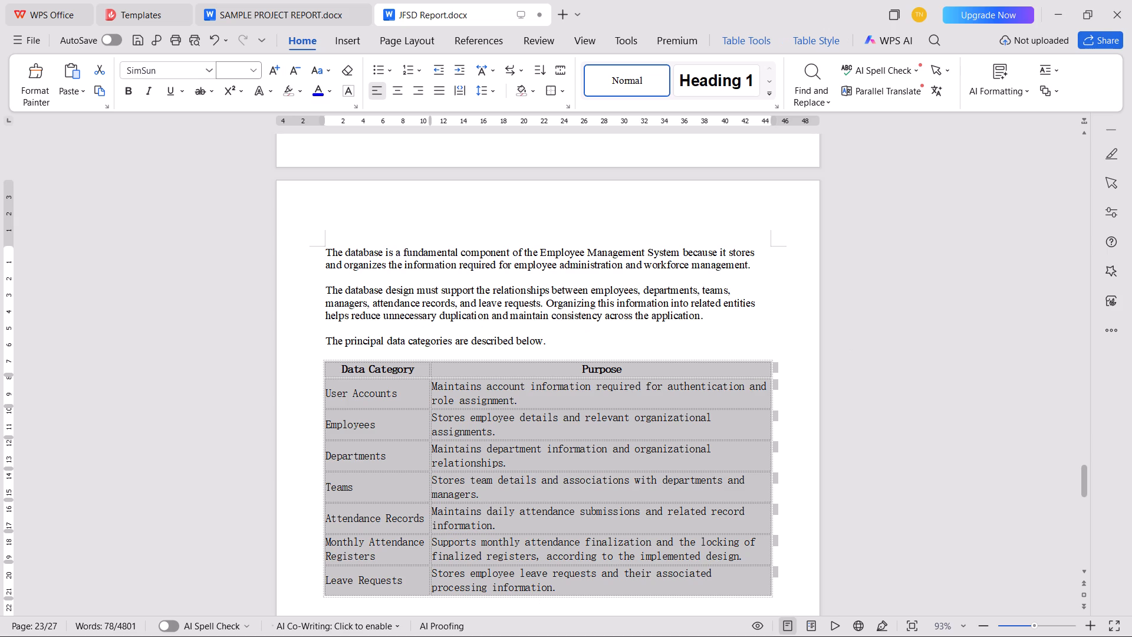
click(210, 73)
click(197, 141)
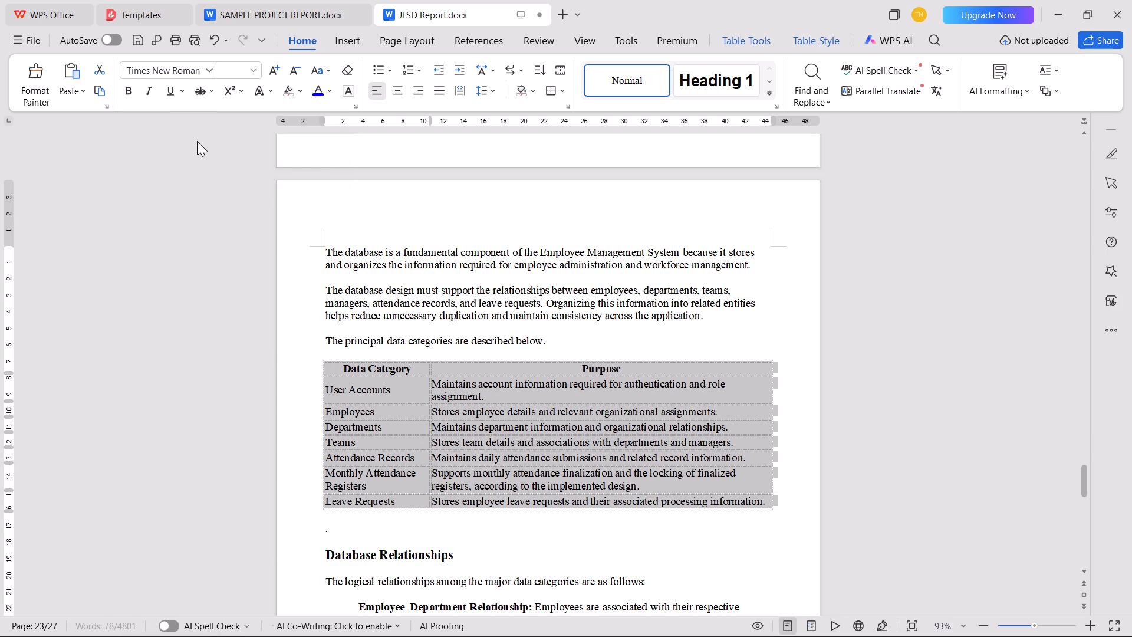
AutoFit the data category table to the window and apply the bordered grid table style with a black header row.
click(429, 452)
click(312, 350)
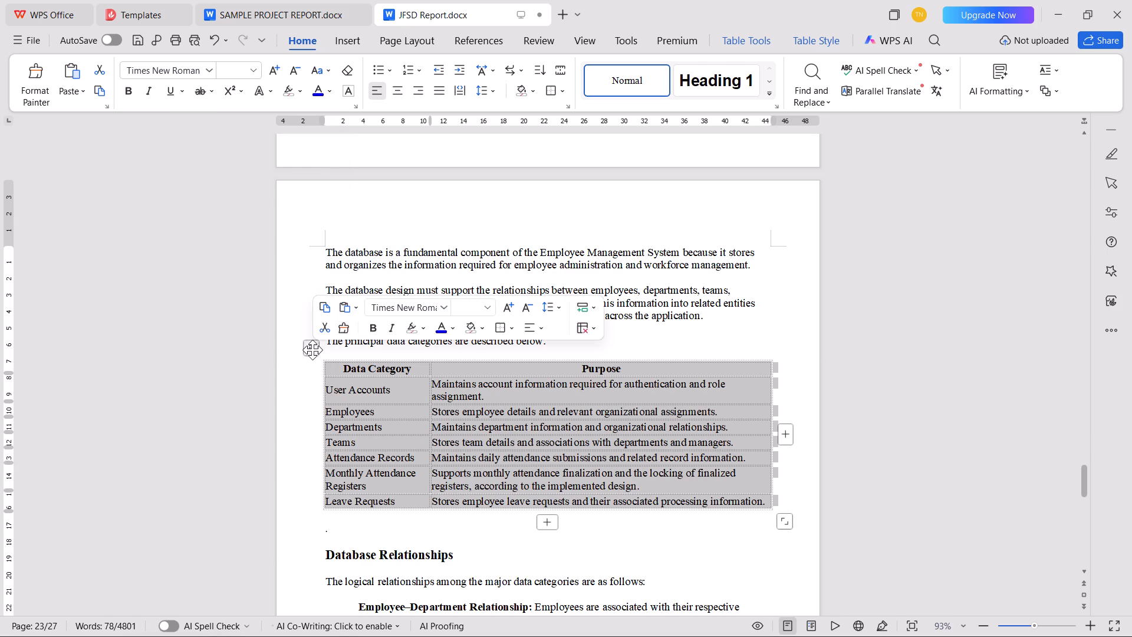
click(732, 45)
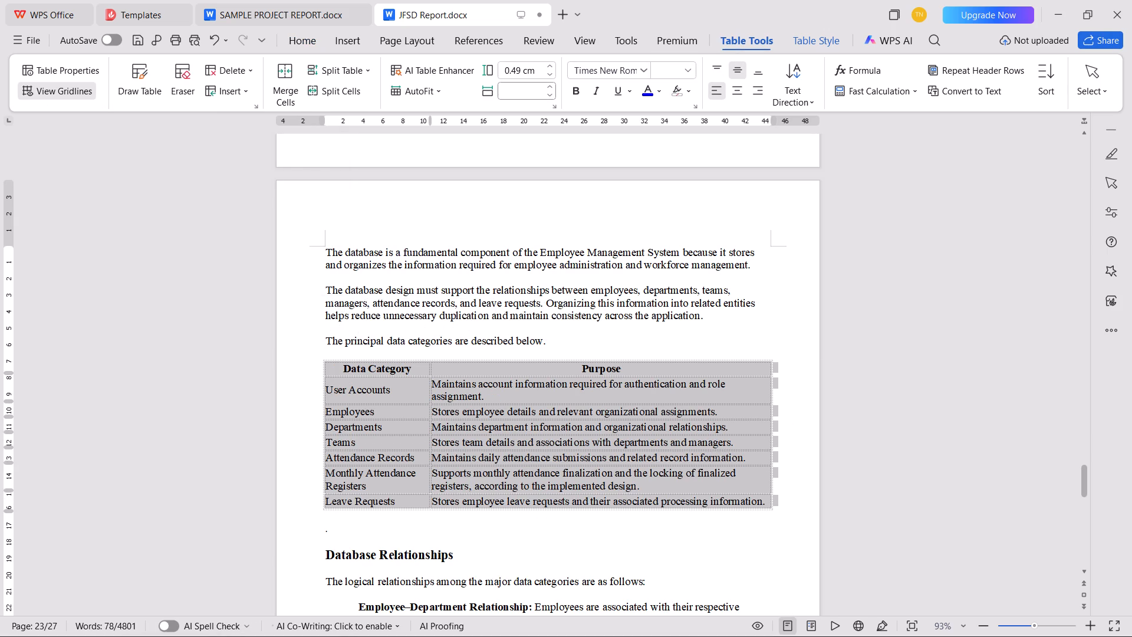
click(404, 90)
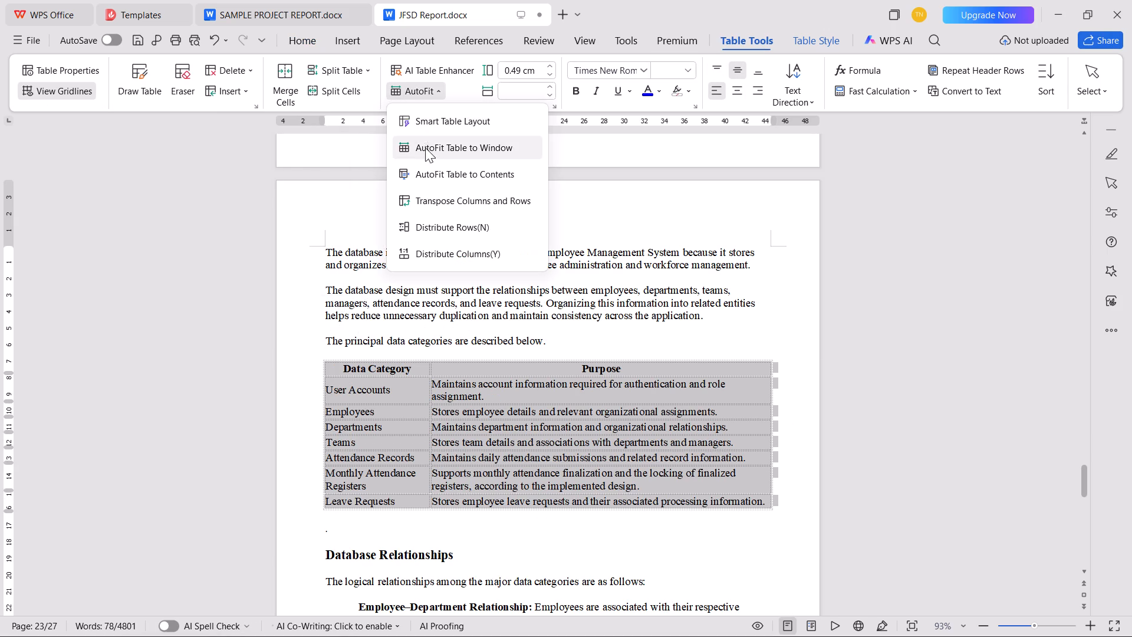
click(425, 147)
click(794, 40)
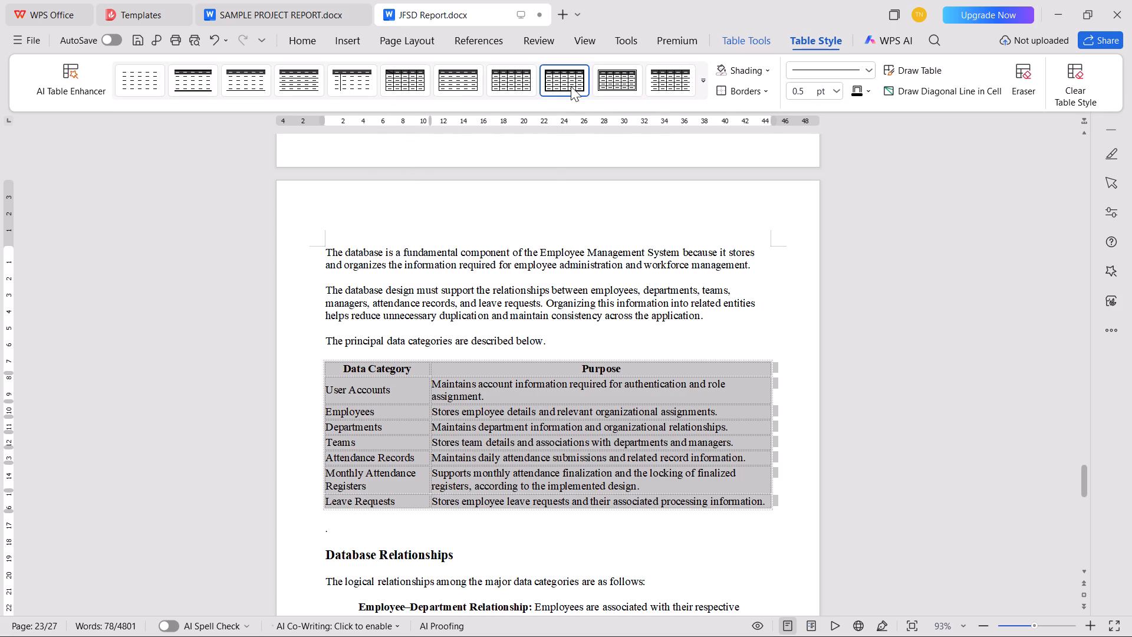
click(570, 84)
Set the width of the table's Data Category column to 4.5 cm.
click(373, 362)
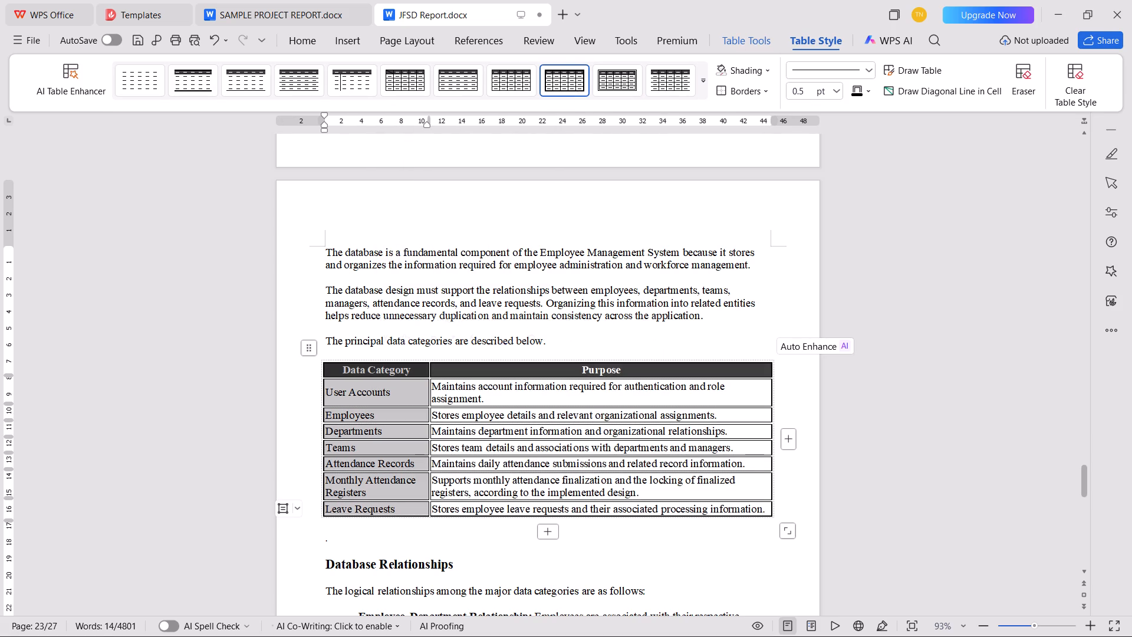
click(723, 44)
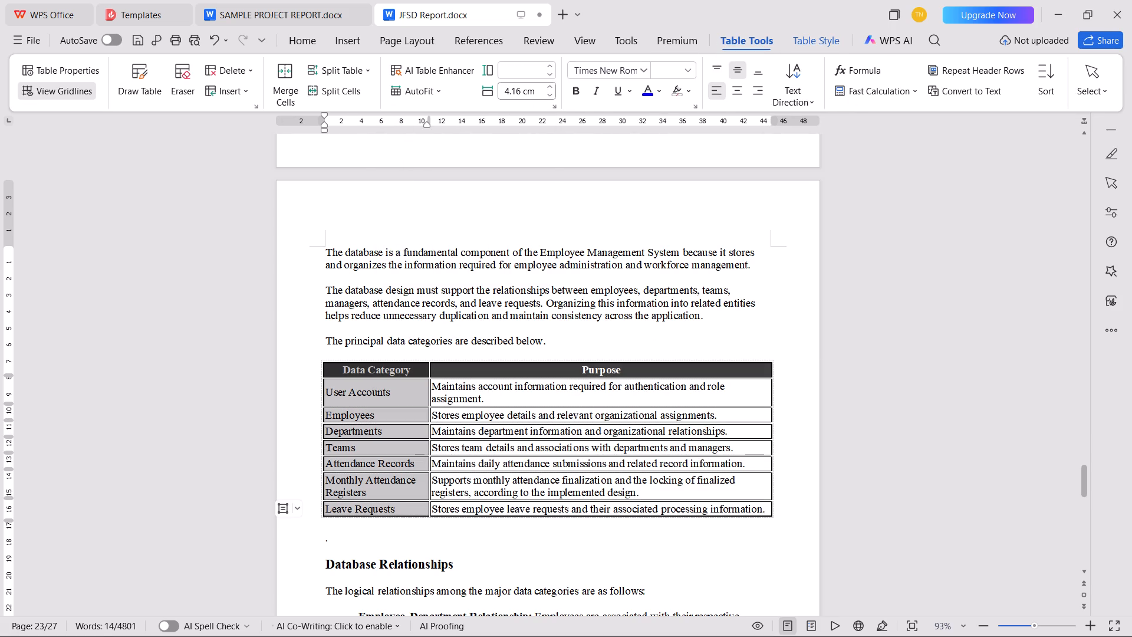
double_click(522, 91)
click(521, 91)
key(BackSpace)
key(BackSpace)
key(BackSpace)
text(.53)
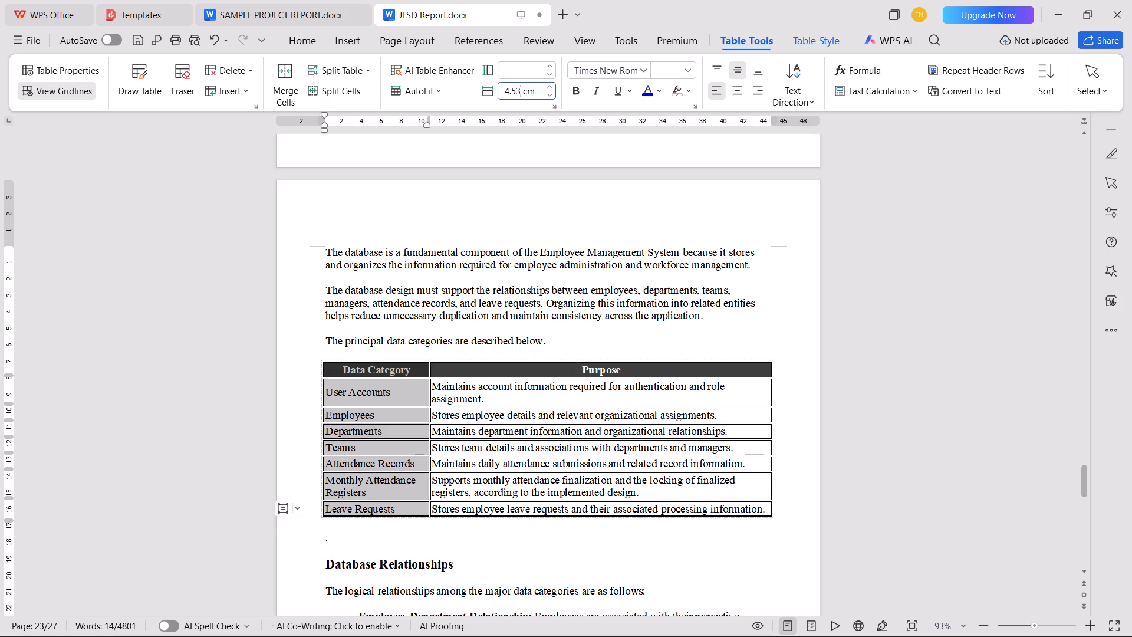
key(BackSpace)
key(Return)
Set the width of the table's Purpose column to 12 cm.
click(564, 362)
drag(525, 91, 524, 90)
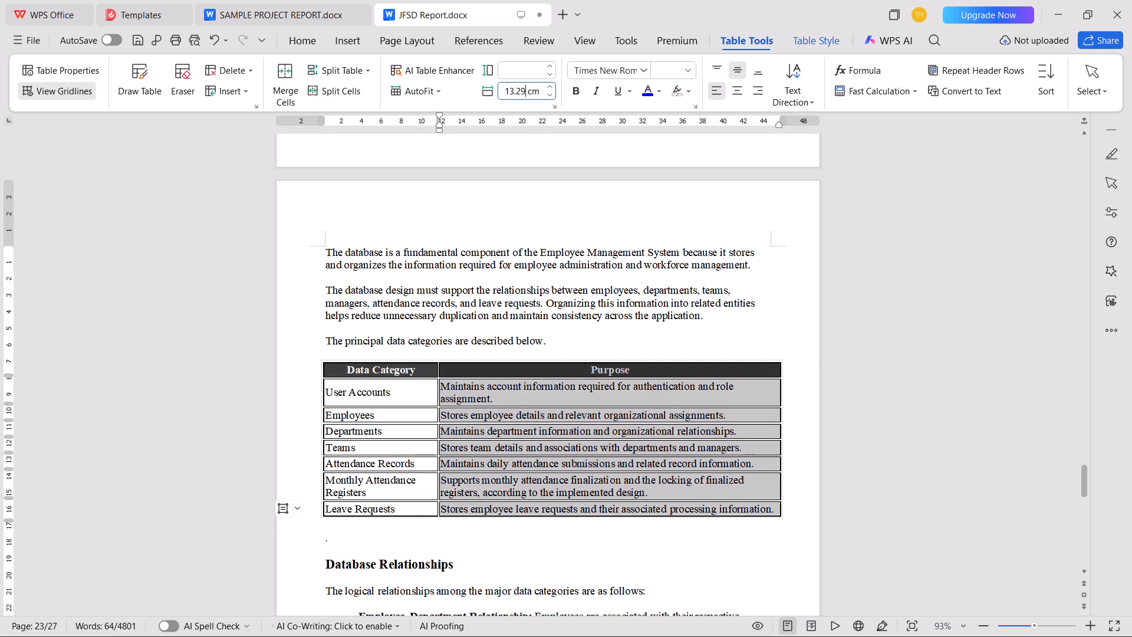
drag(524, 90, 504, 88)
text(12)
key(Return)
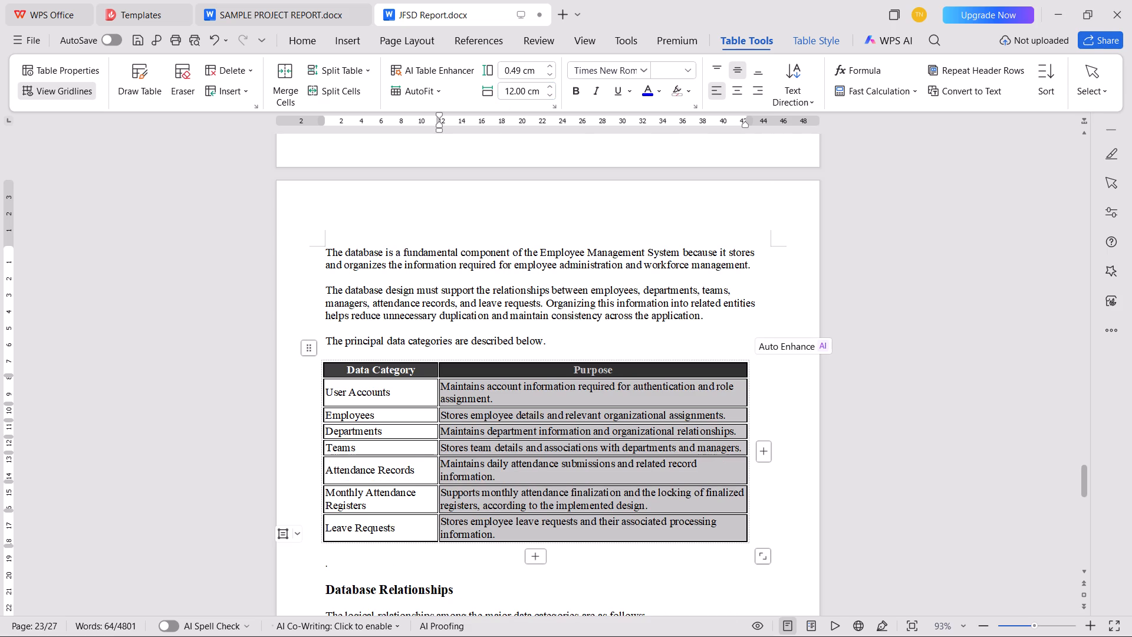
Set the width of the table's Data Category column to 5.5 cm and save the report.
click(373, 360)
drag(521, 91, 475, 89)
text(5.5)
key(Return)
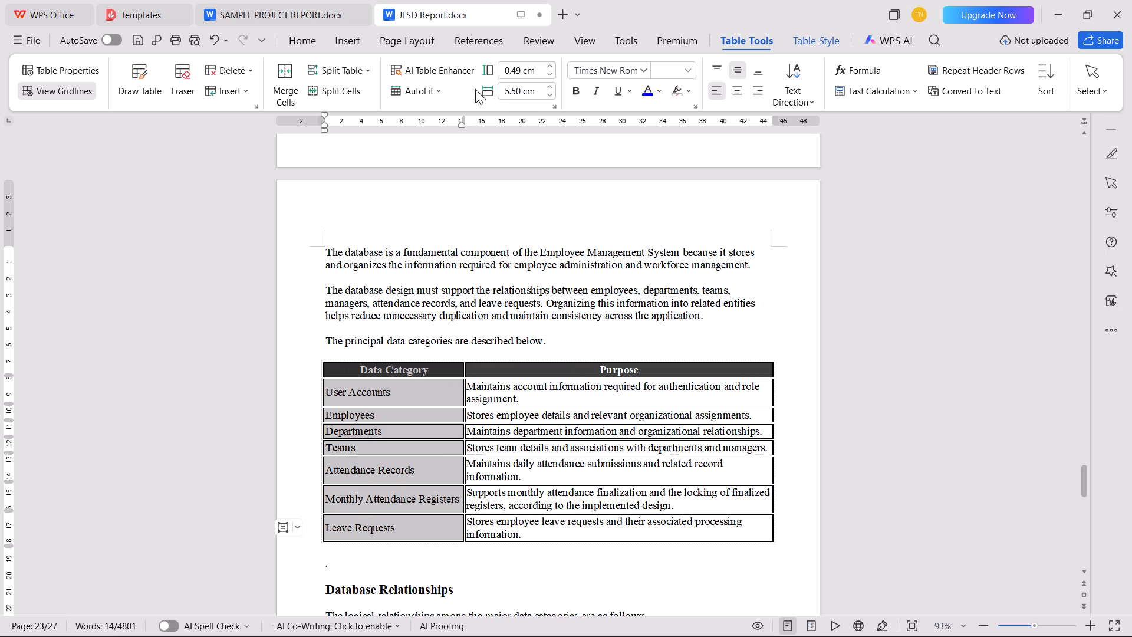
key(ctrl+s)
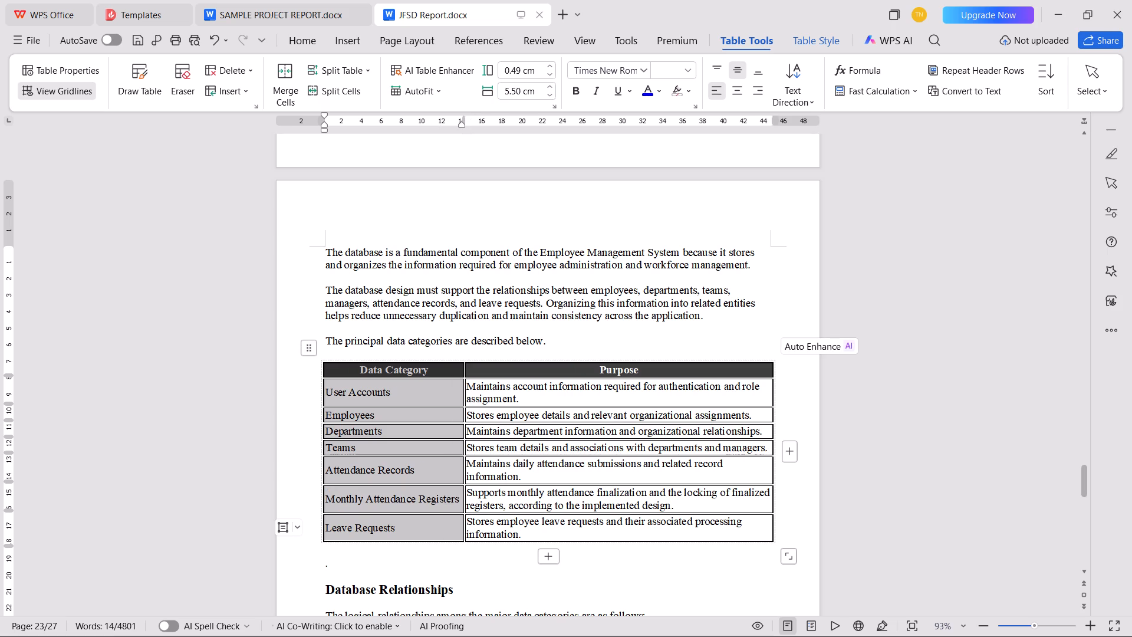
click(957, 412)
key(ctrl+s)
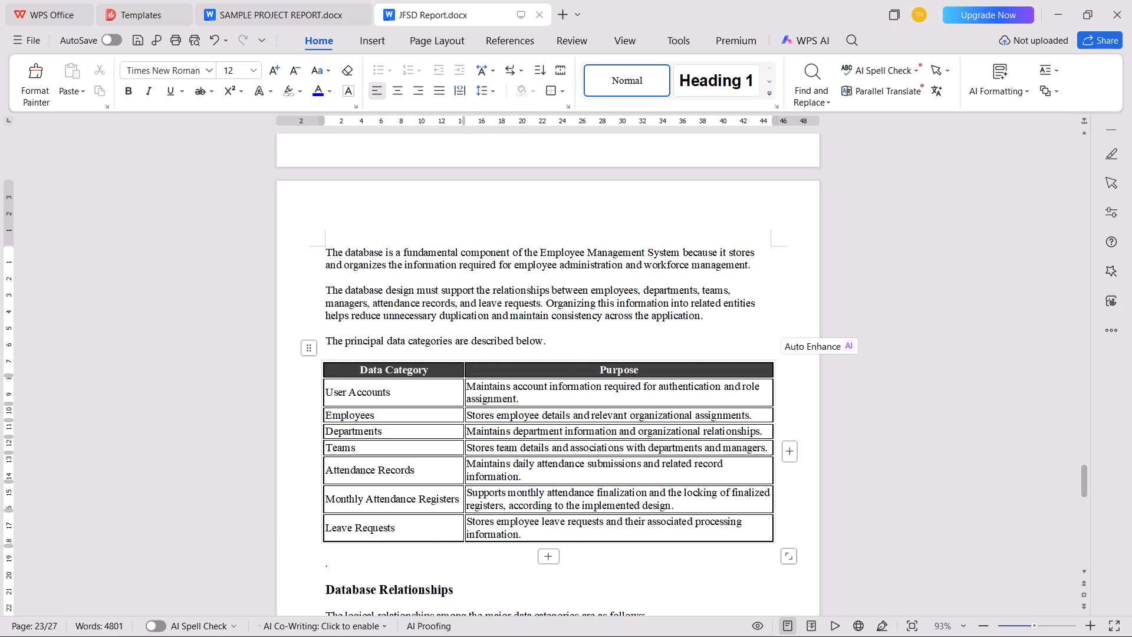
Delete the stray period and the empty line between the data category table and the "Database Relationships" heading.
click(410, 557)
key(BackSpace)
key(BackSpace)
scroll(390, 553, down, 2)
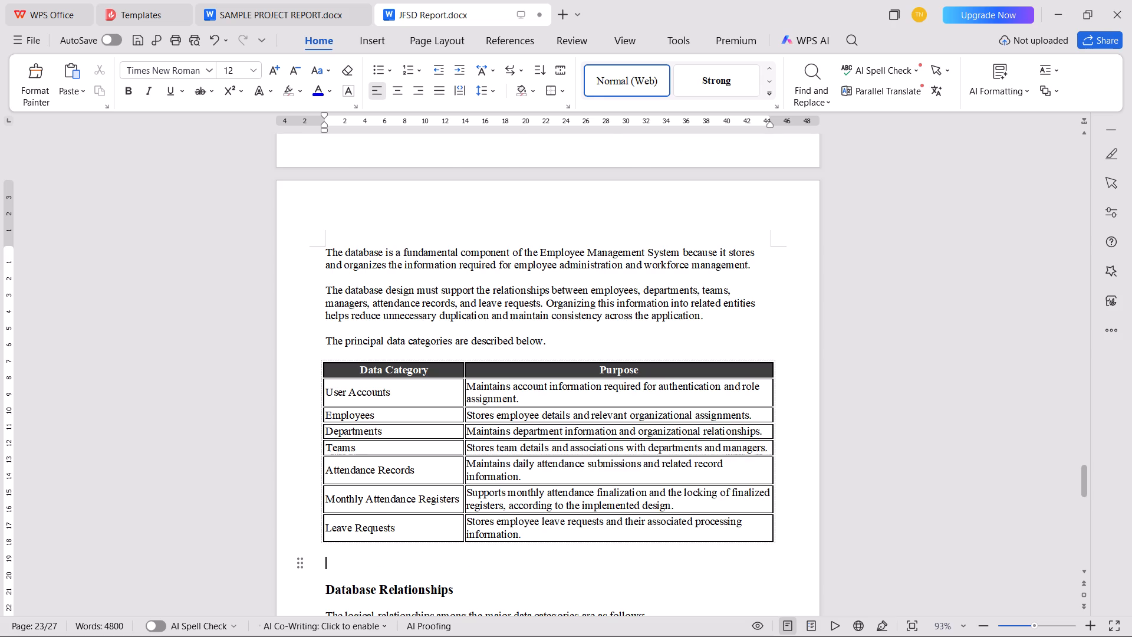
scroll(387, 554, down, 1)
click(320, 445)
key(BackSpace)
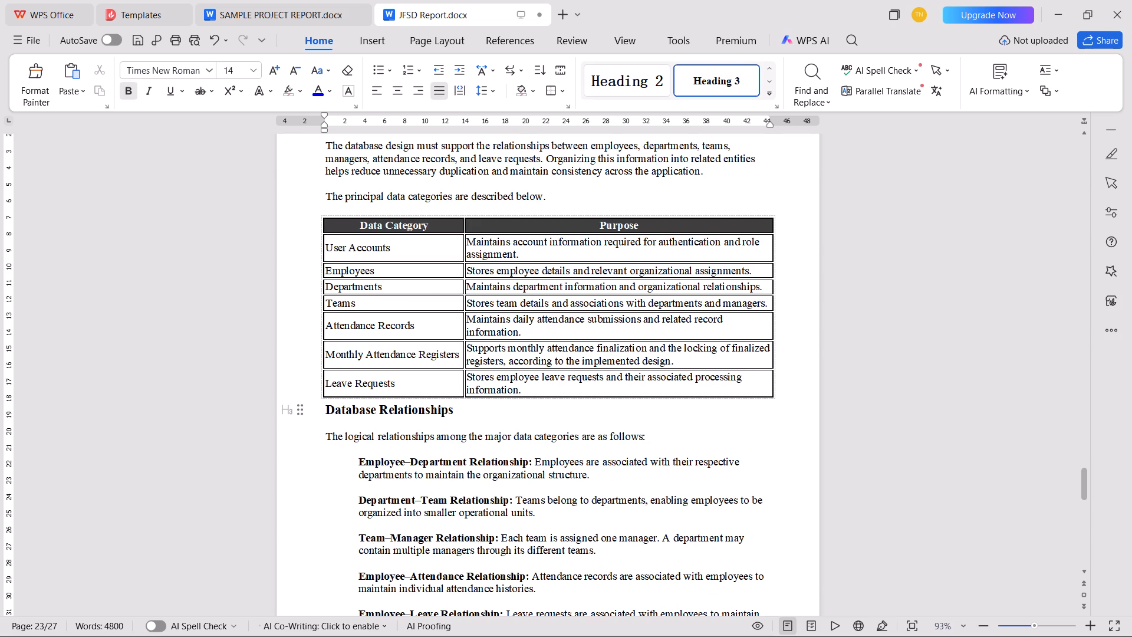
Format the six database relationship items as an indented a., b., c. list with bold letters.
scroll(339, 477, down, 2)
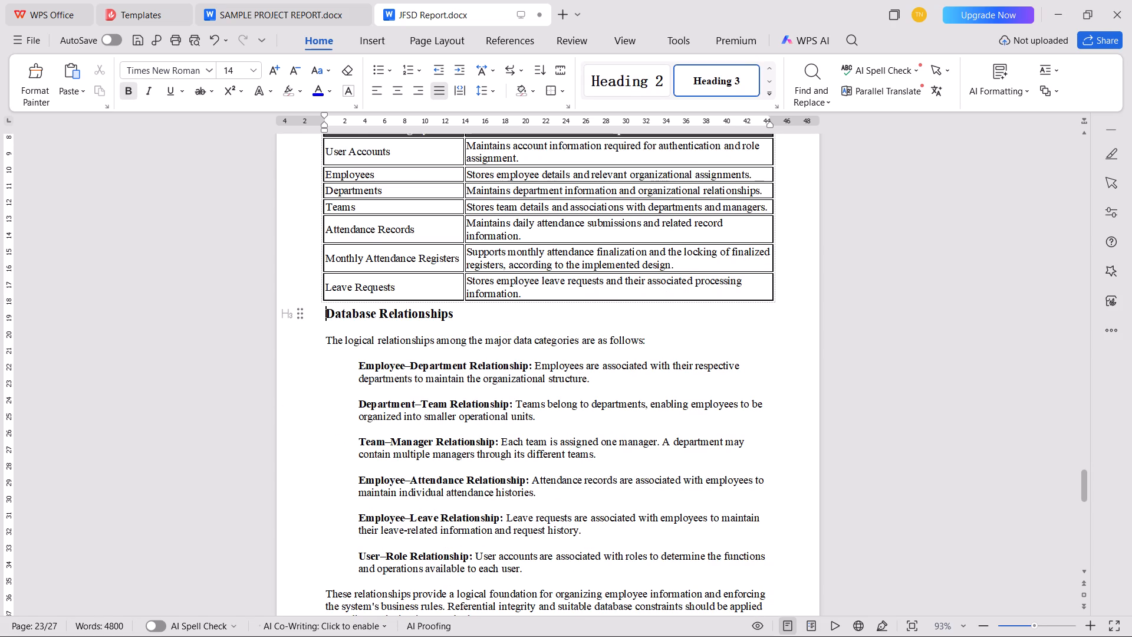
drag(537, 576, 358, 367)
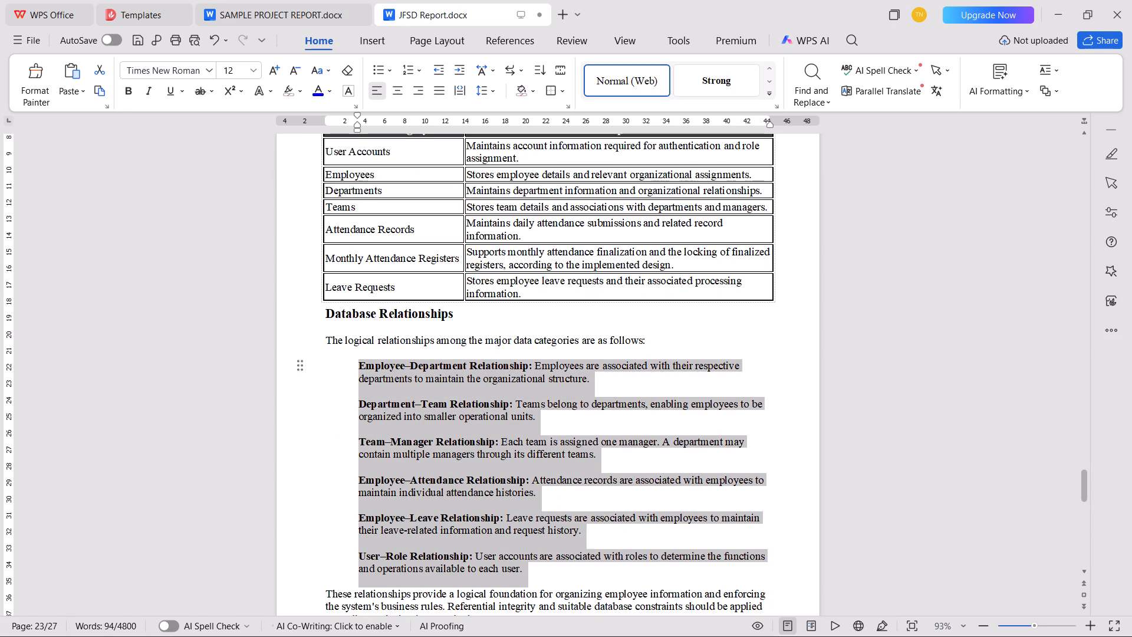
click(420, 70)
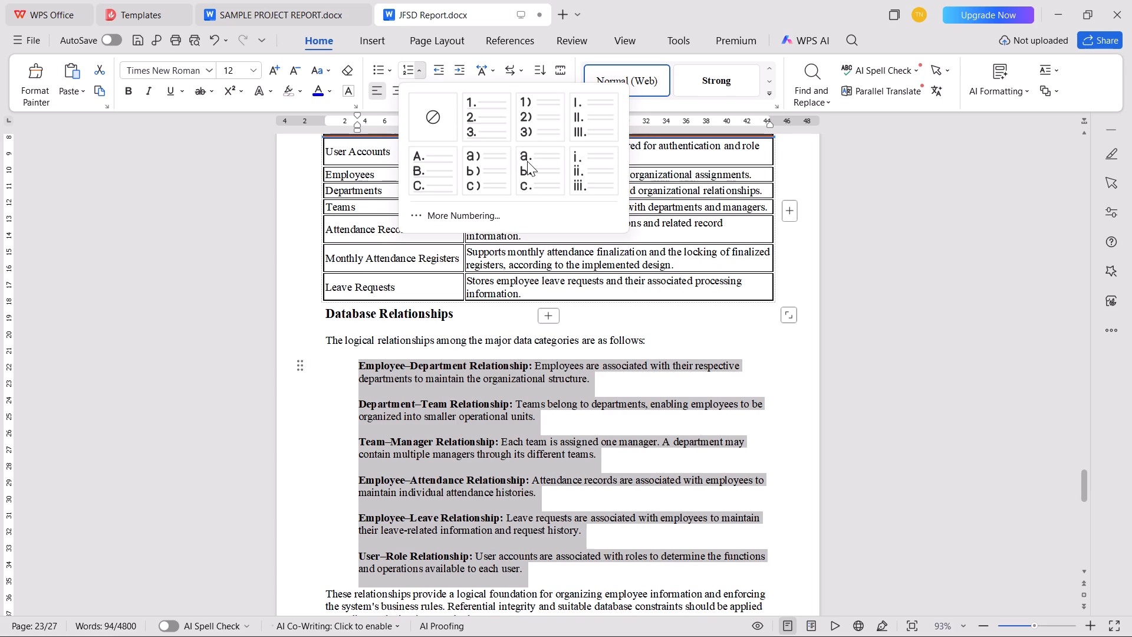
click(527, 161)
key(Tab)
click(346, 366)
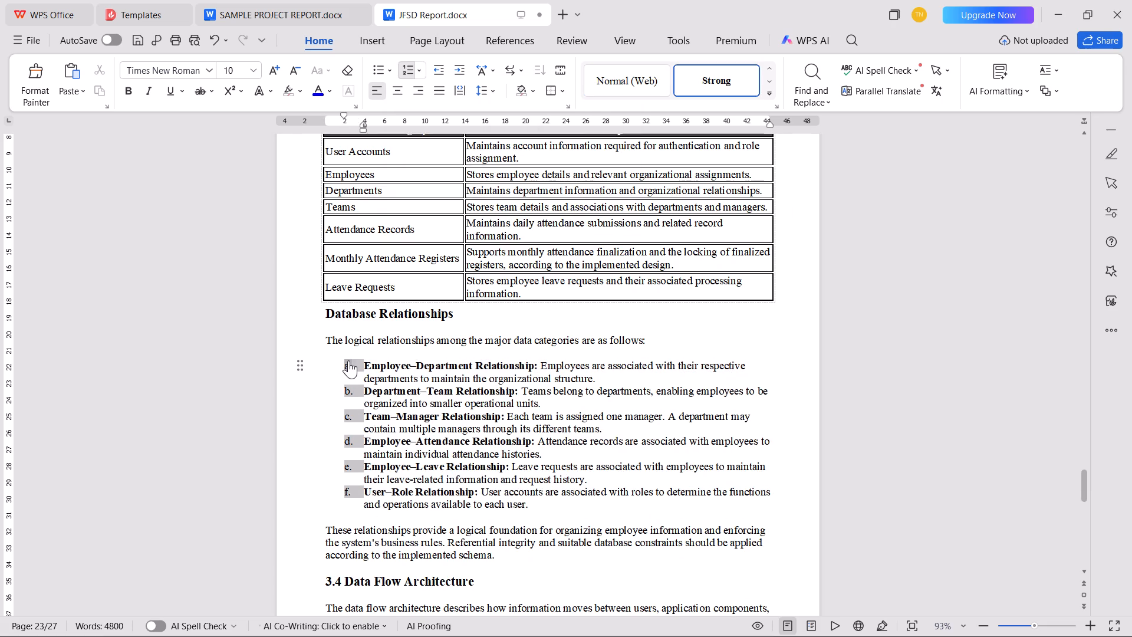
key(ctrl+b)
Append " :" to the "Database Relationships" heading and save the report.
click(487, 321)
key(space)
text(:)
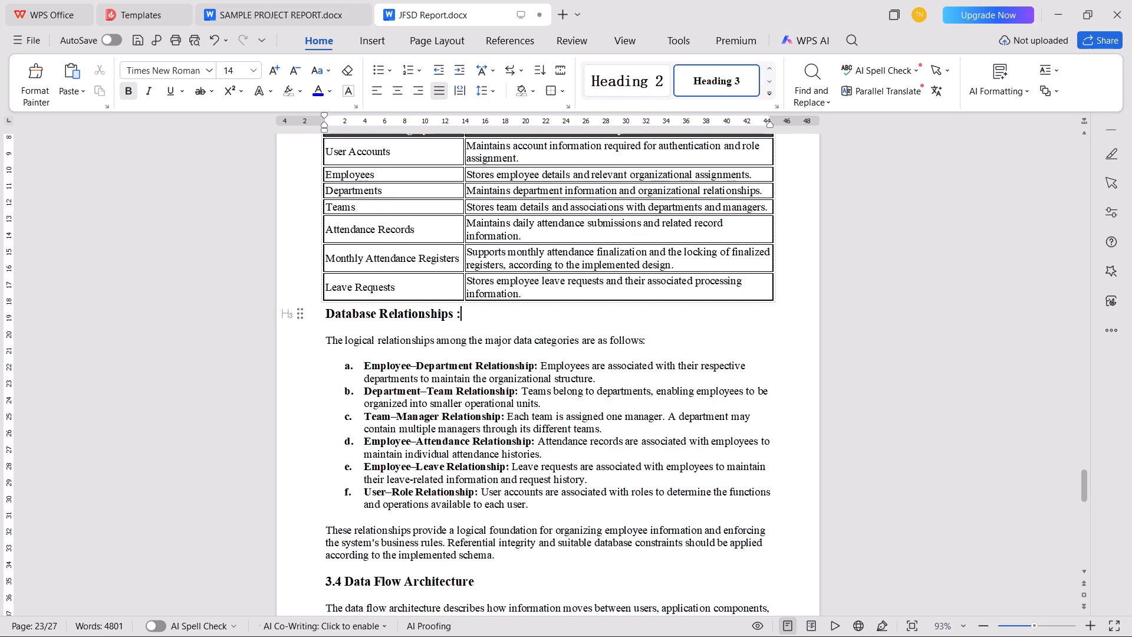
key(ctrl+s)
Append " :" to the "3.4 Data Flow Architecture" and "3.4.1 Authentication Flow" headings.
scroll(483, 353, down, 4)
click(506, 384)
key(space)
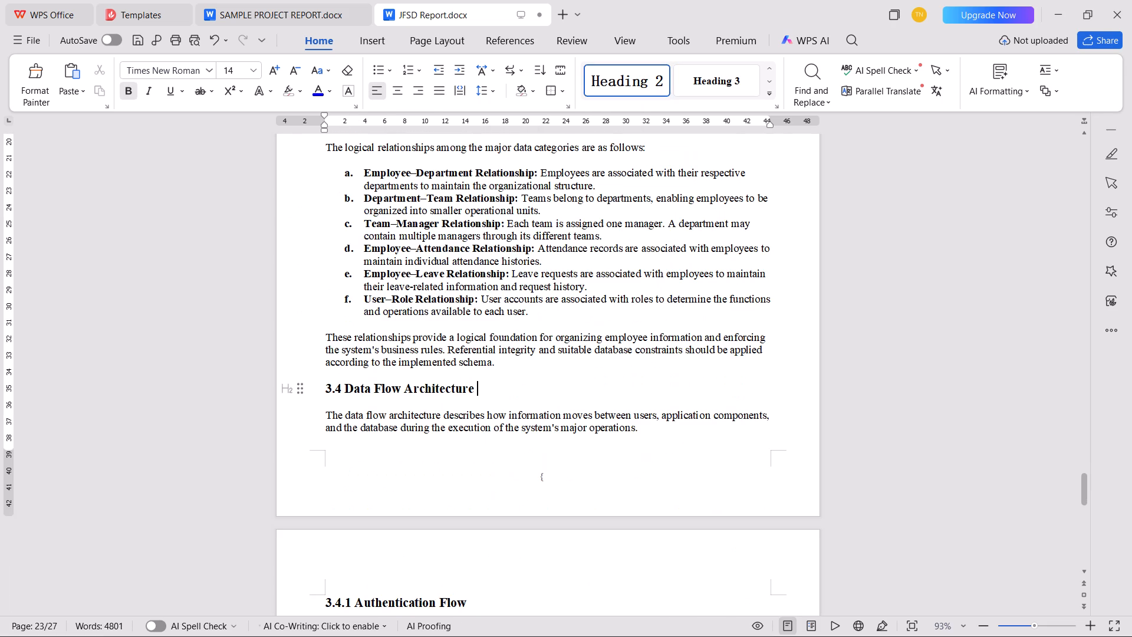
text(:)
scroll(506, 385, down, 5)
click(501, 411)
key(space)
text(:)
Format the seven Authentication Flow steps as an indented a., b., c. list with bold letters.
scroll(501, 411, down, 2)
drag(626, 546, 413, 518)
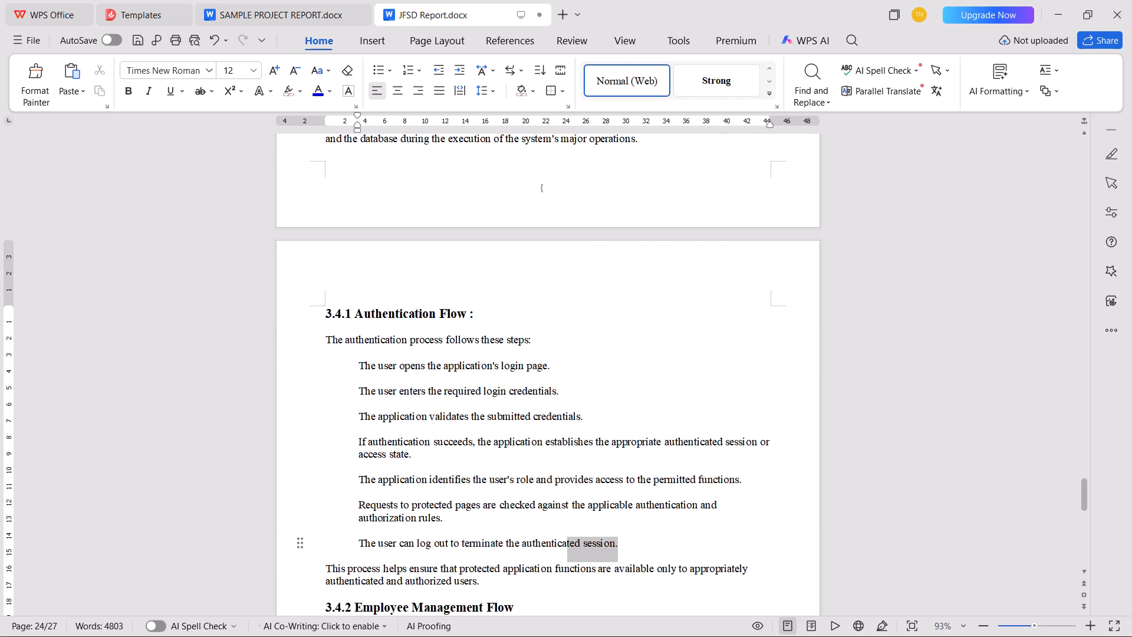
drag(413, 518, 220, 377)
click(425, 74)
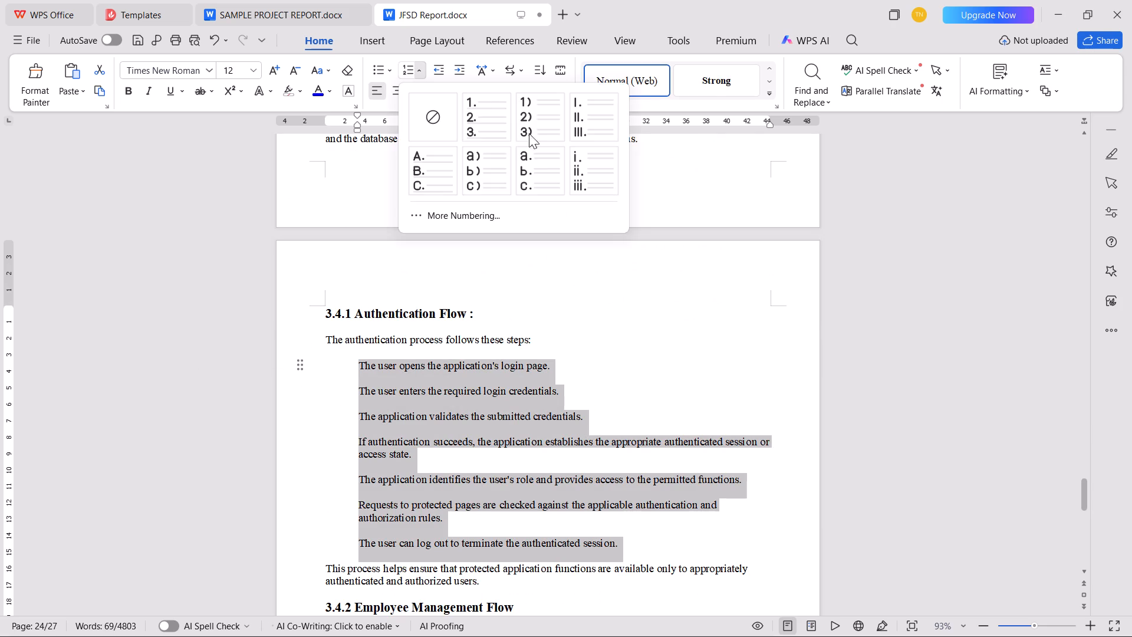
click(537, 159)
key(Tab)
click(348, 369)
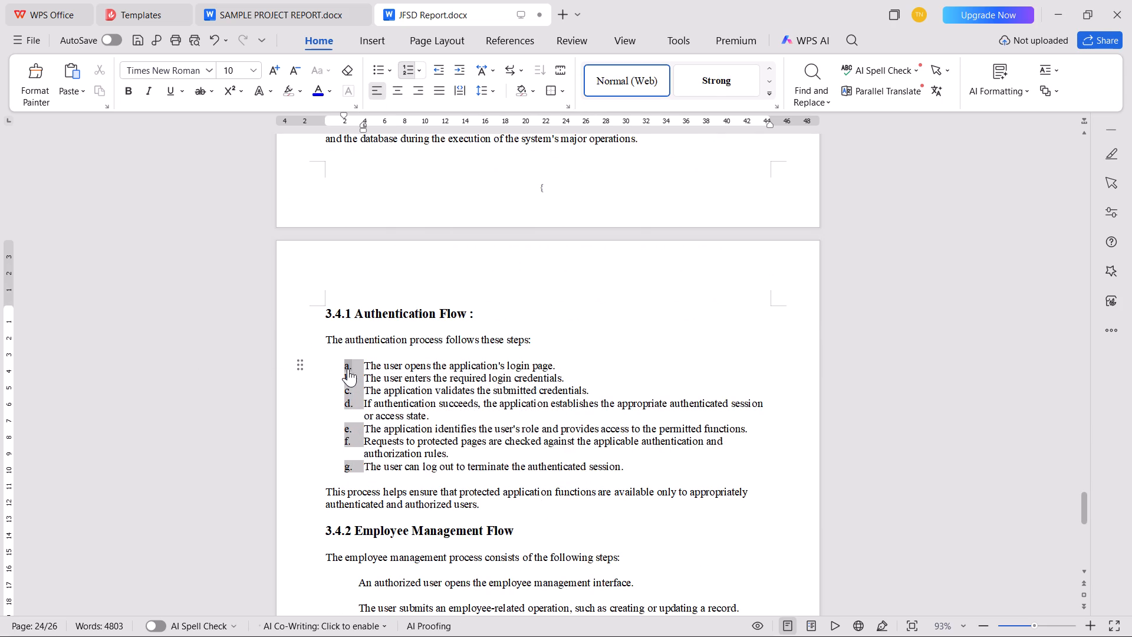
key(ctrl+b)
Append " :" to the "3.4.2 Employee Management Flow" heading and save the report.
click(538, 533)
key(space)
text(:)
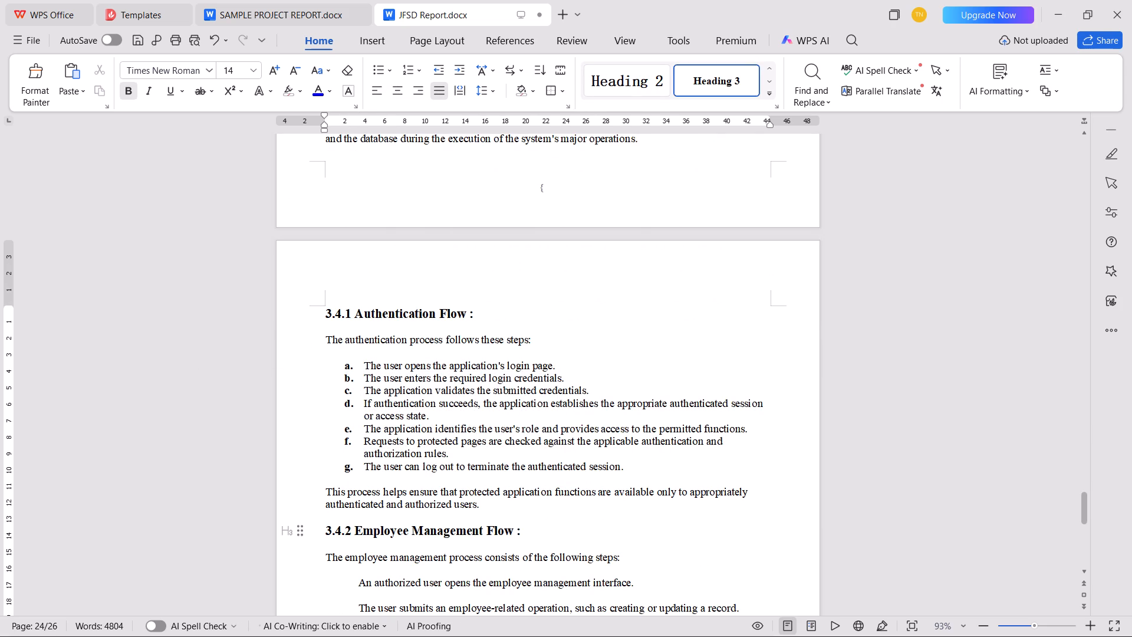
key(ctrl+s)
scroll(539, 533, down, 4)
scroll(521, 466, down, 2)
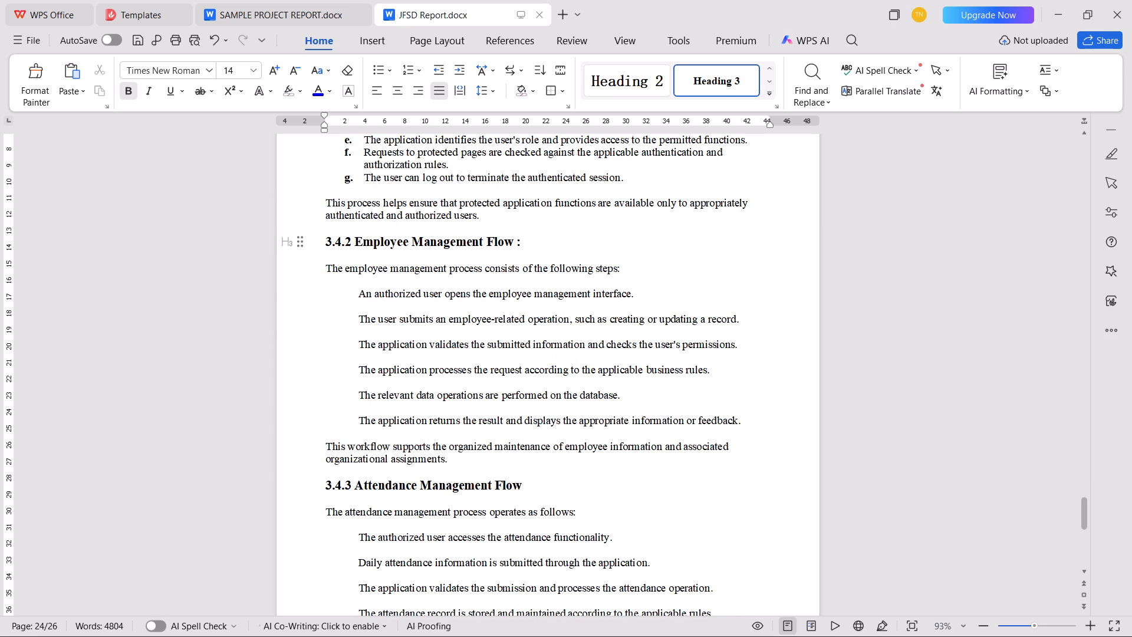
Format the six Employee Management Flow steps as an indented a., b., c. list with bold letters.
drag(746, 421, 270, 305)
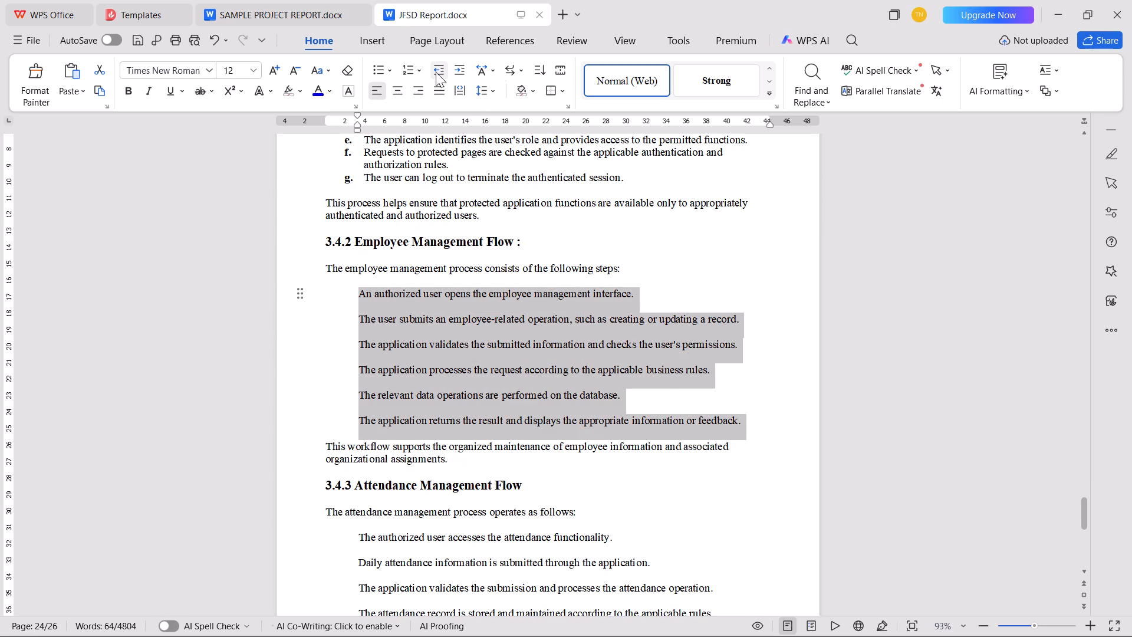
click(419, 73)
click(528, 172)
key(Tab)
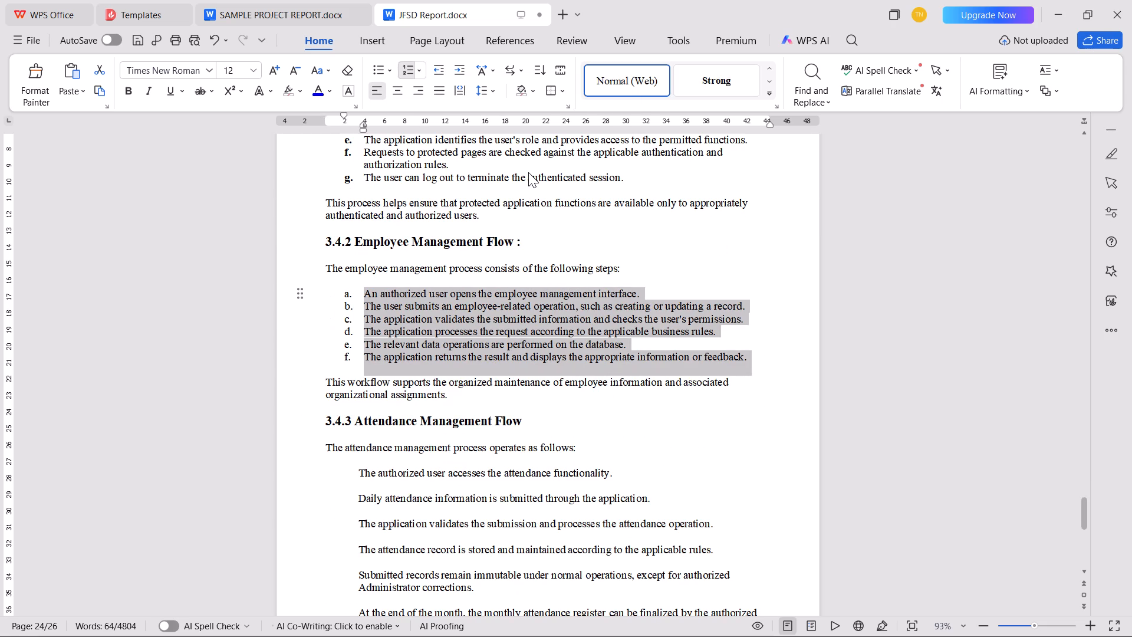
click(349, 300)
key(ctrl+b)
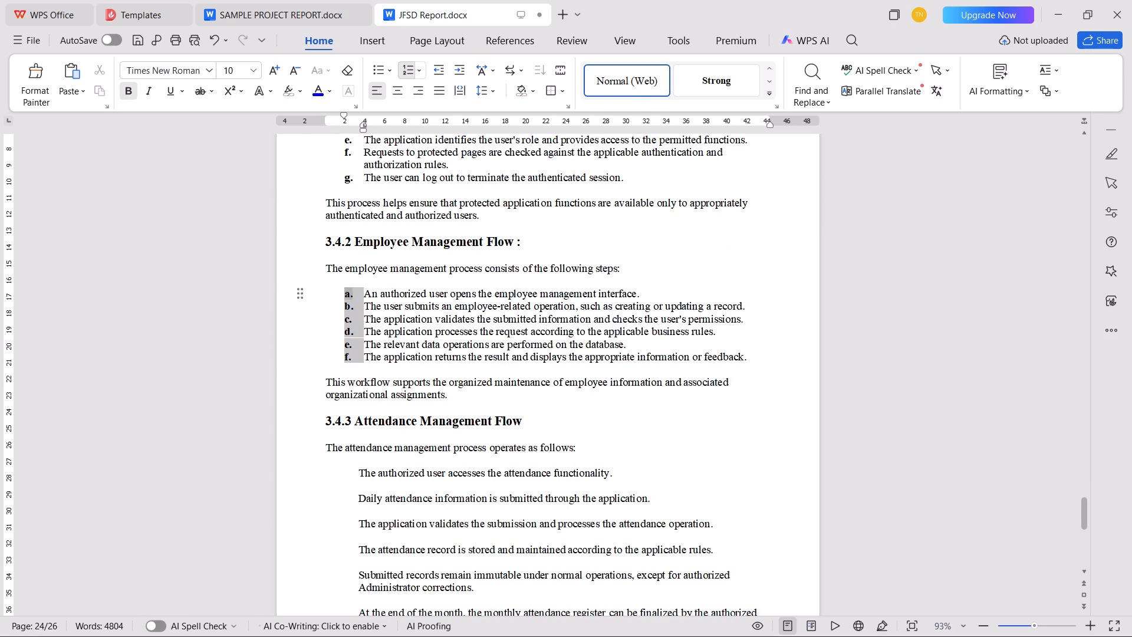
Append " :" to the "3.4.3 Attendance Management Flow" heading.
click(551, 429)
key(Up)
key(space)
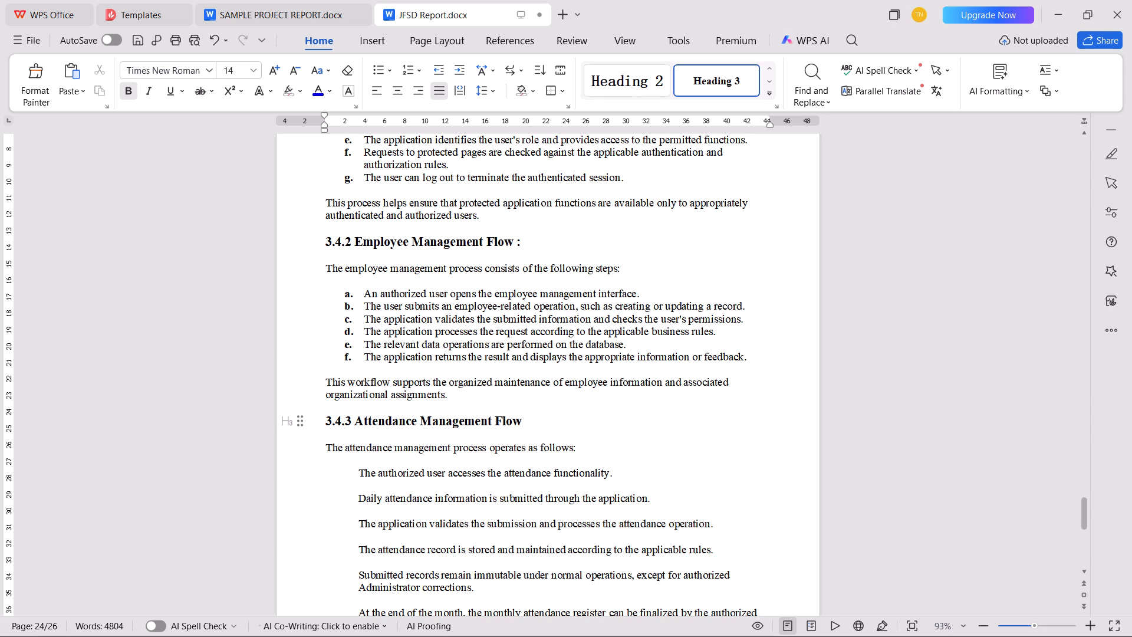
text(:)
Format the seven Attendance Management Flow steps as an indented a., b., c. list with bold letters.
scroll(551, 429, down, 4)
scroll(488, 479, down, 3)
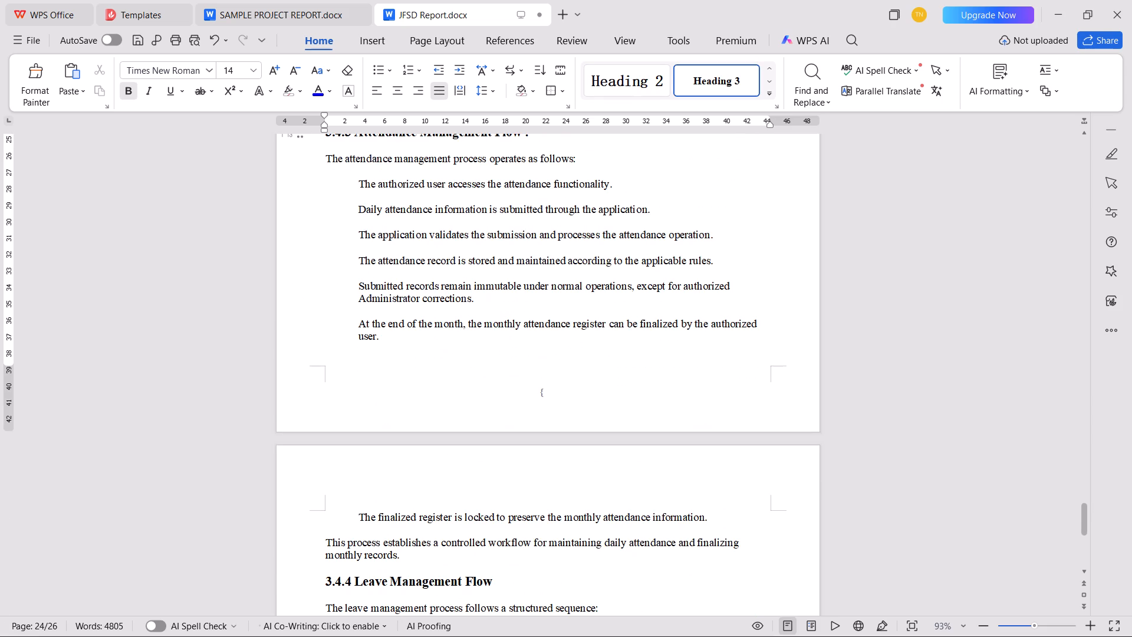
drag(715, 518, 332, 203)
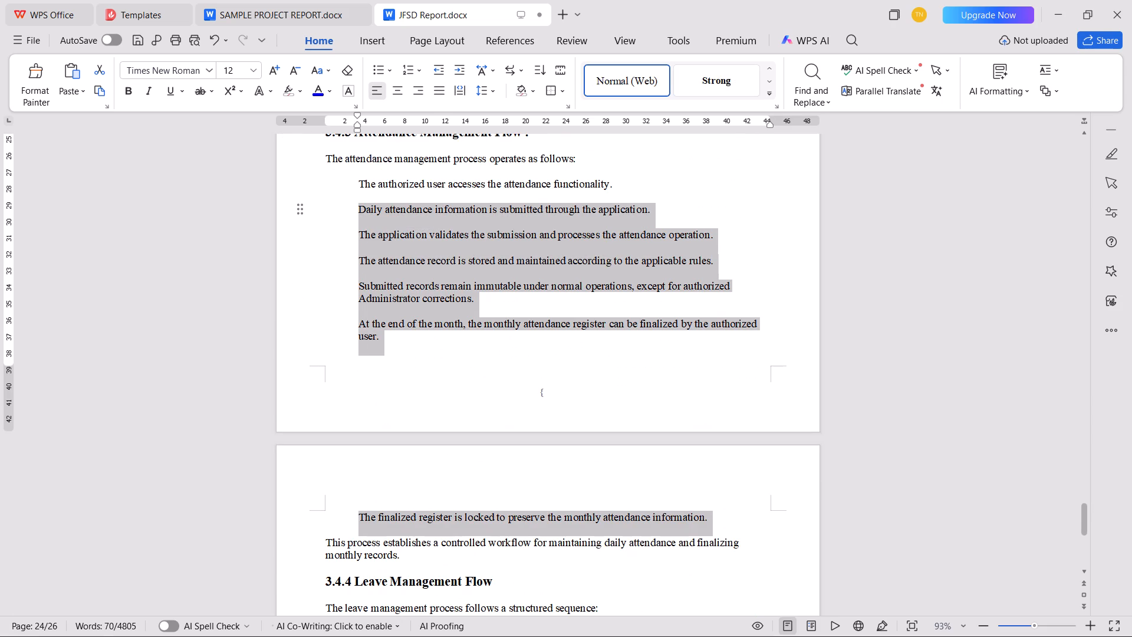
drag(332, 203, 334, 195)
scroll(383, 124, up, 2)
scroll(440, 120, up, 2)
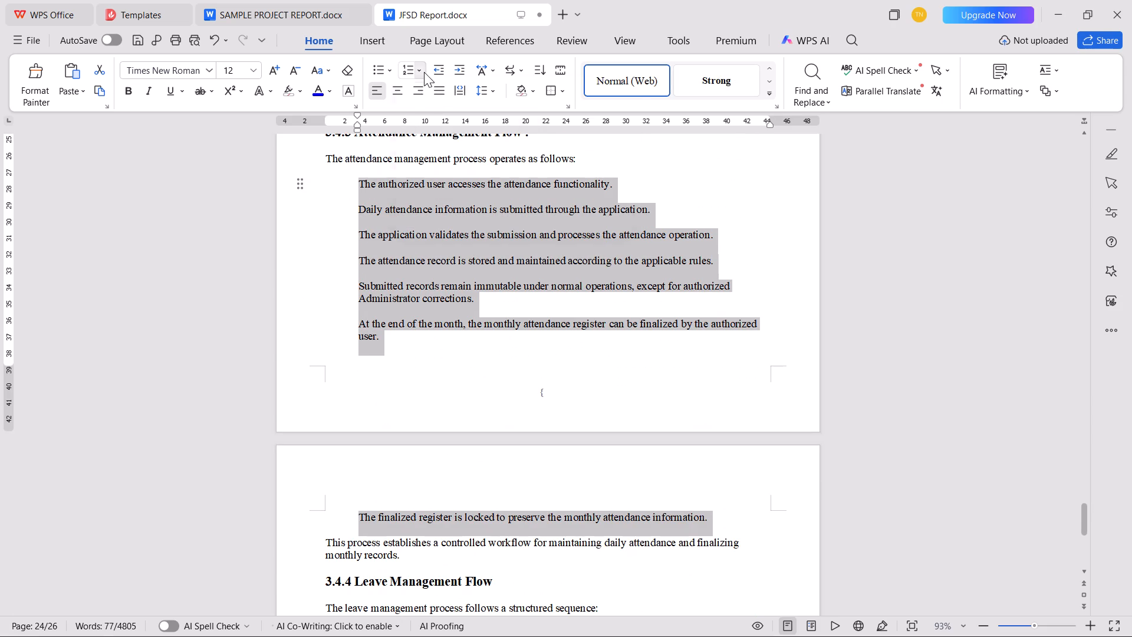
click(424, 72)
click(539, 168)
key(Tab)
click(351, 184)
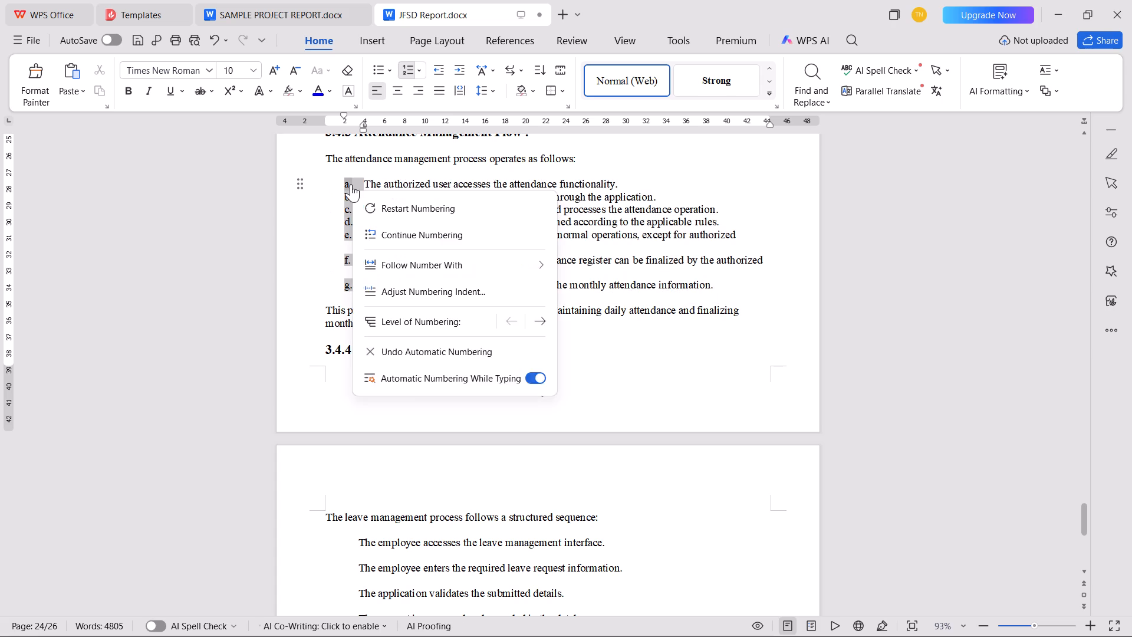
key(ctrl+b)
Append " :" to the "3.4.4 Leave Management Flow" heading and save the report.
click(525, 355)
key(space)
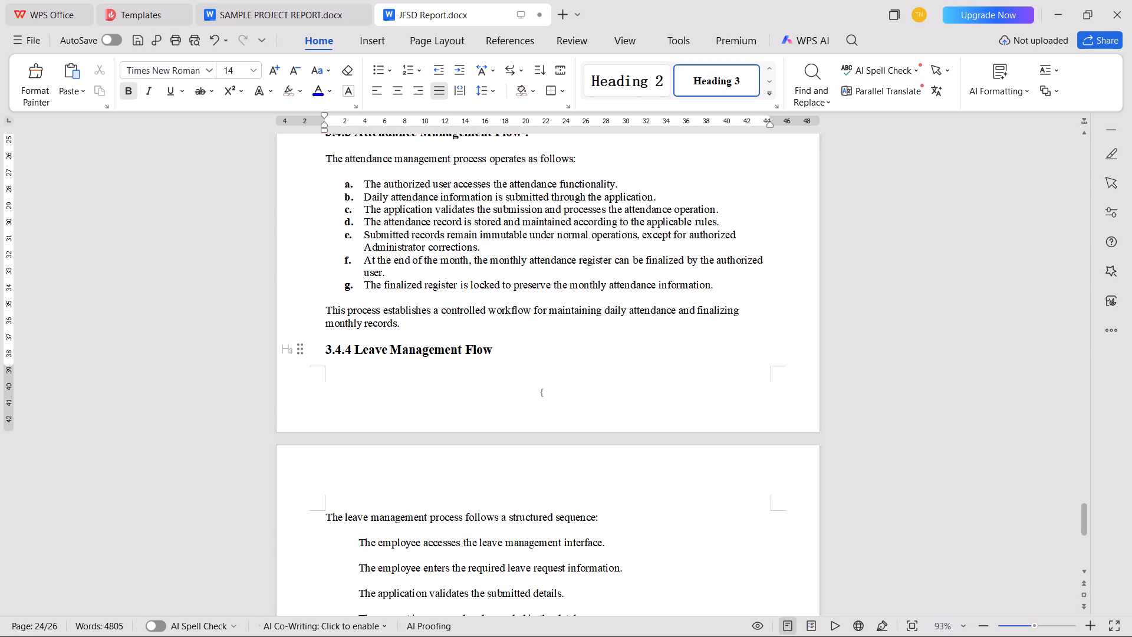
text(:)
key(ctrl+s)
Format the six Leave Management Flow steps as an indented a., b., c. list with bold letters.
scroll(525, 355, down, 4)
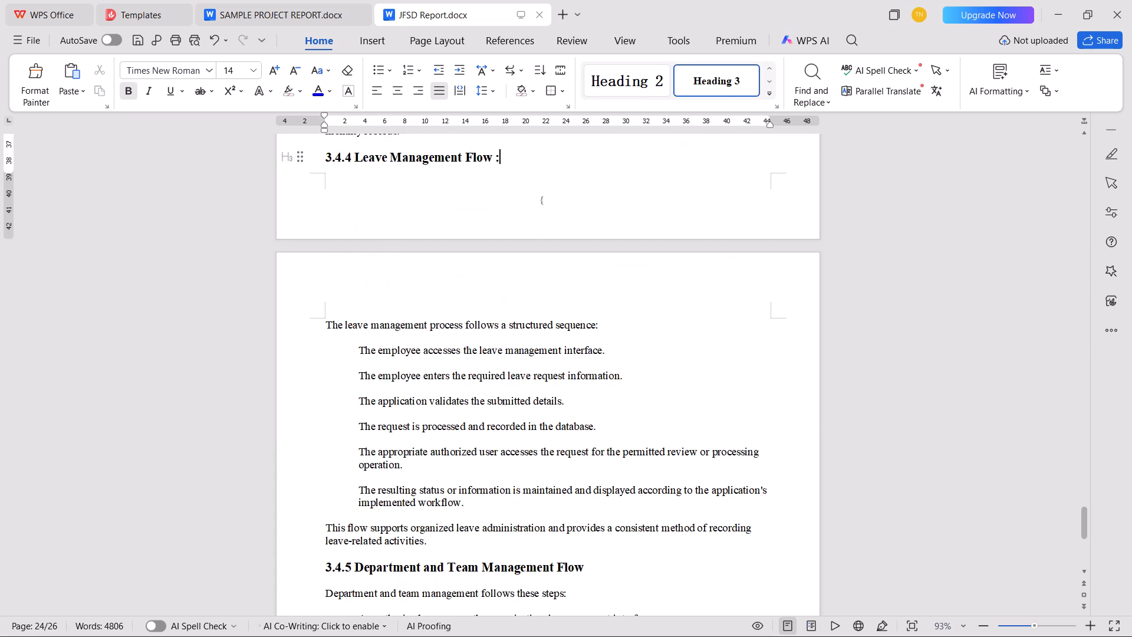
drag(489, 501, 319, 362)
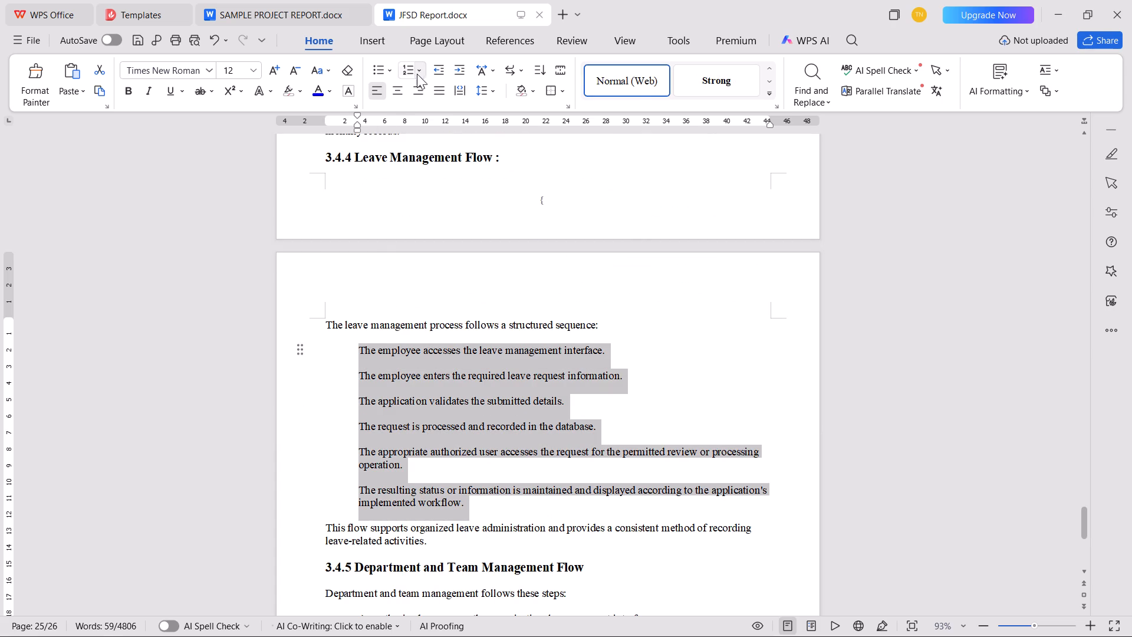
click(419, 72)
click(526, 176)
key(Tab)
click(350, 353)
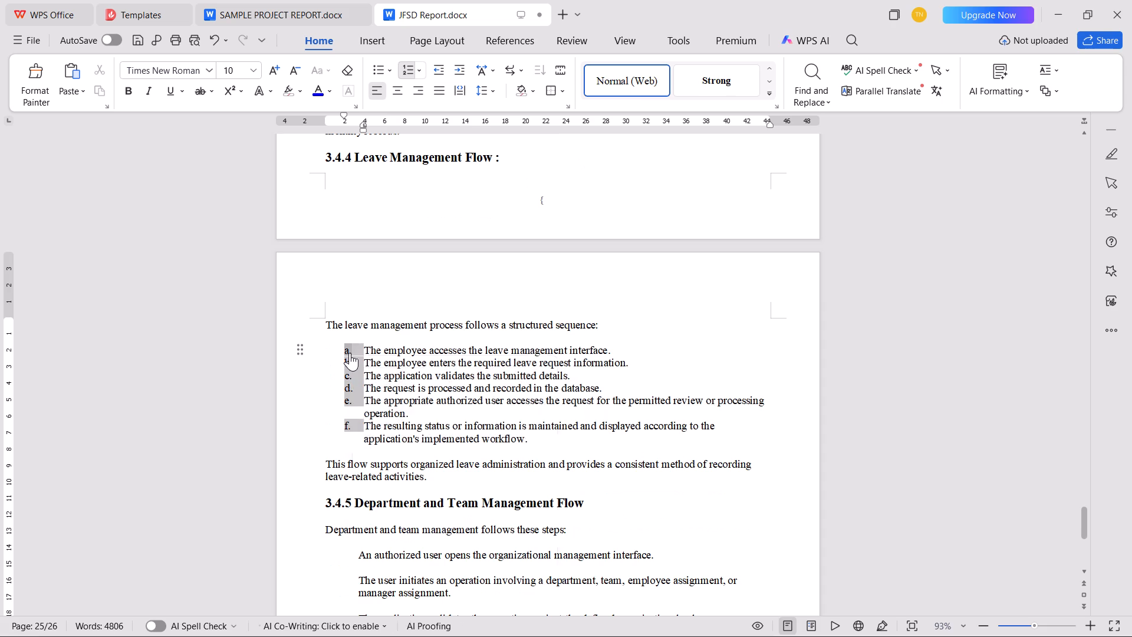
key(ctrl+b)
Append " :" to the "3.4.5 Department and Team Management Flow" heading.
click(624, 508)
key(space)
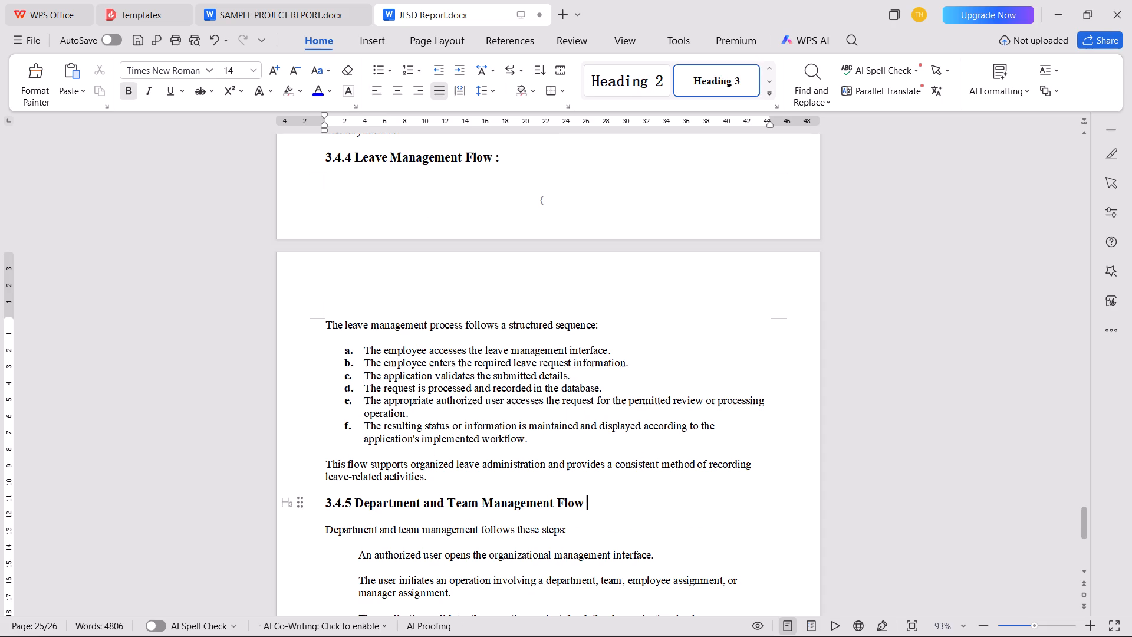
text(:)
Format the six Department and Team Management Flow steps as an indented a., b., c. list with bold letters.
scroll(621, 498, down, 5)
drag(578, 457, 470, 441)
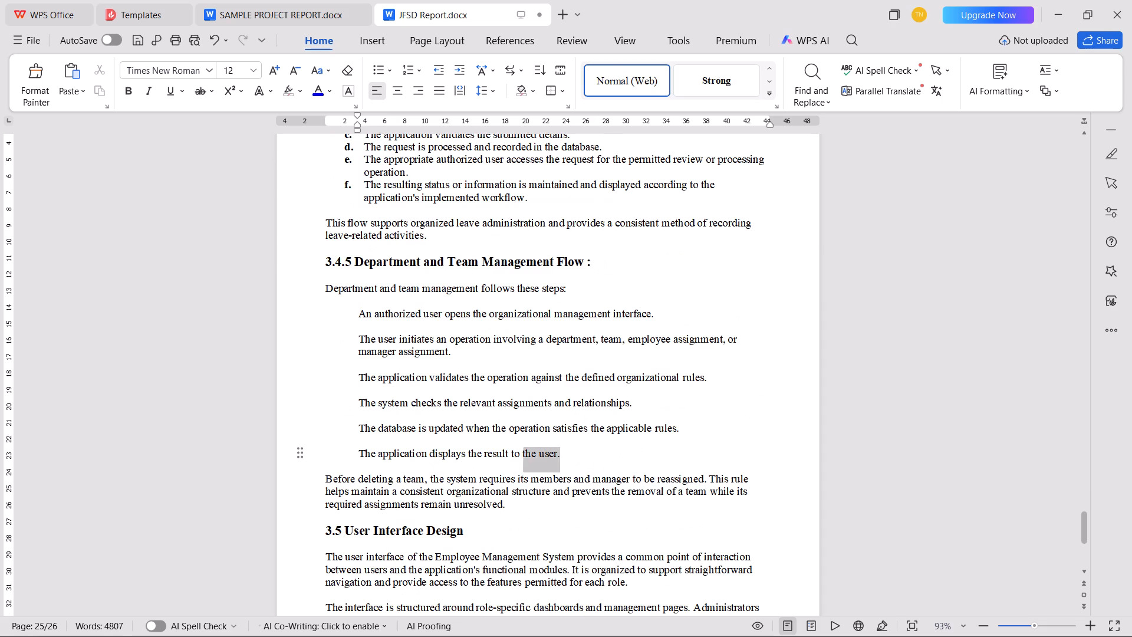
drag(470, 441, 322, 313)
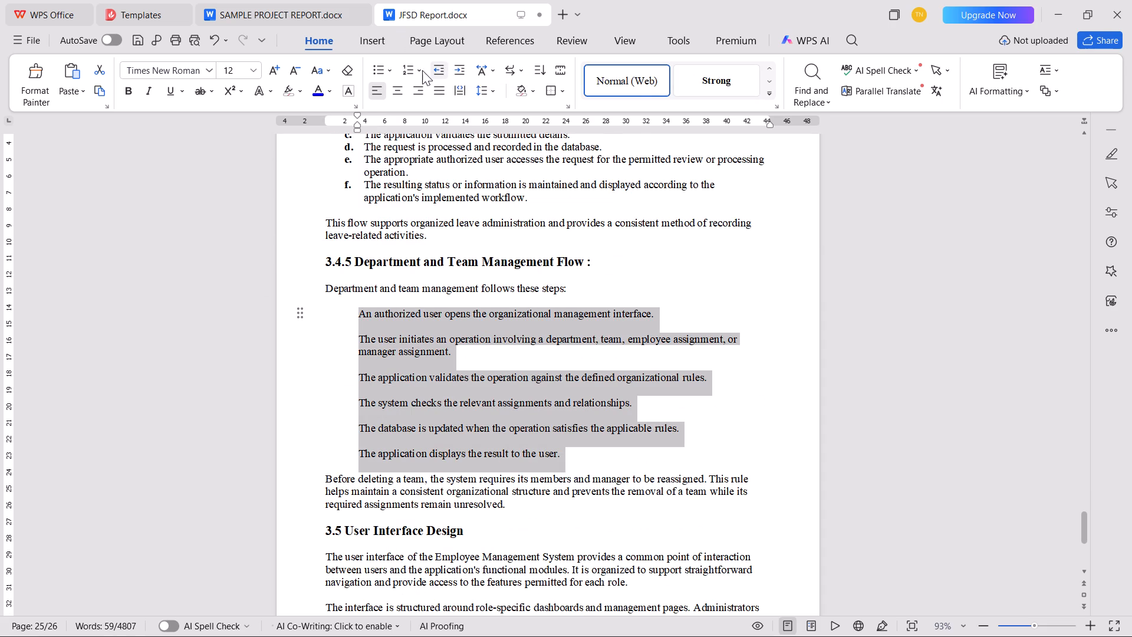
click(422, 70)
click(521, 183)
key(Tab)
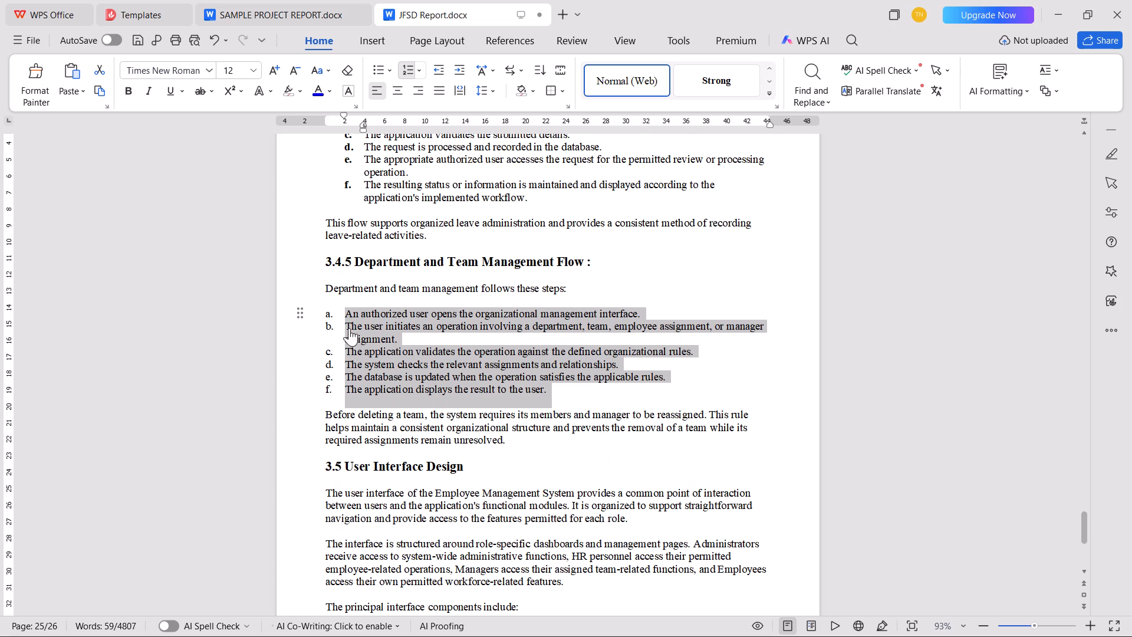
click(330, 315)
click(346, 317)
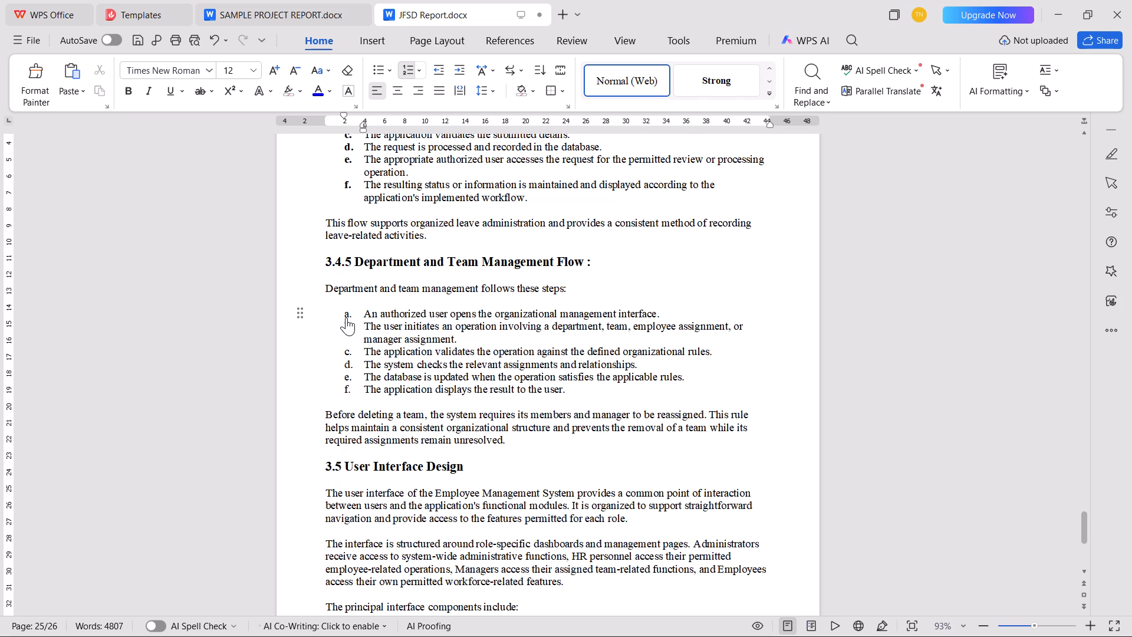
key(ctrl+b)
Append " :" to the "3.5 User Interface Design" heading.
scroll(410, 422, down, 2)
click(502, 374)
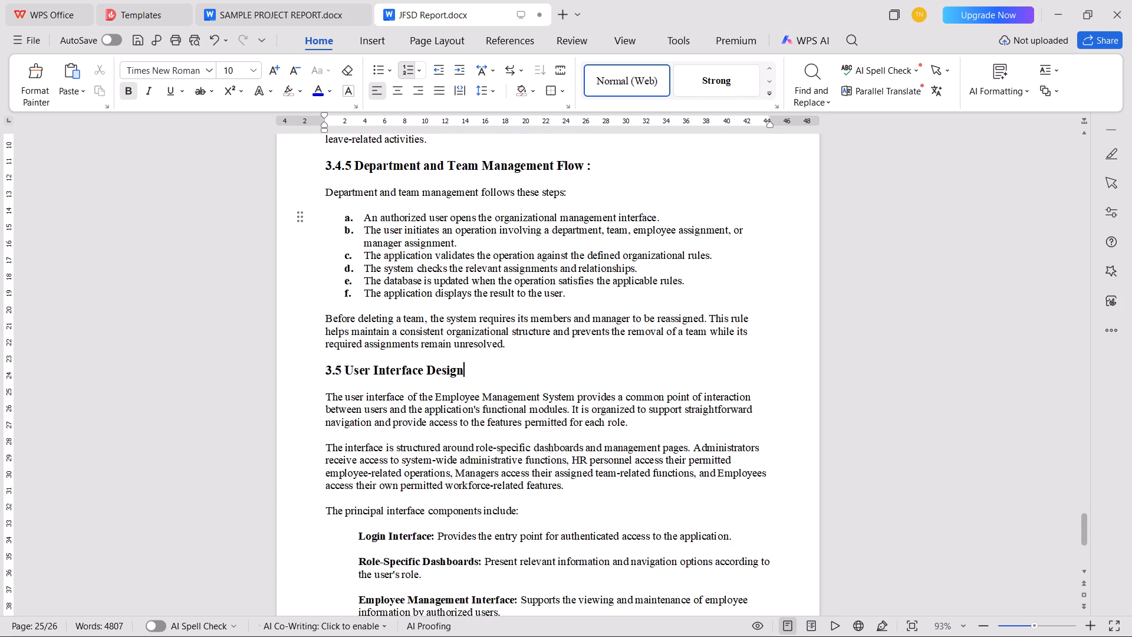
key(space)
text(:)
Format the eight principal interface components, Login Interface through Feedback and Validation Messages, as an indented a., b., c. list with bold letters.
scroll(502, 374, down, 6)
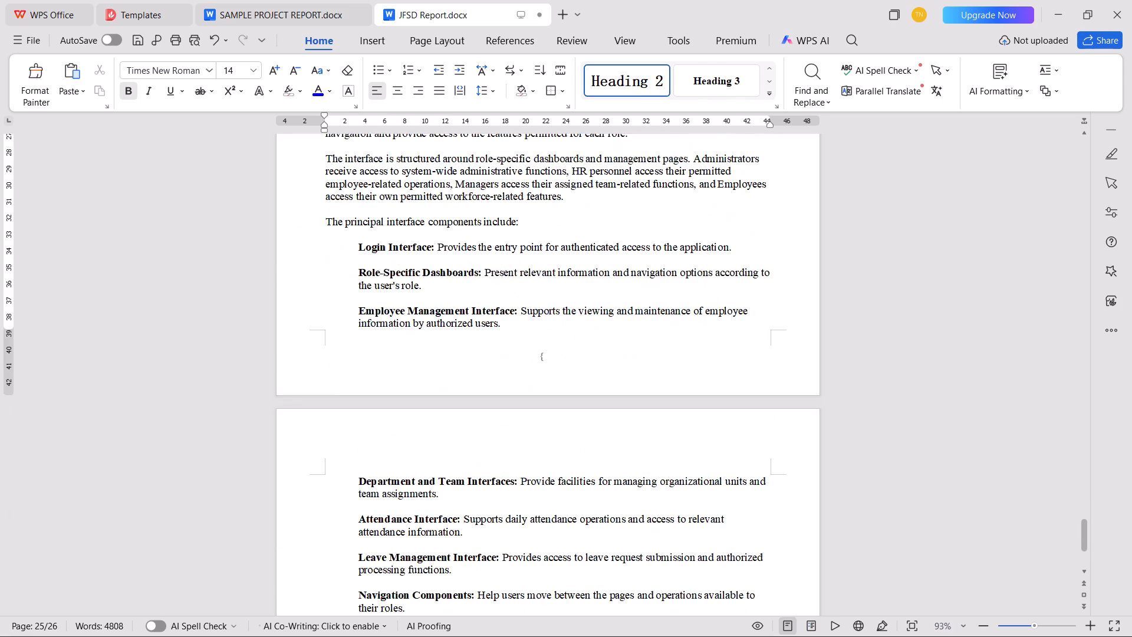
scroll(486, 502, down, 4)
drag(577, 454, 283, 399)
scroll(284, 399, up, 2)
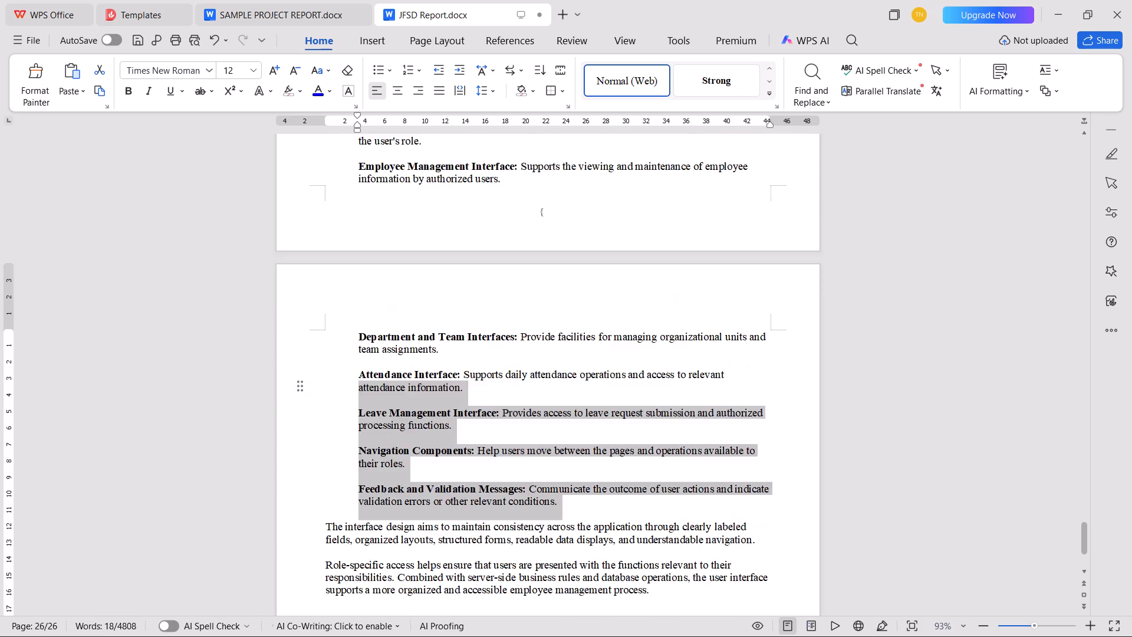
scroll(283, 399, up, 2)
drag(283, 399, 350, 261)
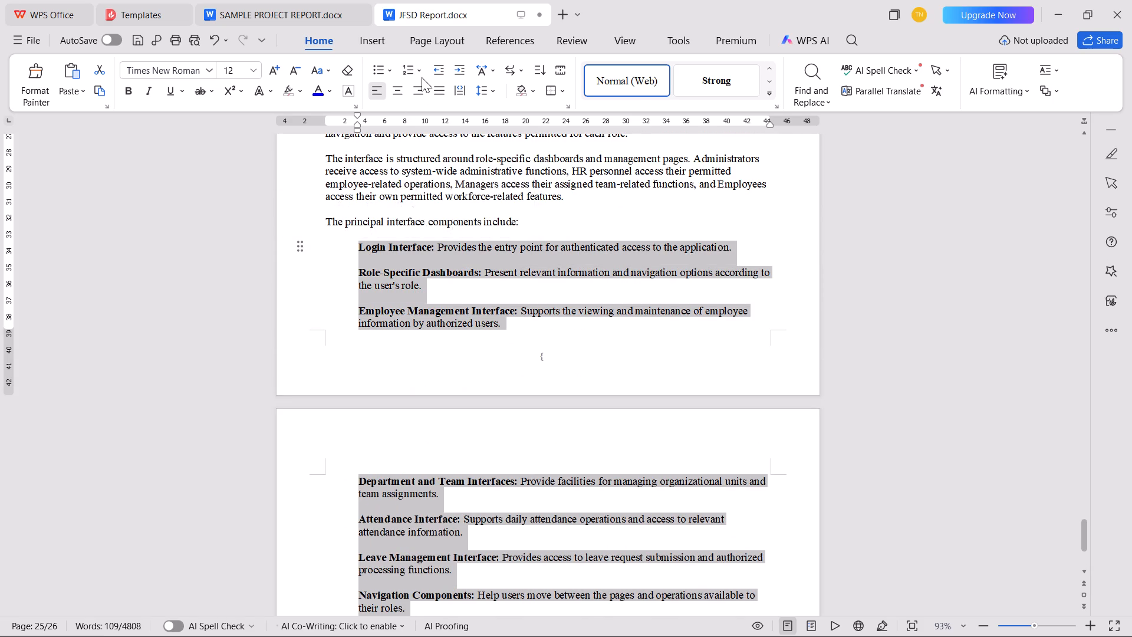
click(422, 77)
click(528, 171)
key(Tab)
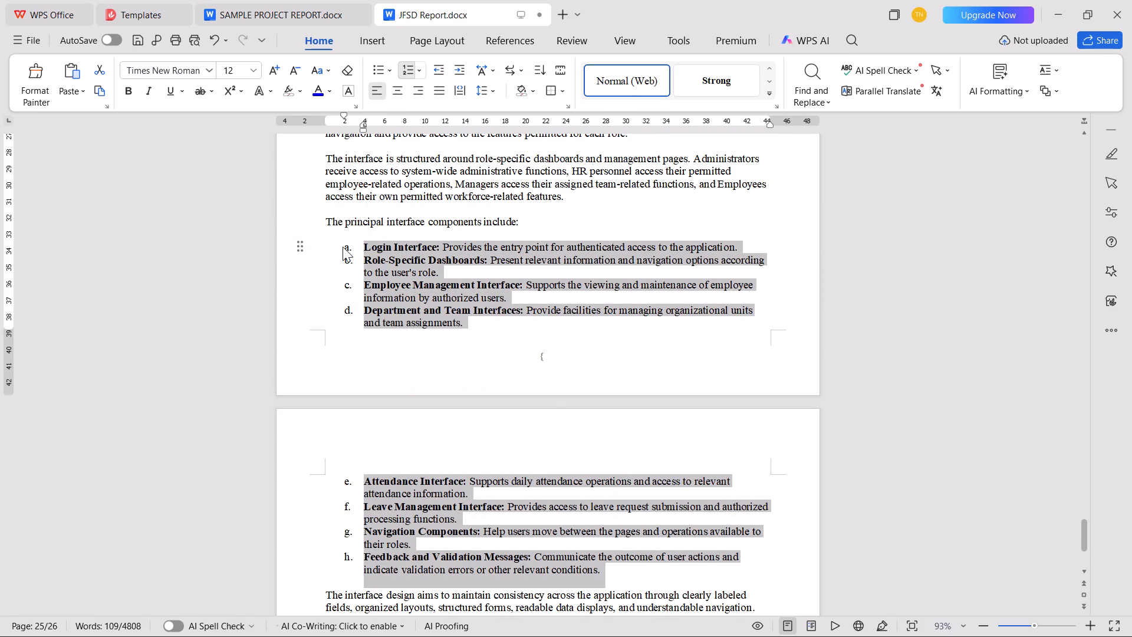
click(345, 246)
key(ctrl+b)
Justify all Chapter 3 content from the "3.1 High-Level System Design" heading through the chapter's last paragraph.
scroll(374, 293, down, 6)
scroll(396, 353, down, 2)
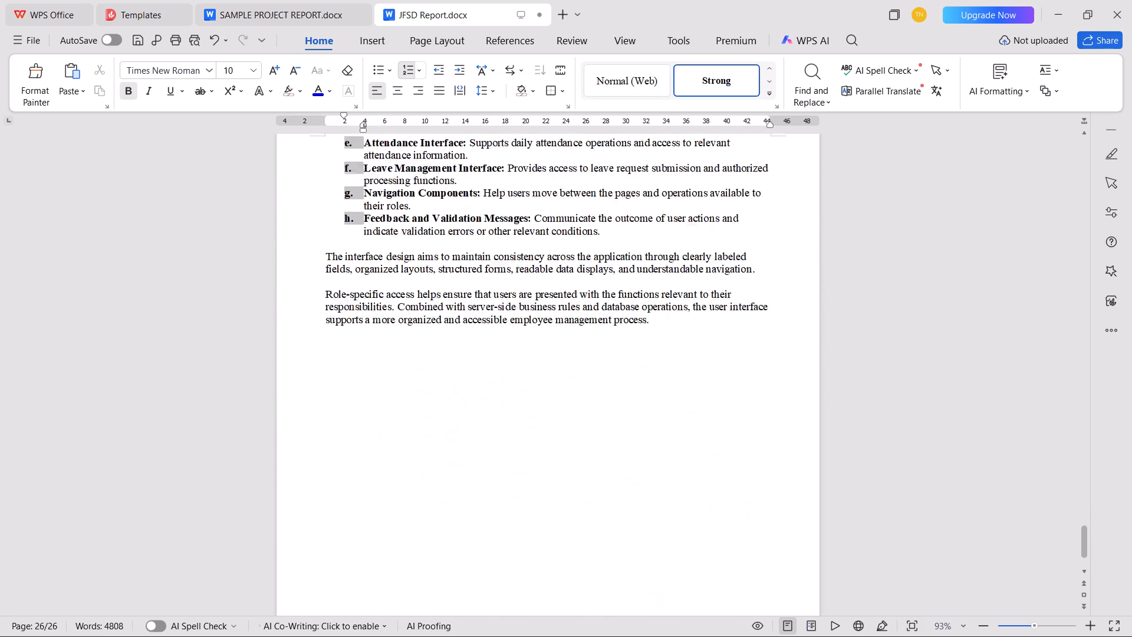
scroll(396, 354, down, 13)
scroll(396, 356, up, 8)
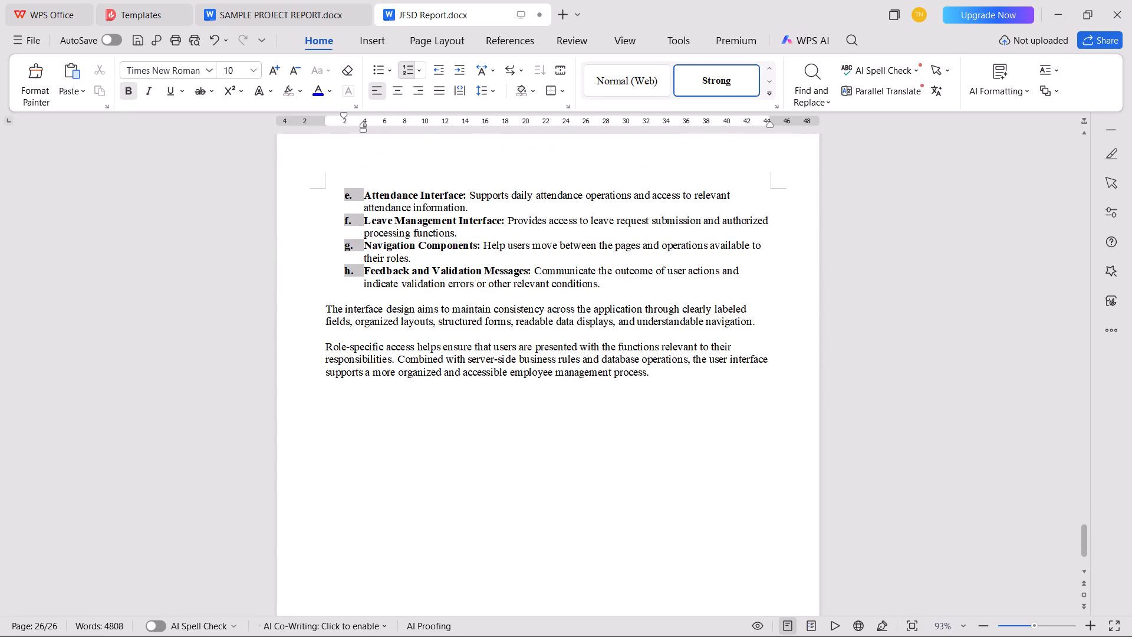
drag(669, 396, 331, 409)
click(365, 459)
drag(705, 374, 698, 374)
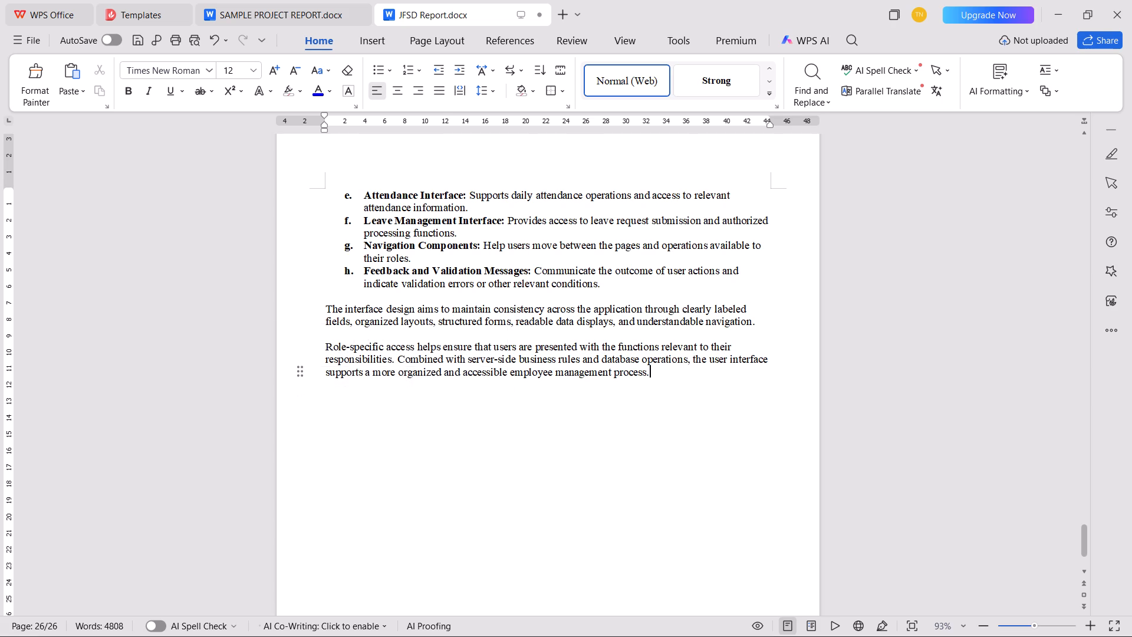
drag(698, 374, 341, 377)
scroll(341, 377, up, 8)
scroll(341, 377, down, 1)
scroll(341, 377, up, 1)
scroll(341, 377, down, 1)
scroll(341, 377, up, 14)
scroll(341, 377, down, 1)
scroll(341, 377, up, 3)
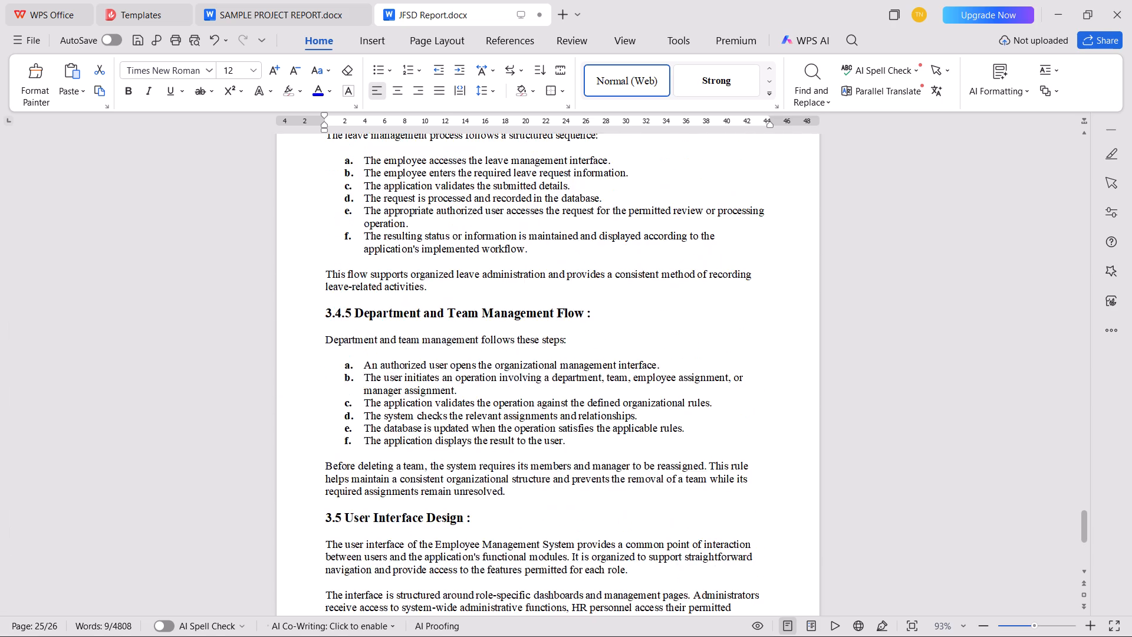
scroll(341, 377, up, 5)
drag(341, 377, 343, 222)
scroll(341, 377, down, 1)
scroll(341, 377, up, 2)
scroll(343, 222, up, 15)
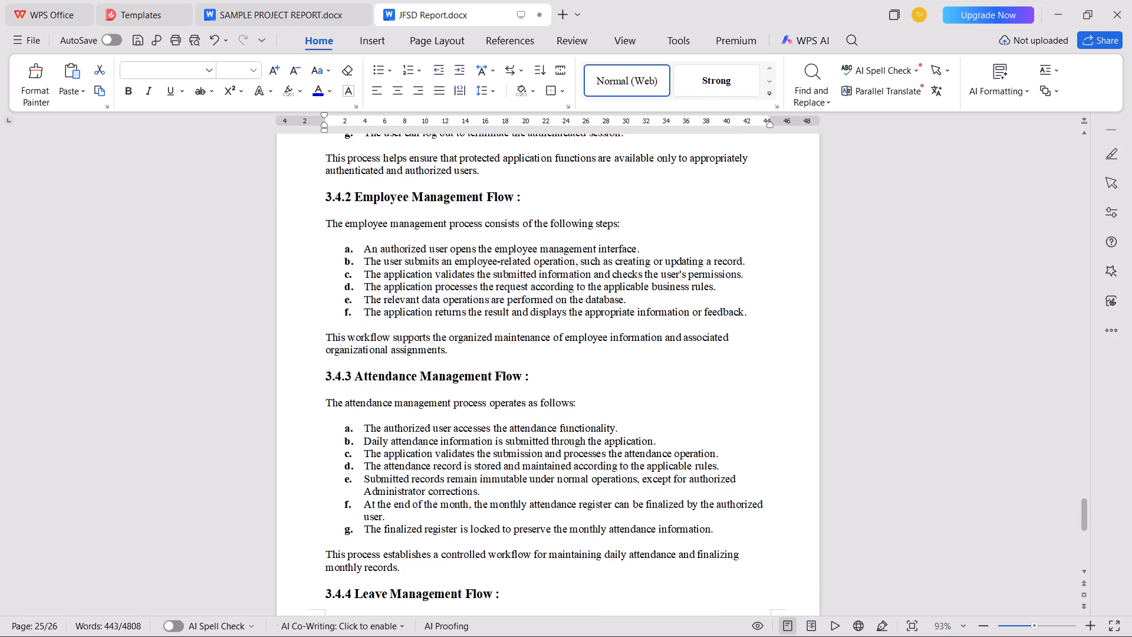
scroll(343, 222, up, 1)
drag(343, 222, 350, 215)
scroll(350, 215, up, 4)
scroll(350, 215, down, 1)
scroll(350, 215, up, 5)
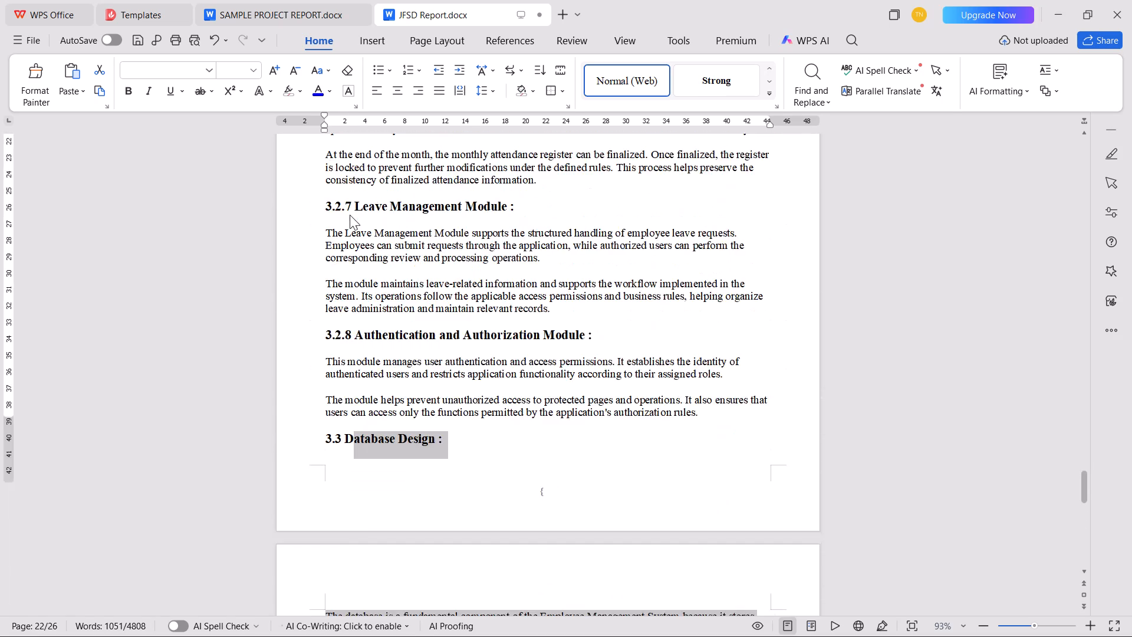
scroll(350, 215, up, 8)
drag(350, 215, 295, 231)
scroll(285, 230, down, 1)
scroll(285, 230, up, 6)
scroll(285, 230, down, 1)
scroll(285, 230, up, 15)
scroll(295, 231, down, 1)
scroll(295, 231, up, 5)
scroll(295, 231, down, 1)
scroll(295, 231, up, 7)
scroll(295, 231, down, 1)
scroll(295, 231, up, 1)
scroll(295, 231, down, 1)
scroll(295, 231, up, 7)
scroll(295, 231, down, 1)
scroll(295, 231, up, 4)
scroll(295, 231, down, 1)
scroll(295, 231, up, 2)
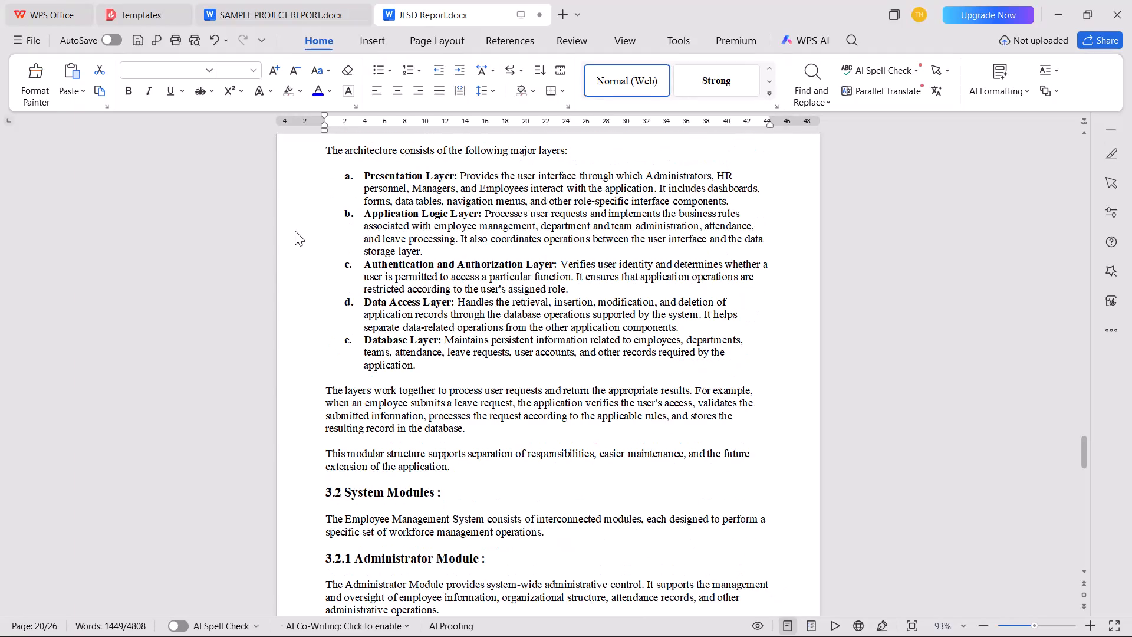
scroll(295, 231, up, 2)
drag(295, 231, 303, 487)
scroll(295, 231, down, 2)
scroll(295, 231, up, 10)
key(ctrl+j)
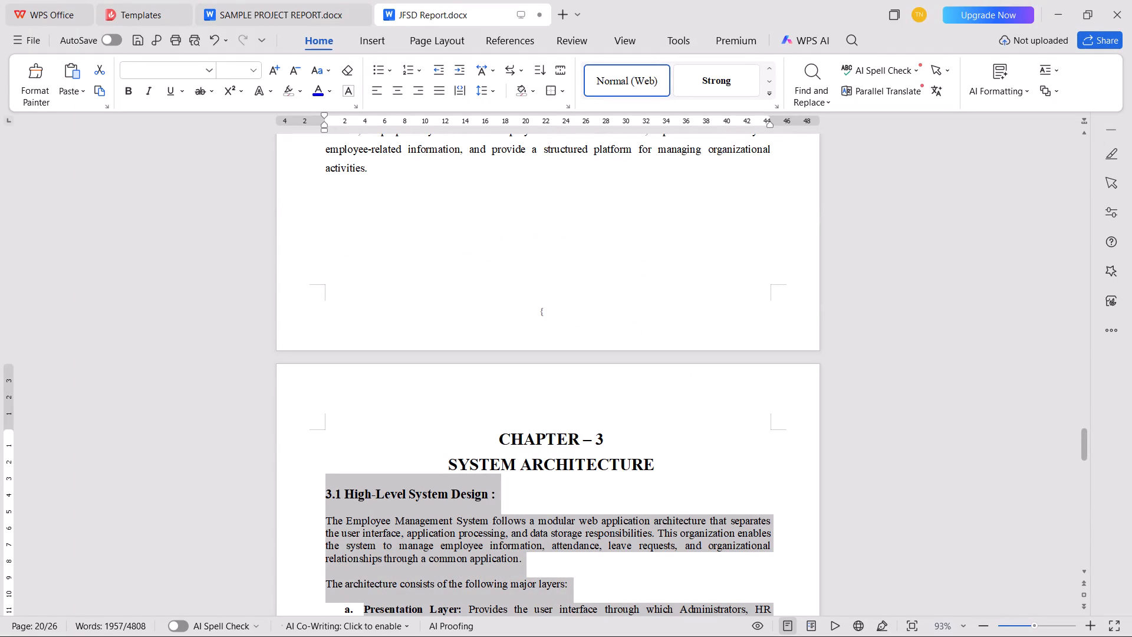
Set the line spacing of the selected Chapter 3 content to 1.5 and save the report.
click(489, 86)
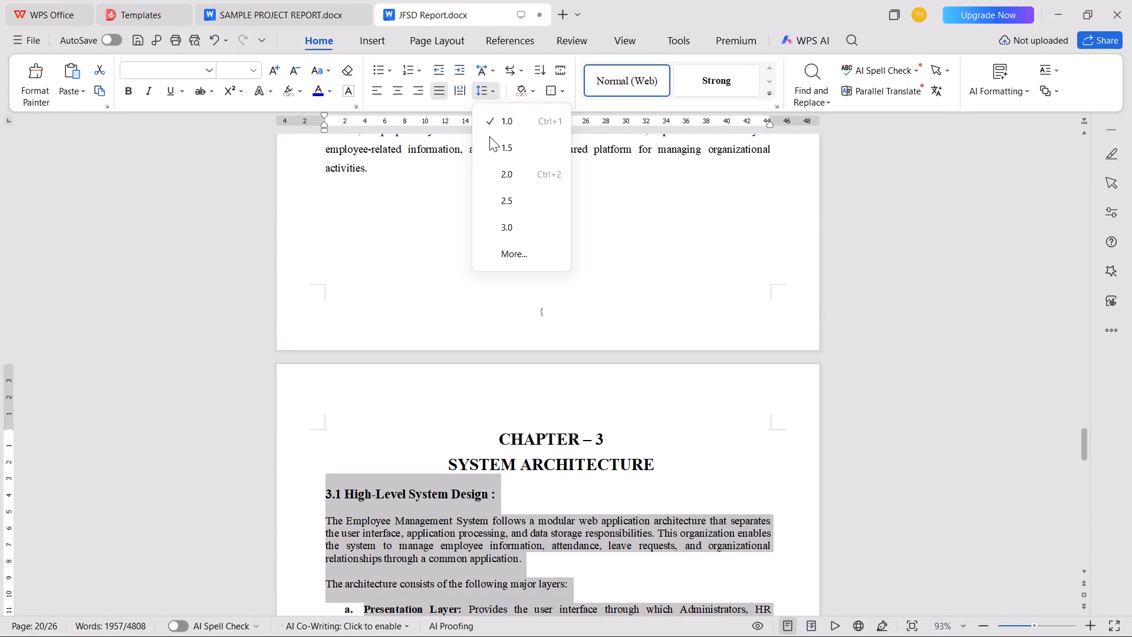
click(492, 147)
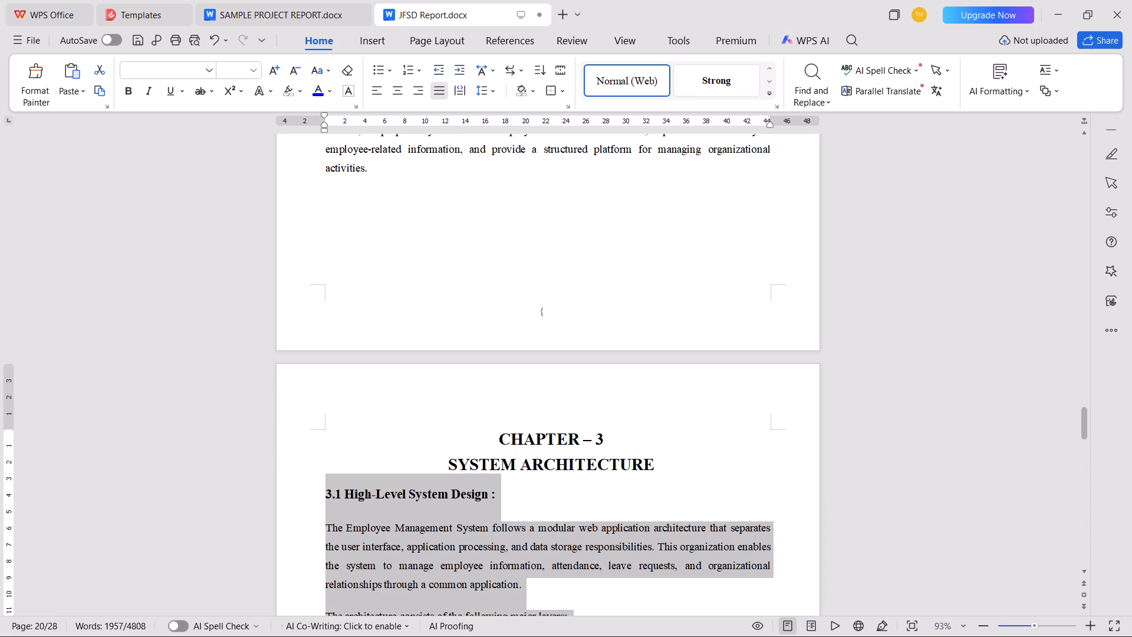
click(409, 438)
key(ctrl+s)
Add two empty paragraphs after section 3.2.8 to move the "3.3 Database Design :" heading onto the next page, and save the report.
scroll(409, 438, down, 2)
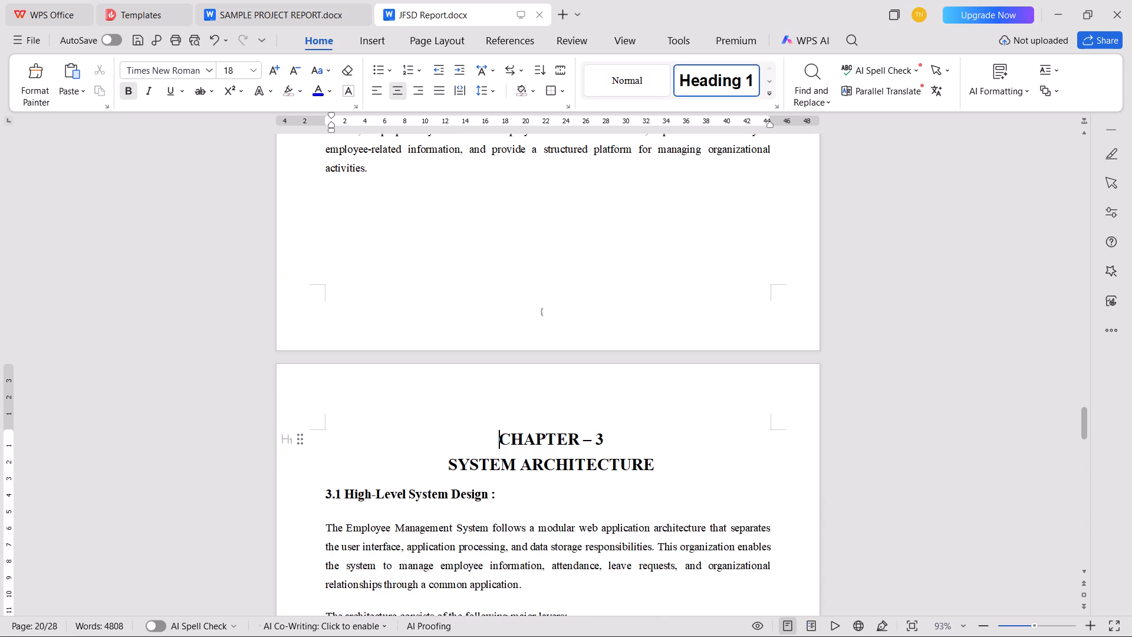
scroll(409, 438, down, 3)
scroll(404, 362, down, 10)
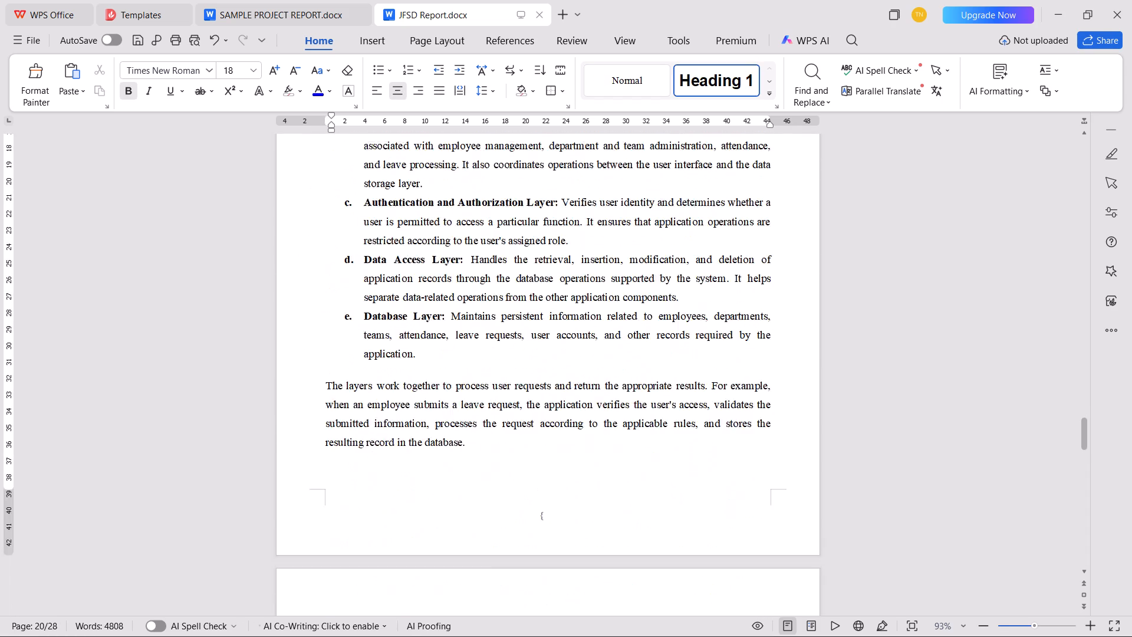
scroll(403, 362, down, 17)
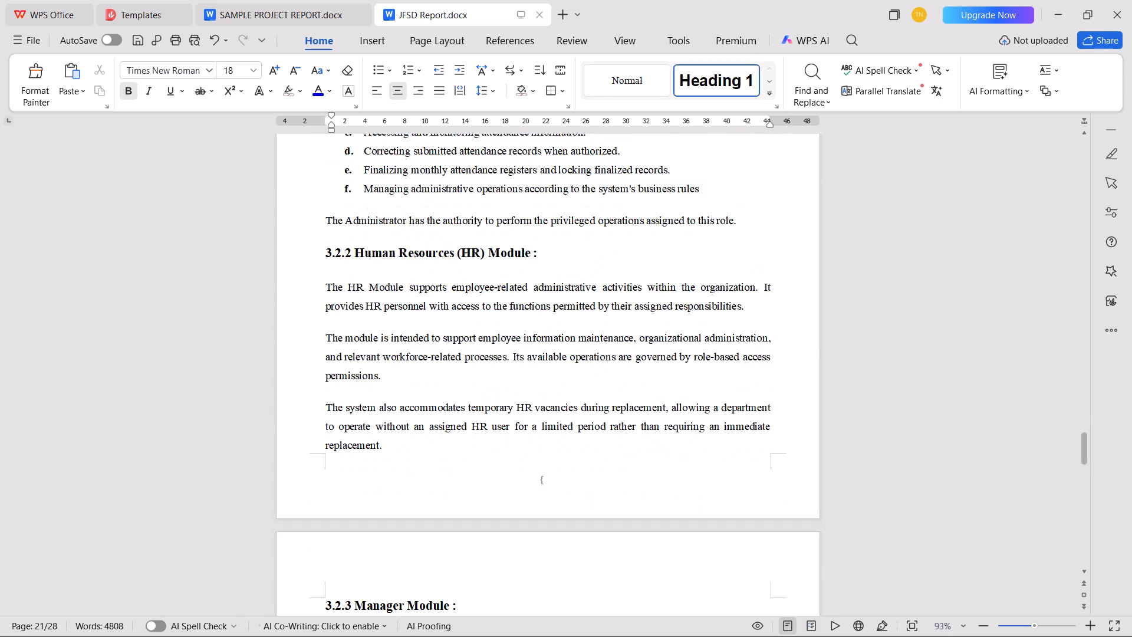
scroll(402, 363, down, 19)
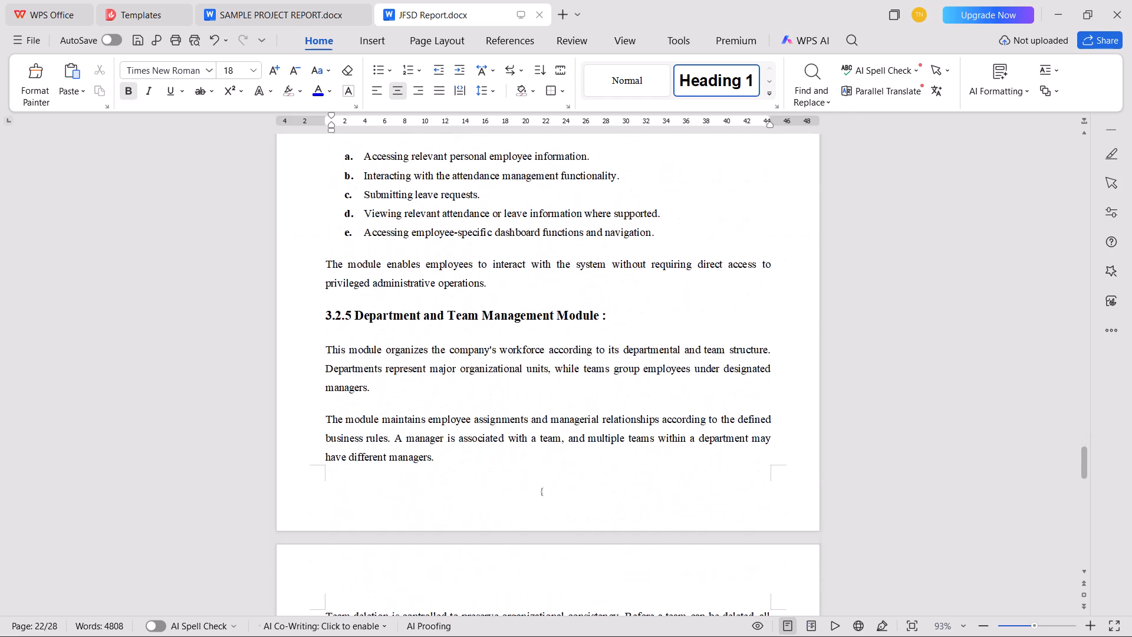
scroll(402, 363, down, 15)
scroll(402, 363, up, 1)
scroll(402, 363, down, 13)
click(710, 251)
key(Return)
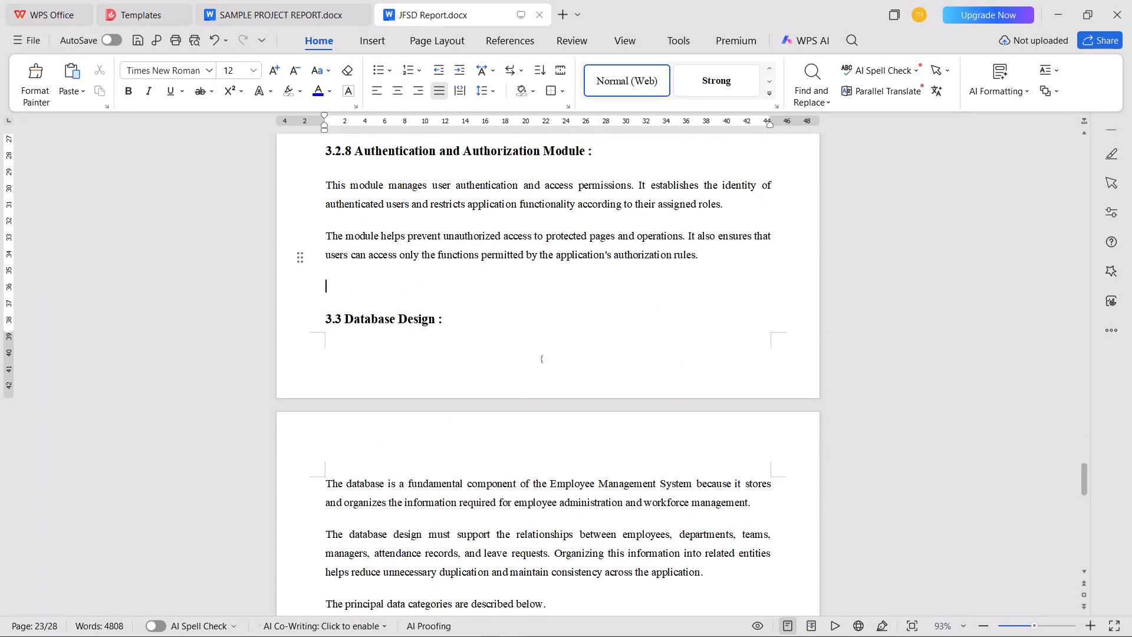
key(Return)
scroll(692, 268, down, 7)
key(ctrl+s)
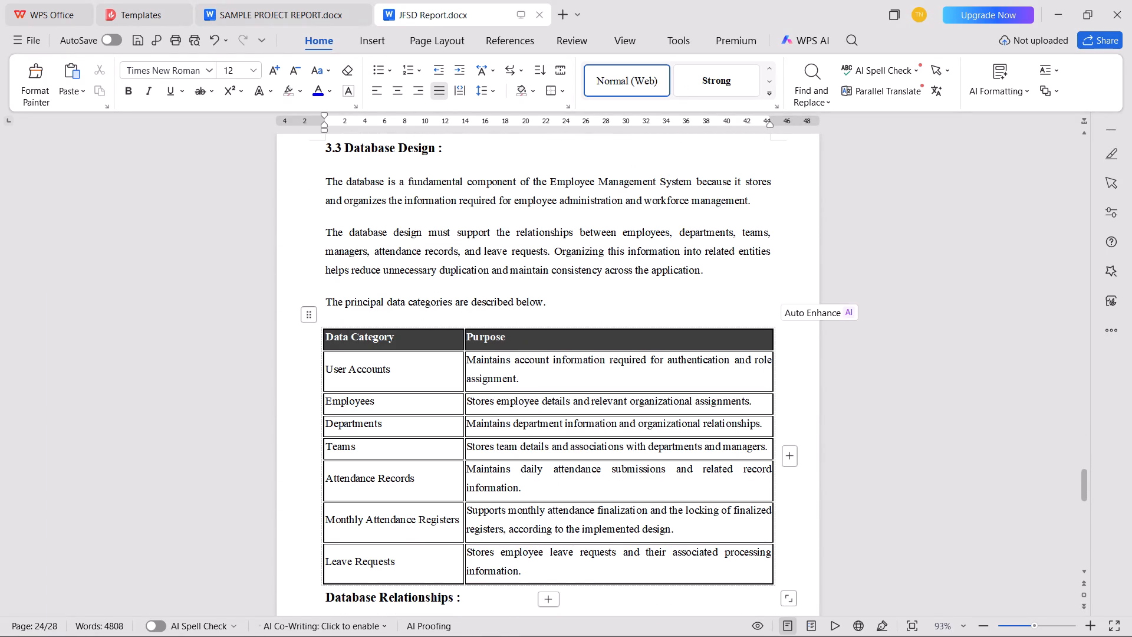
Review sections 3.3 through 3.5 and remove the empty paragraph after Chapter 3's last paragraph.
scroll(485, 357, down, 3)
scroll(397, 405, down, 10)
scroll(373, 411, up, 5)
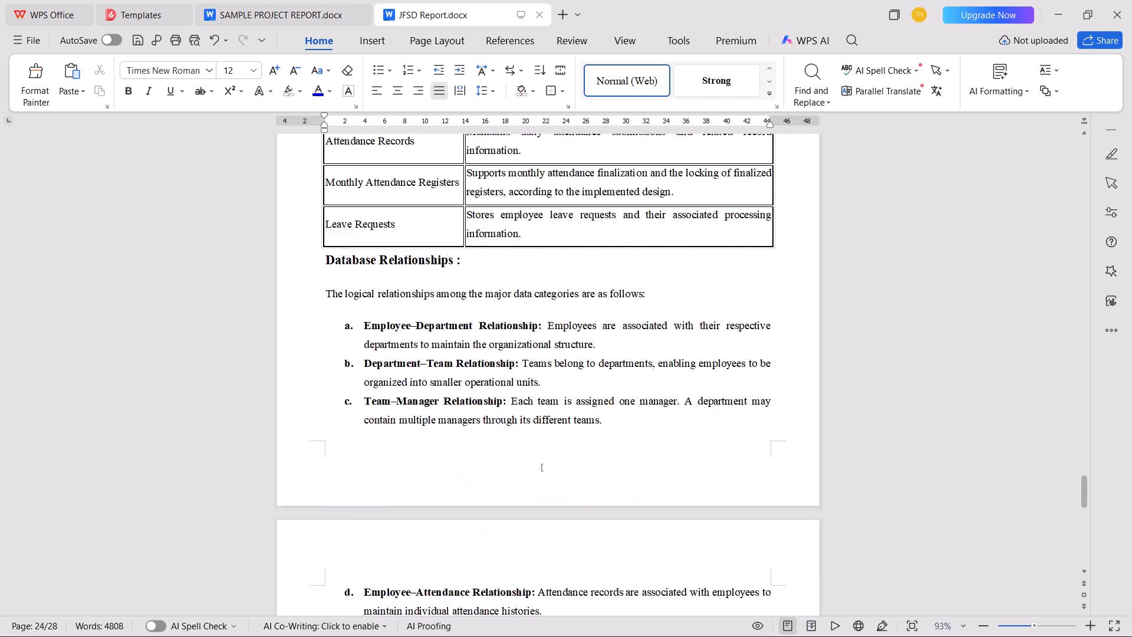
scroll(370, 408, up, 1)
scroll(370, 408, down, 19)
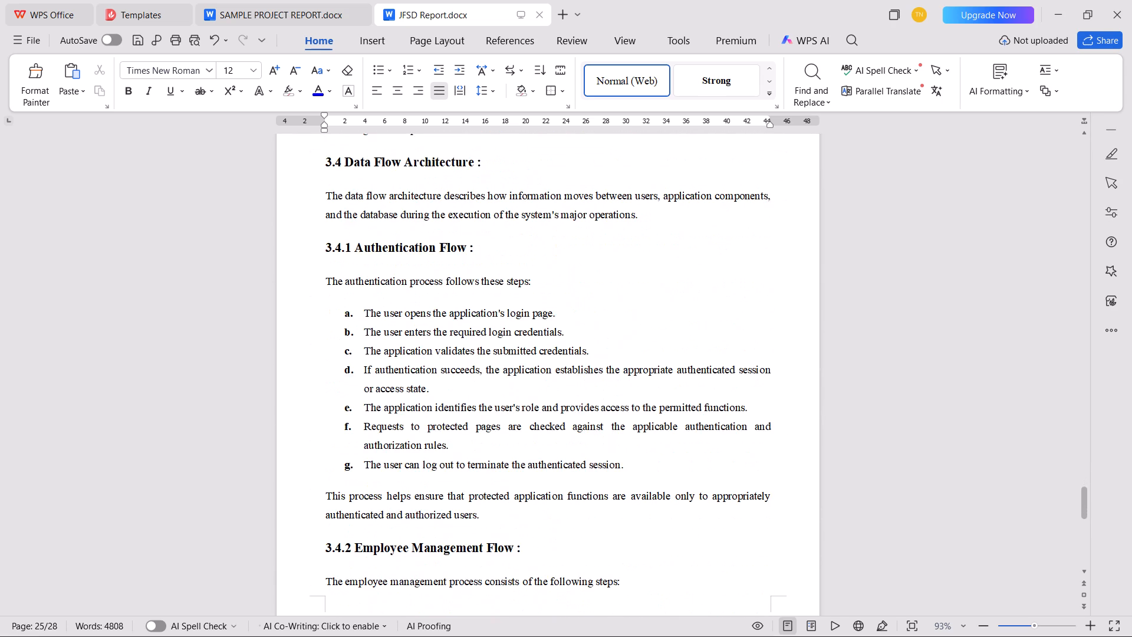
scroll(370, 408, down, 20)
scroll(370, 408, down, 6)
scroll(370, 408, up, 1)
scroll(370, 408, down, 5)
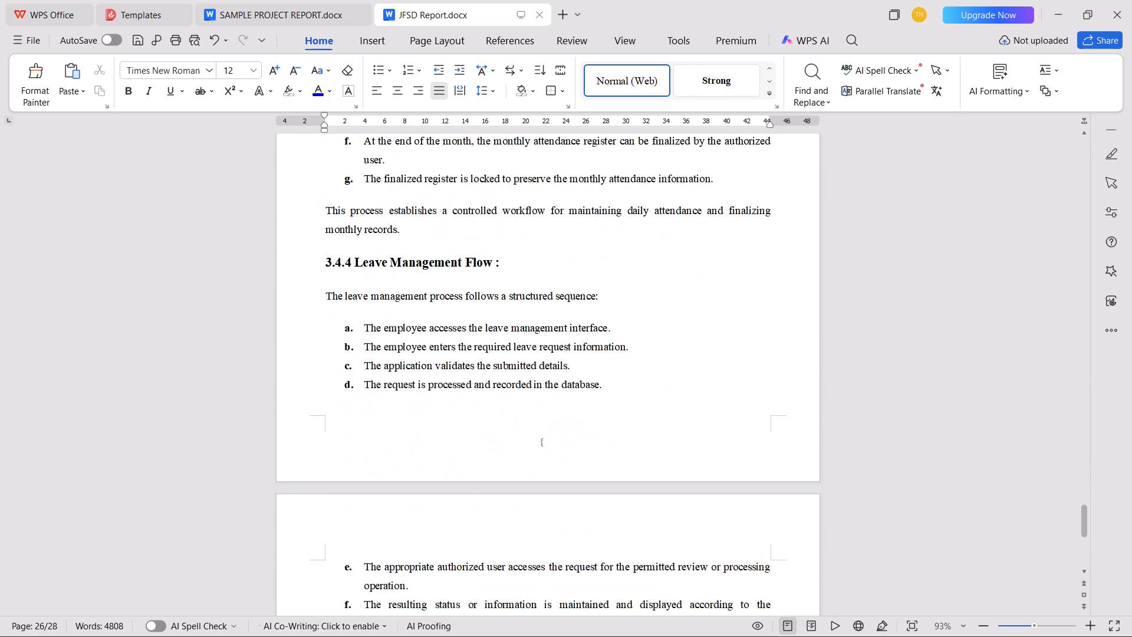
scroll(370, 408, down, 18)
scroll(370, 408, down, 11)
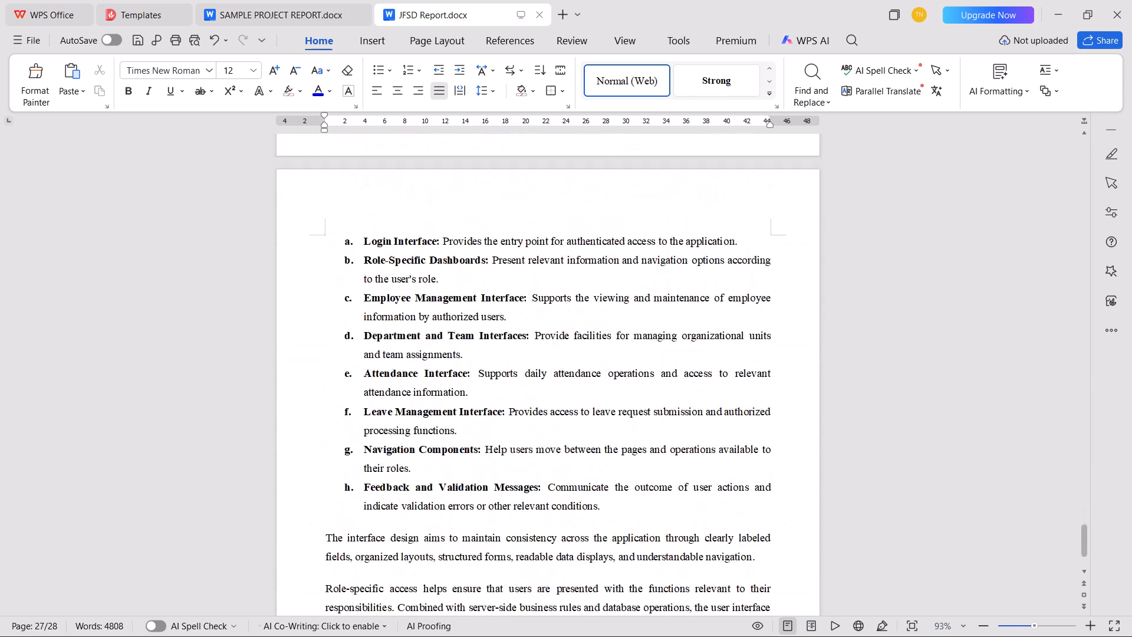
scroll(370, 408, down, 13)
click(370, 396)
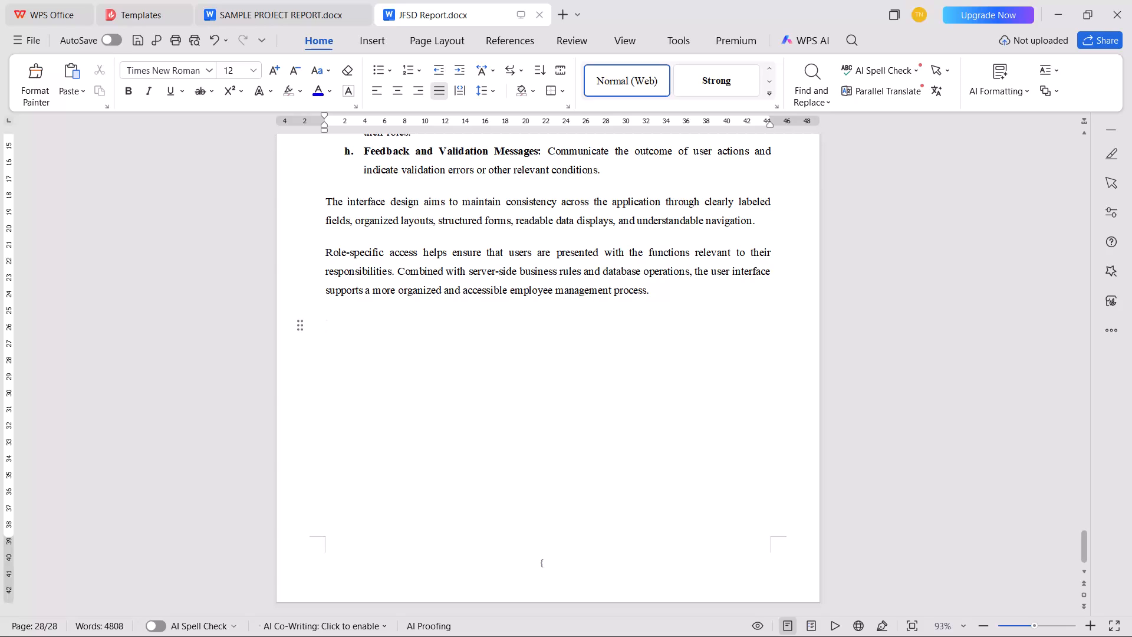
key(BackSpace)
click(371, 445)
click(367, 428)
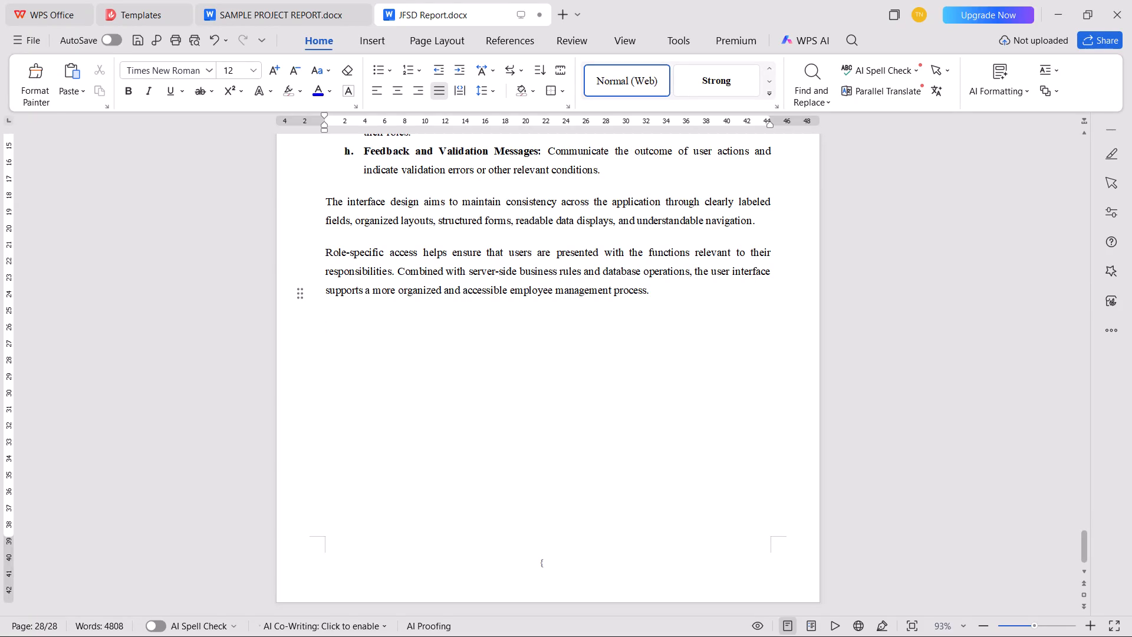
Insert a blank page after the last paragraph of Chapter 3.
click(747, 317)
click(373, 37)
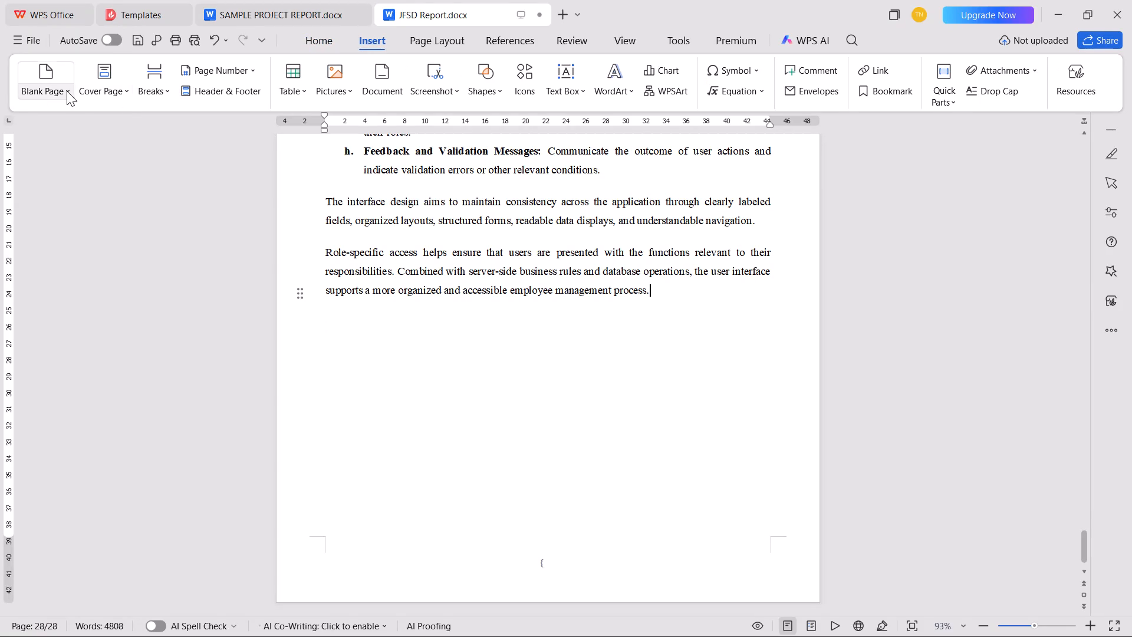
click(66, 91)
click(69, 118)
click(260, 20)
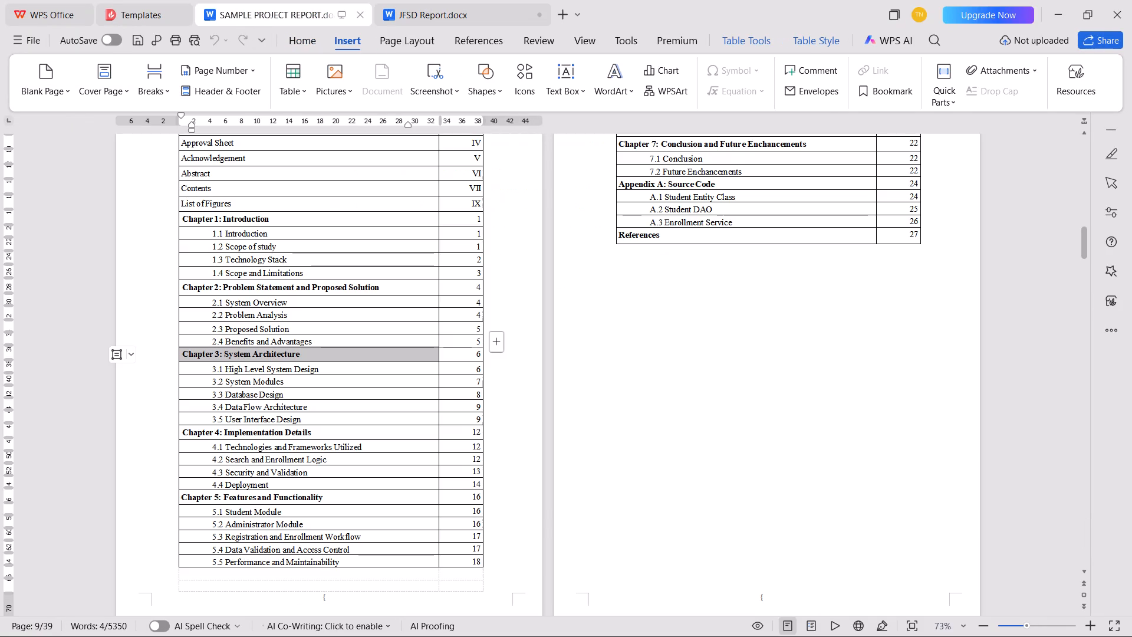
triple_click(216, 431)
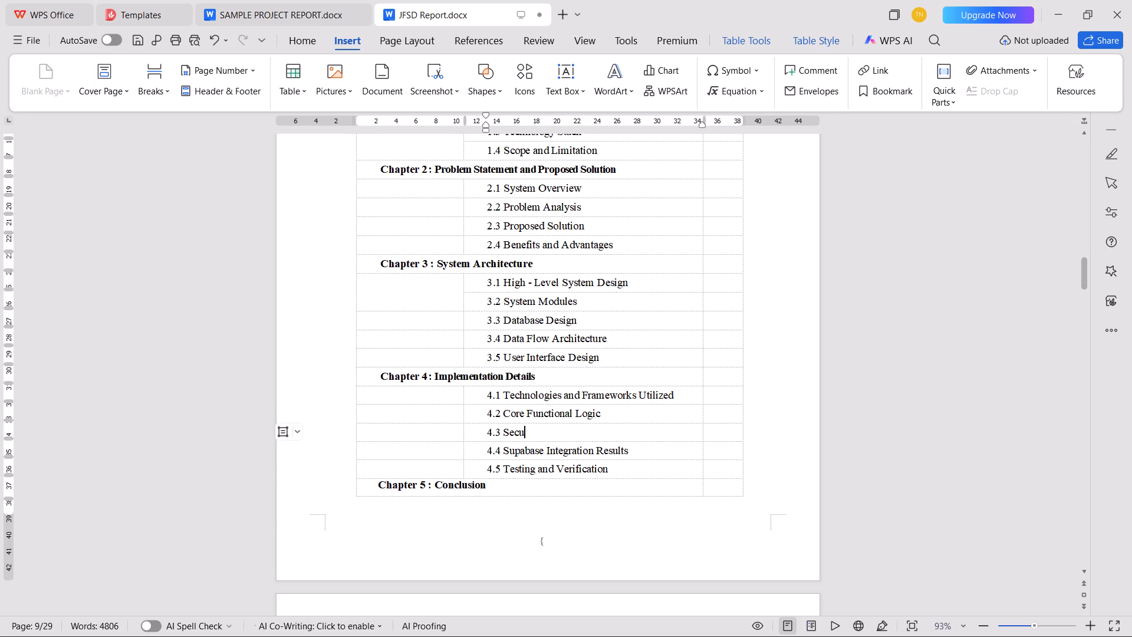
text(rity and Validation)
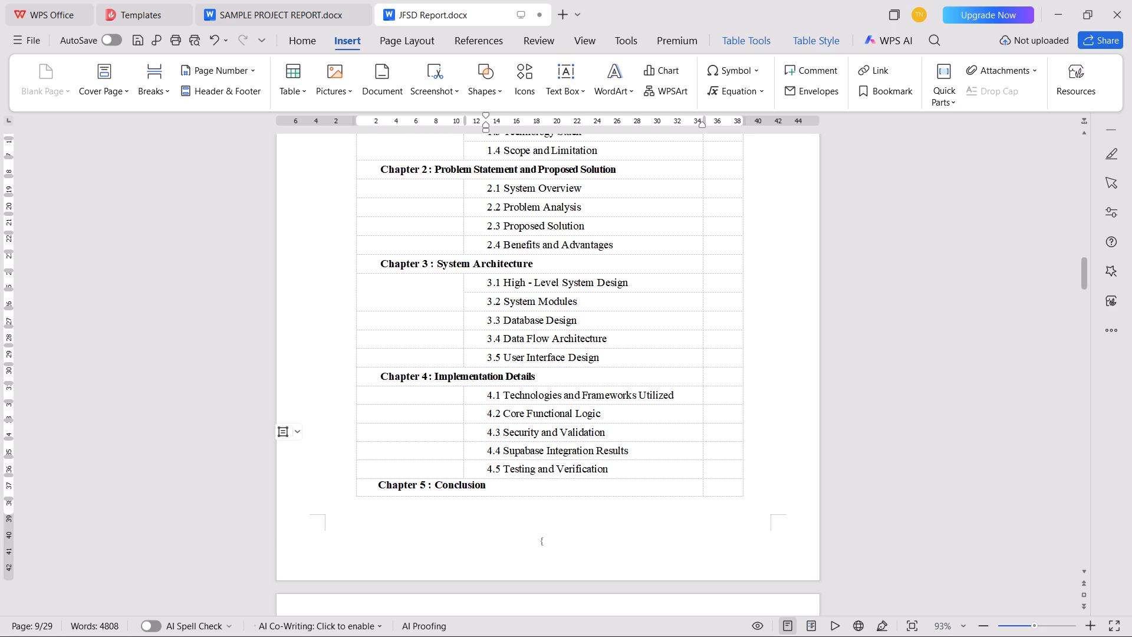
Replace the title of contents entry 4.4 with "Deployment", matching the 4.4 heading in the ChatGPT response.
key(Down)
key(ctrl+Right)
key(ctrl+BackSpace)
key(ctrl+BackSpace)
key(ctrl+BackSpace)
key(alt+Tab)
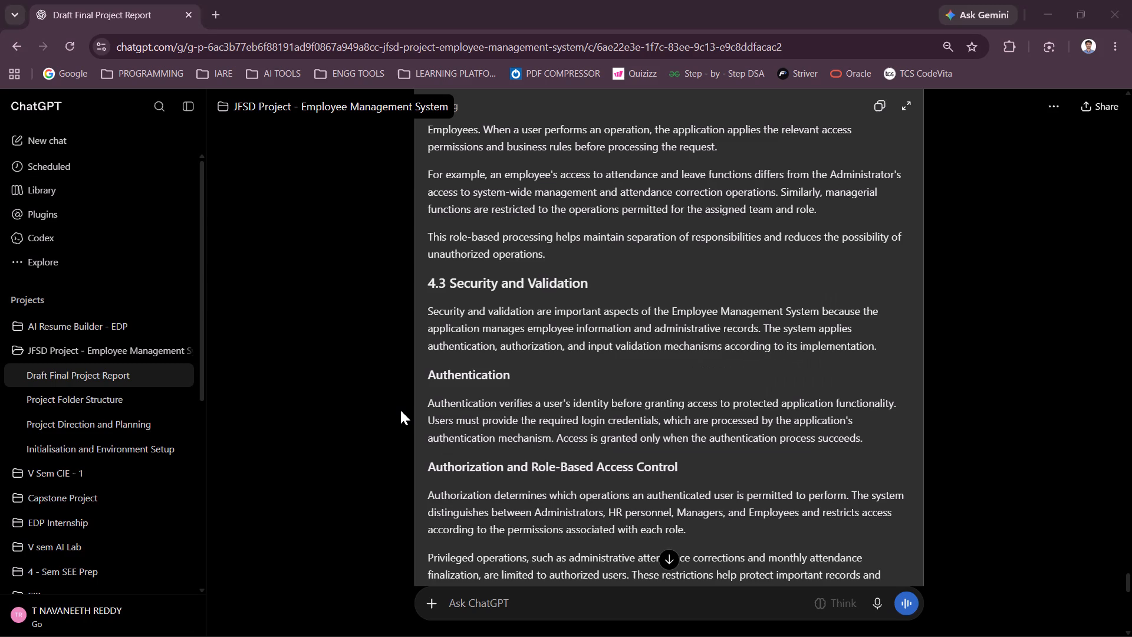
scroll(400, 410, down, 7)
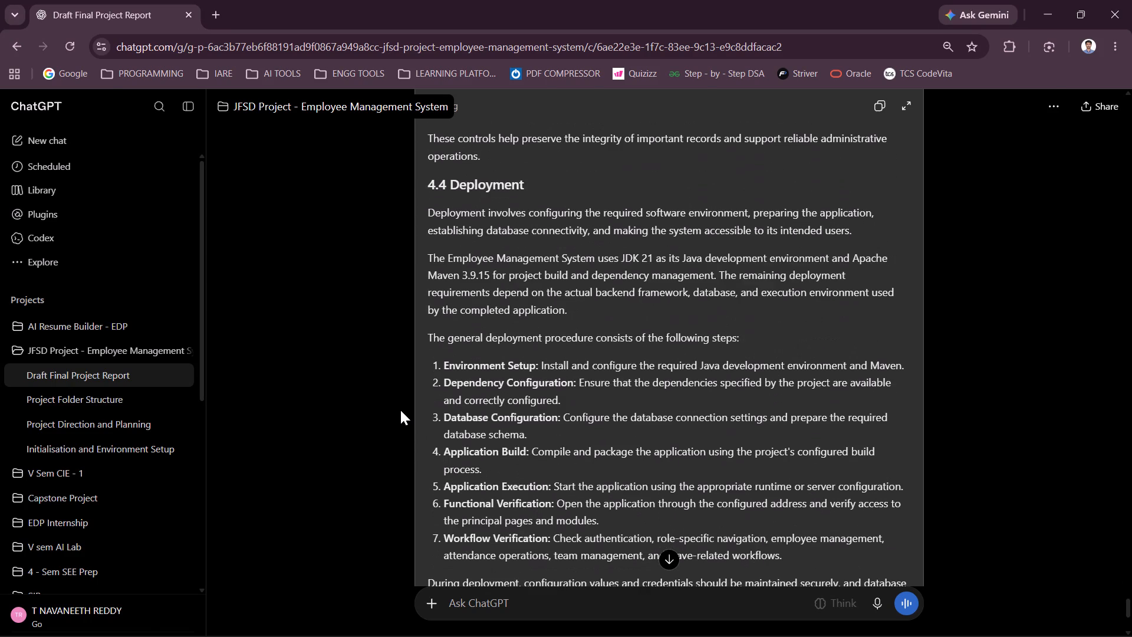
key(alt+Tab)
text(Deployment)
Clear the 4.5 title, check ChatGPT for further Chapter 4 sections, delete the entire 4.5 row from the contents table, and save the report.
key(Down)
key(ctrl+Right)
key(ctrl+Right)
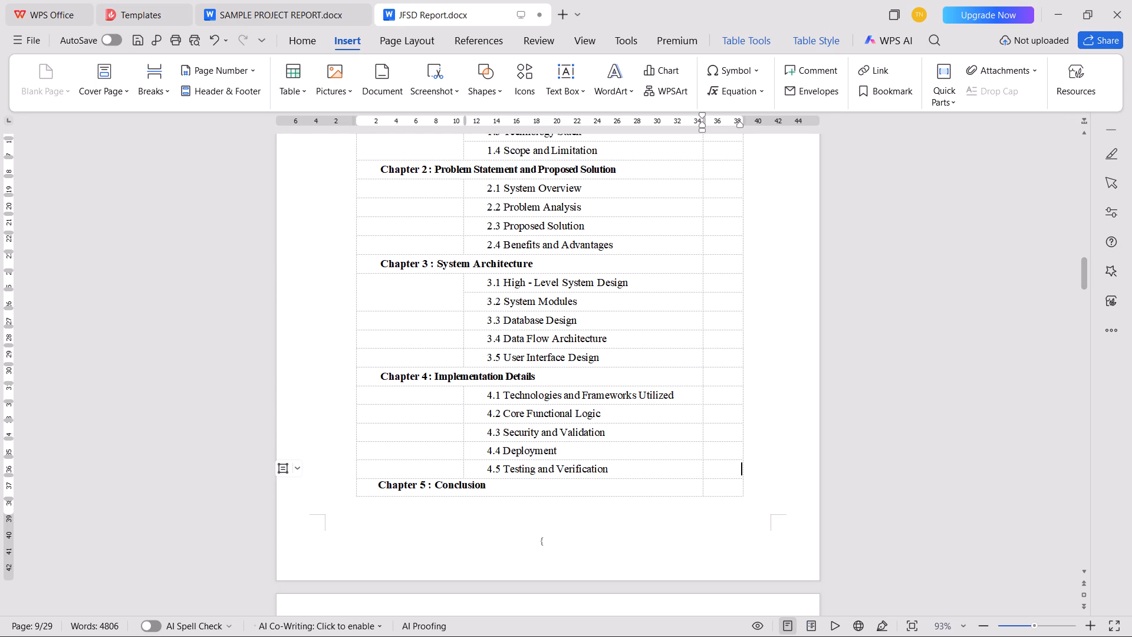
key(ctrl+Left)
key(ctrl+BackSpace)
key(ctrl+BackSpace)
key(ctrl+BackSpace)
key(alt+Tab)
scroll(400, 410, down, 3)
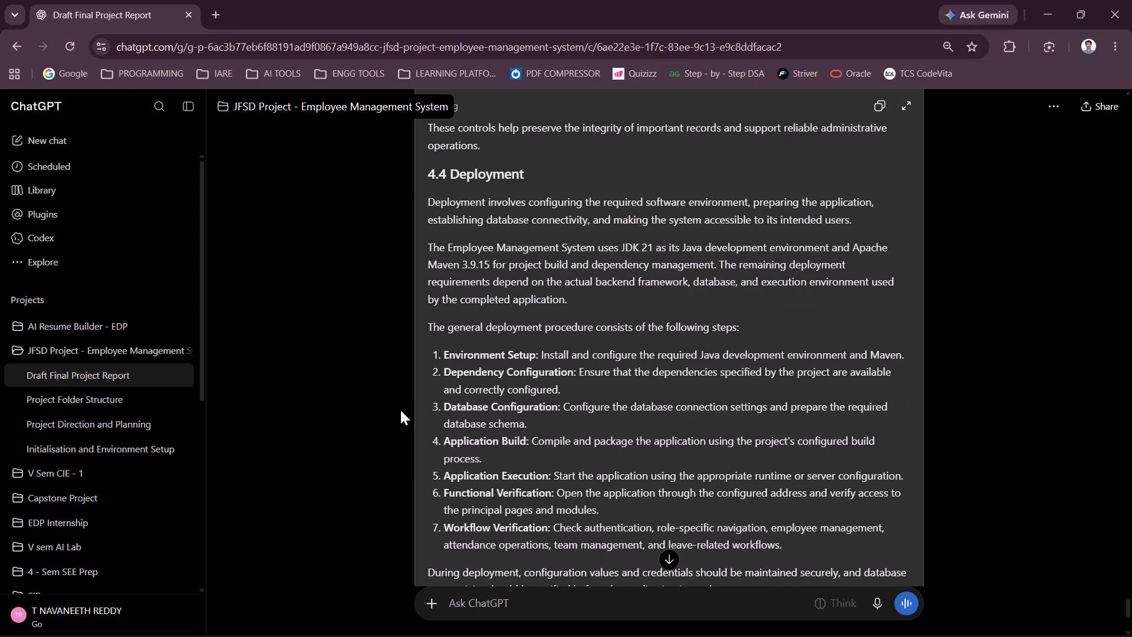
scroll(400, 410, down, 3)
scroll(400, 410, up, 2)
key(alt+Tab)
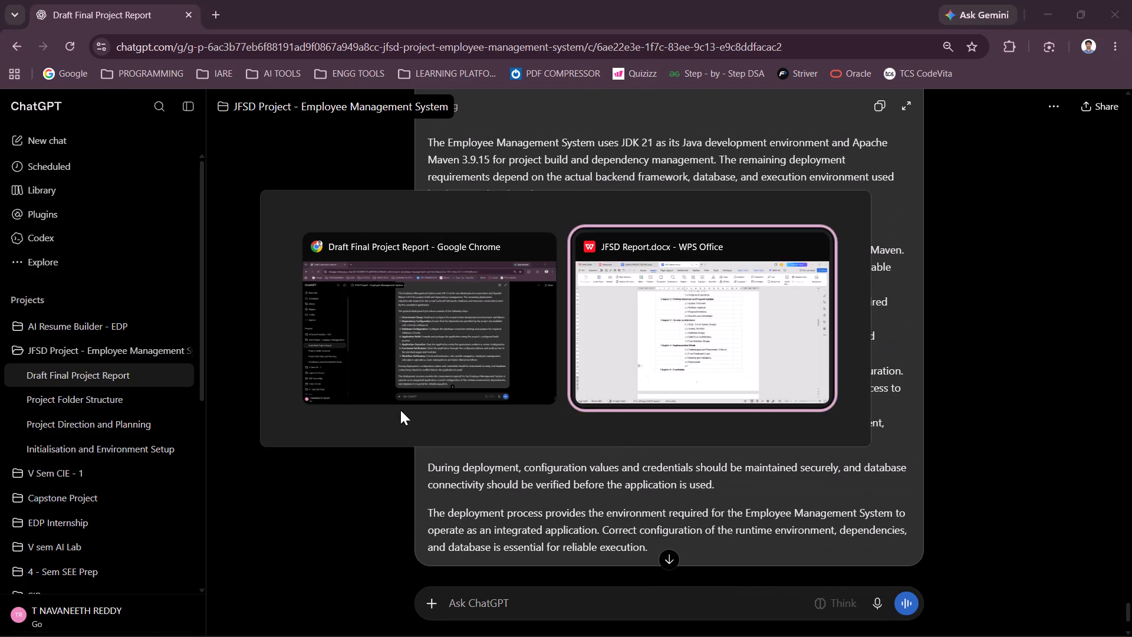
click(406, 465)
right_click(410, 463)
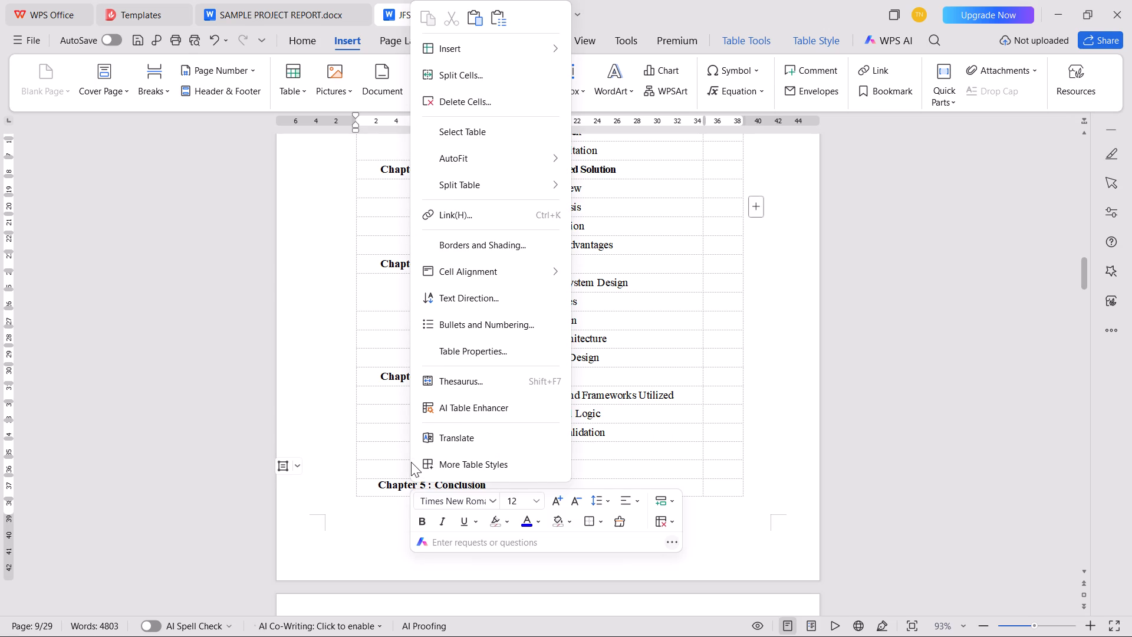
click(452, 101)
click(527, 320)
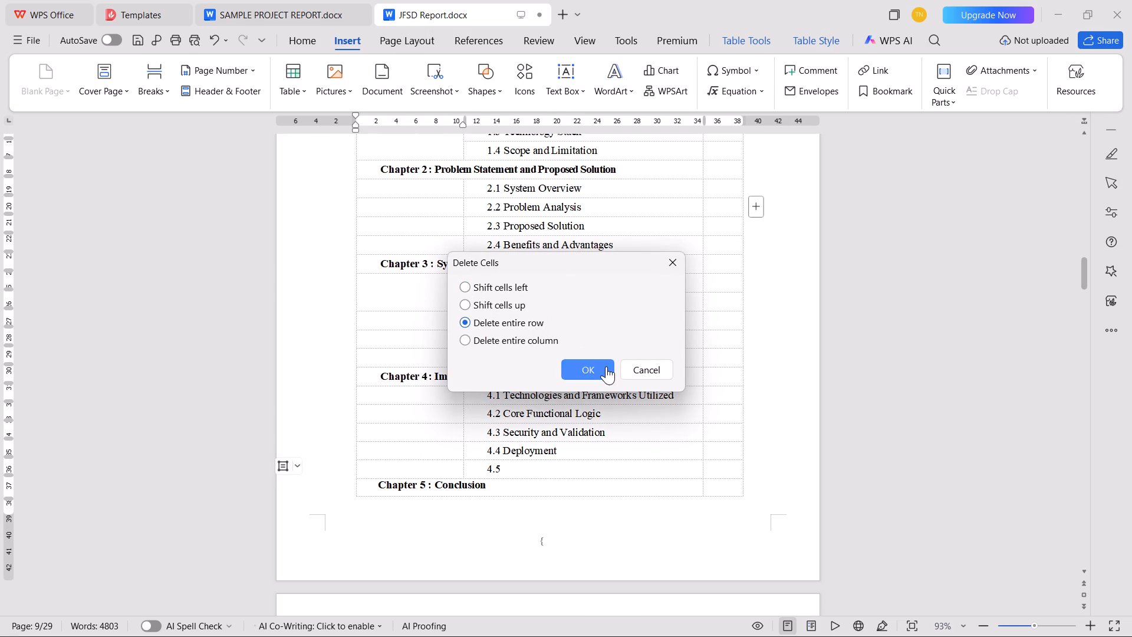
click(606, 366)
key(ctrl+s)
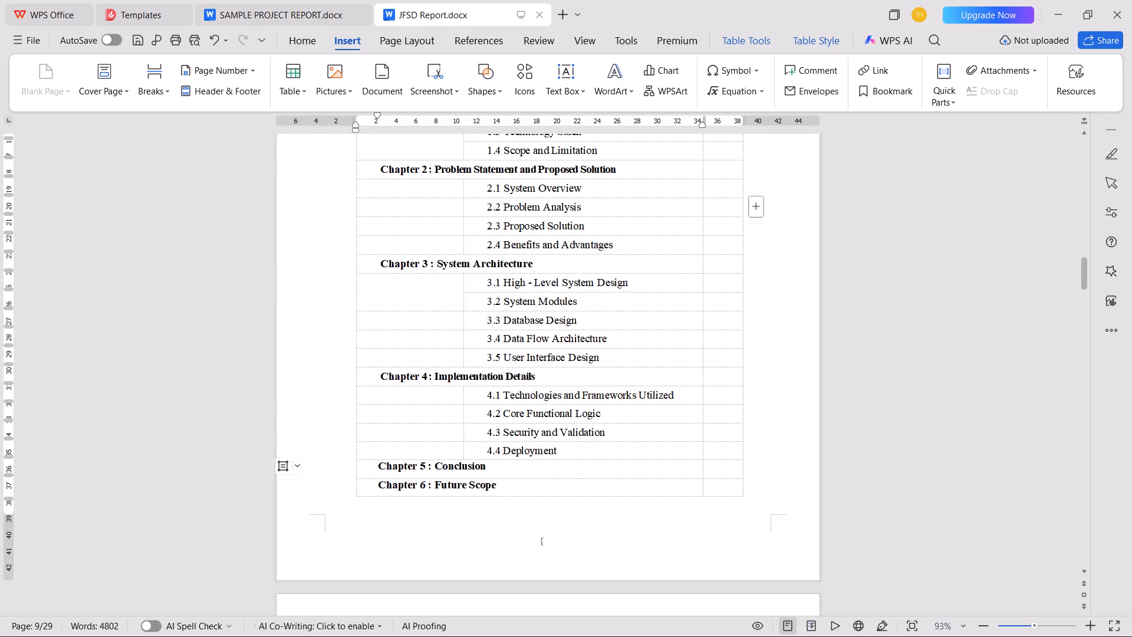
Add the heading line "CHAPTER - 4" at the start of the report's blank last page.
scroll(422, 382, down, 1)
scroll(421, 388, up, 1)
scroll(418, 399, down, 14)
scroll(399, 392, up, 1)
scroll(399, 392, down, 6)
scroll(396, 324, up, 1)
scroll(396, 324, down, 2)
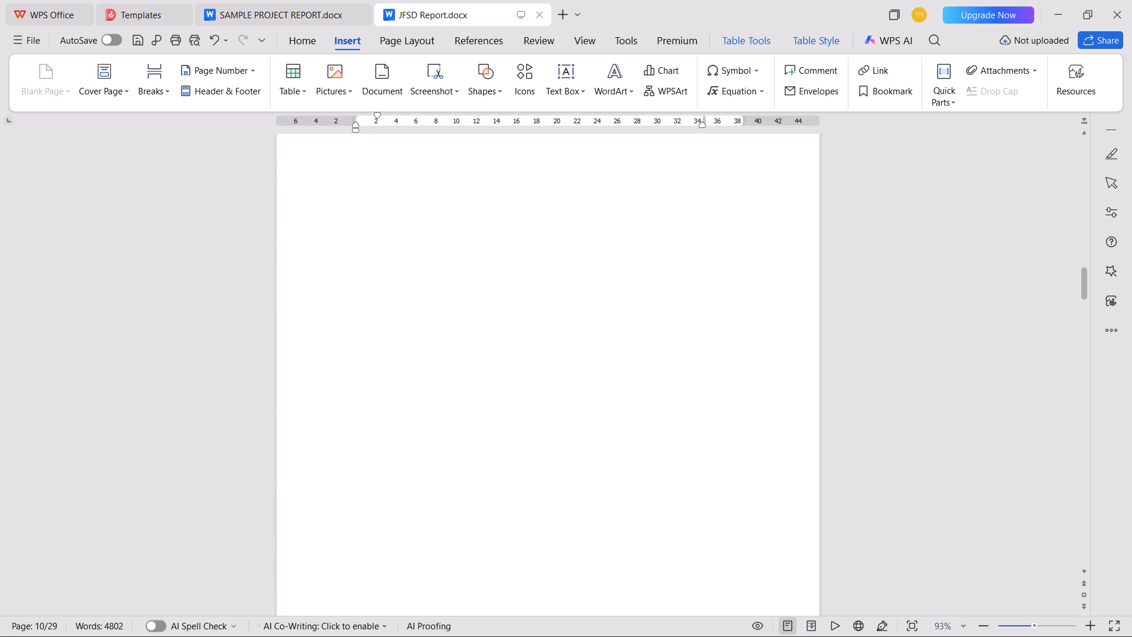
scroll(459, 311, down, 4)
drag(1084, 285, 1058, 580)
scroll(385, 440, up, 10)
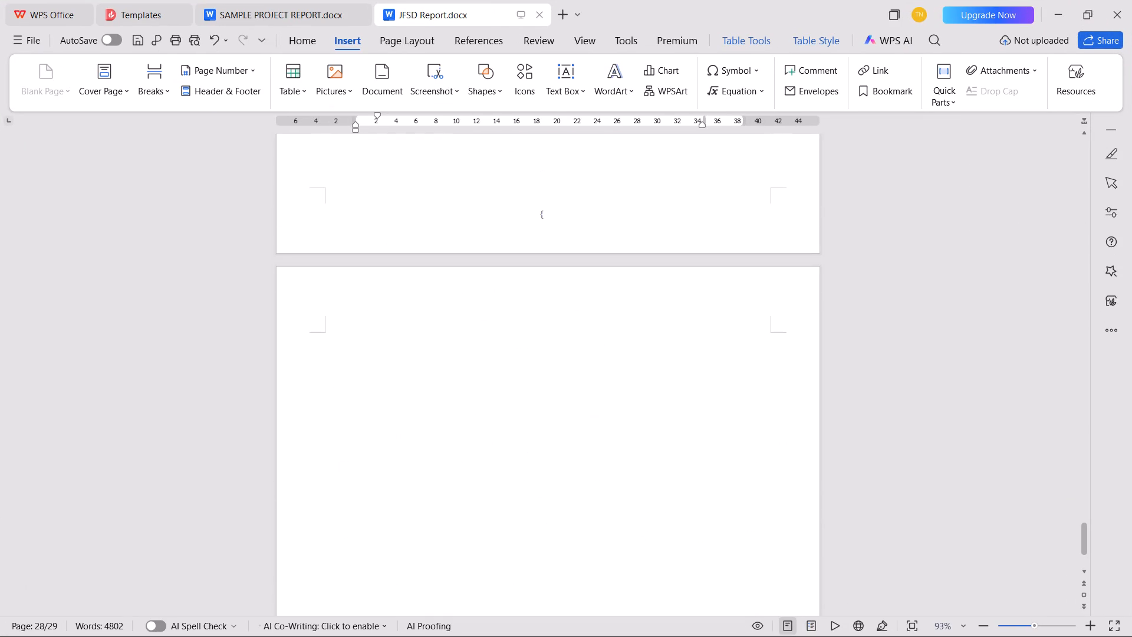
click(385, 415)
key(ctrl+v)
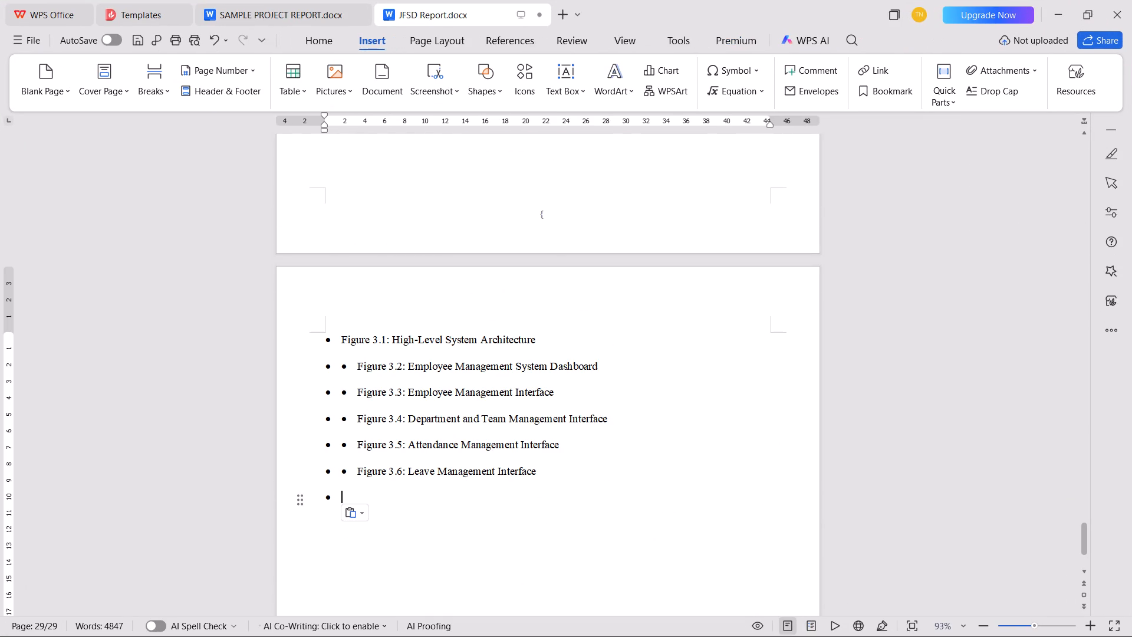
key(ctrl+z)
text(CHAPE)
key(shift+BackSpace)
text(TER - 4)
key(Return)
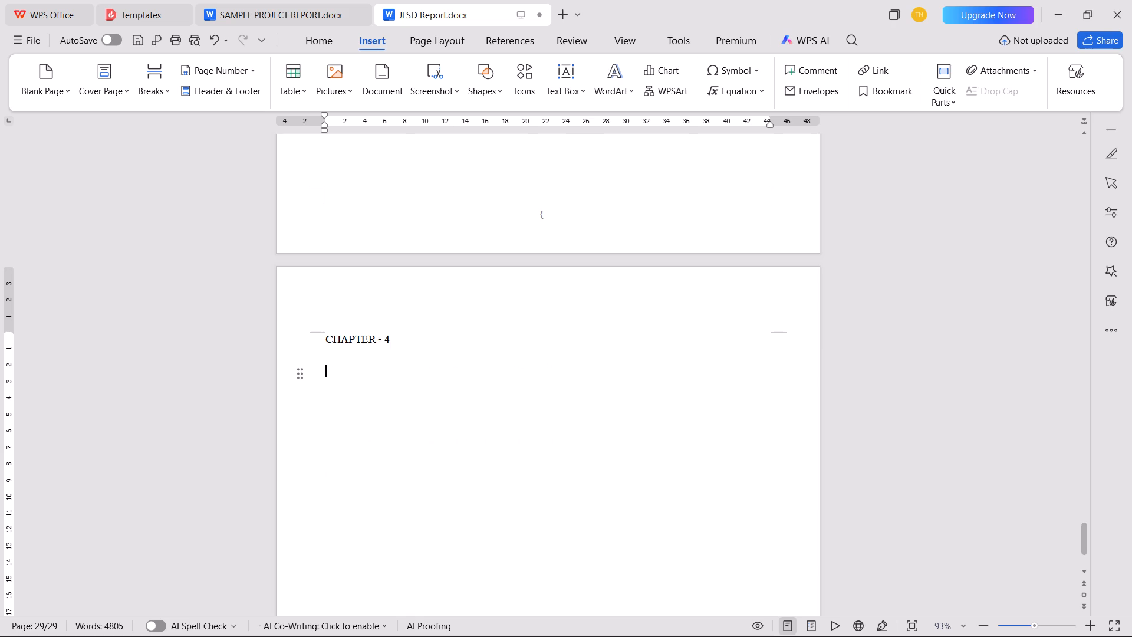
Add the chapter title "IMPLEMENTATION DETAILS" on the line below the Chapter 4 heading and start a new line.
text(IMPLEMEN)
text(TATIN)
key(shift+BackSpace)
text(ON DETAILS)
key(Return)
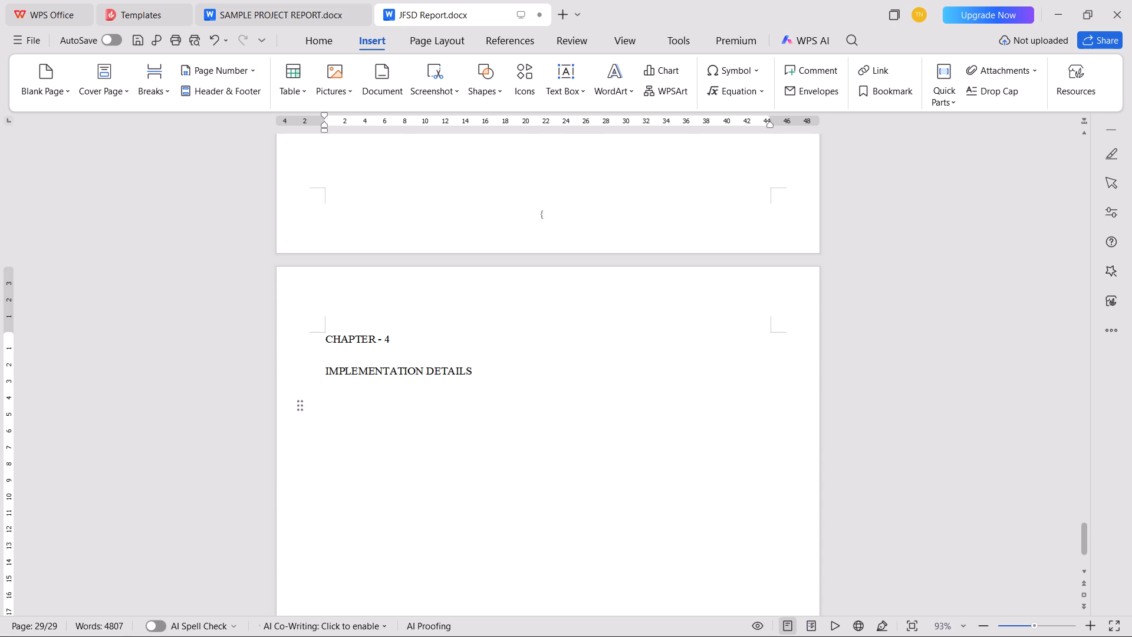
Examine how the Chapter 3 heading and title are formatted earlier in the report.
scroll(385, 415, up, 10)
scroll(376, 357, up, 16)
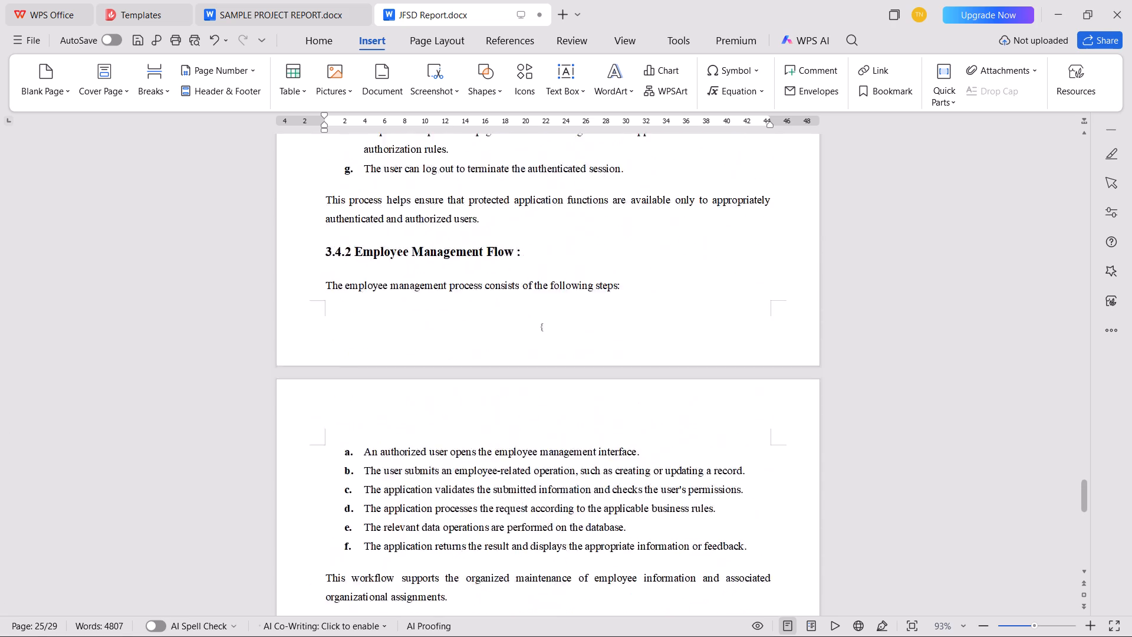
scroll(376, 357, up, 18)
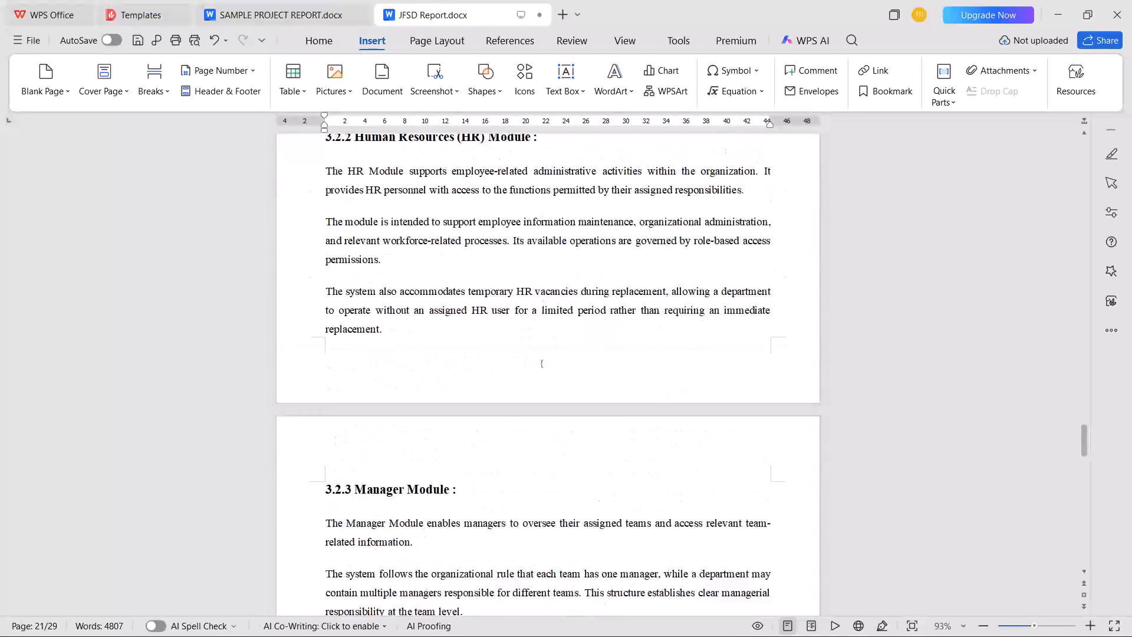
scroll(380, 350, up, 5)
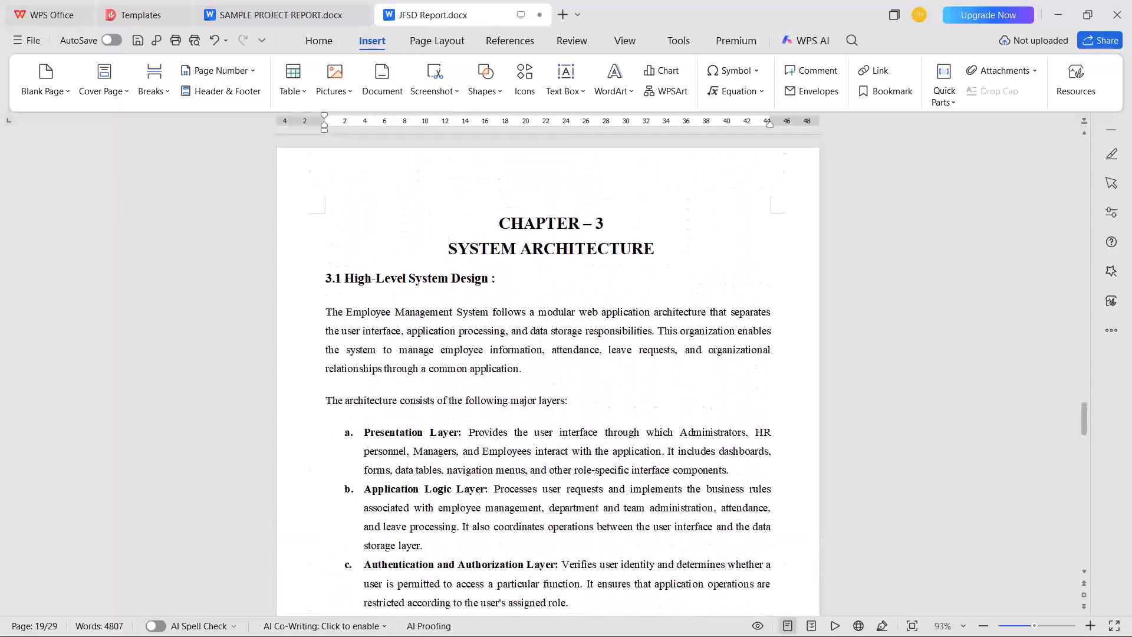
Format the "CHAPTER - 4" and "IMPLEMENTATION DETAILS" lines on the last page as 18 pt, bold and centred.
drag(1081, 422, 1067, 595)
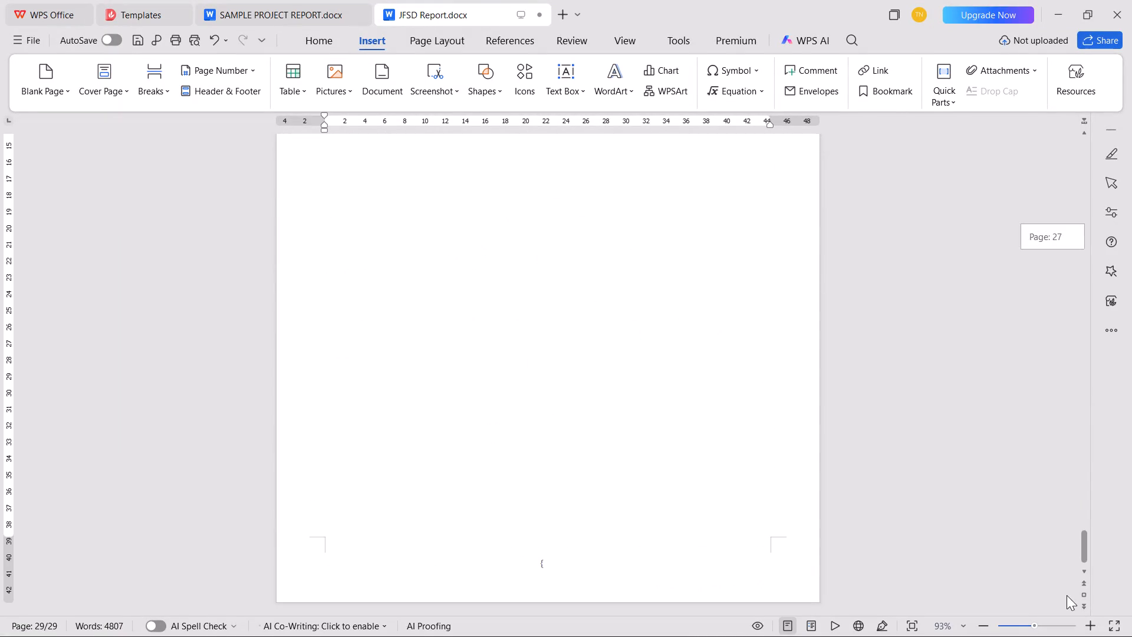
drag(1067, 595, 1064, 598)
scroll(280, 424, up, 8)
drag(275, 330, 268, 292)
click(307, 34)
click(237, 66)
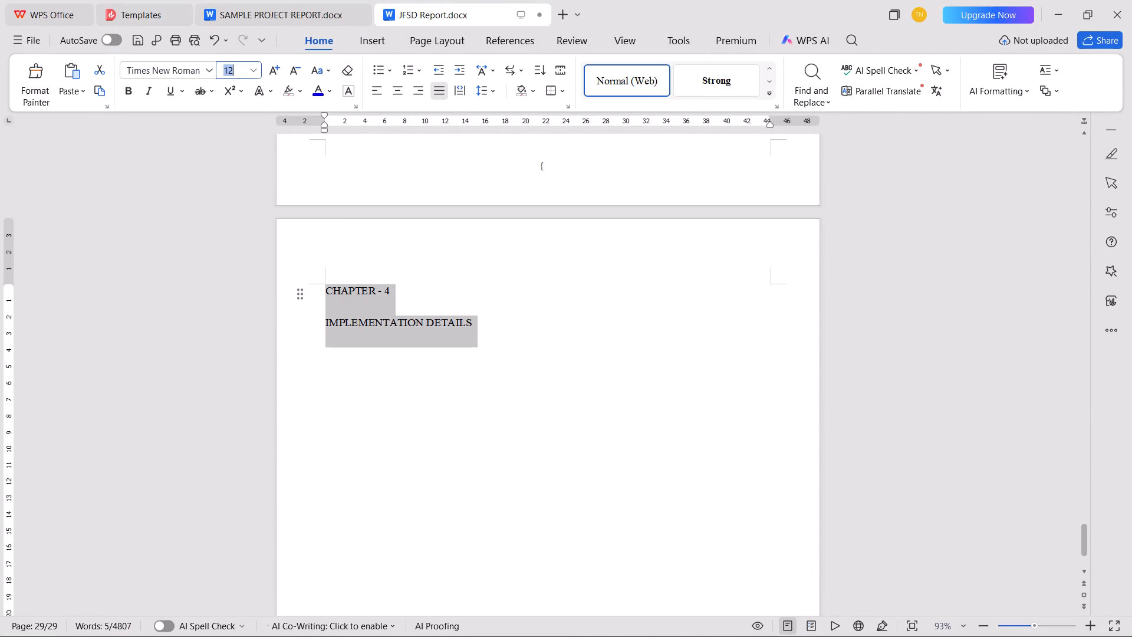
text(18)
key(Return)
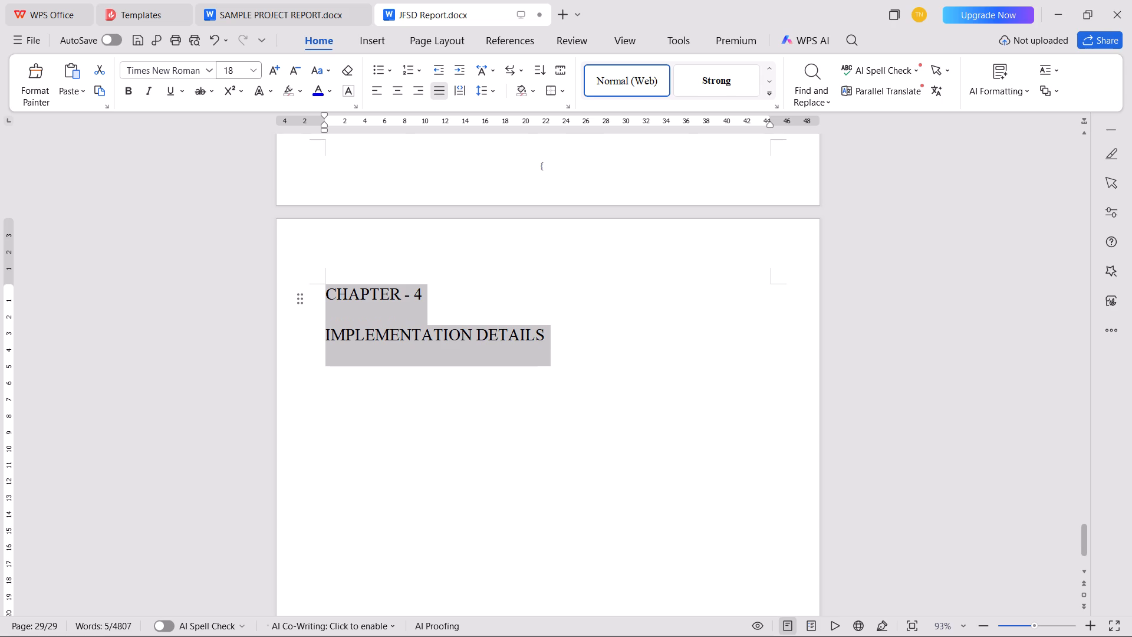
key(ctrl+b)
key(ctrl+e)
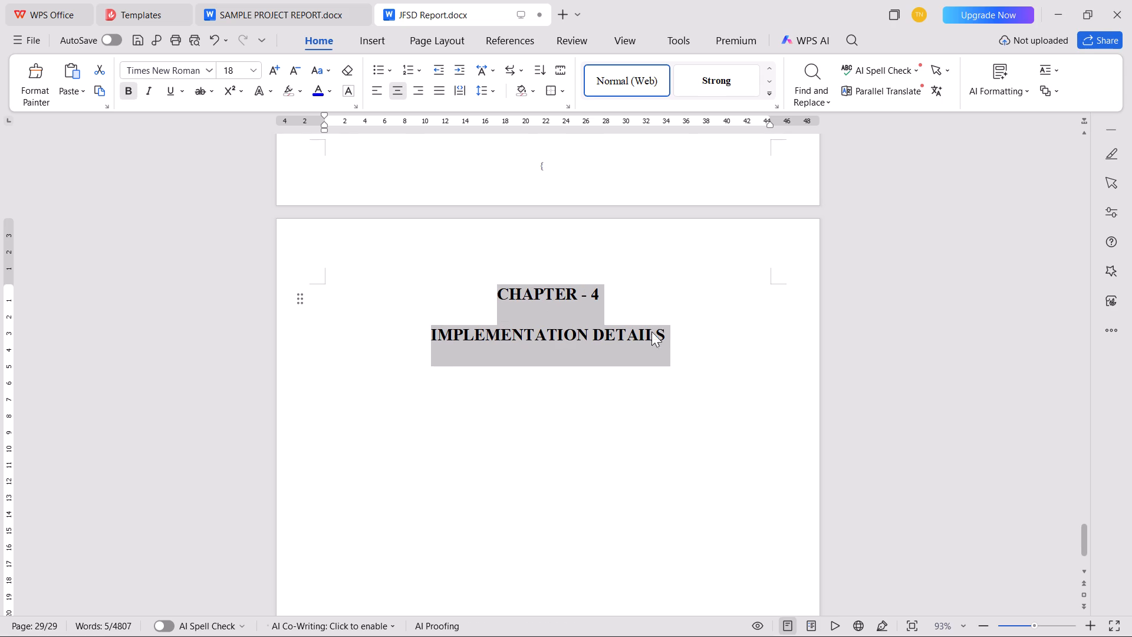
Copy the Chapter 4 draft from ChatGPT, paste it on a left-aligned line below the chapter title, and remove the trailing blank line.
click(698, 339)
key(Return)
key(BackSpace)
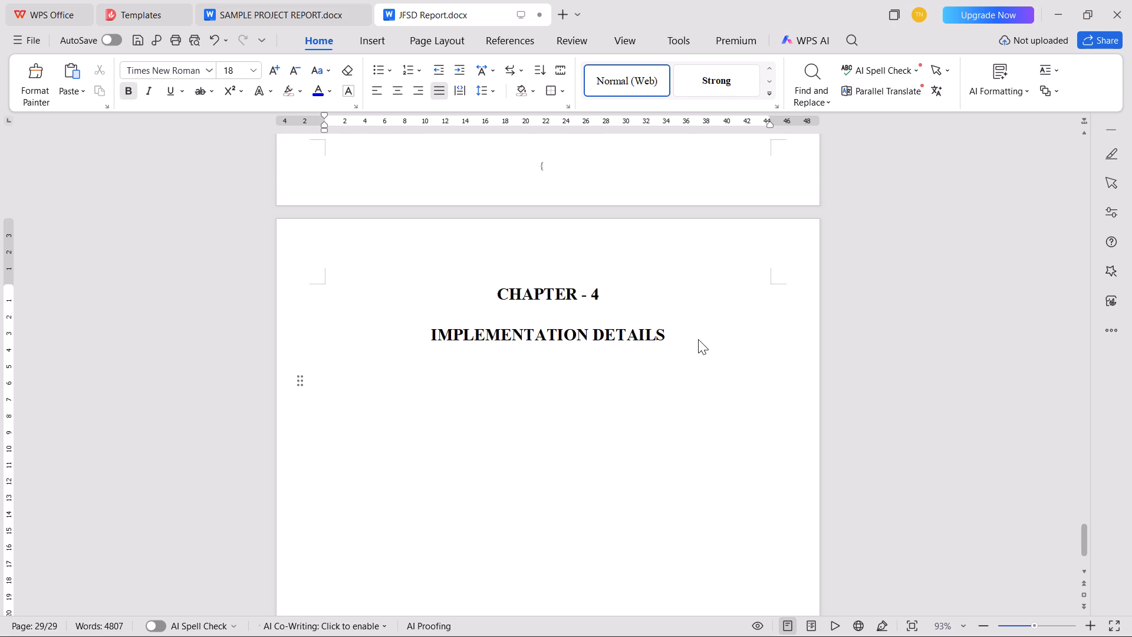
key(alt+Tab)
scroll(697, 341, up, 12)
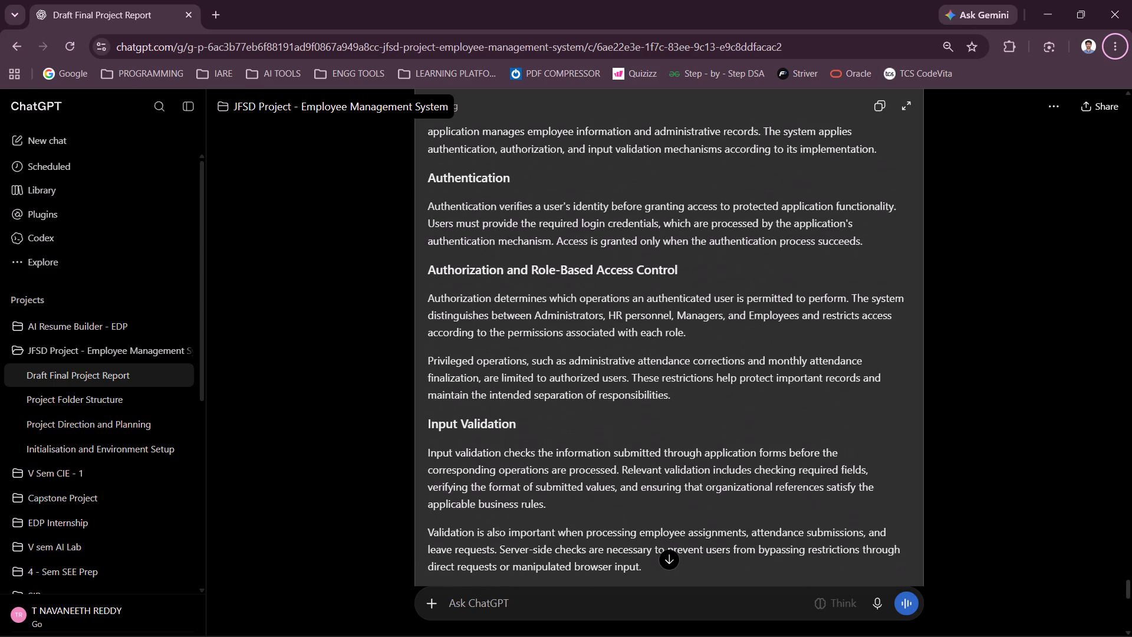
scroll(697, 341, up, 7)
click(886, 106)
key(alt+Tab)
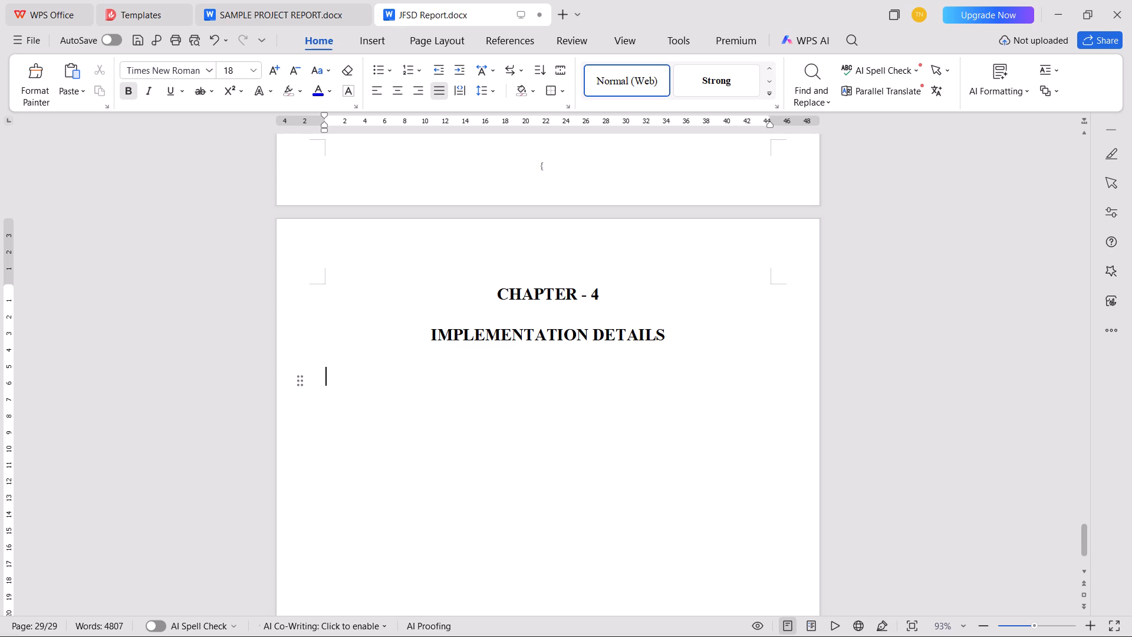
key(ctrl+v)
scroll(427, 482, down, 1)
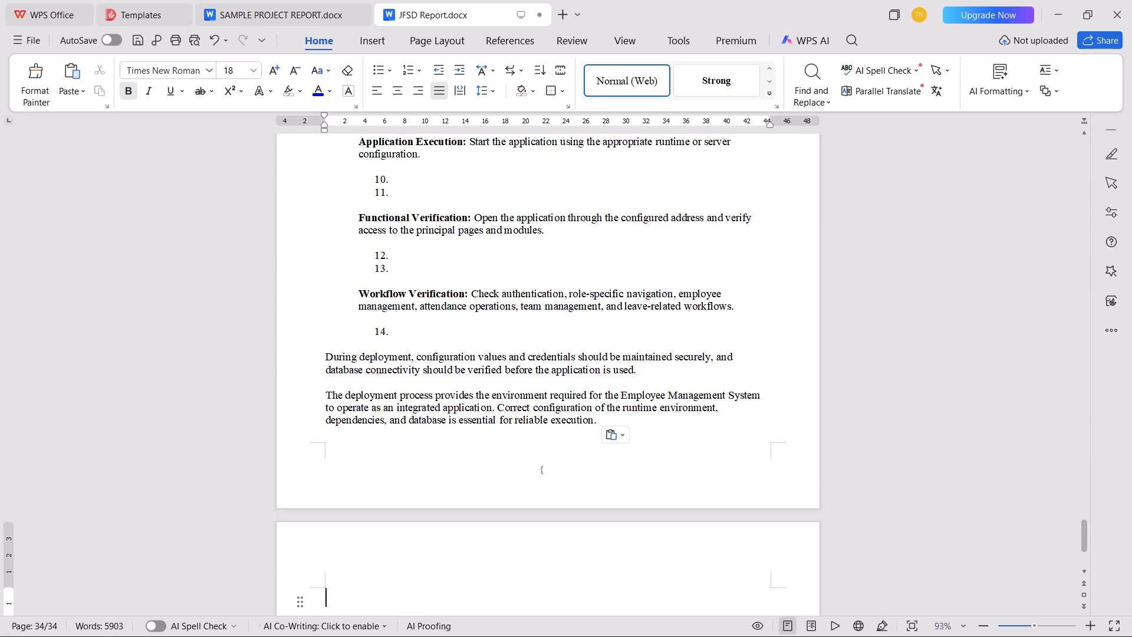
scroll(427, 484, down, 1)
key(BackSpace)
key(Delete)
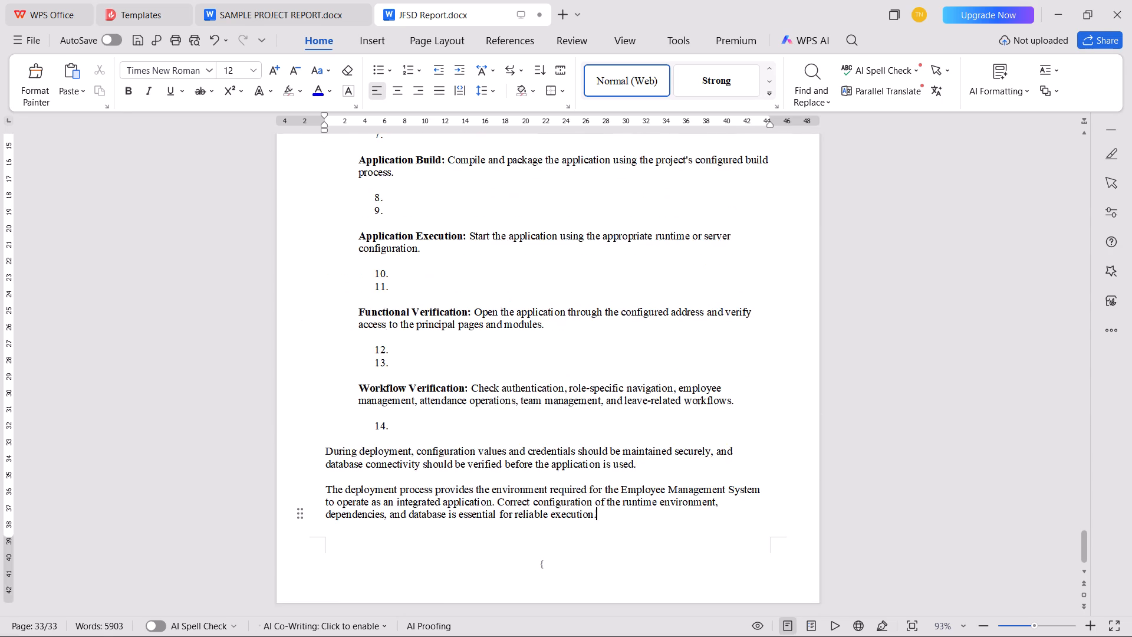
Delete the empty numbered items 10 to 14 around the Functional Verification and Workflow Verification entries in section 4.4.
scroll(423, 465, up, 2)
click(414, 527)
key(BackSpace)
key(BackSpace)
key(BackSpace)
click(405, 462)
key(BackSpace)
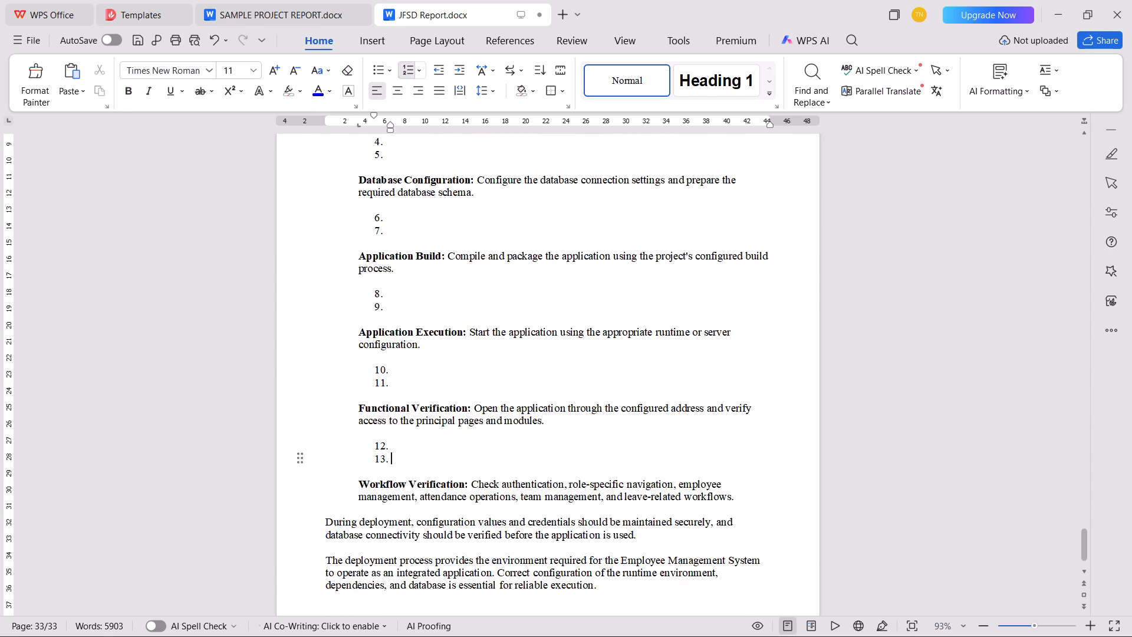
key(BackSpace)
key(BackSpace)
key(BackSpace)
click(428, 382)
key(BackSpace)
key(BackSpace)
key(BackSpace)
key(BackSpace)
Delete the empty numbered items 6 to 9 before and after the Application Build entry in section 4.4.
click(414, 303)
key(BackSpace)
key(BackSpace)
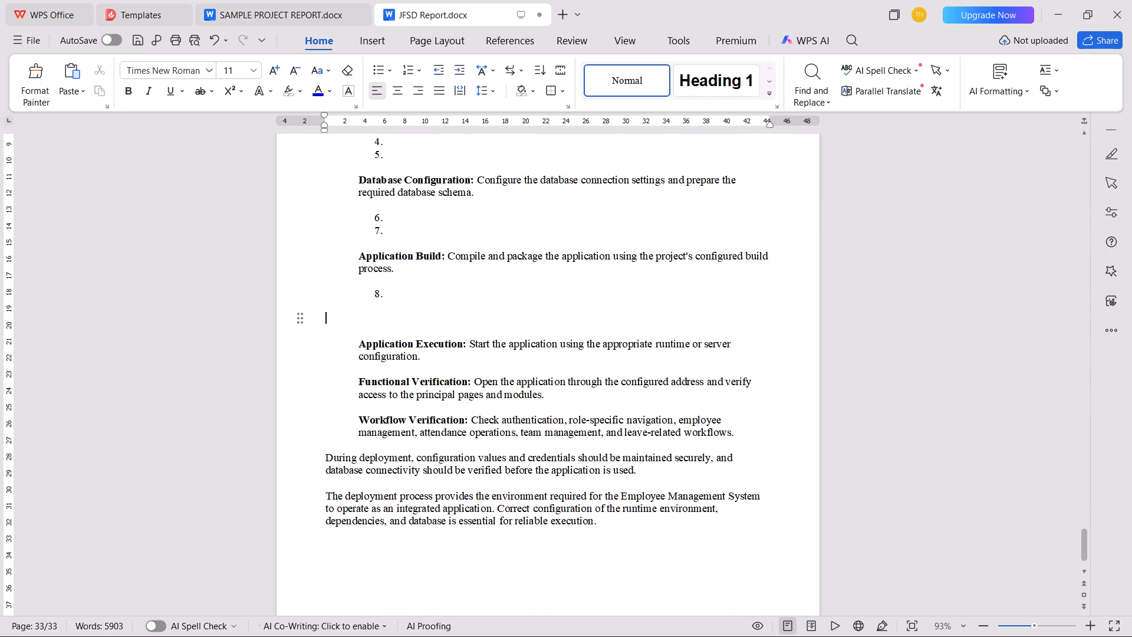
key(BackSpace)
key(BackSpace)
click(413, 238)
key(BackSpace)
key(BackSpace)
scroll(420, 404, up, 1)
key(BackSpace)
scroll(420, 412, up, 3)
key(BackSpace)
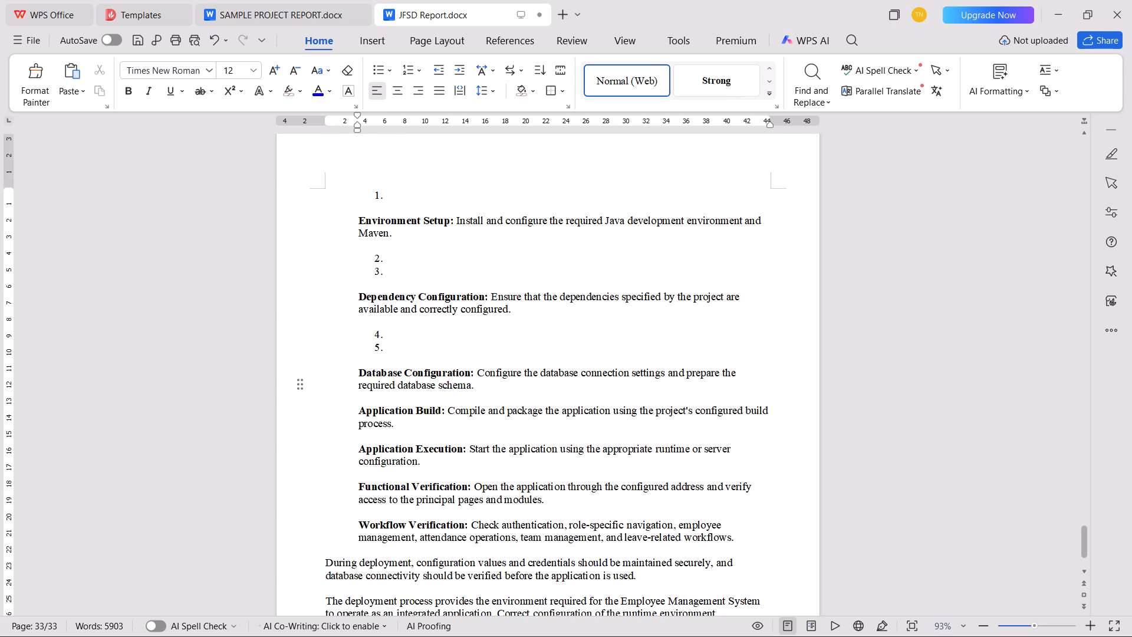
Delete the empty numbered items 1 to 5 around the Environment Setup and Dependency Configuration entries in section 4.4.
click(413, 345)
key(BackSpace)
key(BackSpace)
key(BackSpace)
key(BackSpace)
click(409, 281)
key(BackSpace)
key(BackSpace)
key(BackSpace)
key(BackSpace)
click(418, 209)
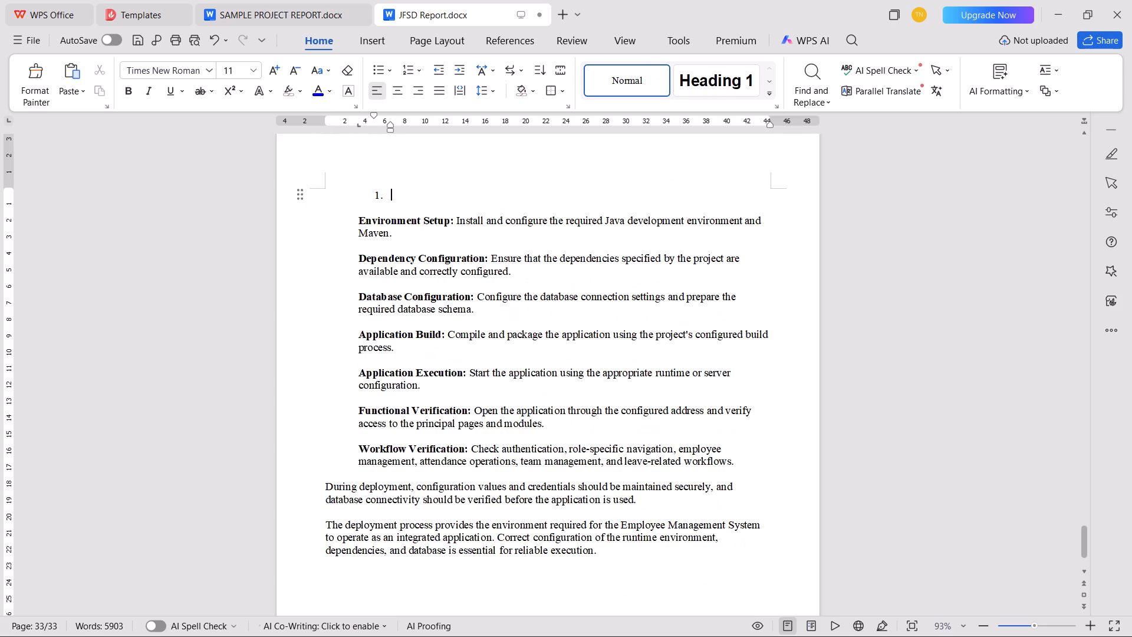
key(BackSpace)
key(BackSpace)
scroll(409, 408, up, 7)
key(BackSpace)
Left-align the Data Integrity, Input Validation, Authorization and Role-Based Access Control, and Authentication headings without any indent.
scroll(429, 356, up, 8)
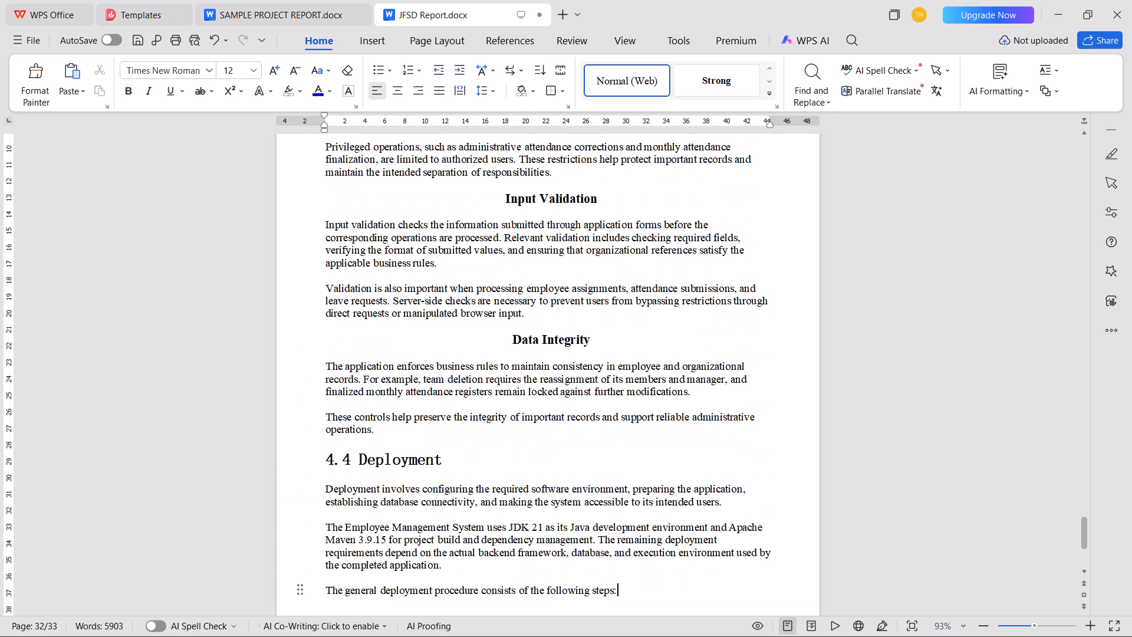
click(453, 340)
key(BackSpace)
key(BackSpace)
click(466, 191)
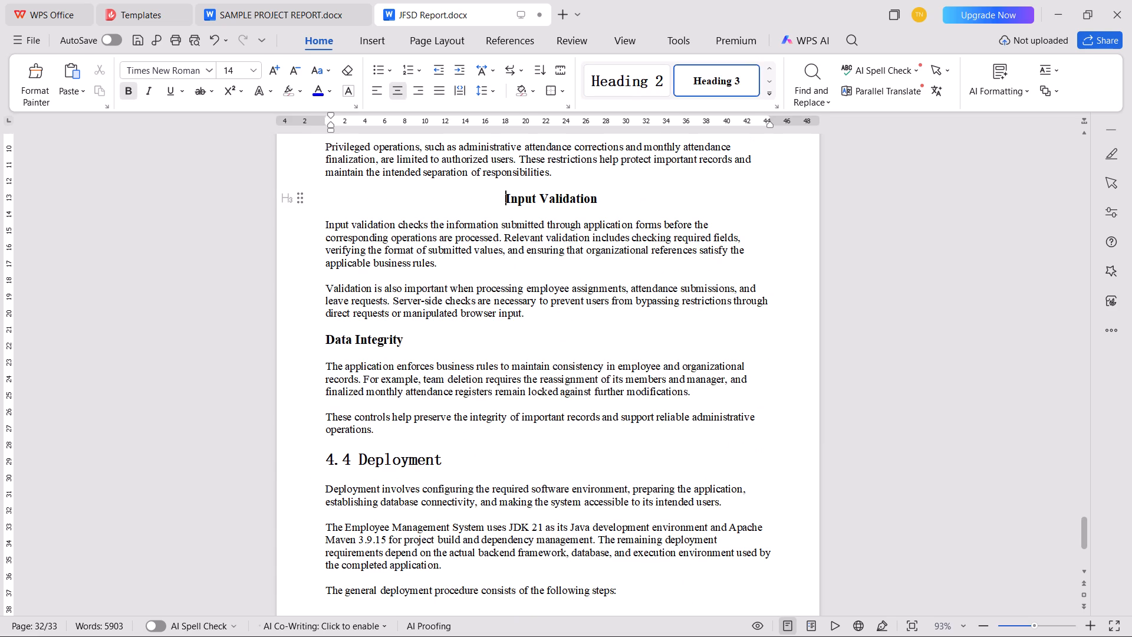
key(BackSpace)
key(BackSpace)
scroll(455, 412, up, 6)
click(394, 354)
key(BackSpace)
key(BackSpace)
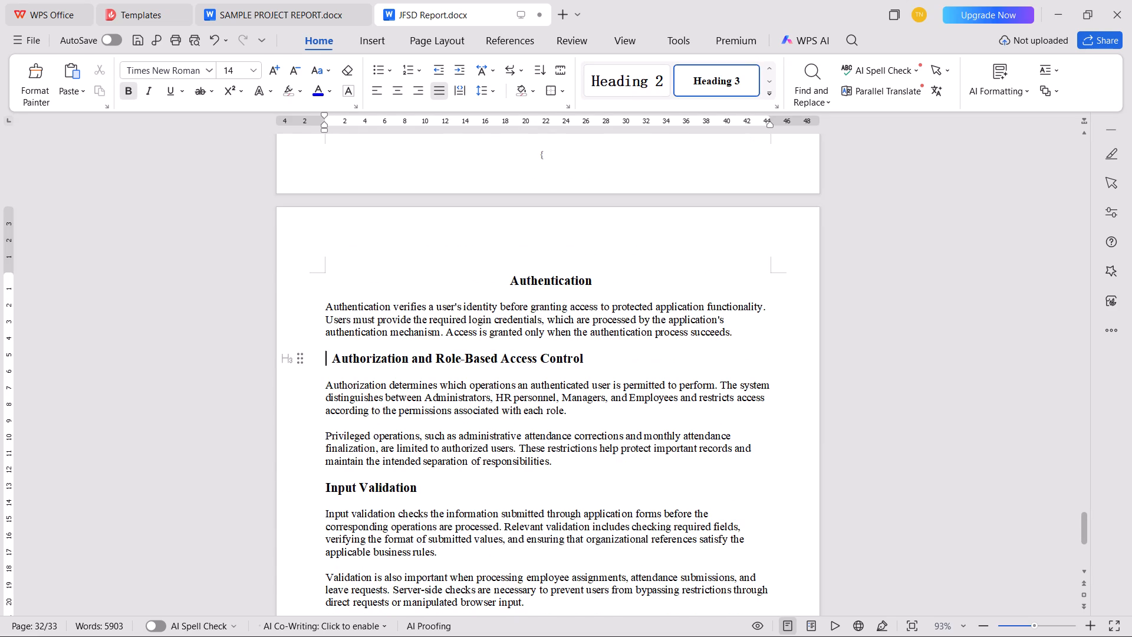
click(489, 278)
key(BackSpace)
key(BackSpace)
Left-align the 4.2.4 Role-Based Functional Processing and 4.2.3 Leave Management Logic headings without any indent.
scroll(443, 510, up, 6)
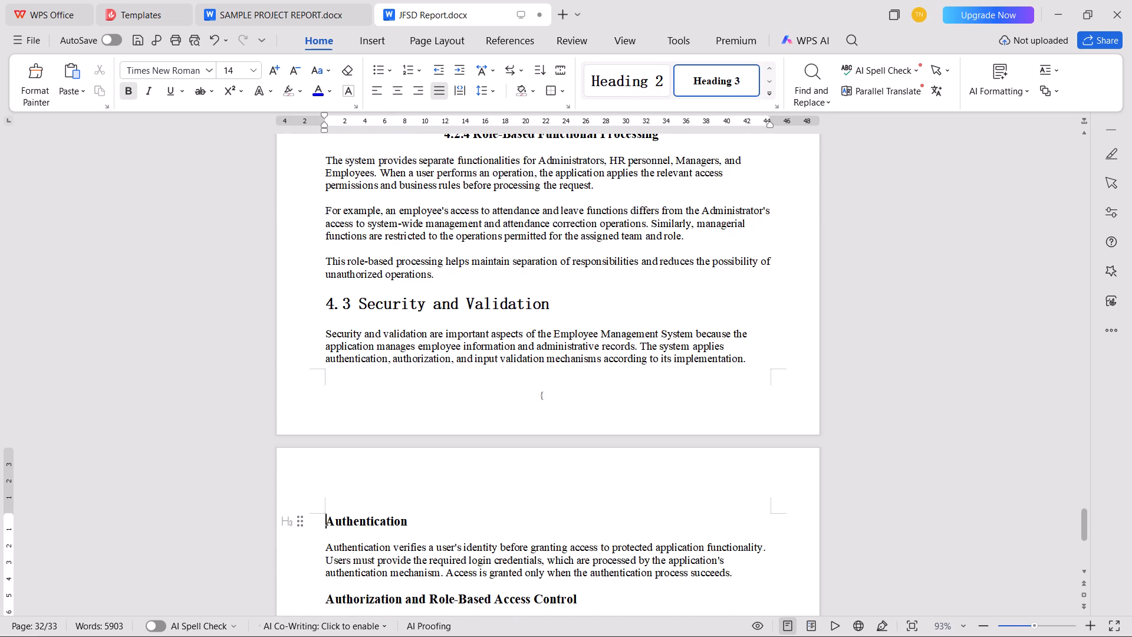
scroll(476, 297, down, 1)
scroll(499, 339, up, 4)
click(424, 242)
click(435, 228)
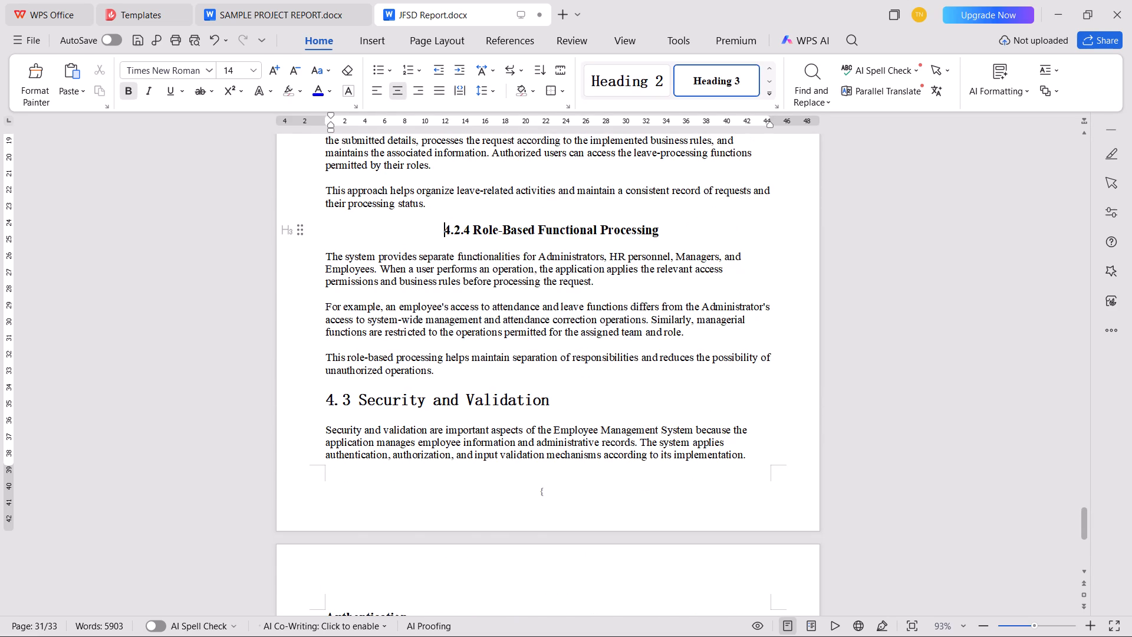
key(BackSpace)
key(BackSpace)
scroll(426, 464, up, 6)
click(435, 316)
click(433, 306)
key(BackSpace)
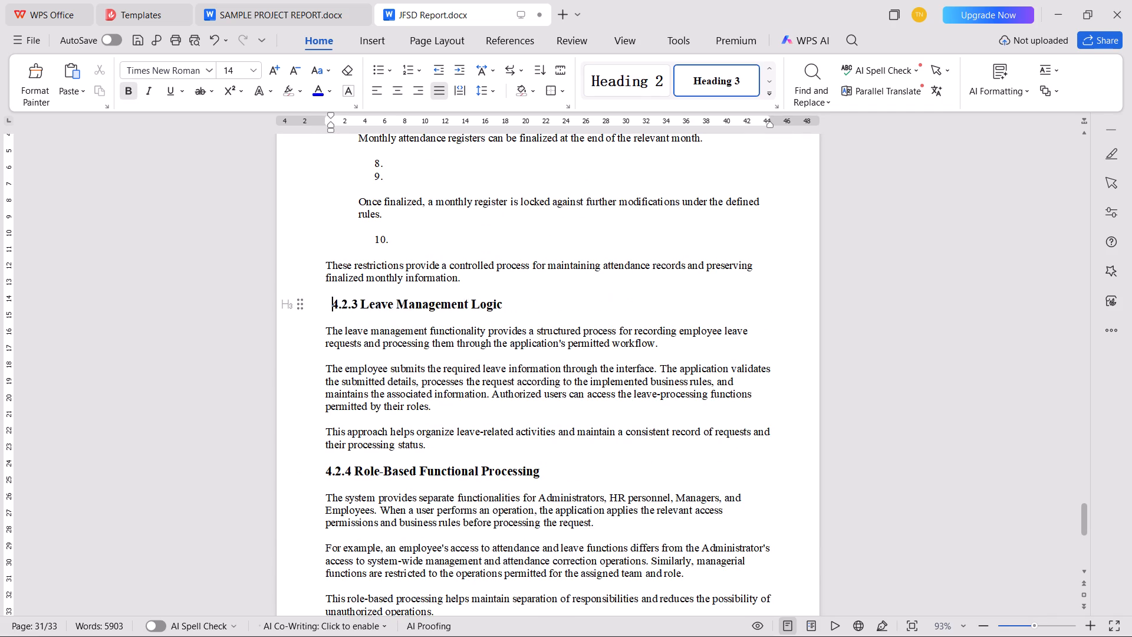
key(BackSpace)
Delete the empty numbered items 6 to 10 around the monthly register rules in the 4.2.2 attendance list.
click(424, 237)
key(BackSpace)
key(BackSpace)
key(BackSpace)
click(412, 176)
key(BackSpace)
key(BackSpace)
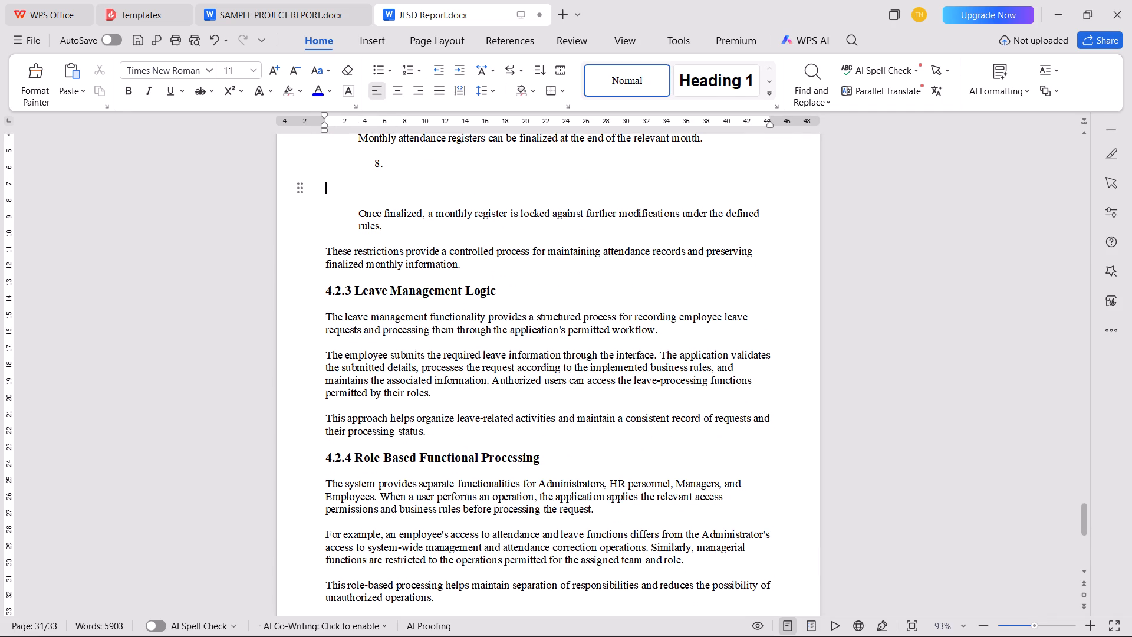
scroll(424, 431, up, 6)
key(BackSpace)
key(BackSpace)
click(422, 351)
key(BackSpace)
key(BackSpace)
key(BackSpace)
key(BackSpace)
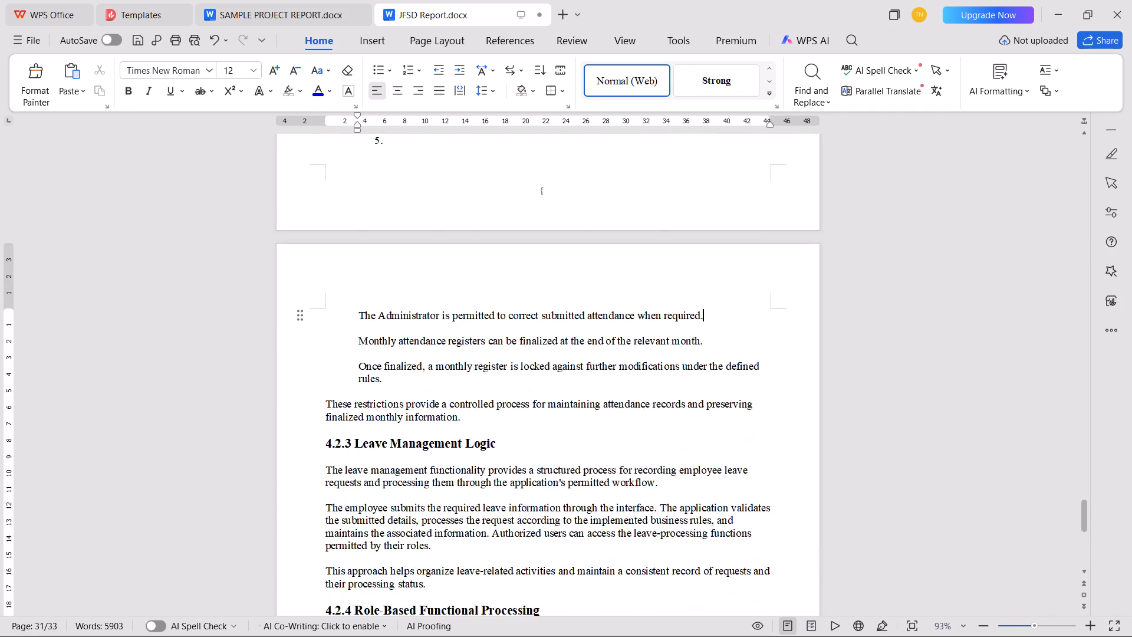
Delete the empty numbered items 1 to 5 among the first three rules of the 4.2.2 attendance list.
scroll(422, 423, up, 5)
click(410, 350)
key(BackSpace)
key(BackSpace)
key(BackSpace)
key(BackSpace)
click(418, 274)
key(BackSpace)
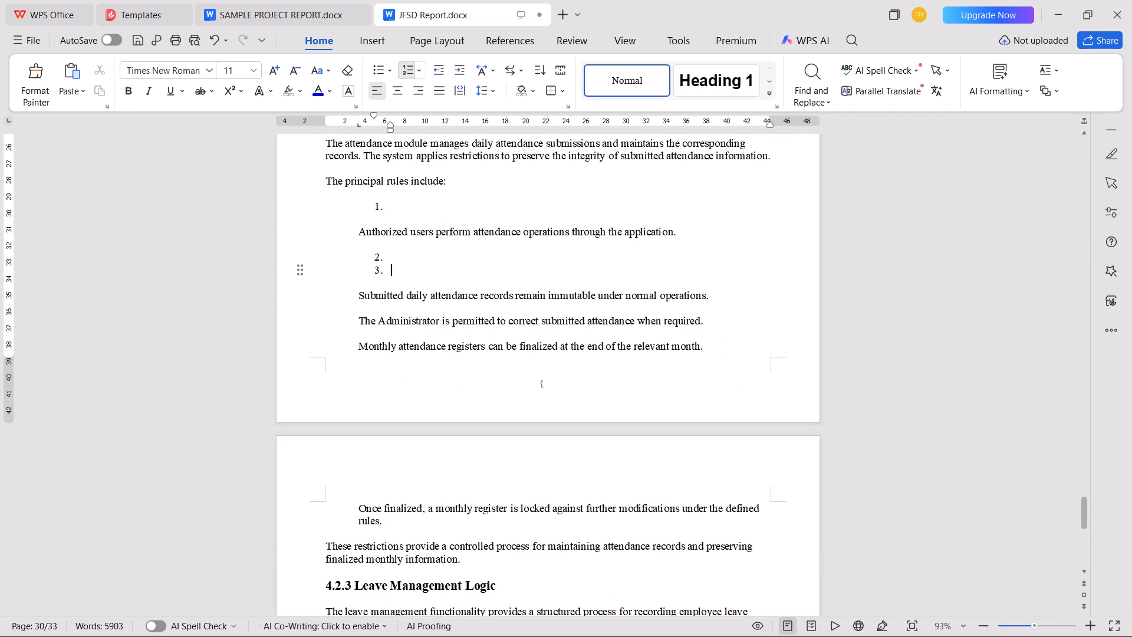
key(BackSpace)
key(BackSpace)
key(BackSpace)
click(419, 215)
key(BackSpace)
key(BackSpace)
key(BackSpace)
scroll(406, 429, up, 8)
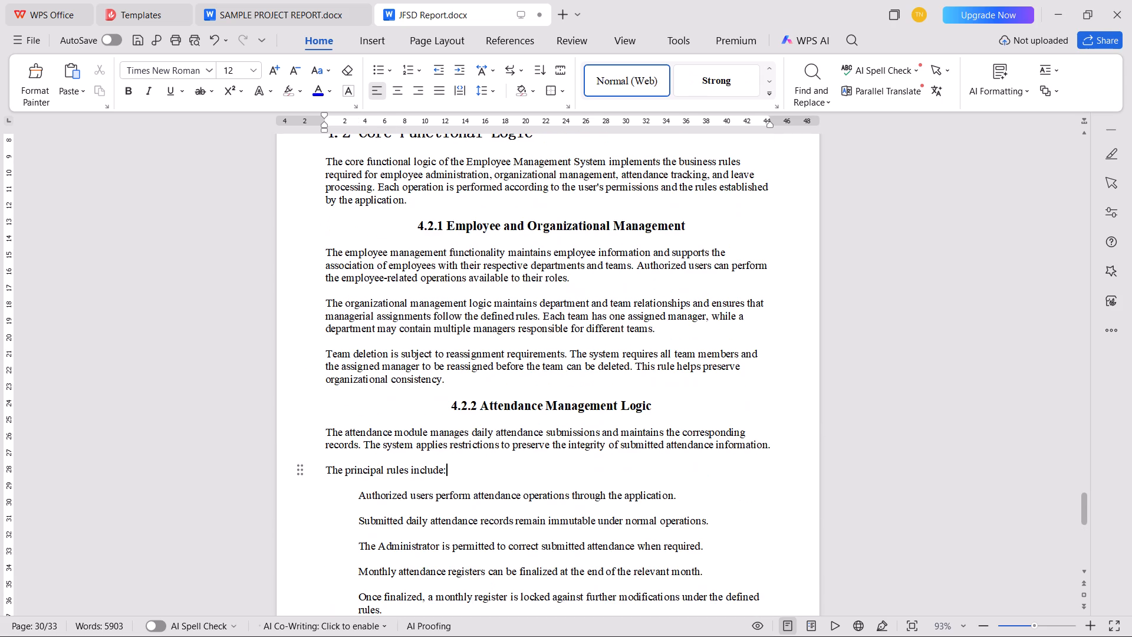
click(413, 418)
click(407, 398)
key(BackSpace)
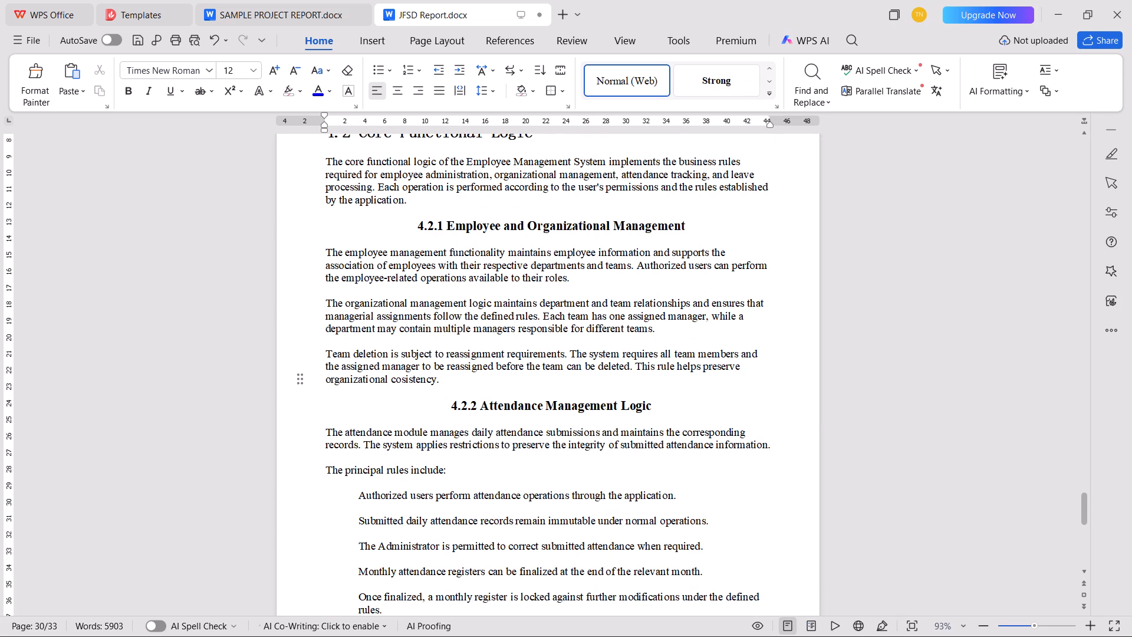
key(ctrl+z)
Left-align the 4.2.2 Attendance Management Logic and 4.2.1 Employee and Organizational Management headings without any indent.
click(403, 408)
key(BackSpace)
key(BackSpace)
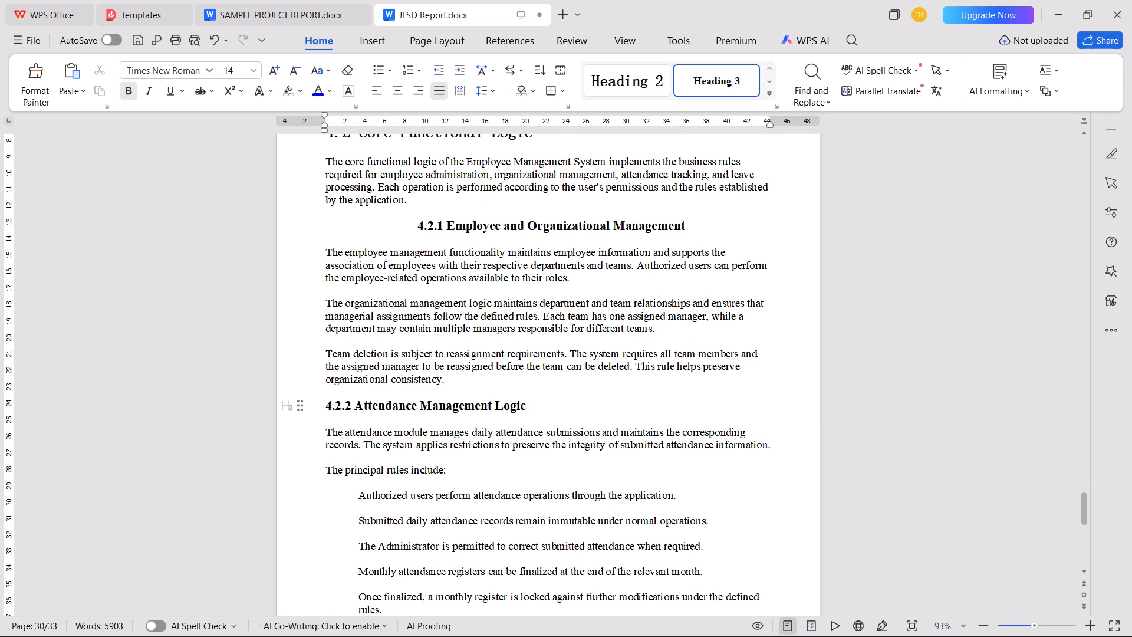
click(383, 231)
key(BackSpace)
key(BackSpace)
Delete the empty bullets directly before and after the Development Environment entry in the 4.1 technologies list.
scroll(419, 412, up, 6)
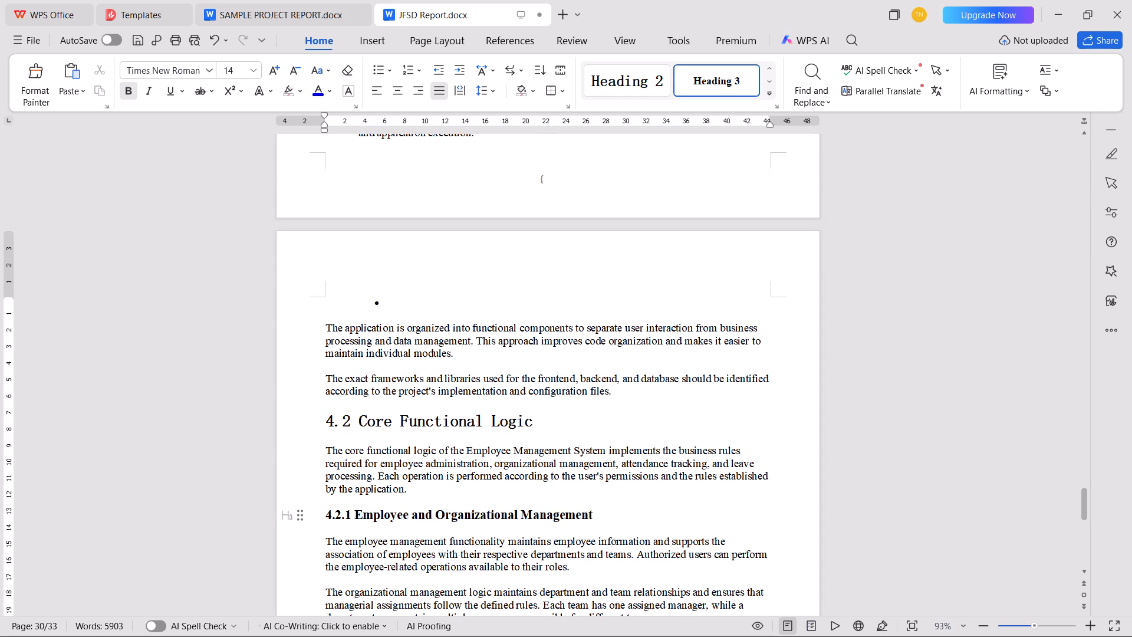
scroll(323, 395, up, 2)
click(412, 393)
key(BackSpace)
key(BackSpace)
key(BackSpace)
scroll(417, 379, down, 1)
scroll(417, 379, up, 3)
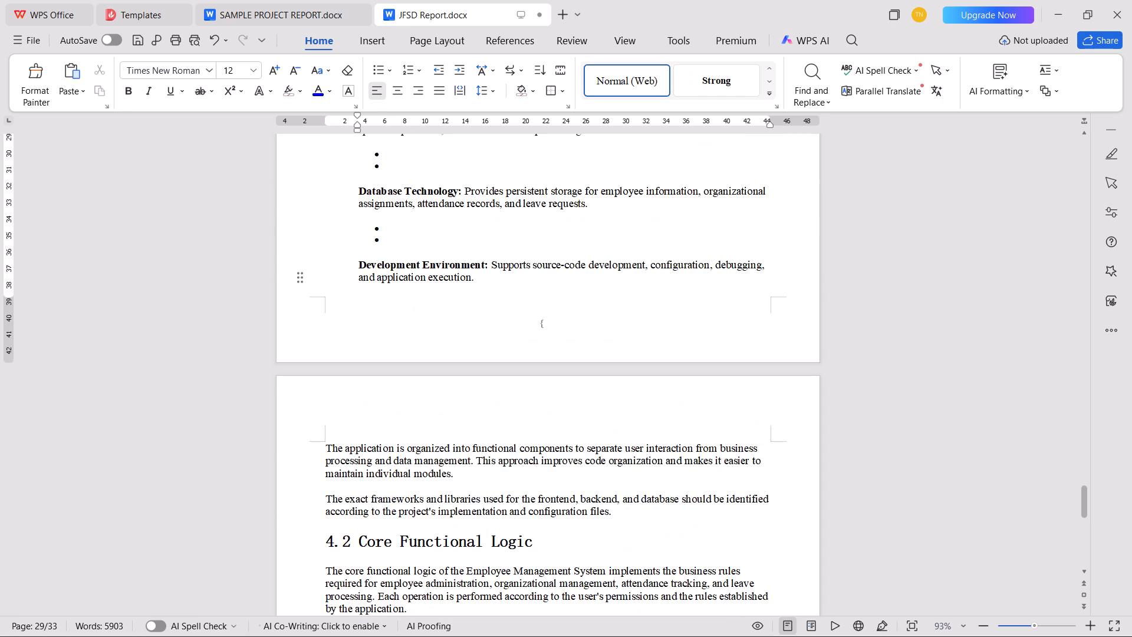
click(402, 259)
click(402, 252)
key(BackSpace)
key(BackSpace)
scroll(456, 423, up, 4)
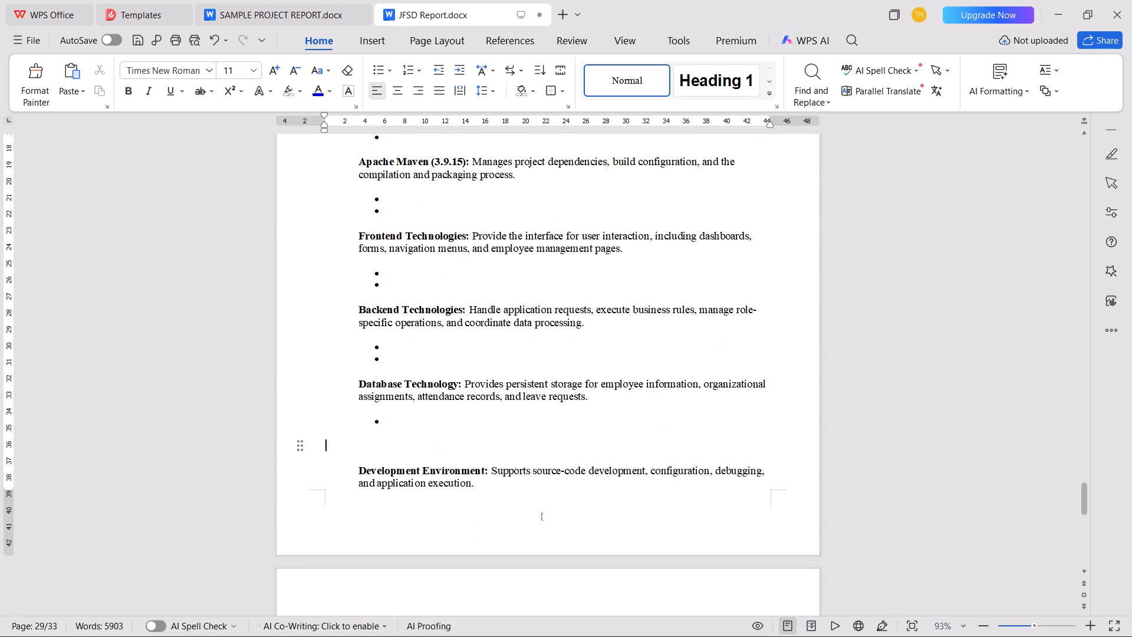
key(BackSpace)
key(BackSpace)
Delete the empty bullets separating the Frontend Technologies, Backend Technologies and Database Technology entries in the 4.1 list.
click(410, 365)
key(BackSpace)
key(BackSpace)
key(BackSpace)
click(412, 284)
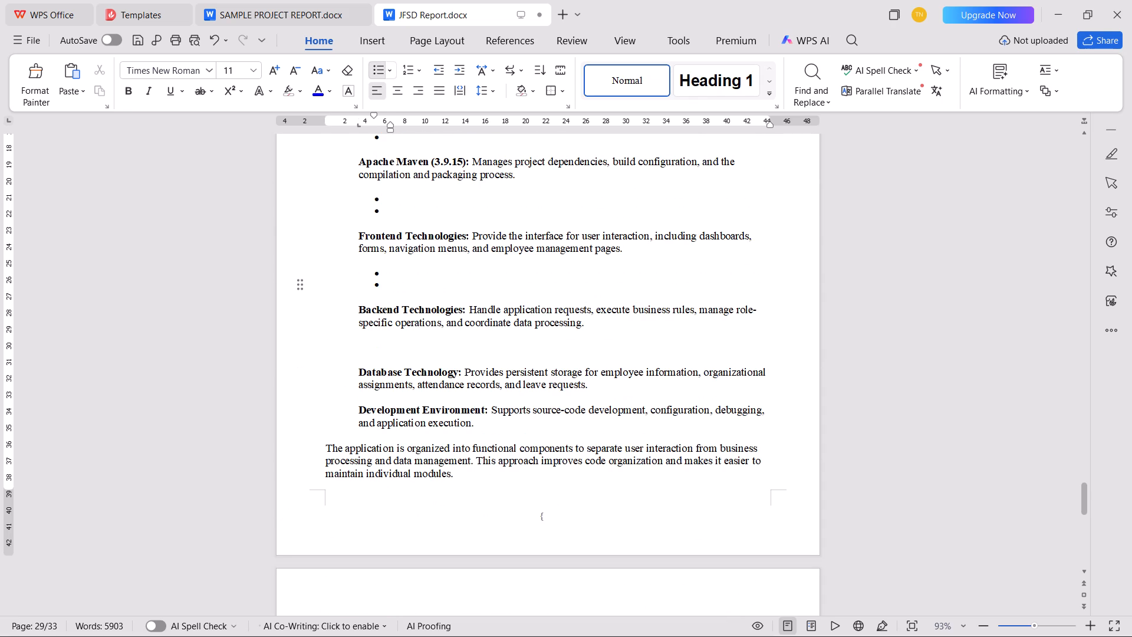
key(BackSpace)
key(BackSpace)
key(BackSpace)
key(BackSpace)
click(406, 317)
key(BackSpace)
Delete the empty bullets before the Java (JDK 21), Apache Maven (3.9.15) and Frontend Technologies entries in the 4.1 list.
scroll(404, 362, up, 5)
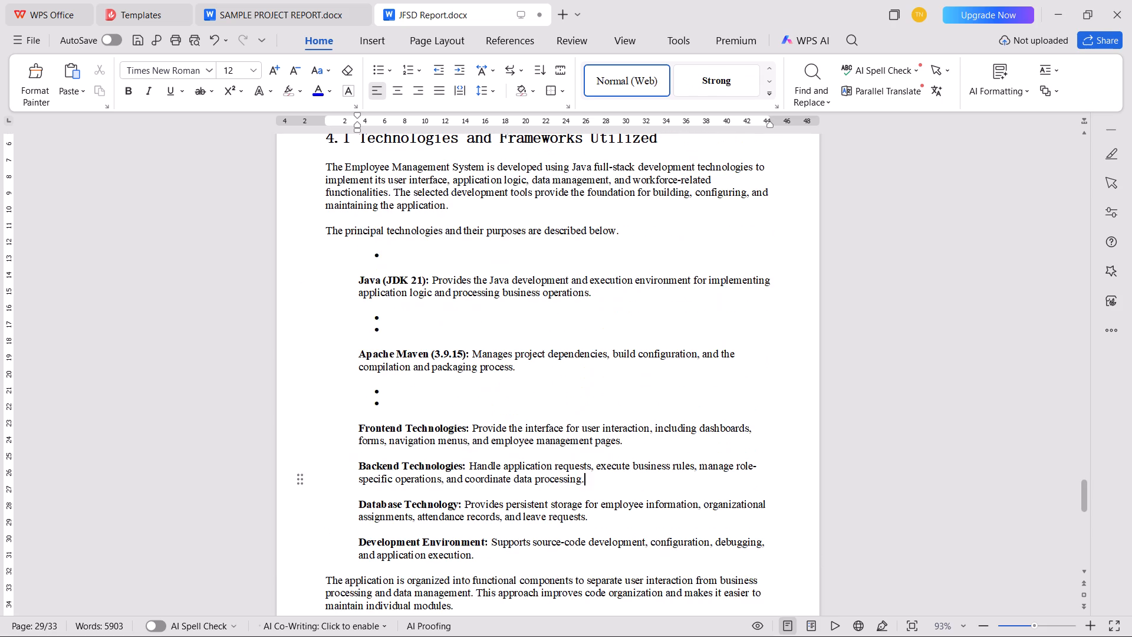
click(403, 408)
key(BackSpace)
key(BackSpace)
key(BackSpace)
key(BackSpace)
click(414, 331)
key(BackSpace)
key(BackSpace)
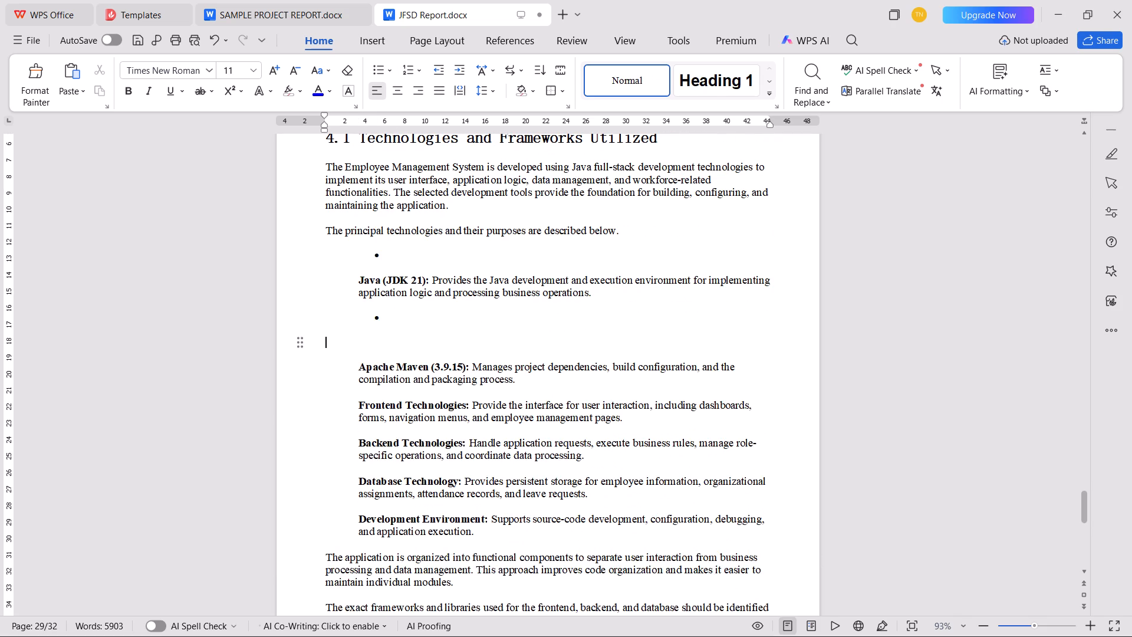
key(BackSpace)
key(BackSpace)
click(422, 262)
key(BackSpace)
key(BackSpace)
key(BackSpace)
Set the 4.1, 4.2, 4.3 and 4.4 section headings together to Times New Roman, size 14.
scroll(391, 495, up, 5)
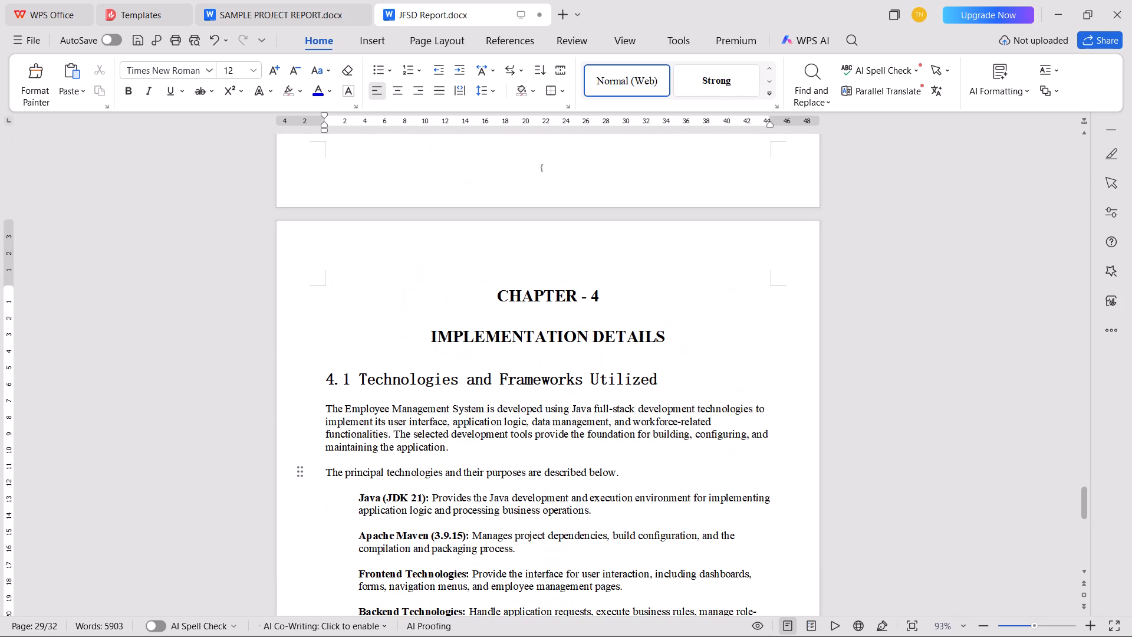
click(295, 386)
scroll(302, 409, down, 9)
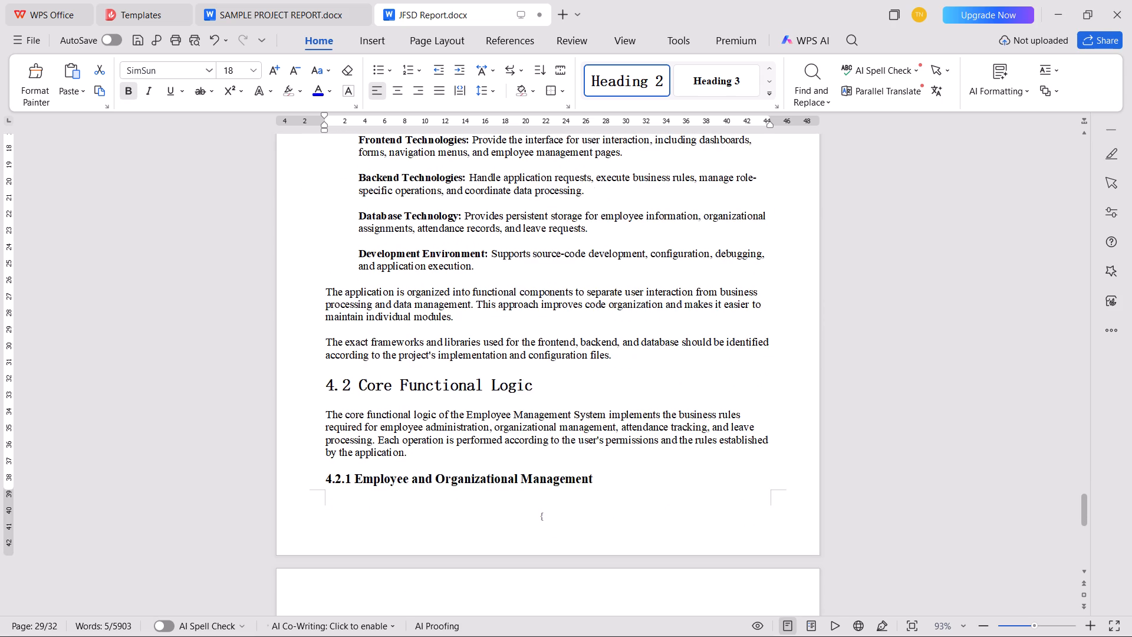
ctrl+click(305, 383)
scroll(321, 392, down, 18)
scroll(325, 399, down, 6)
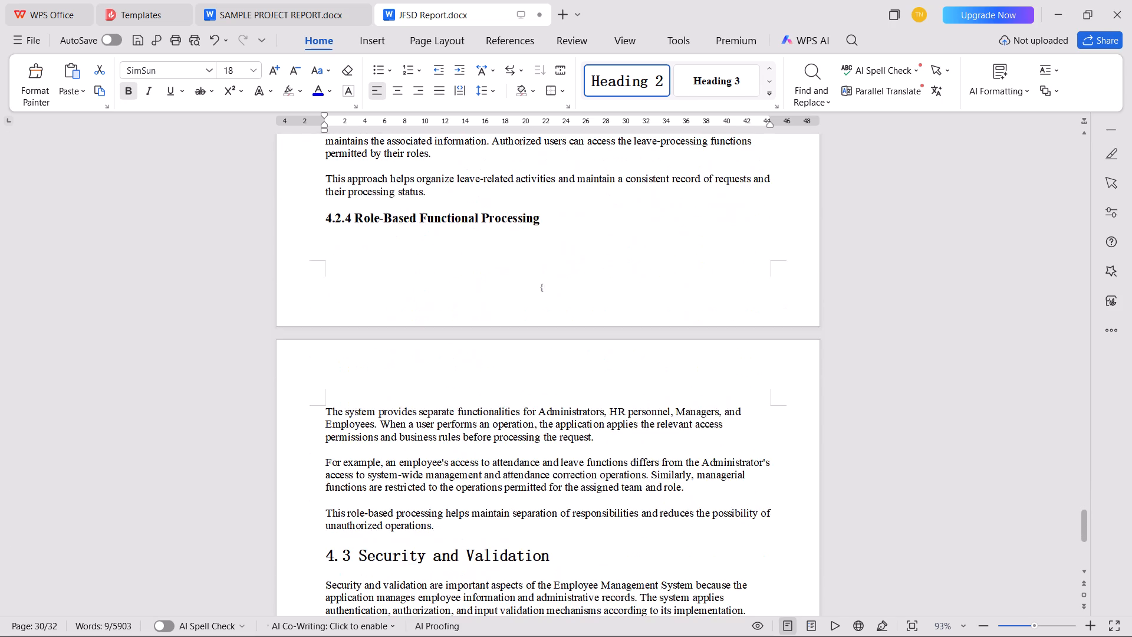
scroll(324, 399, down, 3)
ctrl+click(301, 405)
scroll(419, 401, down, 7)
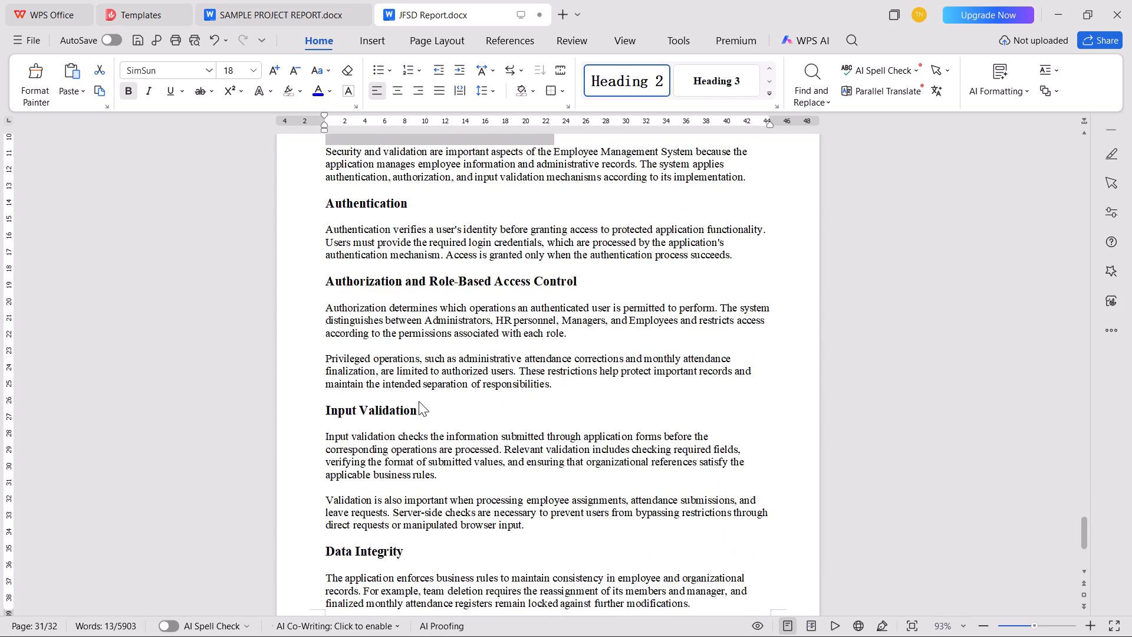
scroll(351, 406, down, 9)
ctrl+click(295, 372)
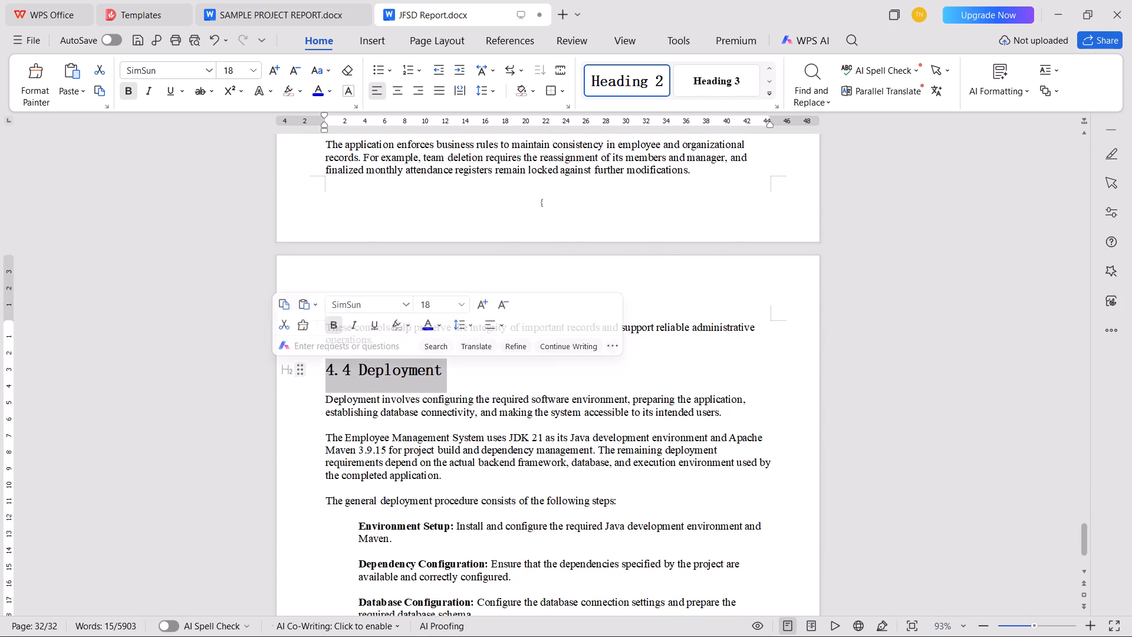
scroll(314, 413, down, 15)
scroll(313, 423, up, 3)
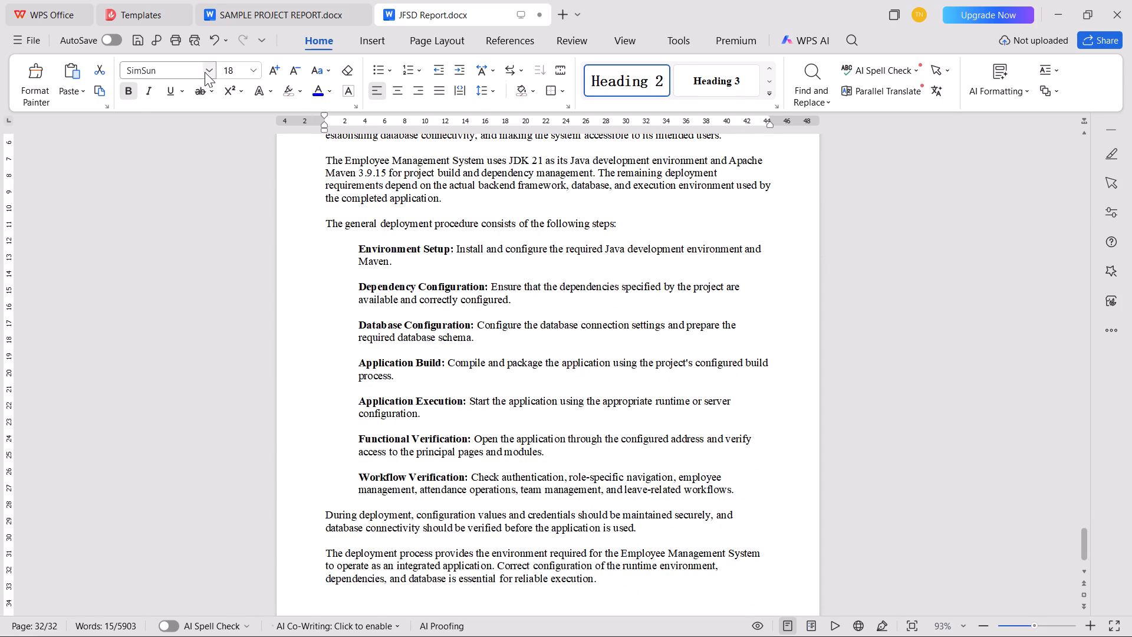
click(204, 71)
click(172, 139)
click(232, 73)
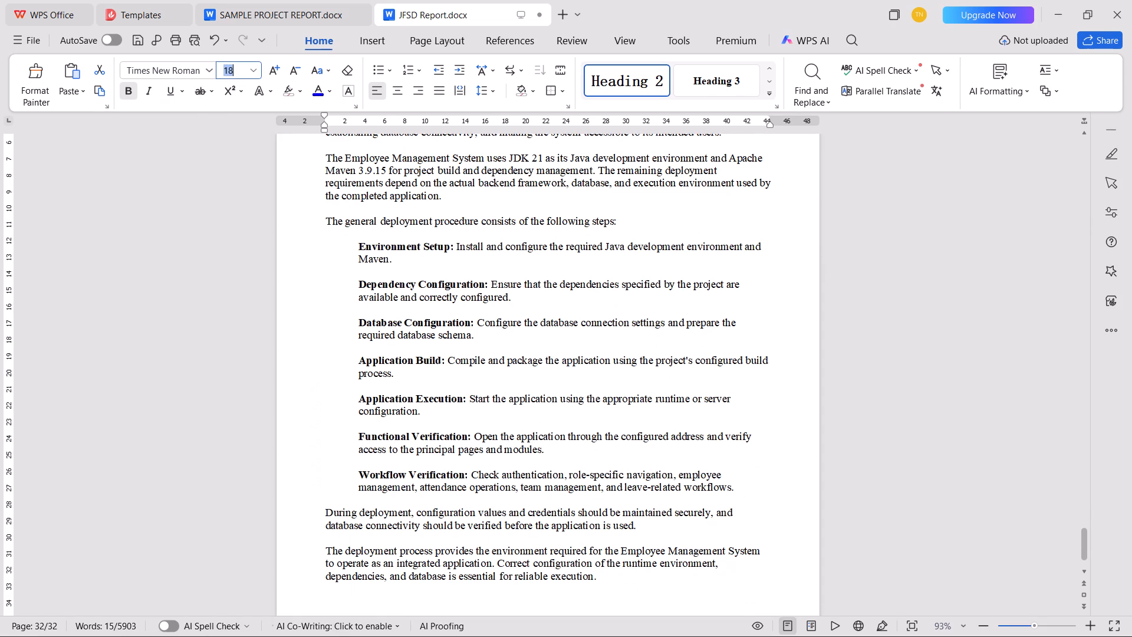
text(14)
key(Return)
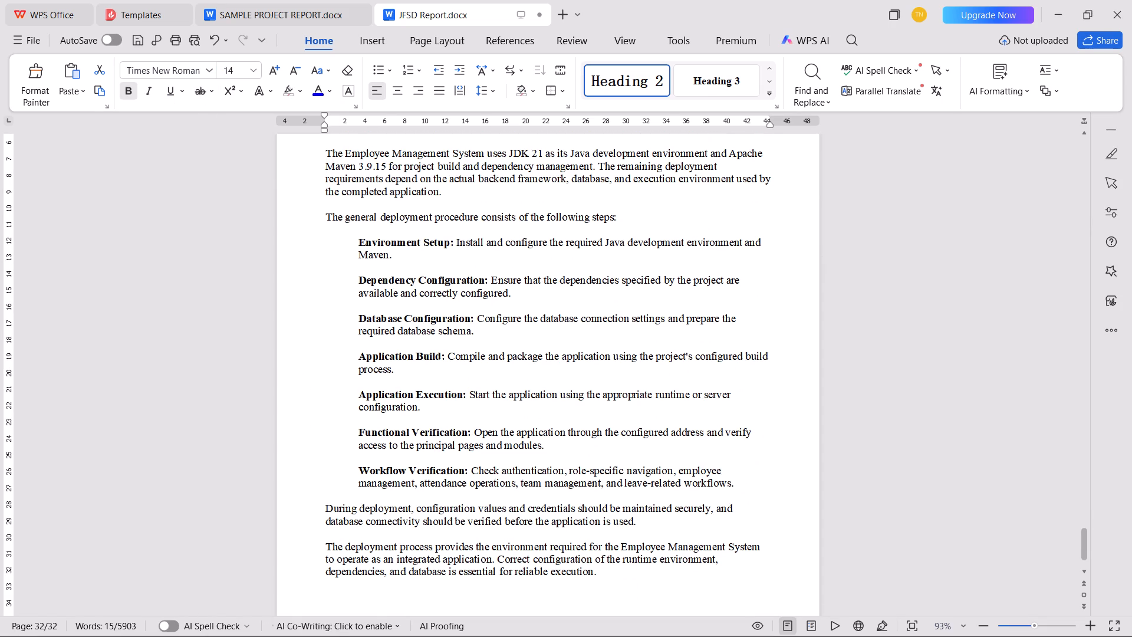
Format the seven 4.4 deployment procedure steps as an indented lettered list, a. to g., with bold letters.
drag(751, 482, 271, 242)
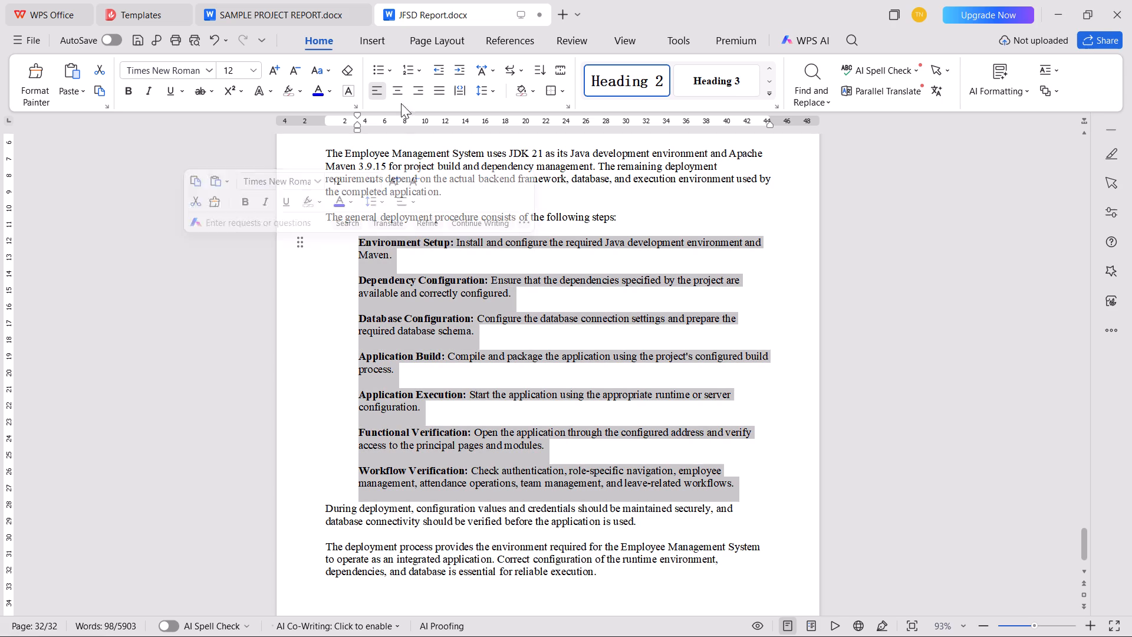
click(420, 72)
click(531, 163)
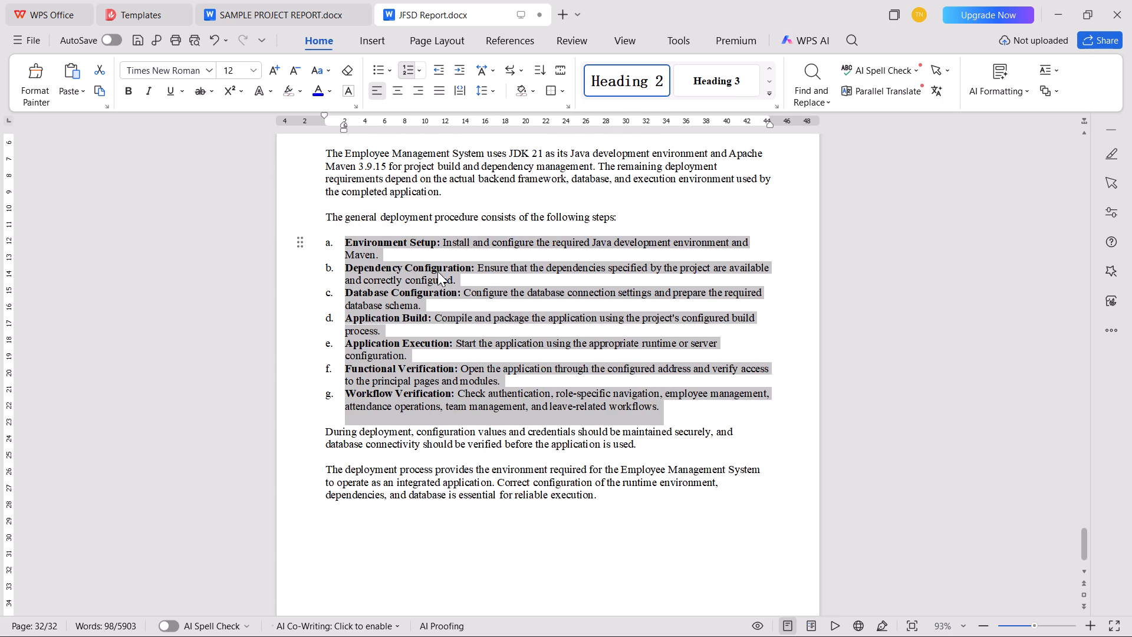
key(Tab)
click(408, 304)
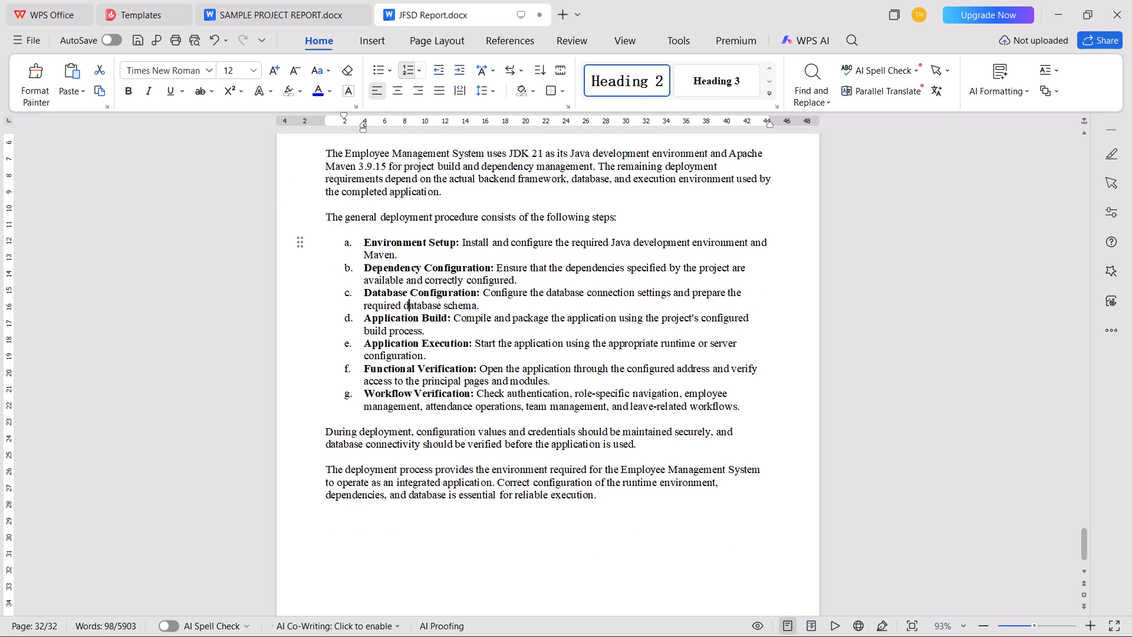
click(350, 246)
key(ctrl+b)
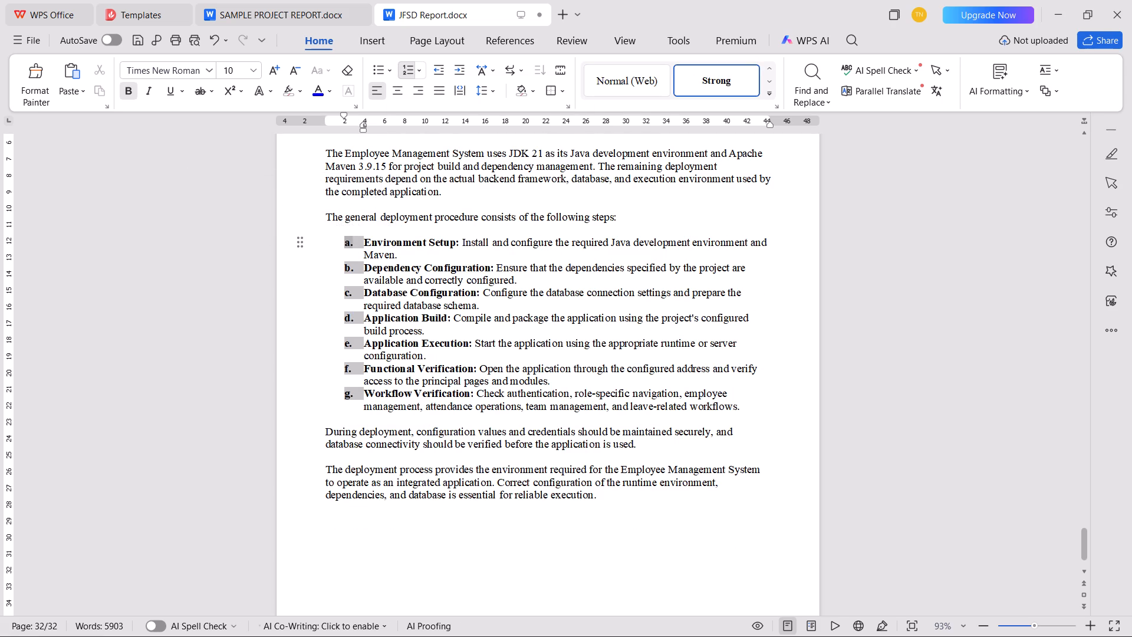
click(427, 342)
Append " :" to the 4.4 Deployment heading and save the report.
scroll(427, 342, up, 7)
click(441, 334)
key(space)
text(:)
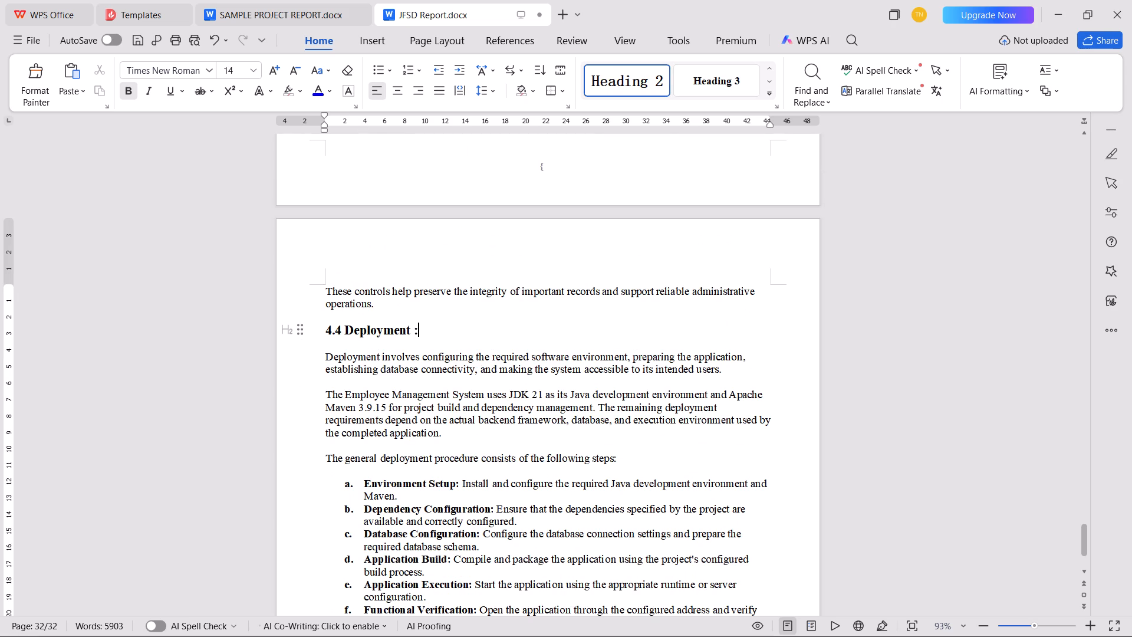
key(ctrl+s)
Append " :" to the 4.3 Security and Validation heading.
scroll(450, 305, up, 9)
scroll(436, 449, up, 1)
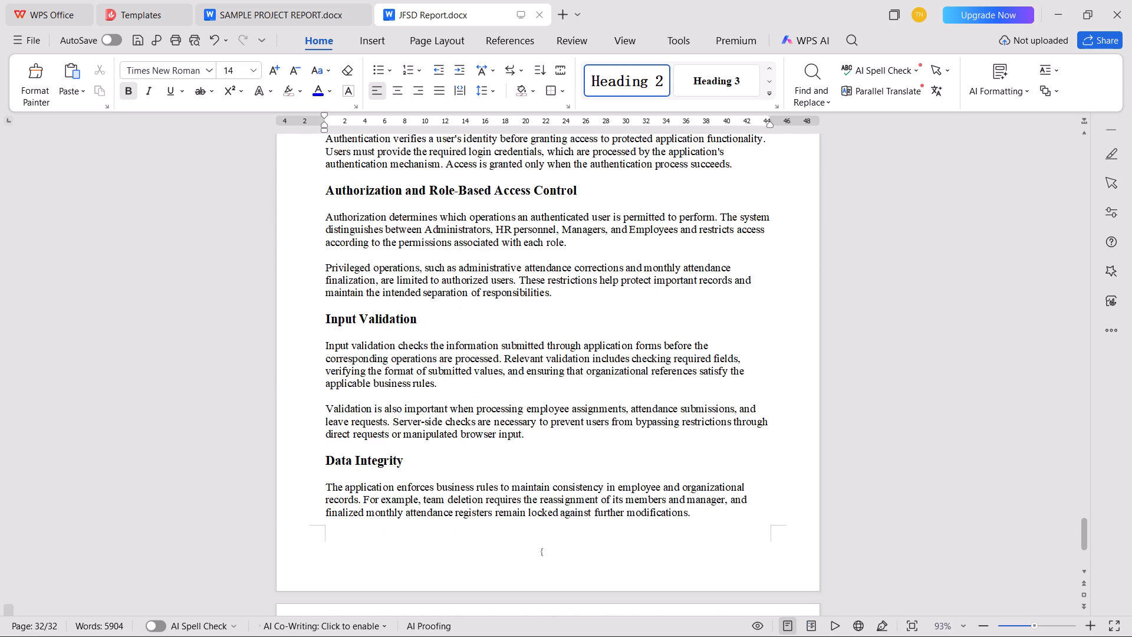
scroll(436, 449, up, 6)
click(498, 369)
key(space)
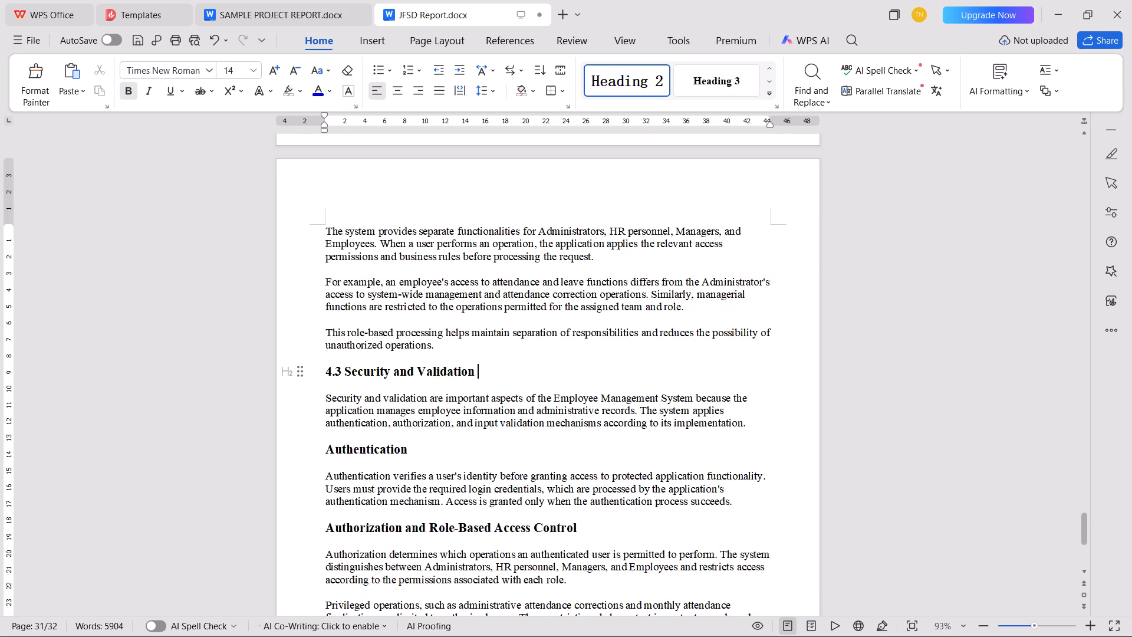
text(:)
Append " :" to the Authentication and Authorization and Role-Based Access Control subheadings, and save the report.
click(482, 459)
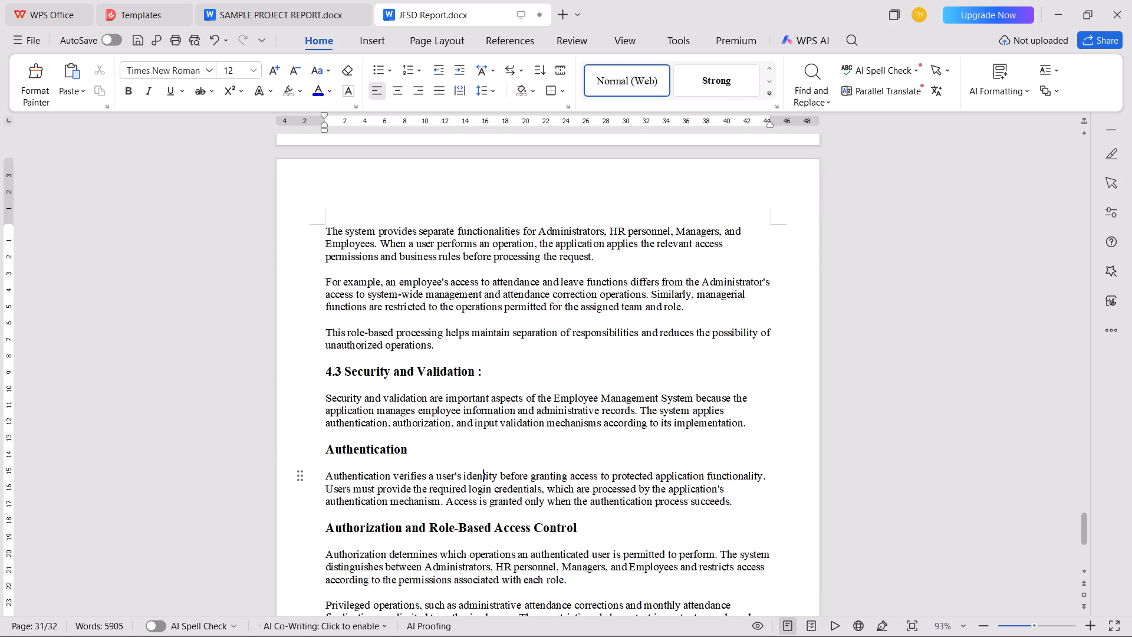
key(Up)
key(space)
key(shift+colon)
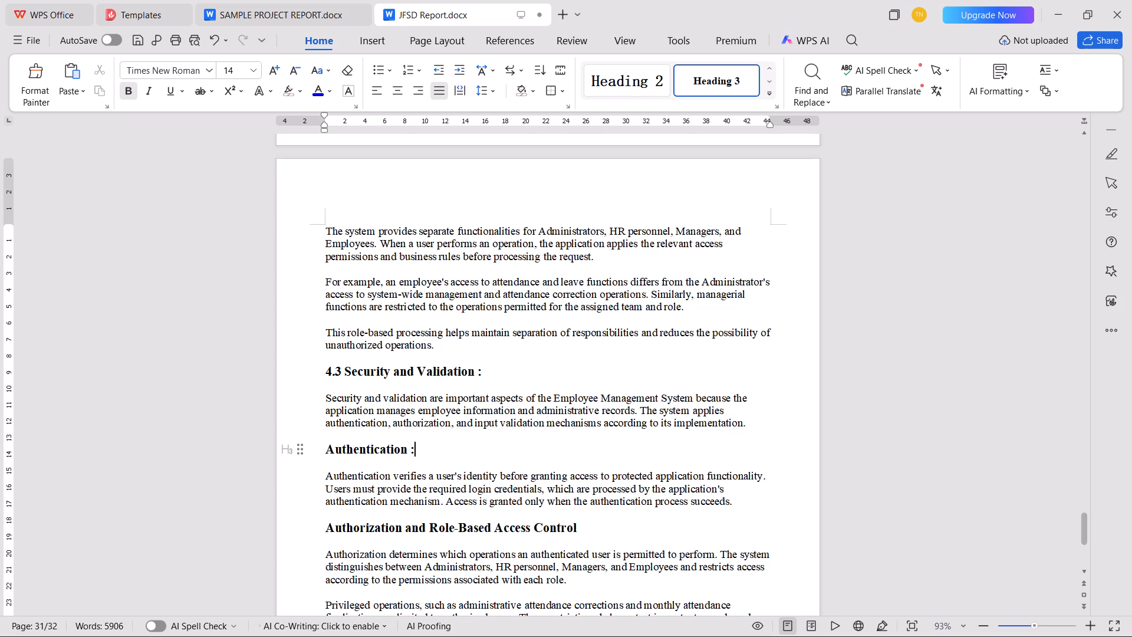
click(598, 537)
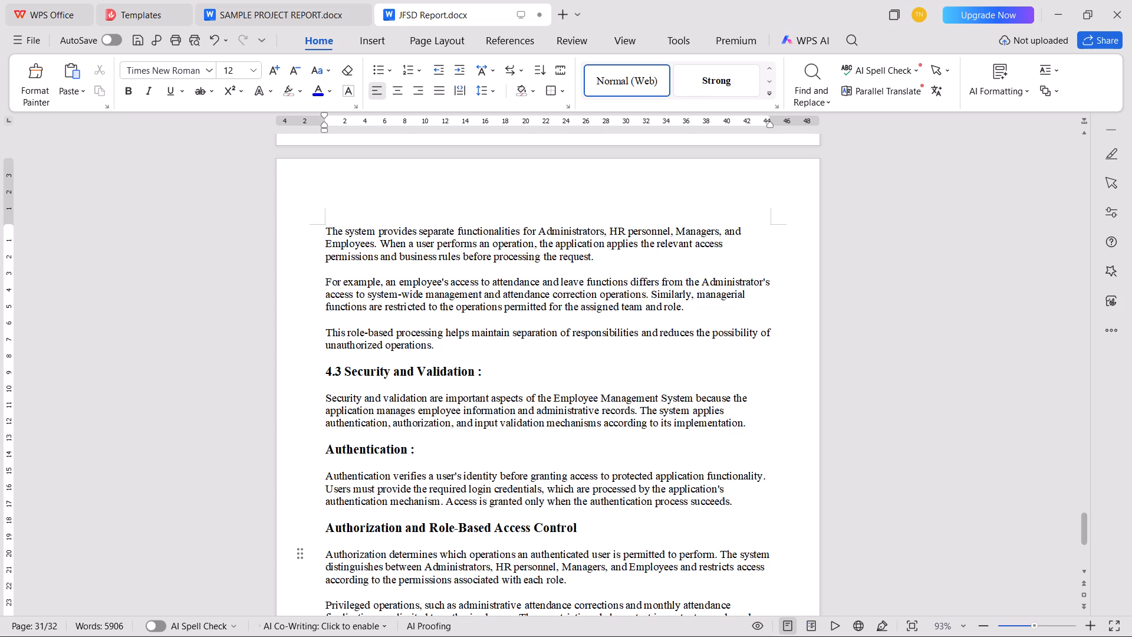
key(space)
text(:)
key(BackSpace)
key(BackSpace)
key(Up)
key(space)
text(:)
key(ctrl+s)
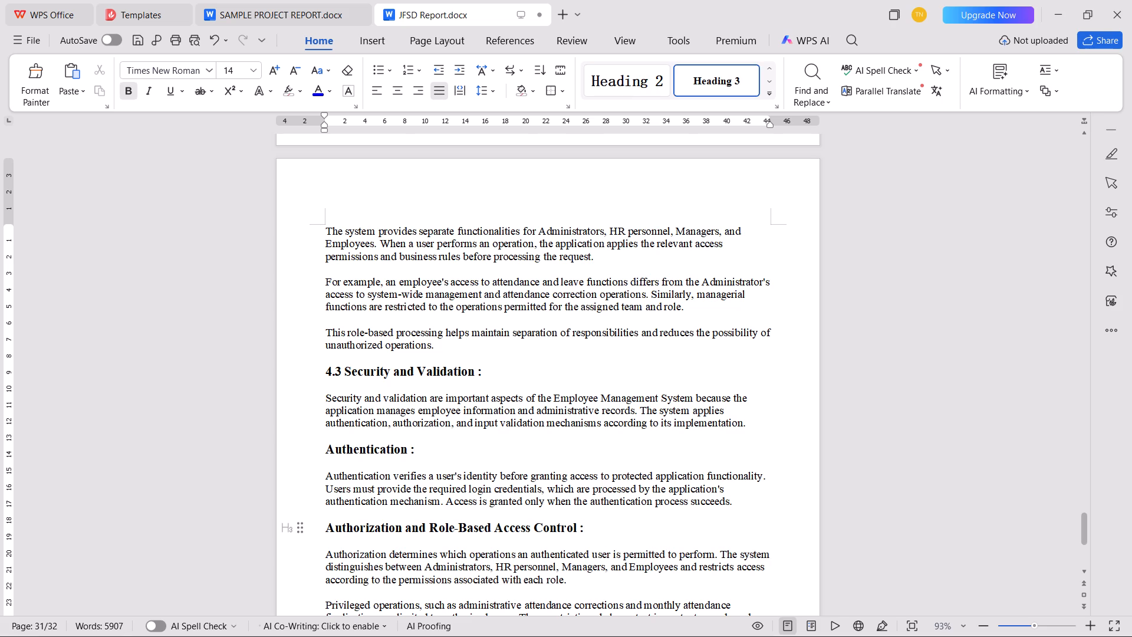
Append " :" to the Input Validation and Data Integrity subheadings in section 4.3.
scroll(595, 518, down, 4)
click(449, 464)
key(space)
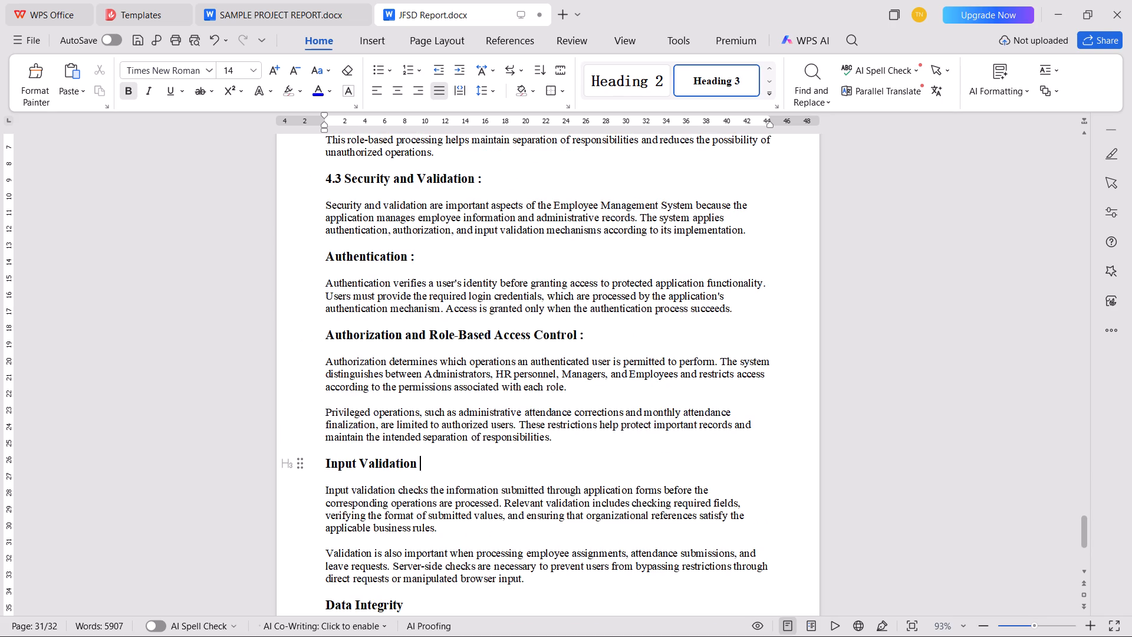
text(:)
scroll(449, 464, down, 4)
scroll(449, 464, up, 1)
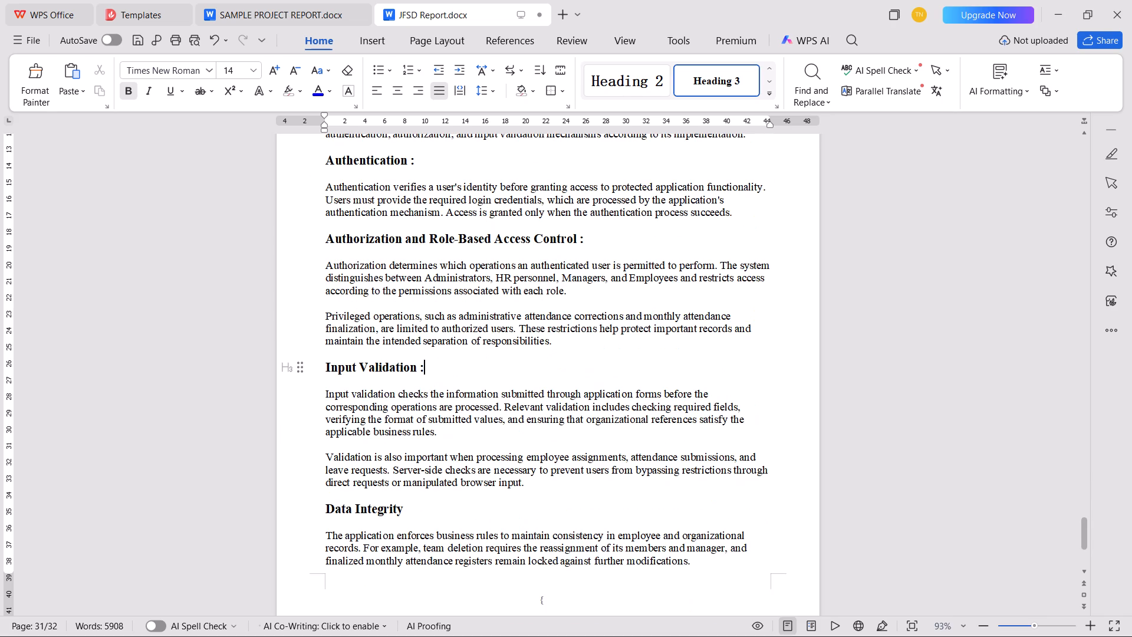
click(416, 507)
key(space)
text(:)
Append " :" to the 4.2.4 Role-Based Functional Processing and 4.2.3 Leave Management Logic headings.
scroll(416, 507, down, 6)
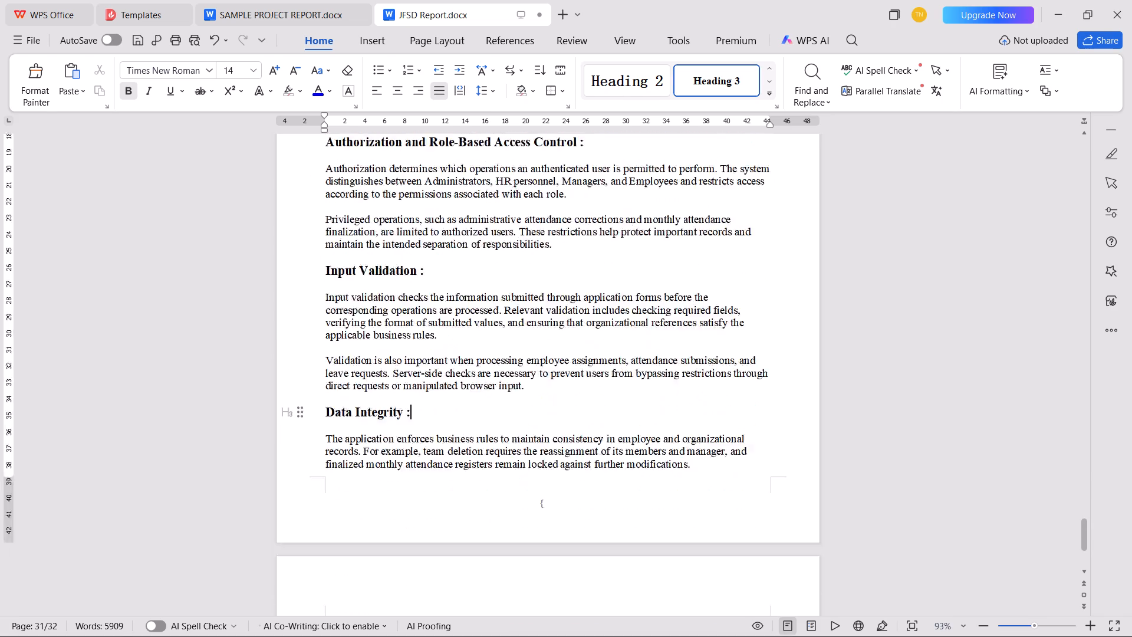
scroll(417, 507, down, 1)
scroll(402, 481, up, 7)
scroll(401, 481, down, 1)
scroll(400, 481, up, 5)
scroll(384, 472, down, 1)
scroll(384, 472, up, 8)
scroll(388, 445, down, 3)
scroll(388, 445, up, 9)
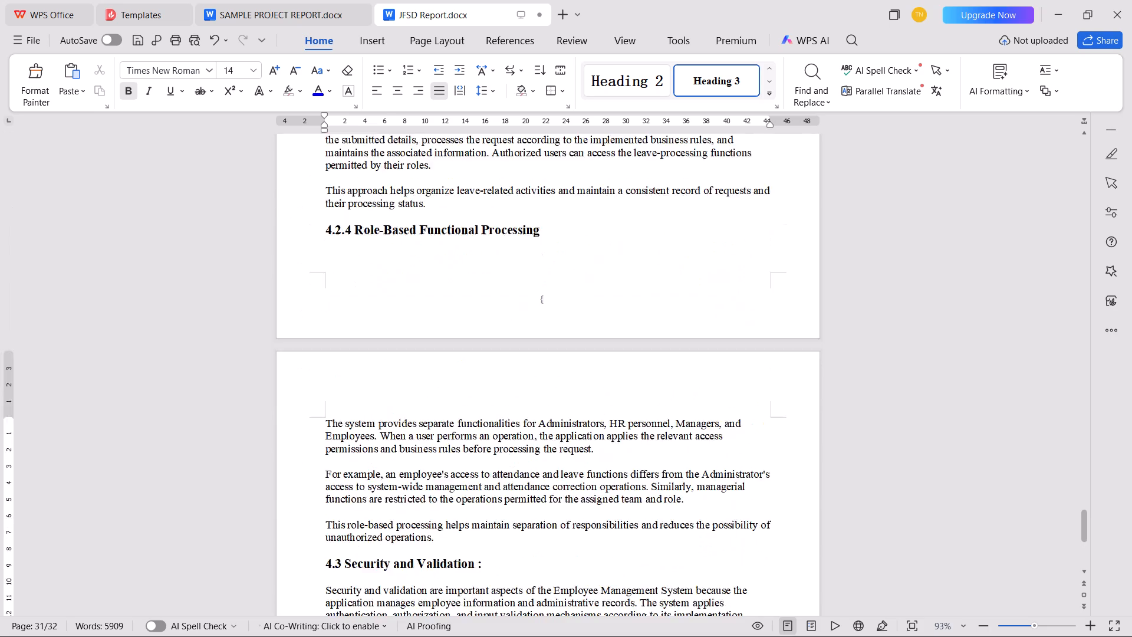
scroll(388, 445, up, 6)
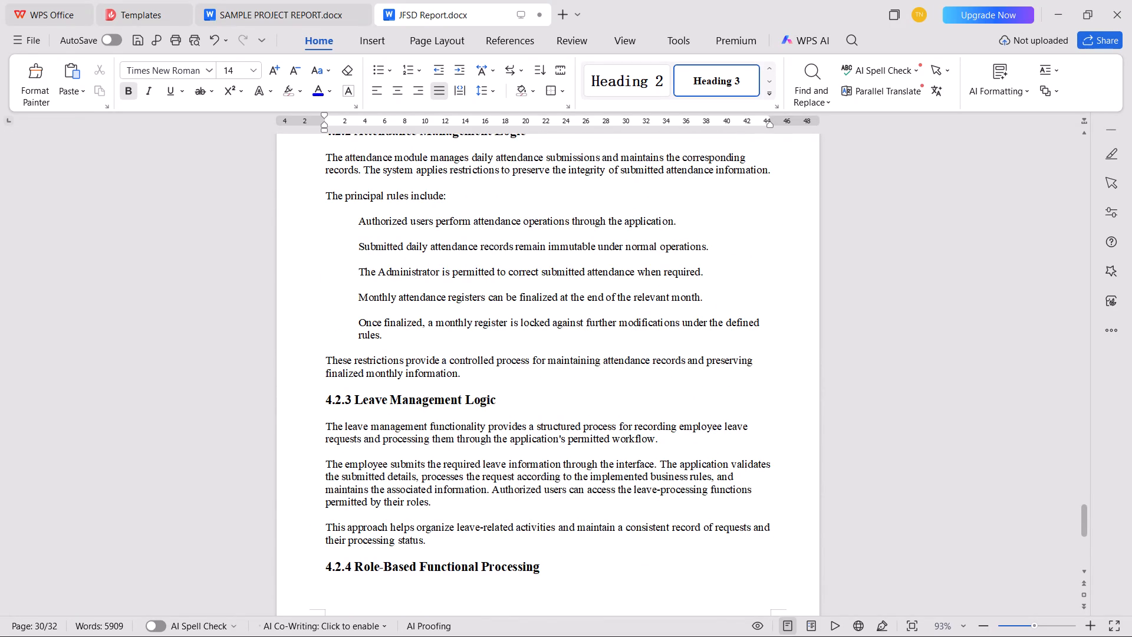
click(578, 565)
key(space)
text(:)
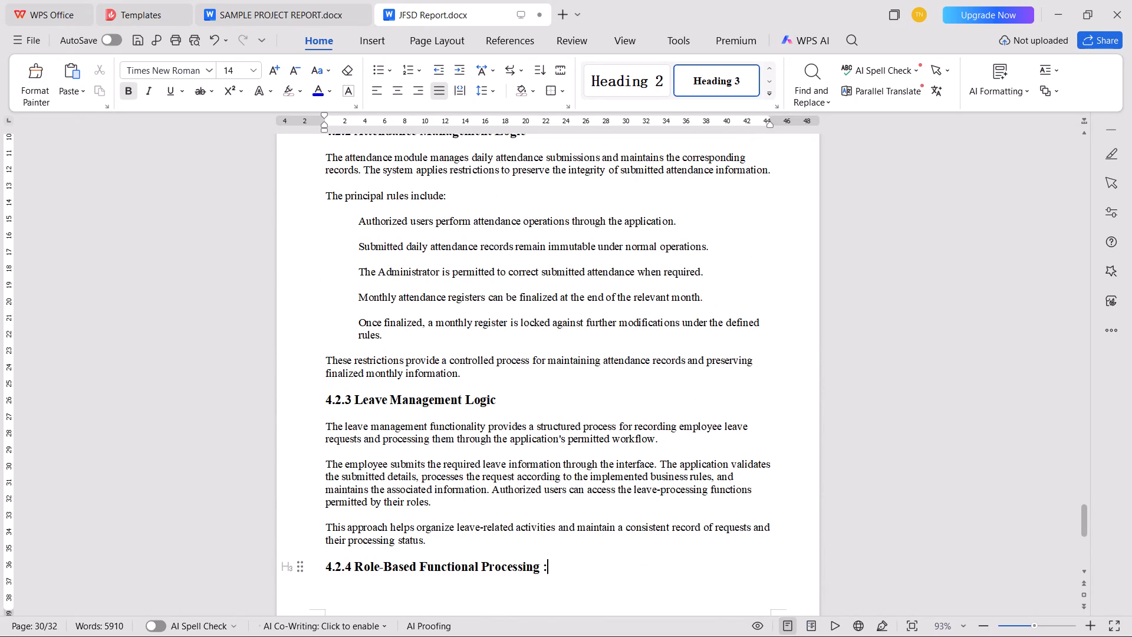
click(509, 398)
key(space)
text(:)
Format the five principal attendance rules in 4.2.2 as an indented lettered list, a. to e.
scroll(509, 398, up, 3)
drag(389, 488, 350, 359)
click(396, 441)
drag(403, 497, 354, 369)
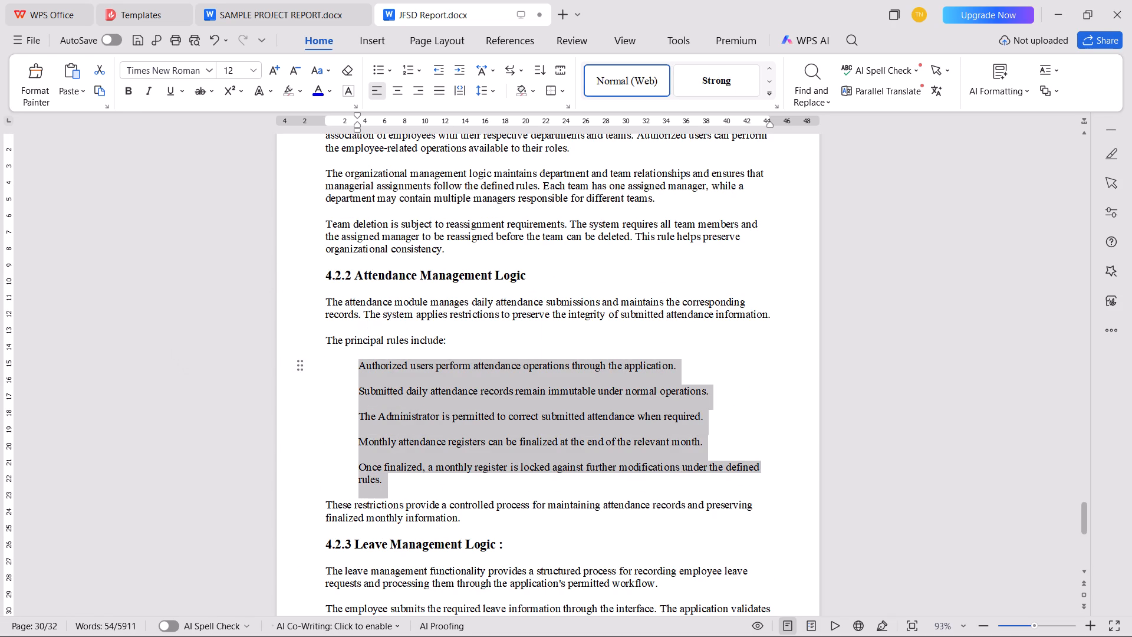
click(424, 73)
click(525, 172)
key(Tab)
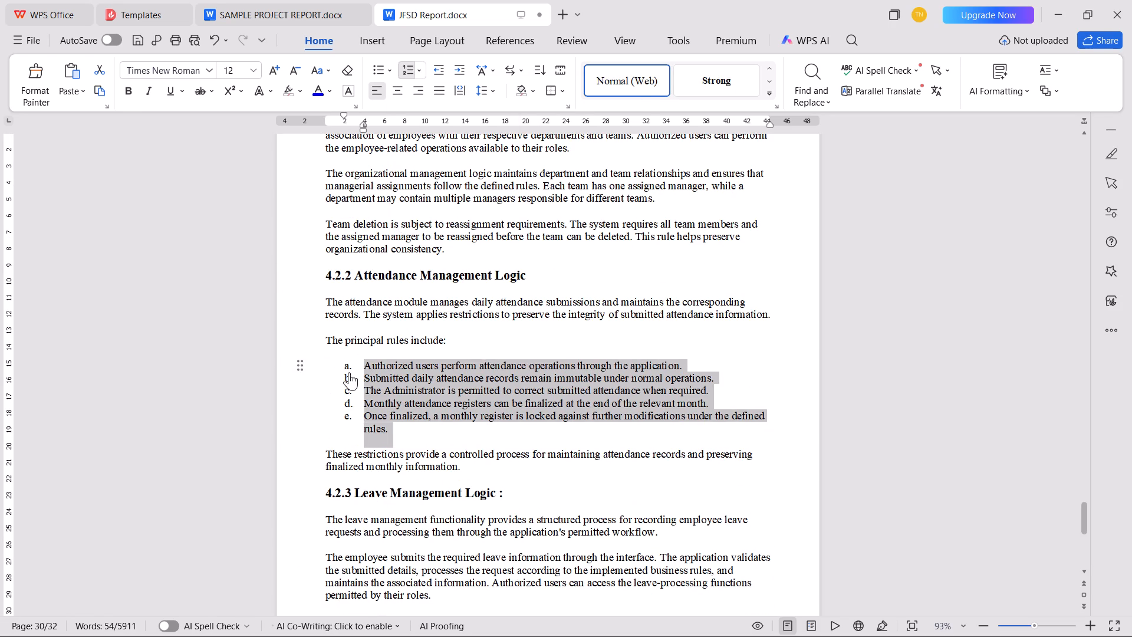
Bold the list letters a. to e. of the principal attendance rules in 4.2.2.
click(347, 366)
key(ctrl+b)
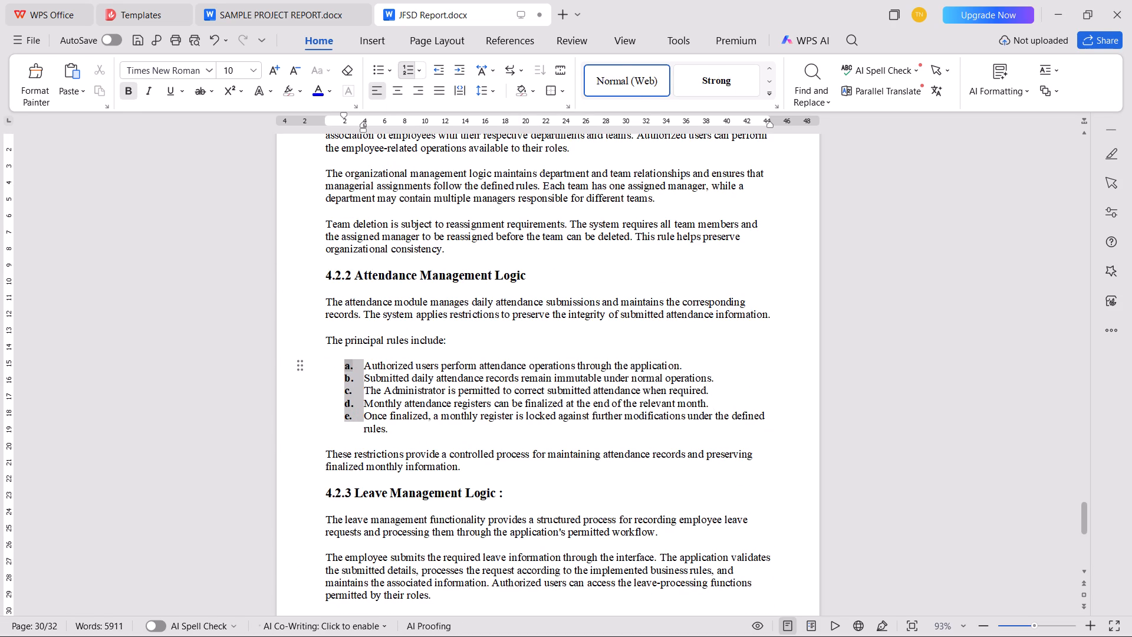
Append " :" to the 4.2.2 Attendance Management Logic, 4.2.1 Employee and Organizational Management, and 4.2 Core Functional Logic headings.
click(559, 280)
key(space)
text(:)
scroll(558, 280, up, 10)
click(627, 419)
click(653, 437)
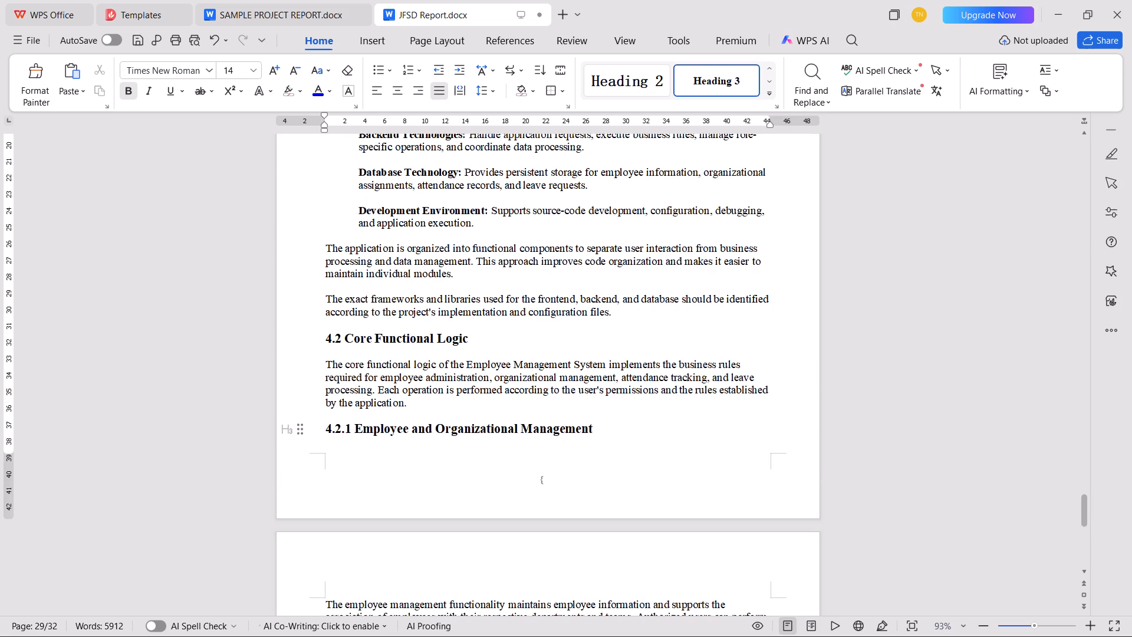
key(space)
text(:)
click(493, 340)
key(space)
text(:)
Format the six principal technologies in 4.1 as an indented lettered list, a. to f., with bold letters.
scroll(493, 340, up, 6)
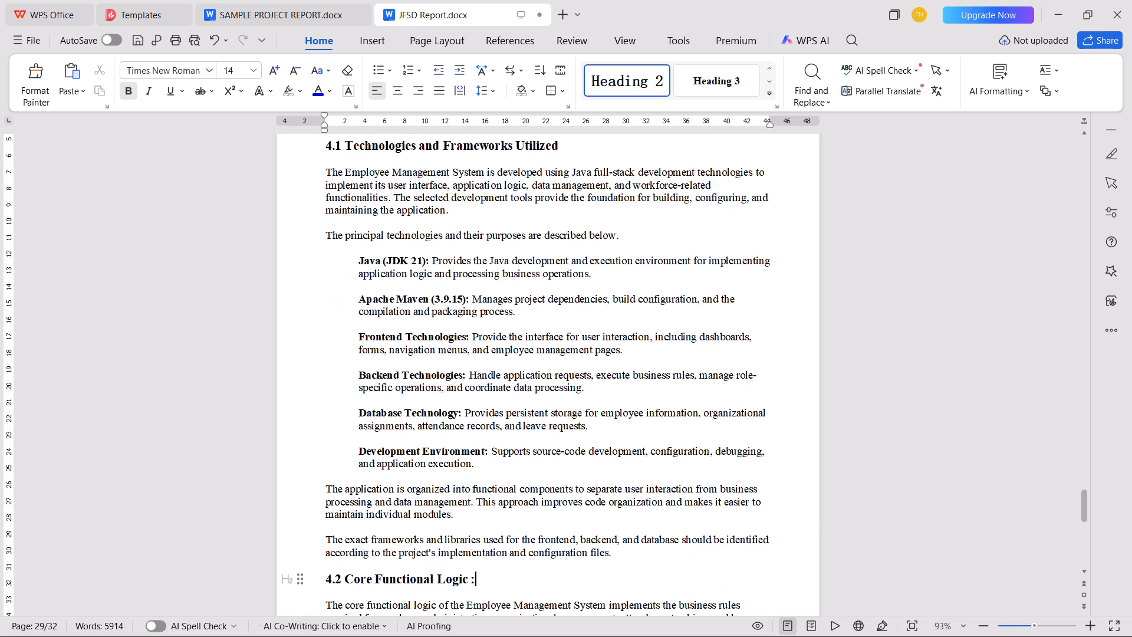
drag(481, 511, 358, 295)
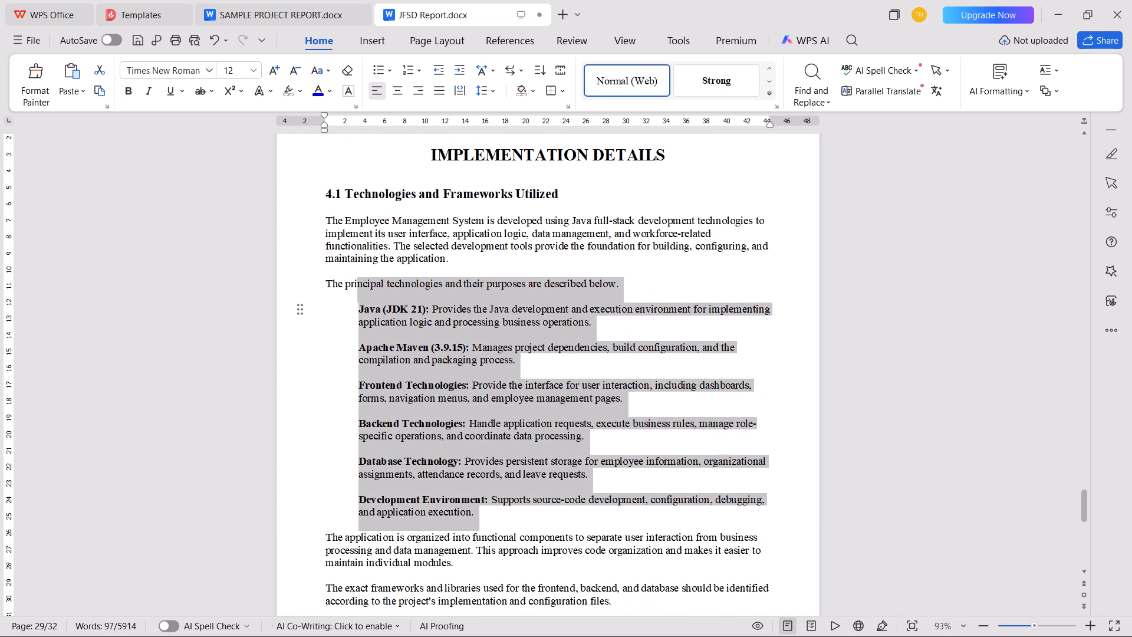
drag(358, 295, 356, 310)
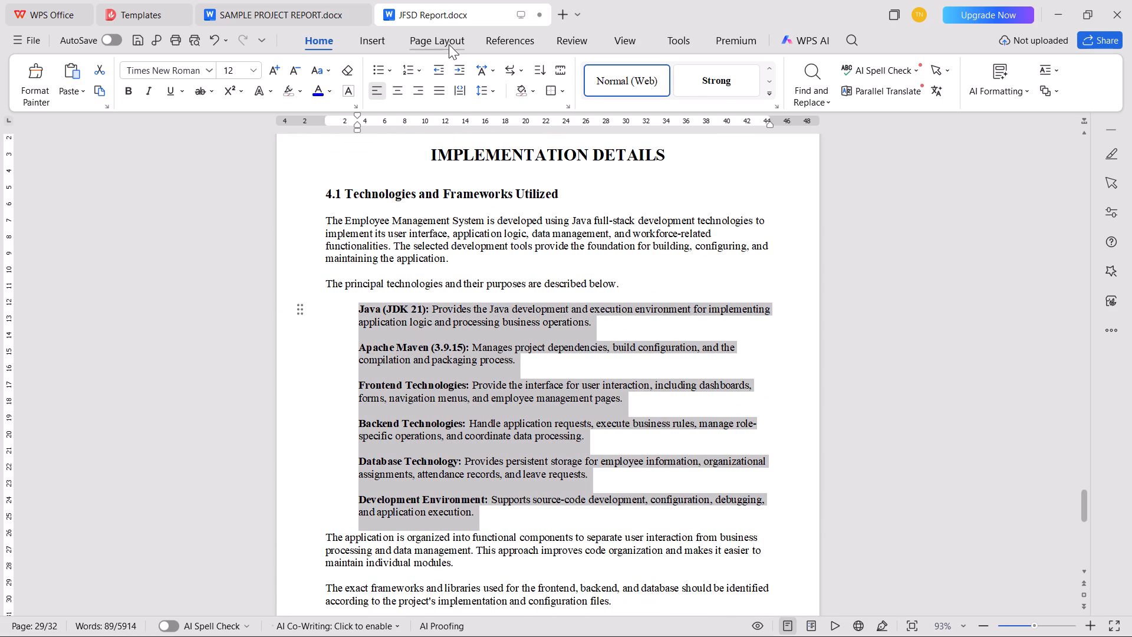
click(417, 75)
click(528, 166)
key(Tab)
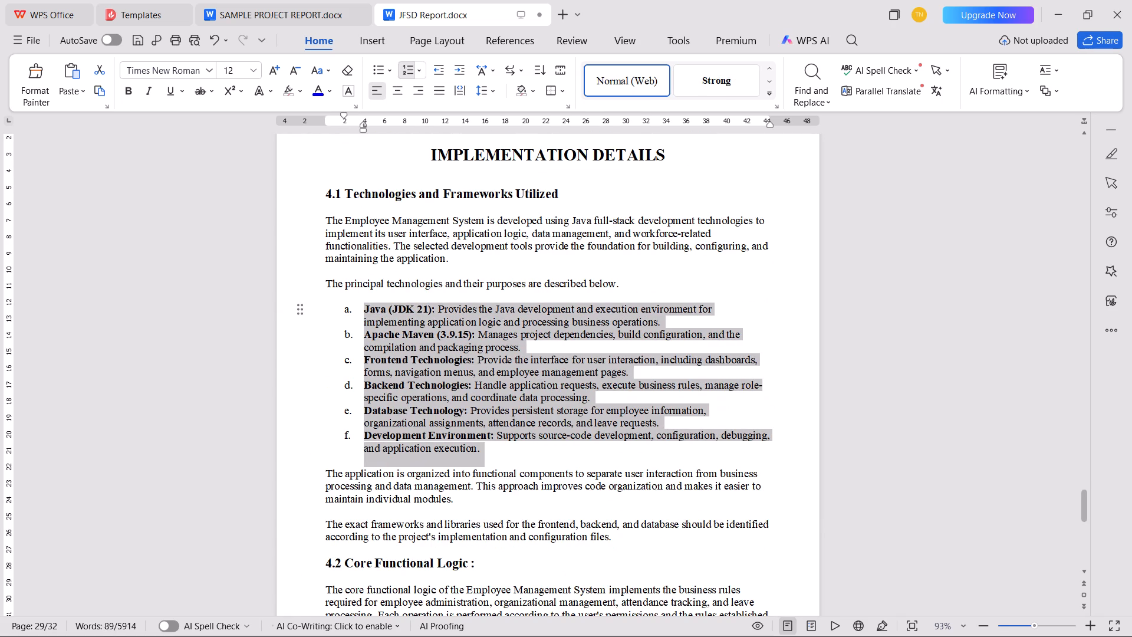
click(350, 309)
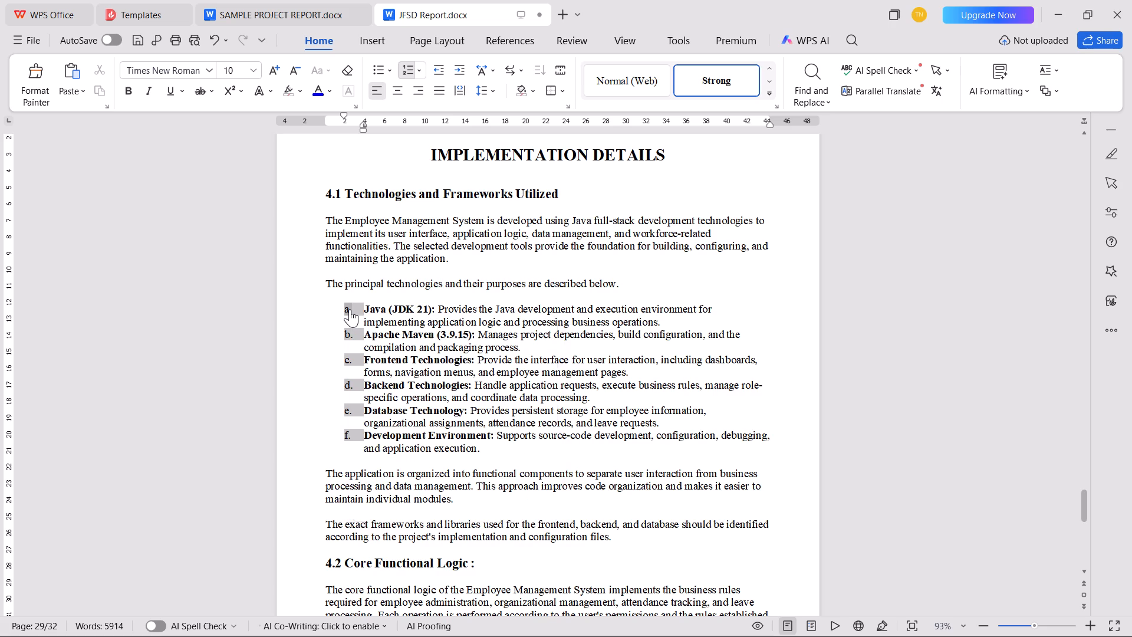
key(ctrl+b)
Append " :" to the 4.1 Technologies and Frameworks Utilized heading and save the report.
click(564, 201)
key(space)
text(:)
key(ctrl+s)
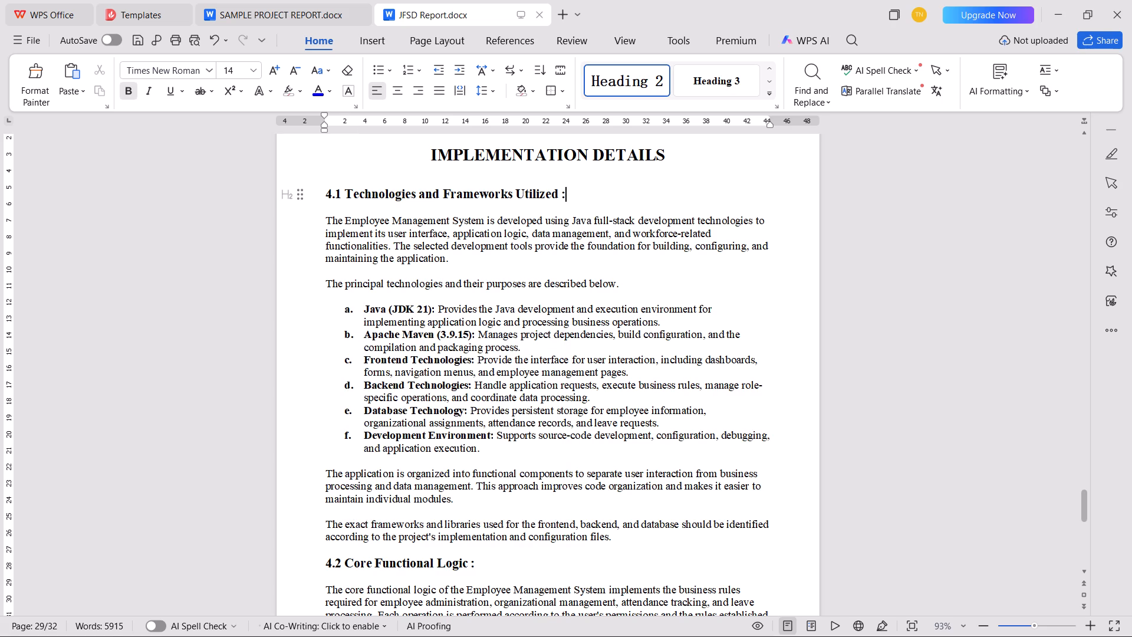
Justify the Chapter 4 text from the 4.1 heading to the end of the document and set its line spacing to 1.5.
drag(307, 193, 311, 628)
scroll(321, 326, down, 8)
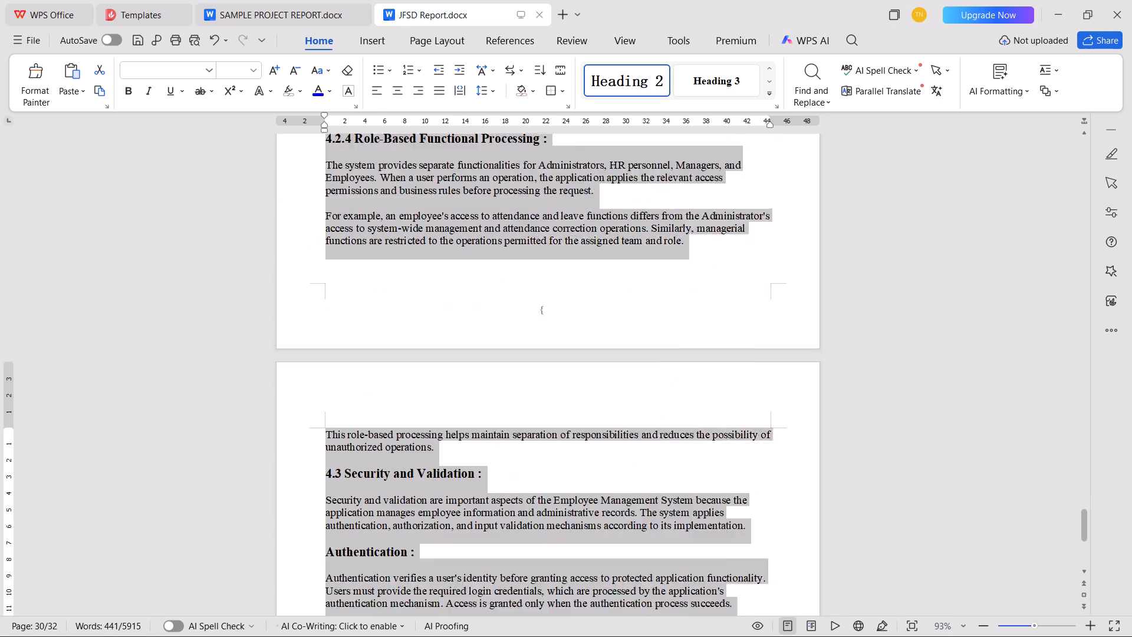
drag(311, 628, 314, 254)
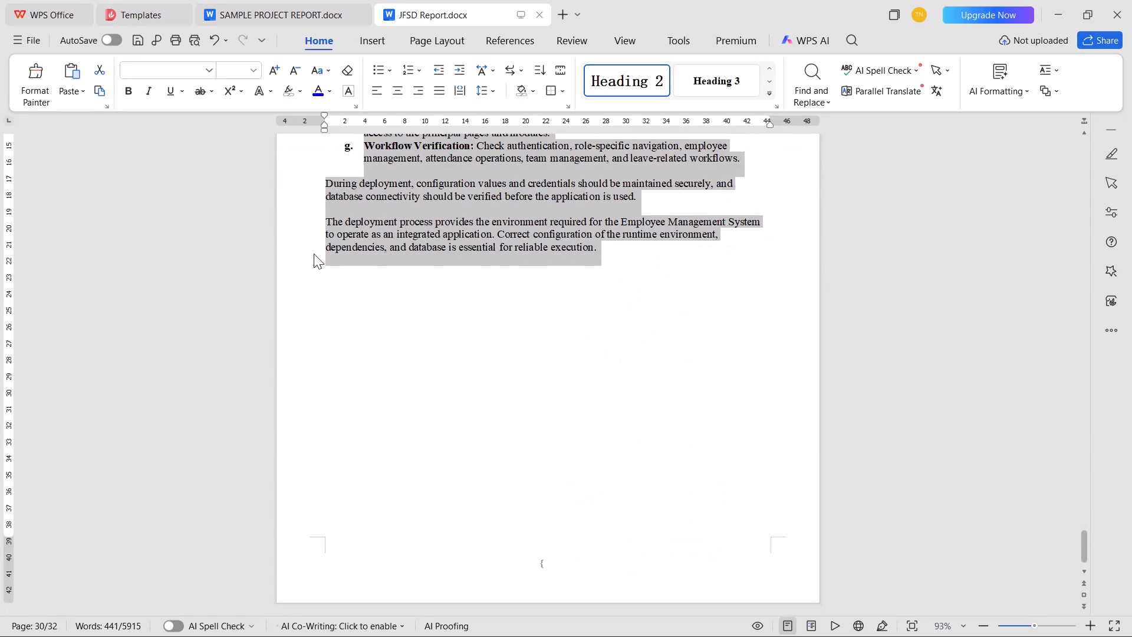
drag(314, 254, 310, 247)
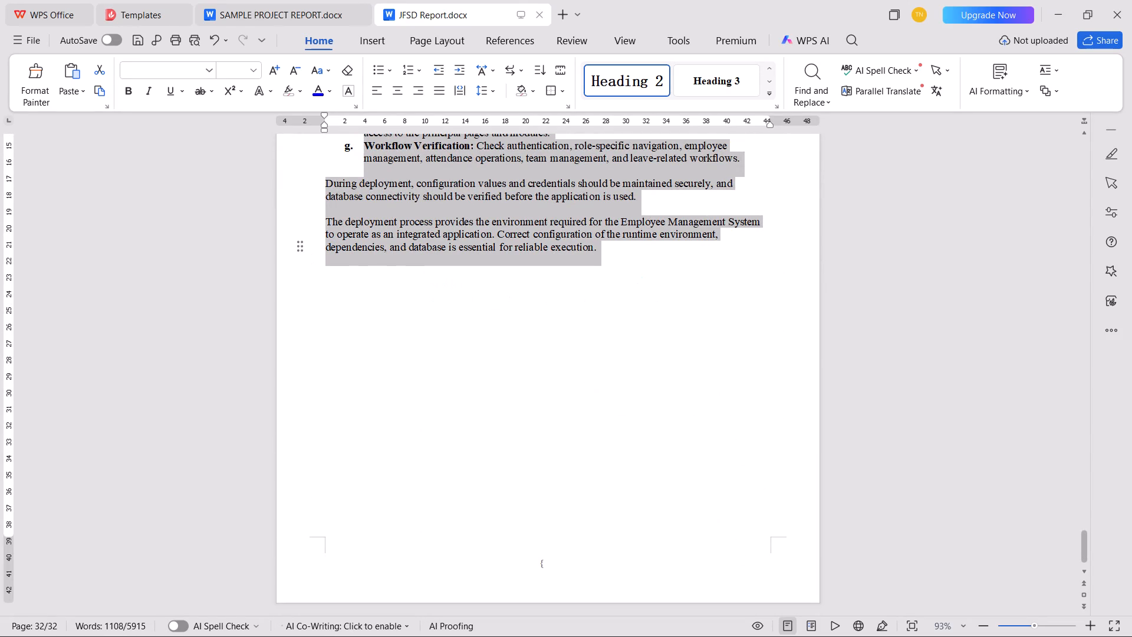
key(ctrl+j)
click(496, 88)
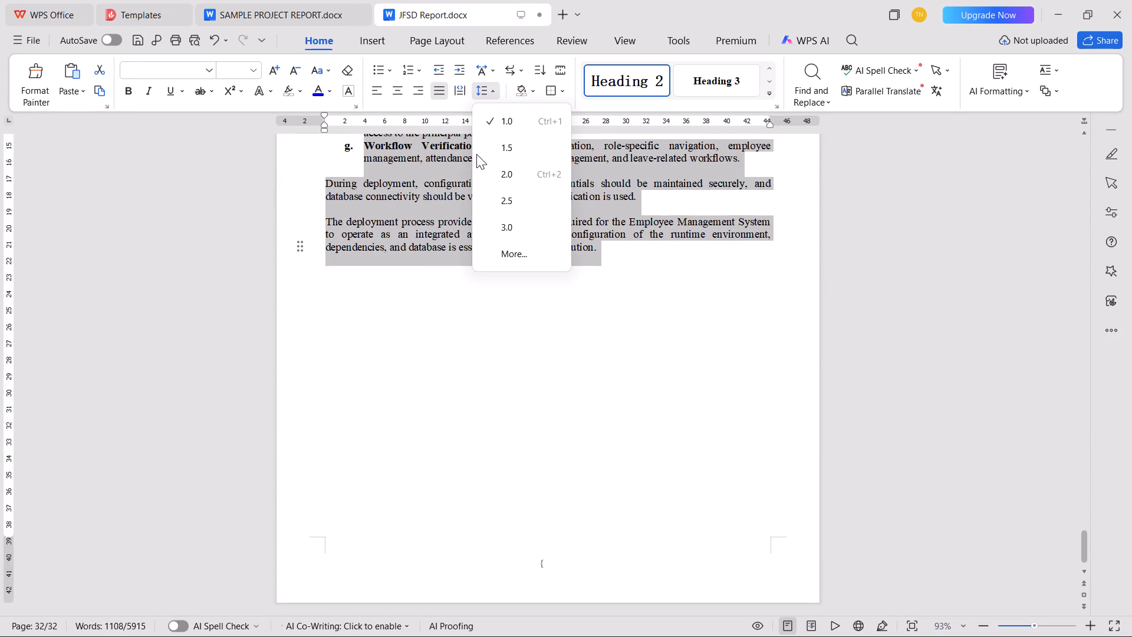
click(480, 153)
scroll(482, 497, up, 2)
scroll(482, 497, down, 1)
scroll(482, 497, up, 3)
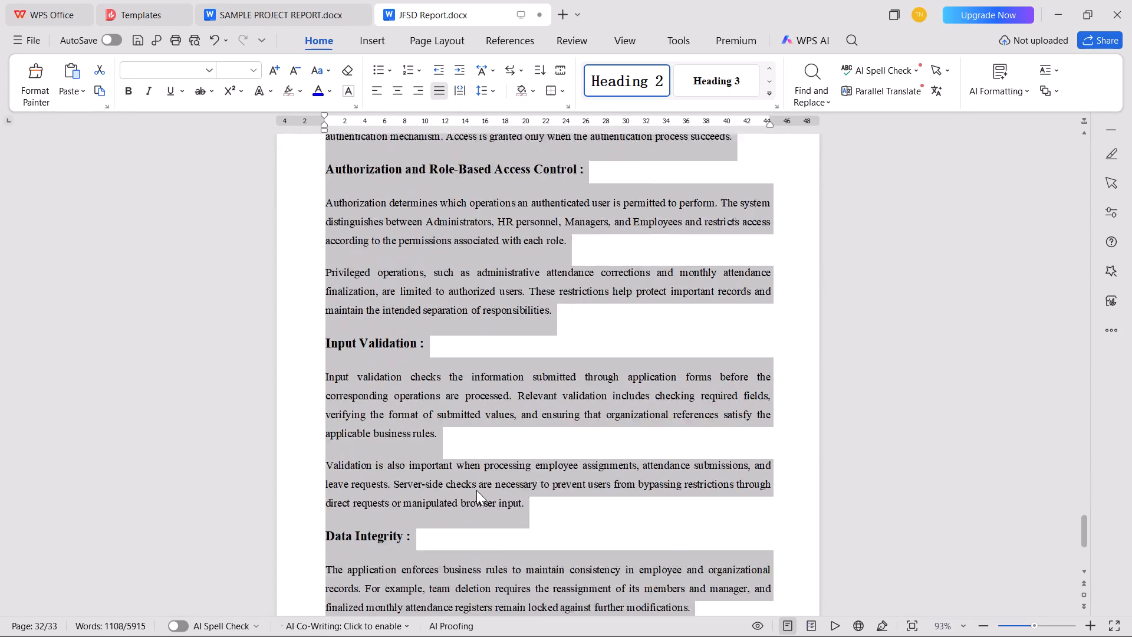
scroll(476, 490, up, 17)
scroll(480, 450, up, 5)
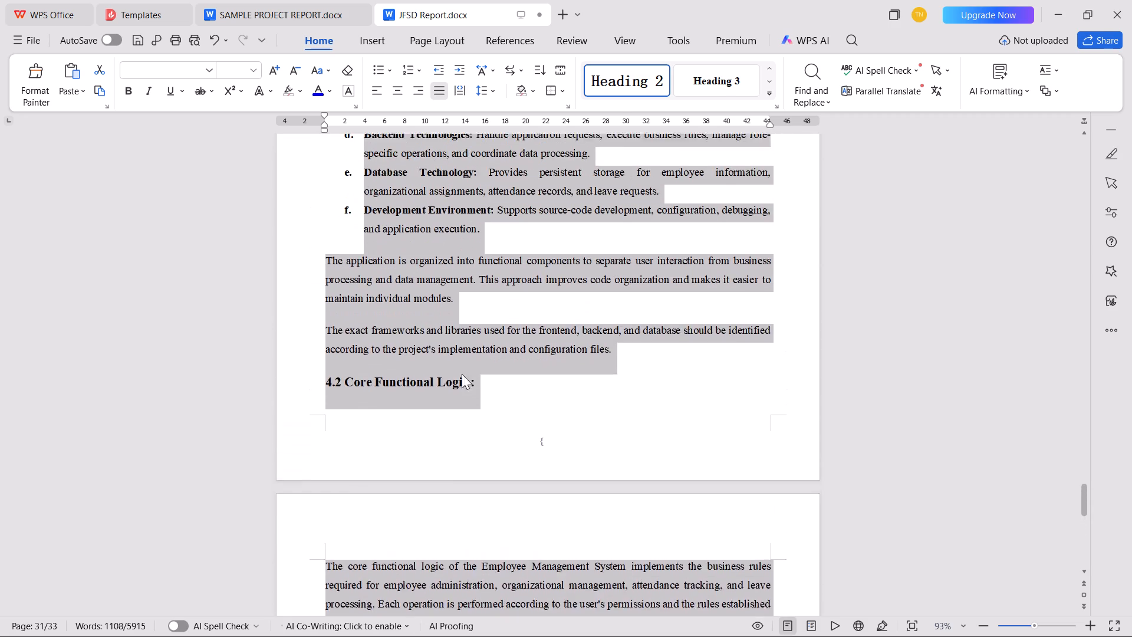
scroll(460, 370, up, 3)
click(420, 446)
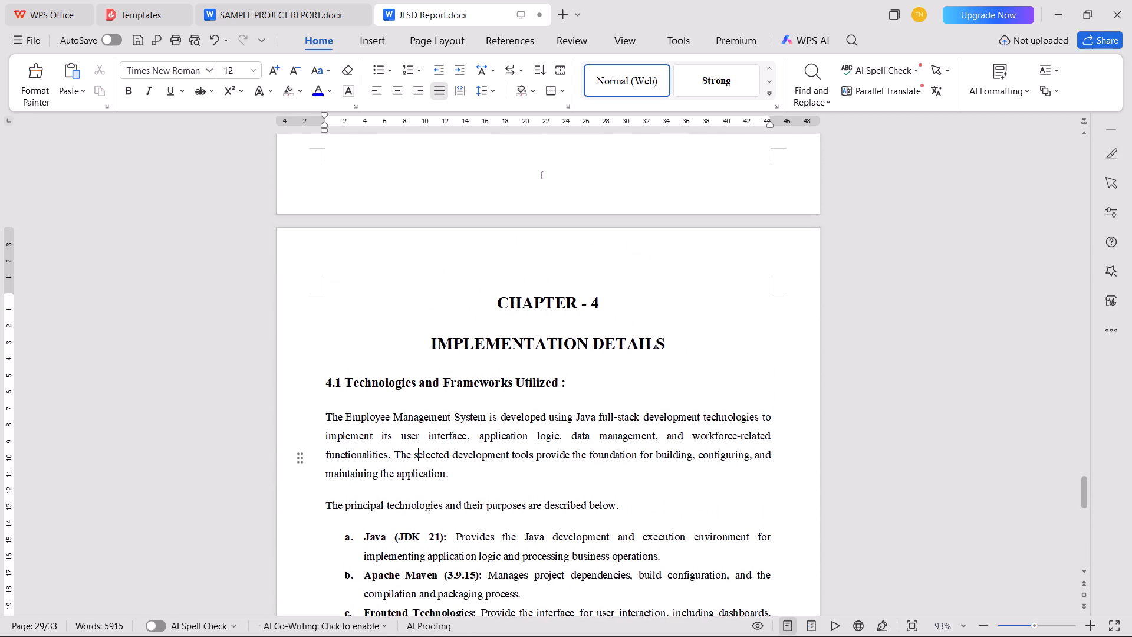
Insert an empty paragraph after the last paragraph of 4.1 to push the 4.2 Core Functional Logic heading onto the next page.
scroll(419, 448, down, 2)
scroll(351, 359, down, 6)
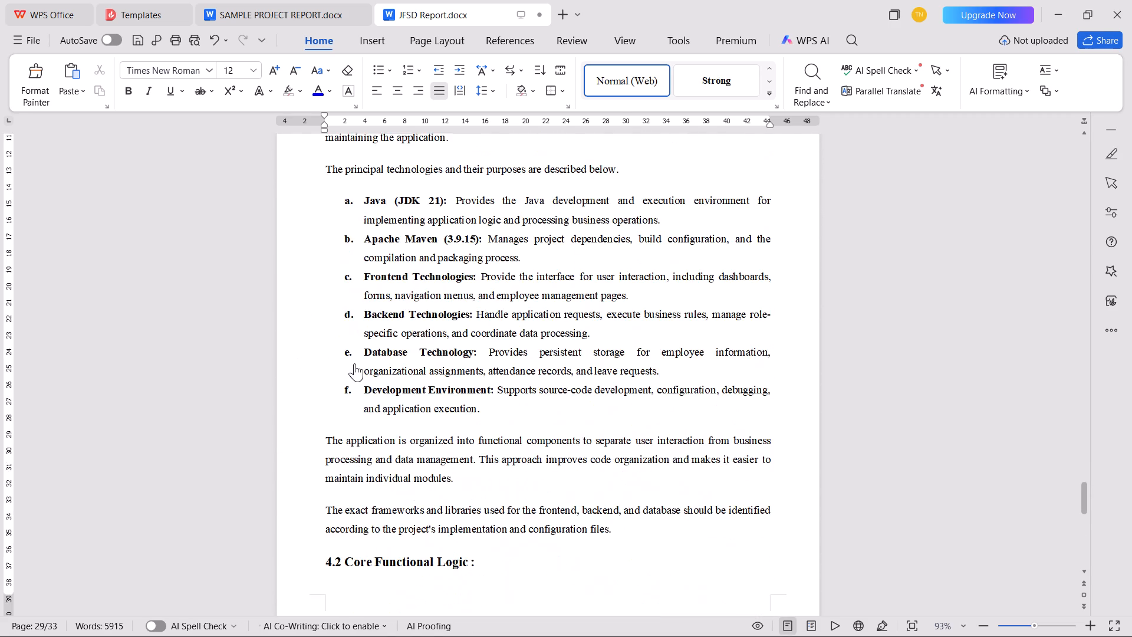
scroll(354, 364, down, 2)
click(635, 386)
key(Return)
Insert an empty paragraph after the Data Integrity text to push the 4.4 Deployment heading onto the next page, and save the report.
scroll(635, 385, down, 2)
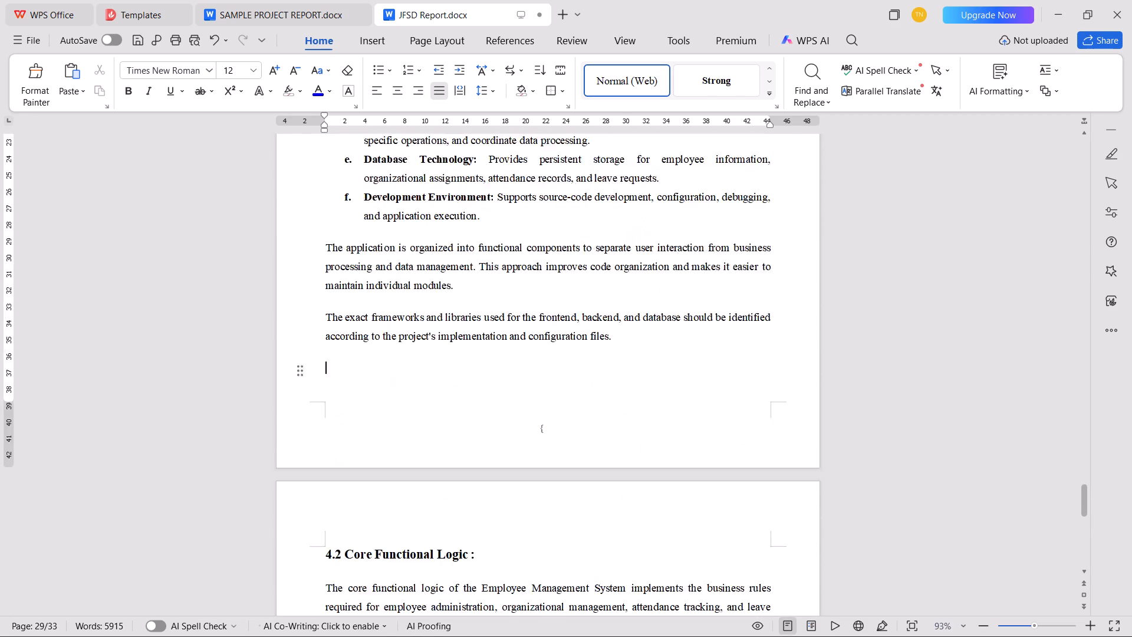
scroll(624, 388, down, 3)
scroll(532, 373, down, 4)
scroll(474, 363, down, 10)
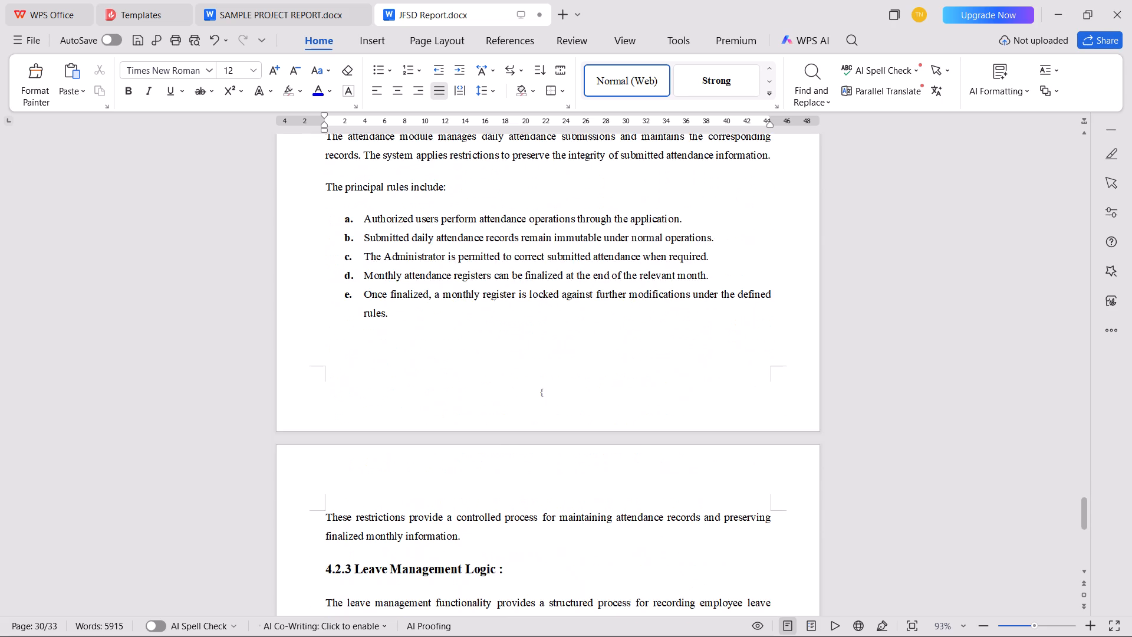
scroll(470, 365, down, 18)
scroll(465, 301, down, 5)
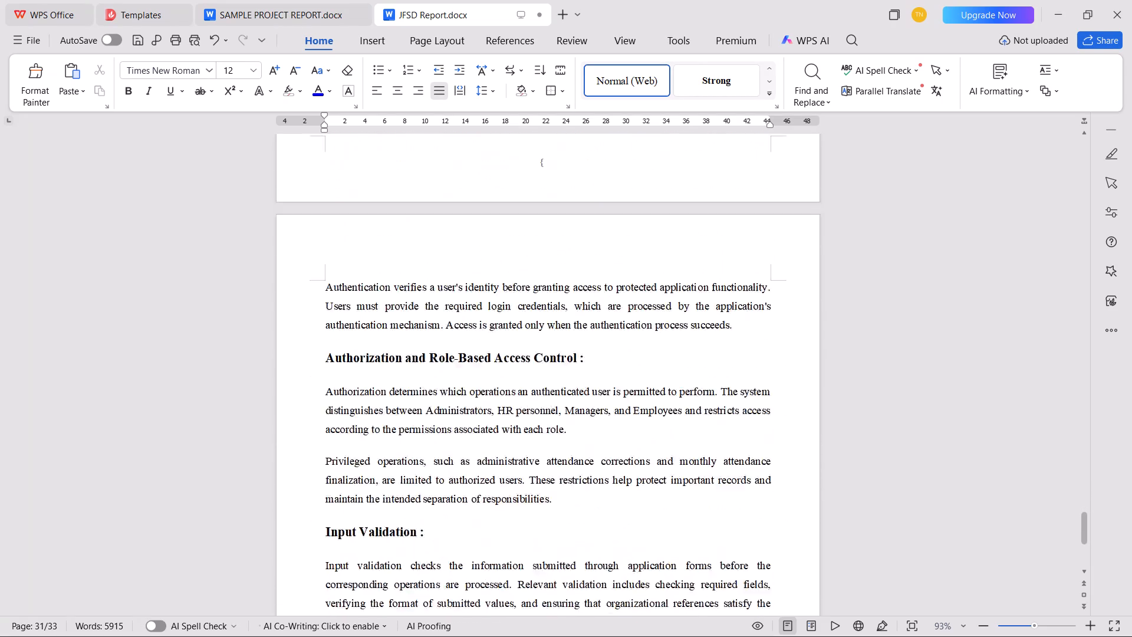
scroll(463, 304, down, 10)
click(414, 375)
key(Return)
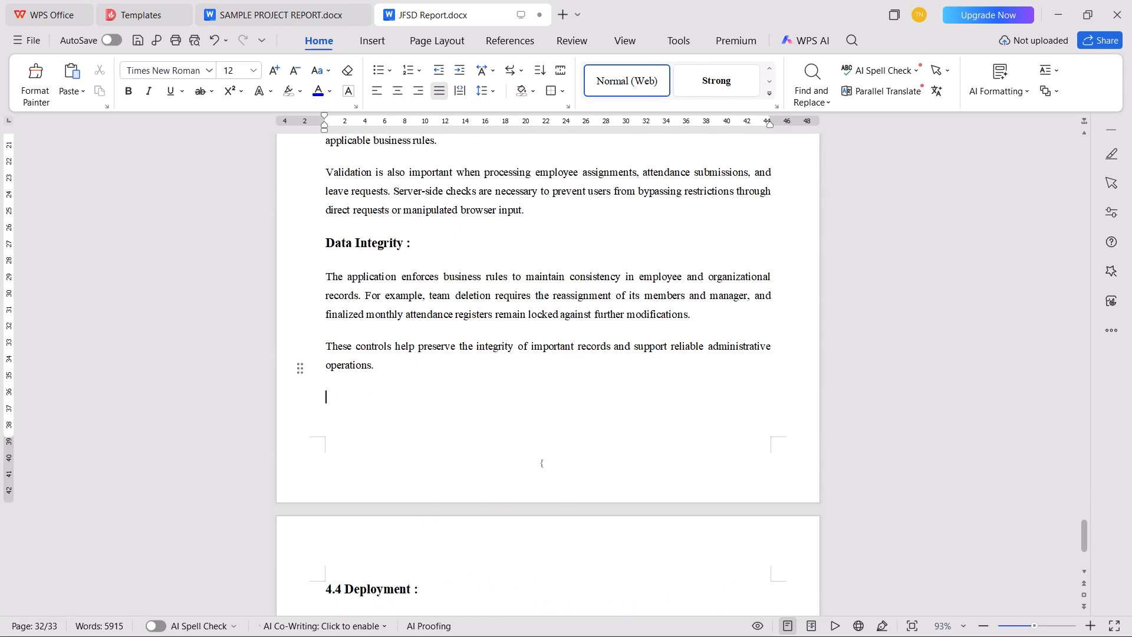
scroll(413, 369, down, 18)
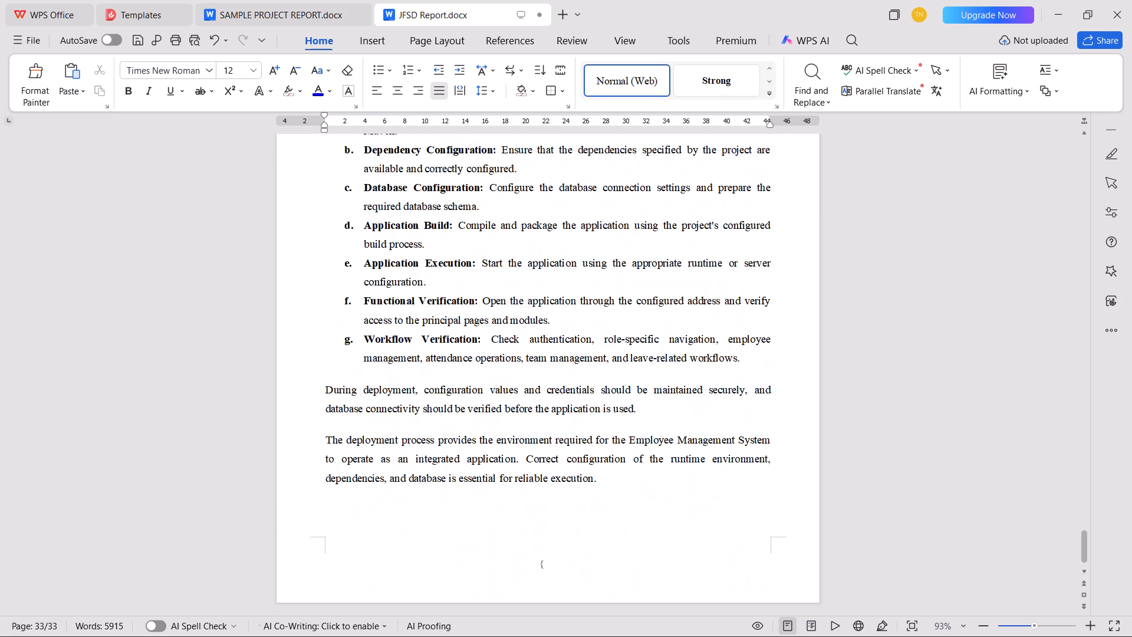
key(ctrl+s)
Place the text cursor at the end of Chapter 4's last paragraph and save the report.
click(441, 544)
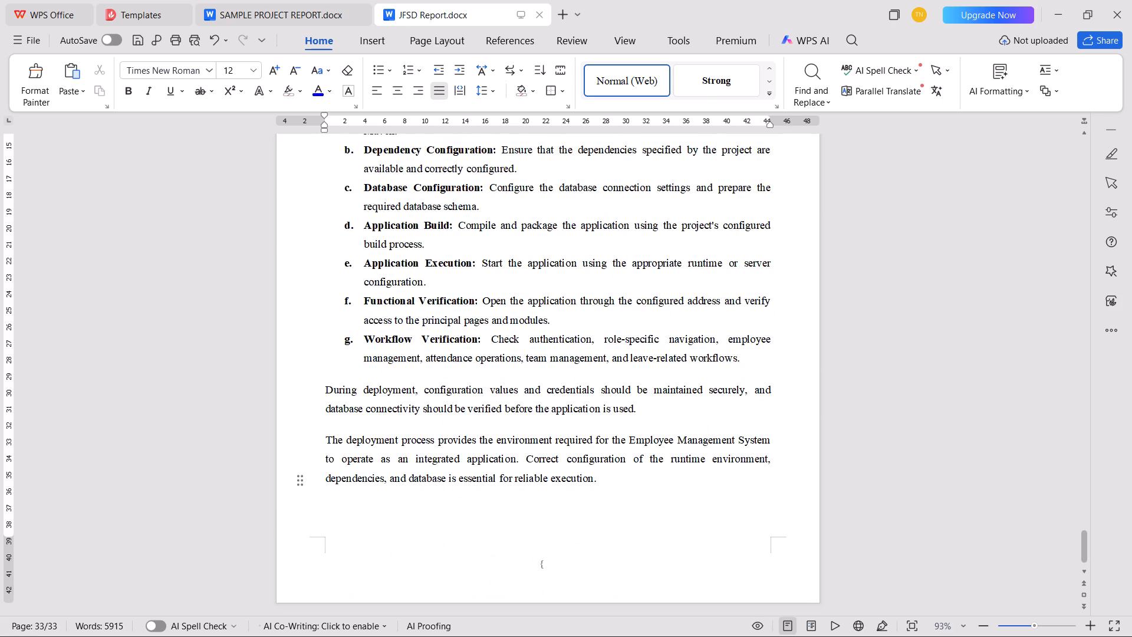
click(354, 514)
key(Down)
key(ctrl+Right)
key(ctrl+Right)
key(ctrl+Right)
key(ctrl+Right)
key(ctrl+Right)
key(ctrl+Right)
key(ctrl+Right)
key(ctrl+Right)
key(ctrl+Right)
key(ctrl+Right)
key(ctrl+Right)
key(ctrl+Right)
key(ctrl+Right)
key(ctrl+Right)
key(ctrl+Right)
key(ctrl+Right)
key(ctrl+Right)
key(ctrl+Right)
key(ctrl+Right)
key(ctrl+Right)
key(Right)
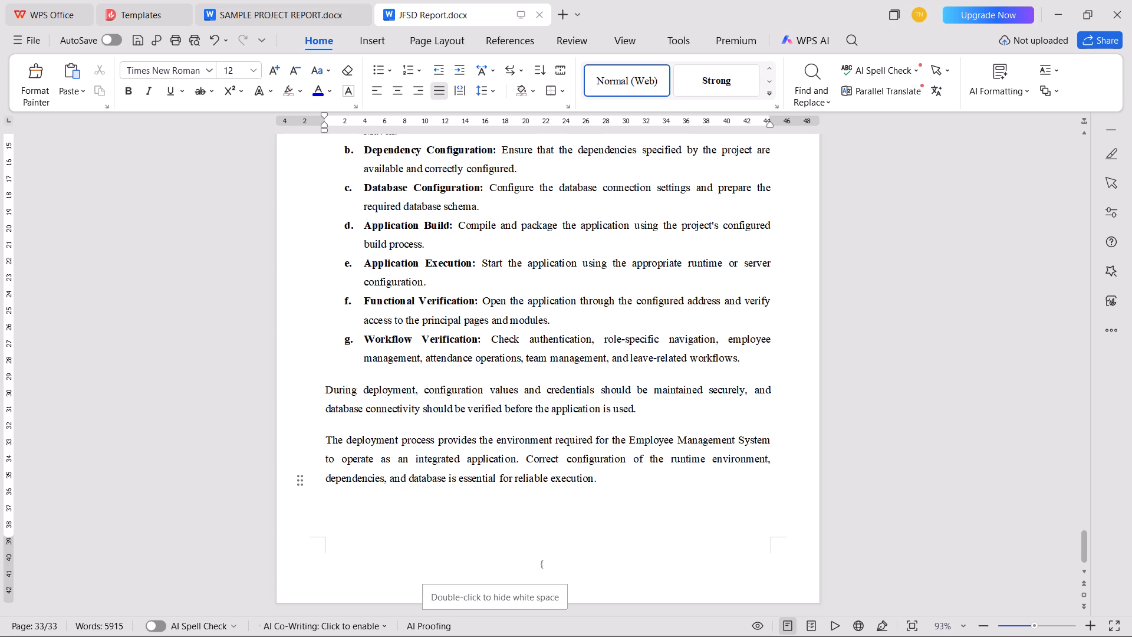
key(ctrl+s)
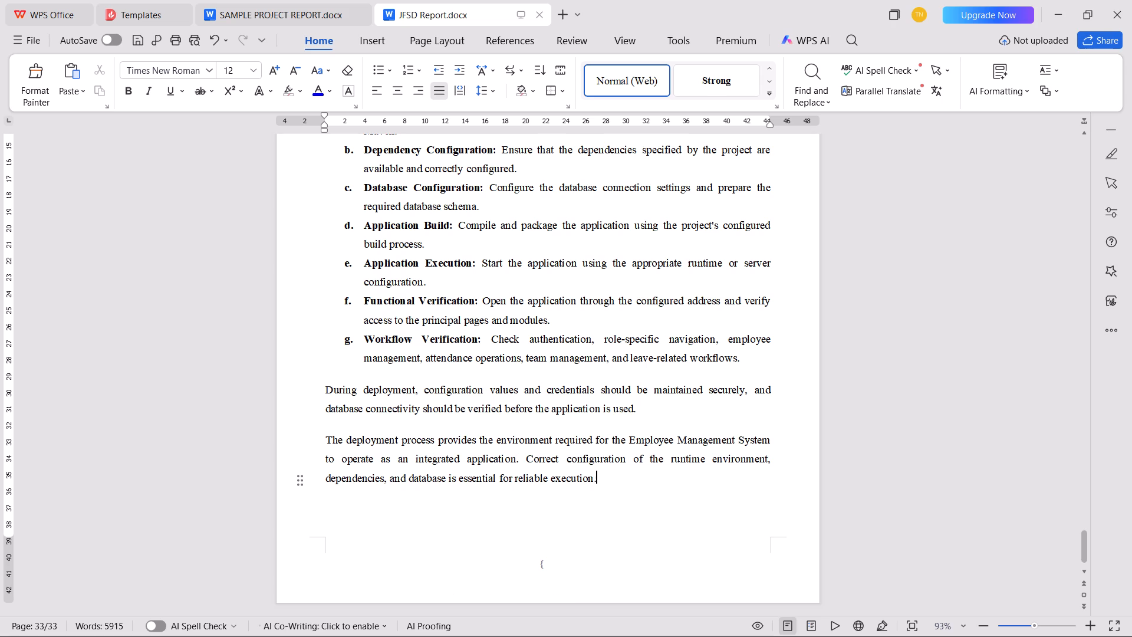
Copy "Chapter 5: Features and Functionality" from the sample report's table of contents and submit it in Google Chrome, preceded by "now".
click(285, 0)
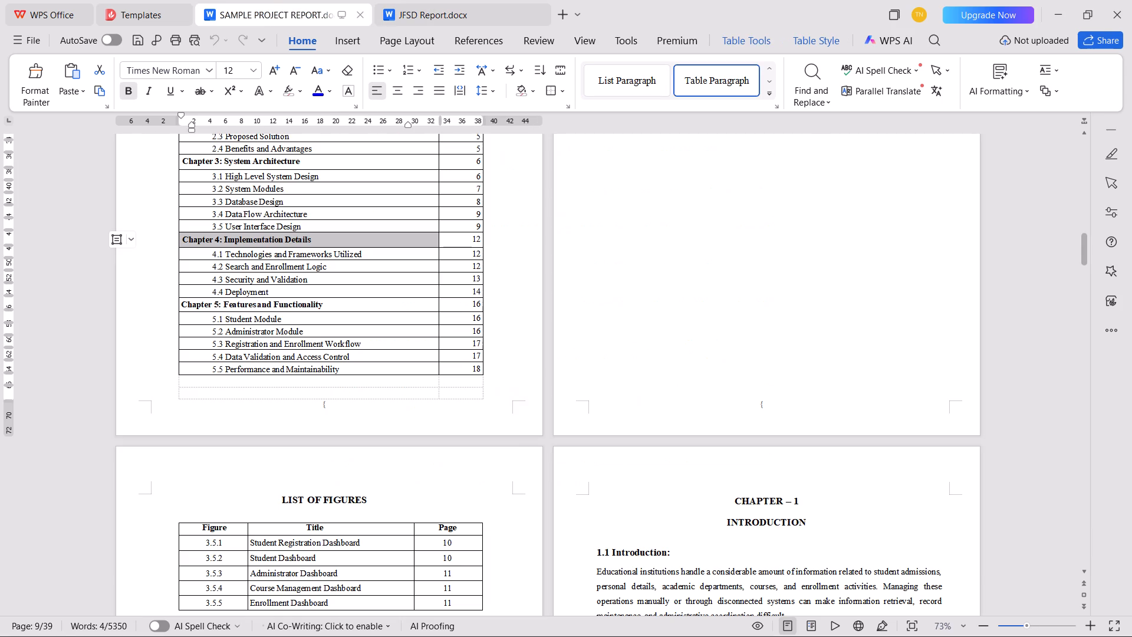
triple_click(261, 309)
key(ctrl+c)
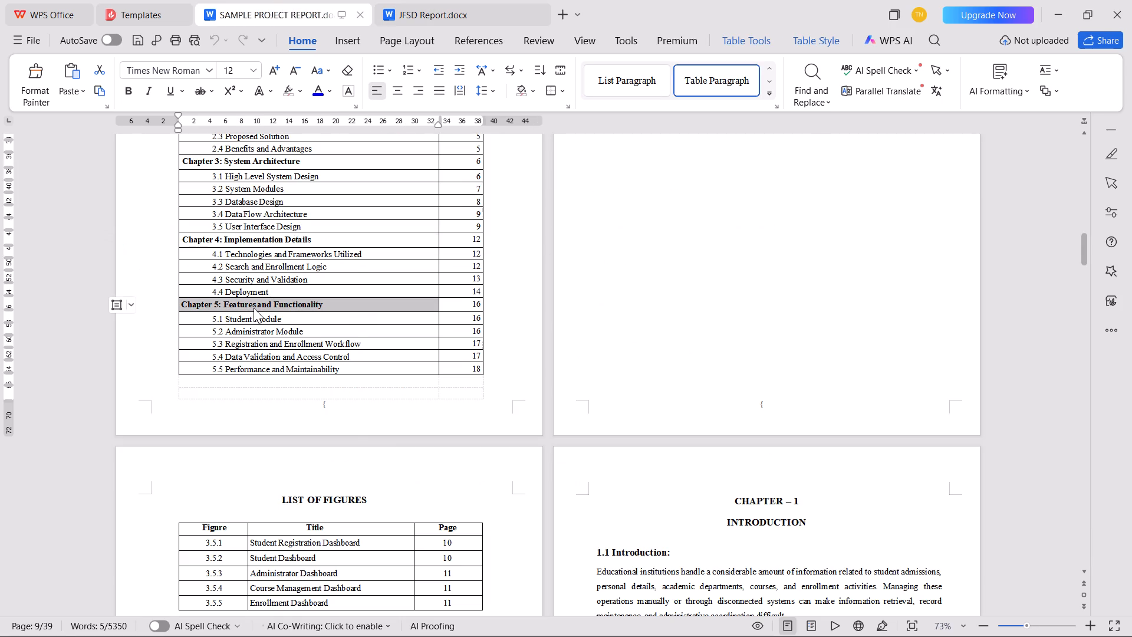
key(alt+Tab)
click(509, 595)
text(now)
key(space)
key(ctrl+v)
key(Return)
Switch back to the JFSD Report in WPS Office and insert a blank page after the end of Chapter 4.
key(alt+Tab)
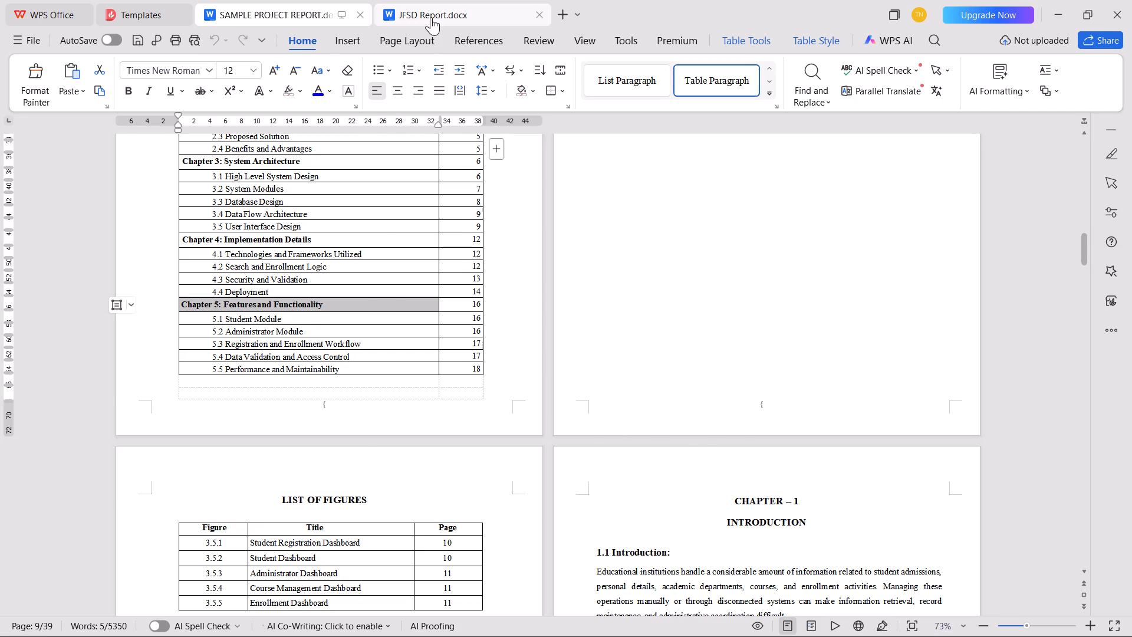
click(431, 16)
scroll(501, 513, down, 6)
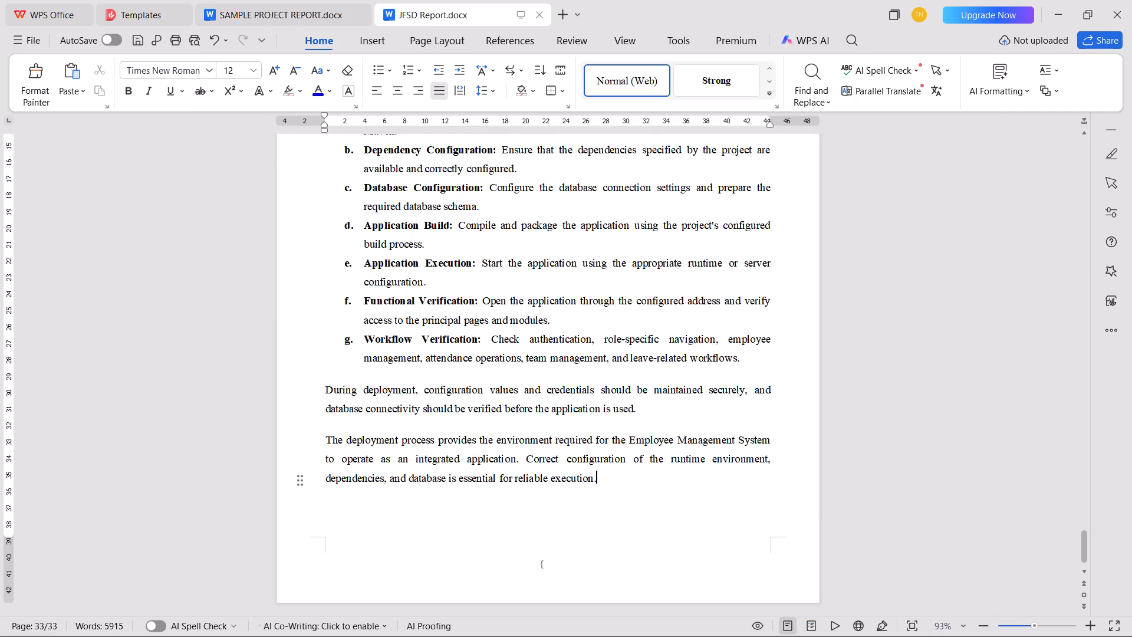
click(367, 48)
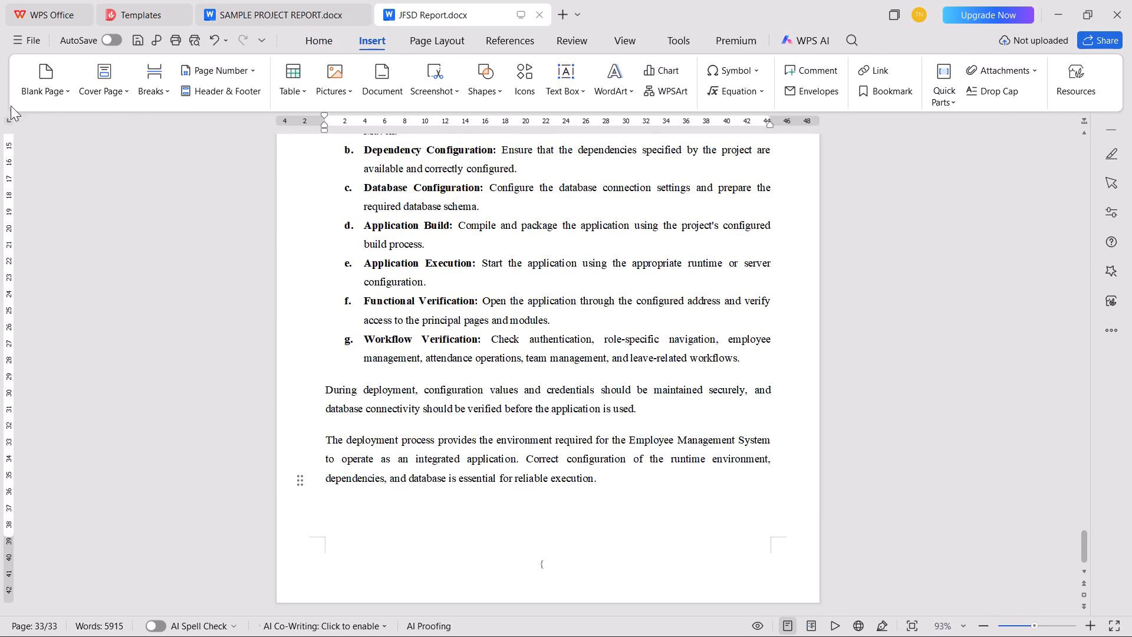
click(21, 95)
click(38, 114)
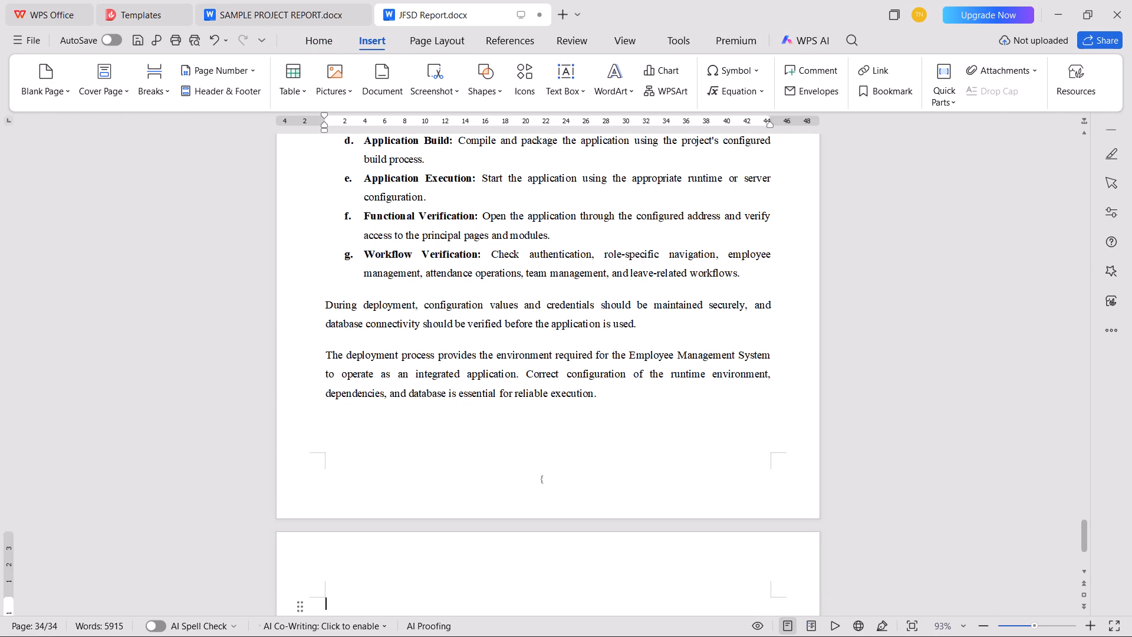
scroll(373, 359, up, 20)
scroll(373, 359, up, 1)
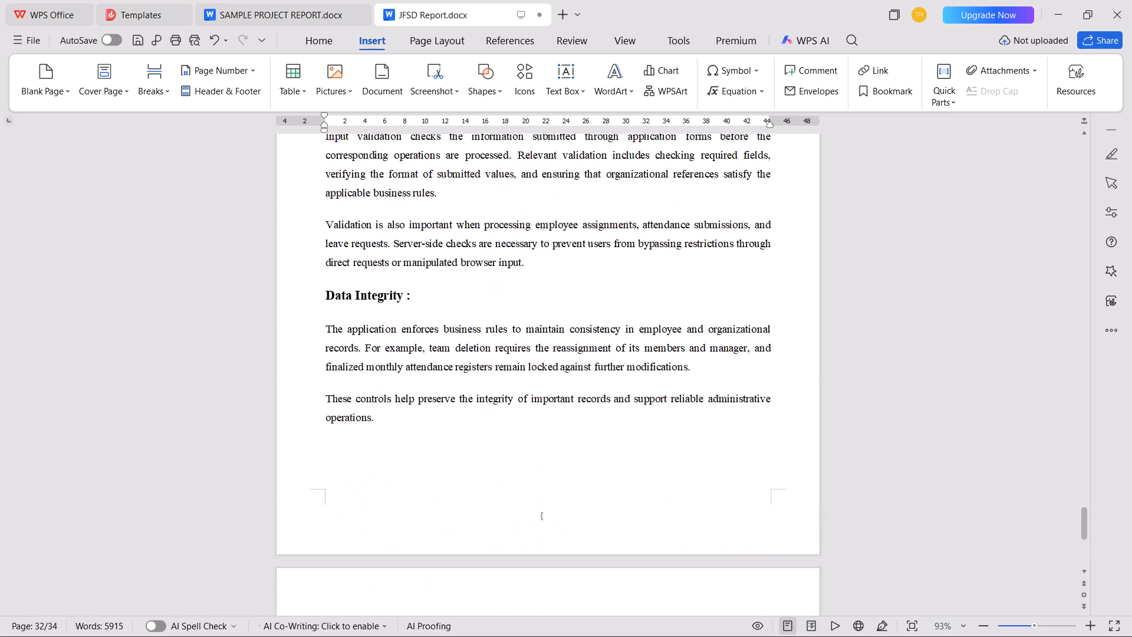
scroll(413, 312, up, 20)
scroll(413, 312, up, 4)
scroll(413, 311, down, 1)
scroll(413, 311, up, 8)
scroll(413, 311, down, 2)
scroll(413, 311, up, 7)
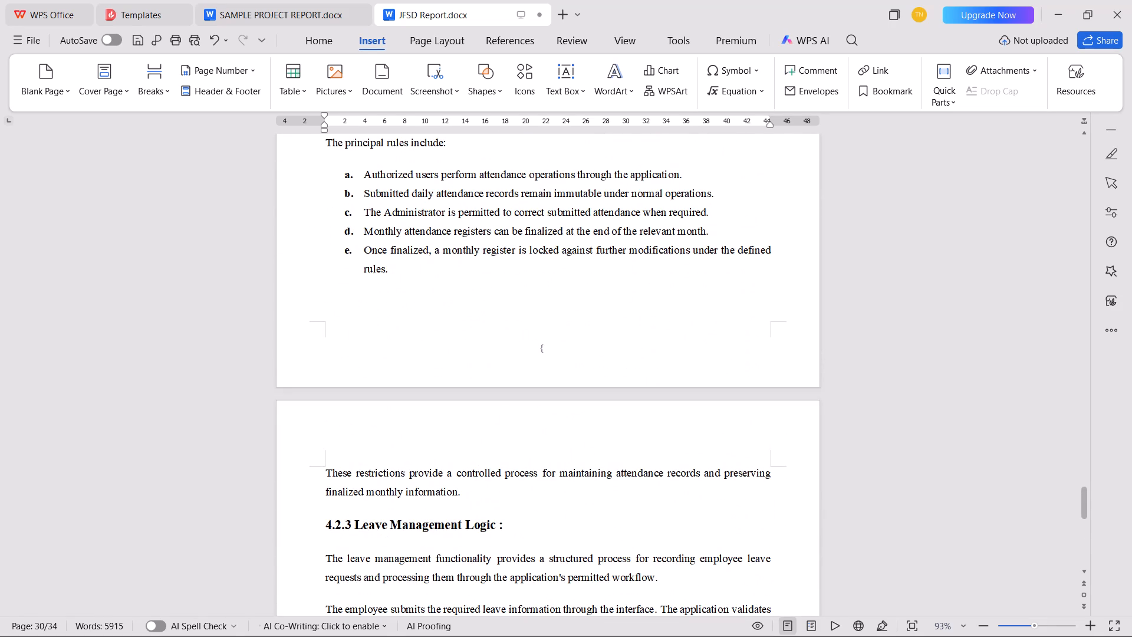
Look back through the JFSD report from Chapter 4 to the title page.
scroll(393, 492, up, 17)
scroll(462, 397, up, 7)
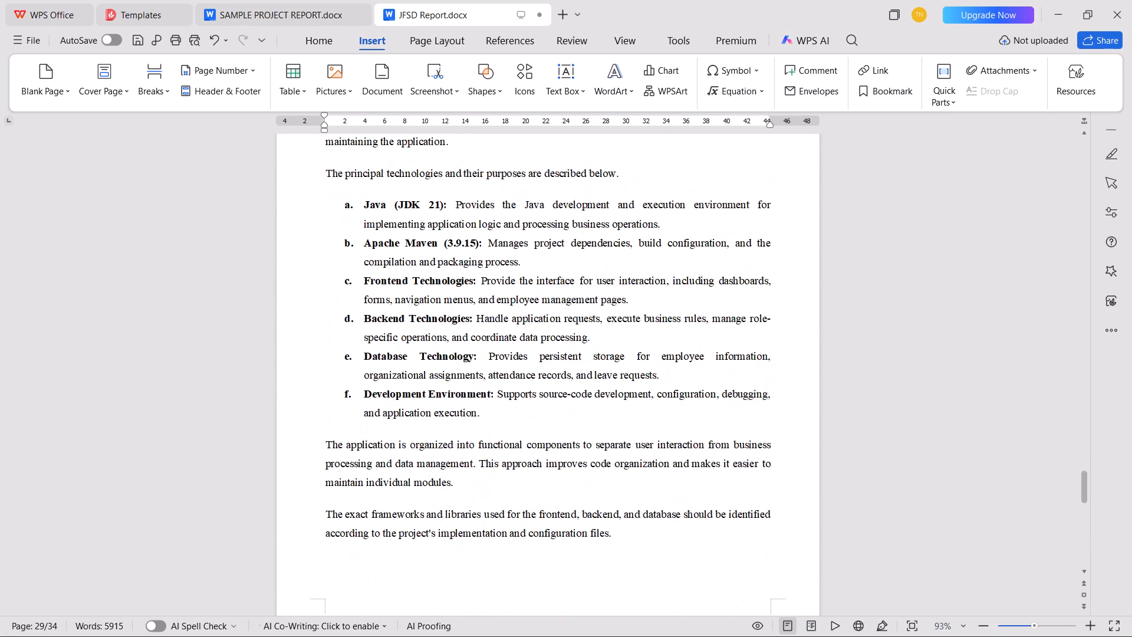
scroll(462, 397, up, 7)
scroll(462, 397, down, 2)
scroll(462, 397, up, 1)
scroll(462, 397, down, 1)
scroll(462, 397, up, 6)
scroll(462, 396, down, 2)
scroll(462, 396, up, 8)
scroll(462, 396, down, 1)
scroll(462, 396, up, 10)
scroll(462, 396, down, 1)
scroll(462, 396, up, 7)
scroll(462, 396, down, 2)
scroll(462, 396, up, 8)
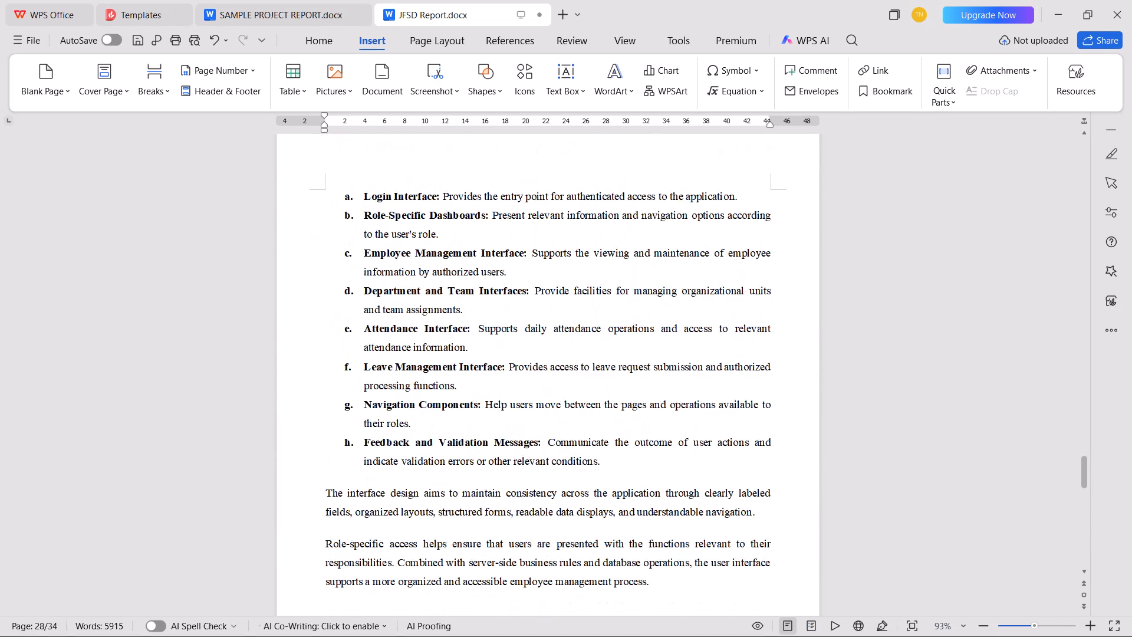
scroll(462, 396, up, 6)
drag(1084, 473, 1088, 465)
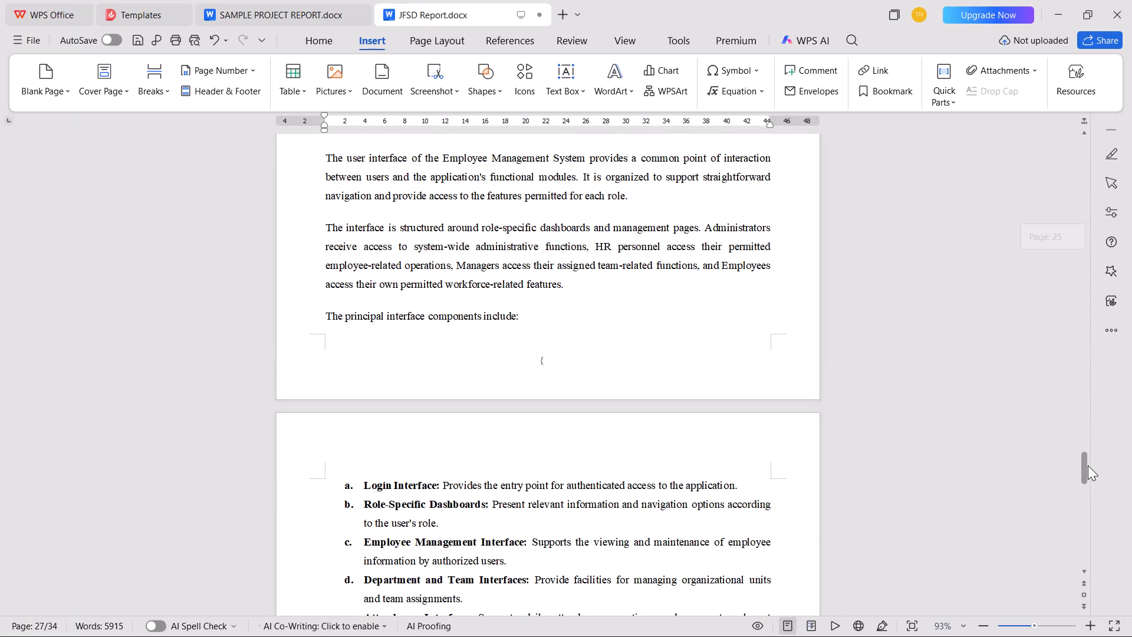
drag(1088, 465, 1088, 183)
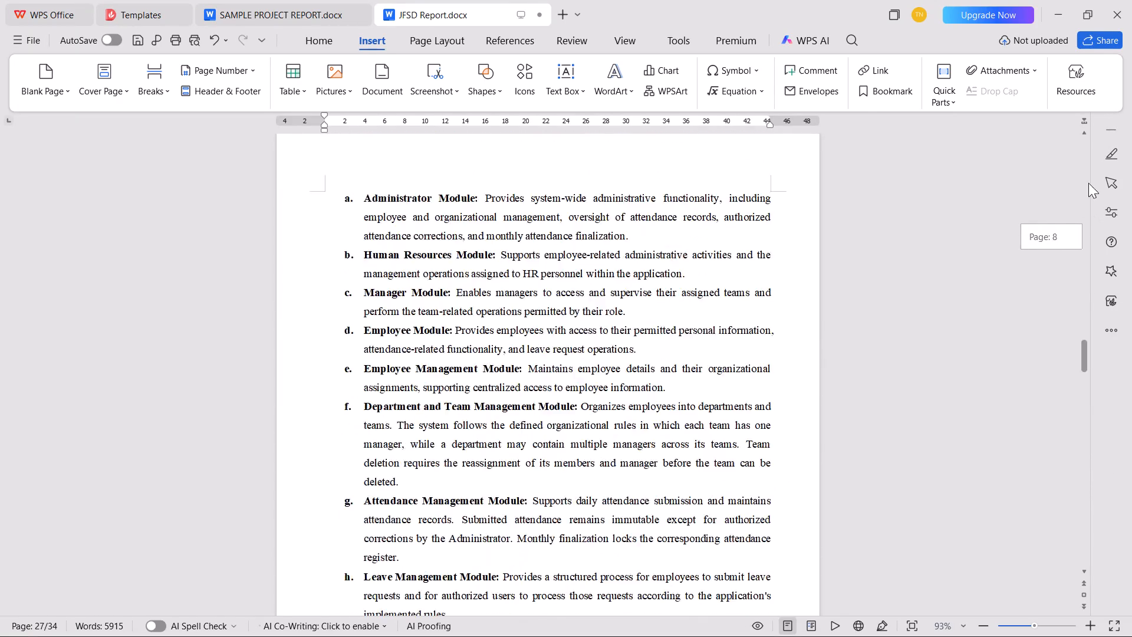
drag(1088, 183, 1084, 139)
Switch to the sample project report and review it from its table of contents through the user interface figures in section 3.5.
click(264, 0)
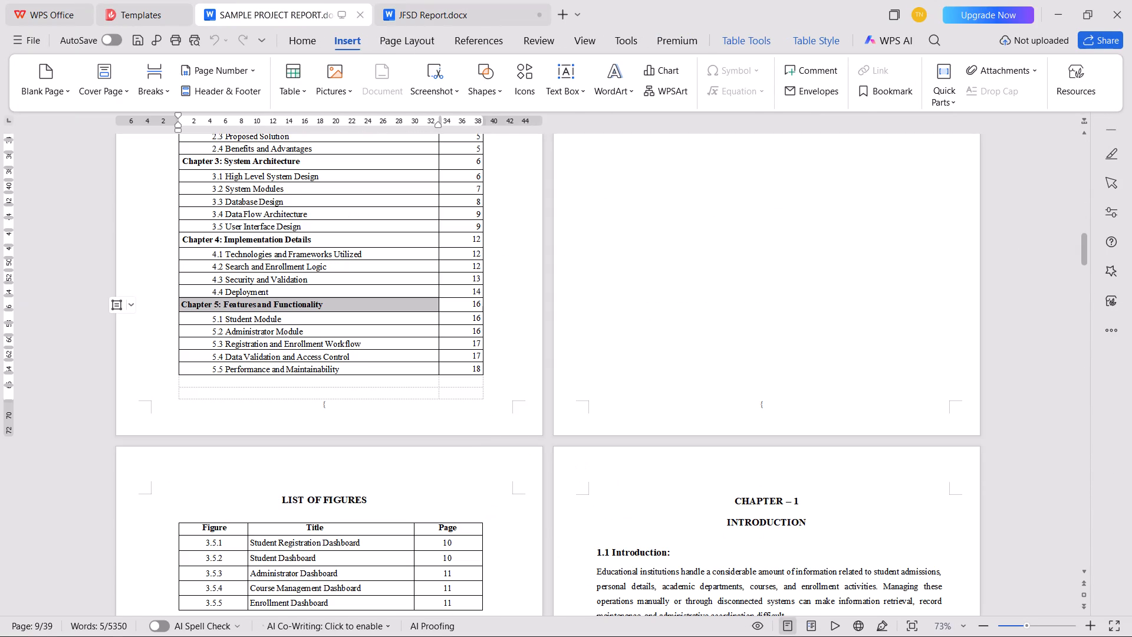
scroll(440, 474, up, 7)
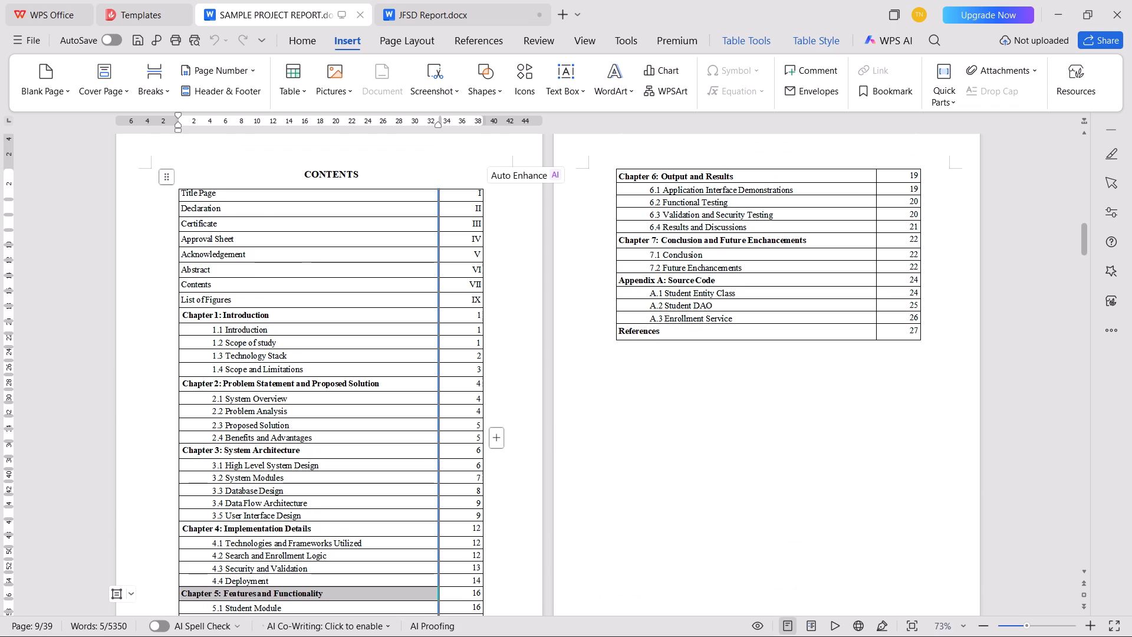
scroll(456, 373, down, 2)
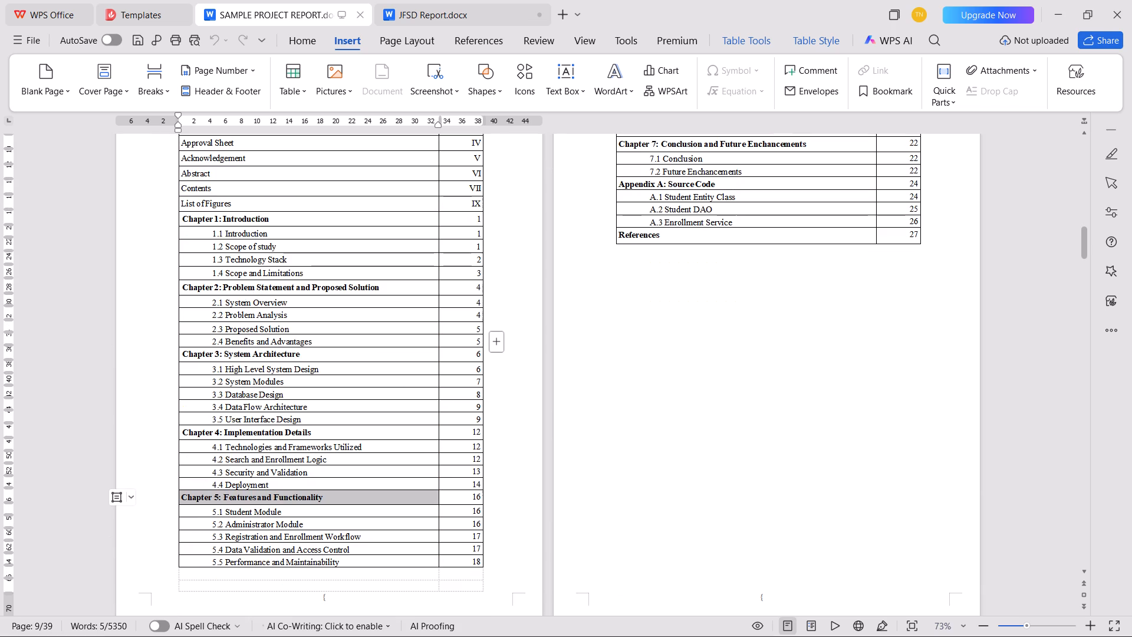
scroll(453, 388, down, 18)
scroll(448, 398, down, 12)
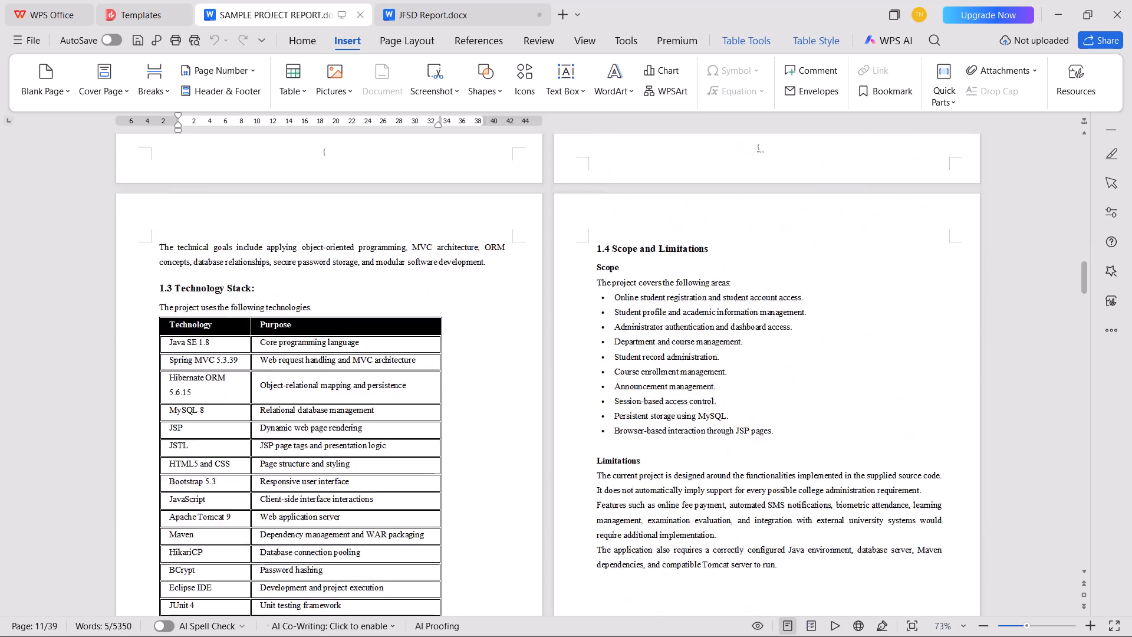
scroll(447, 403, down, 18)
scroll(446, 405, down, 11)
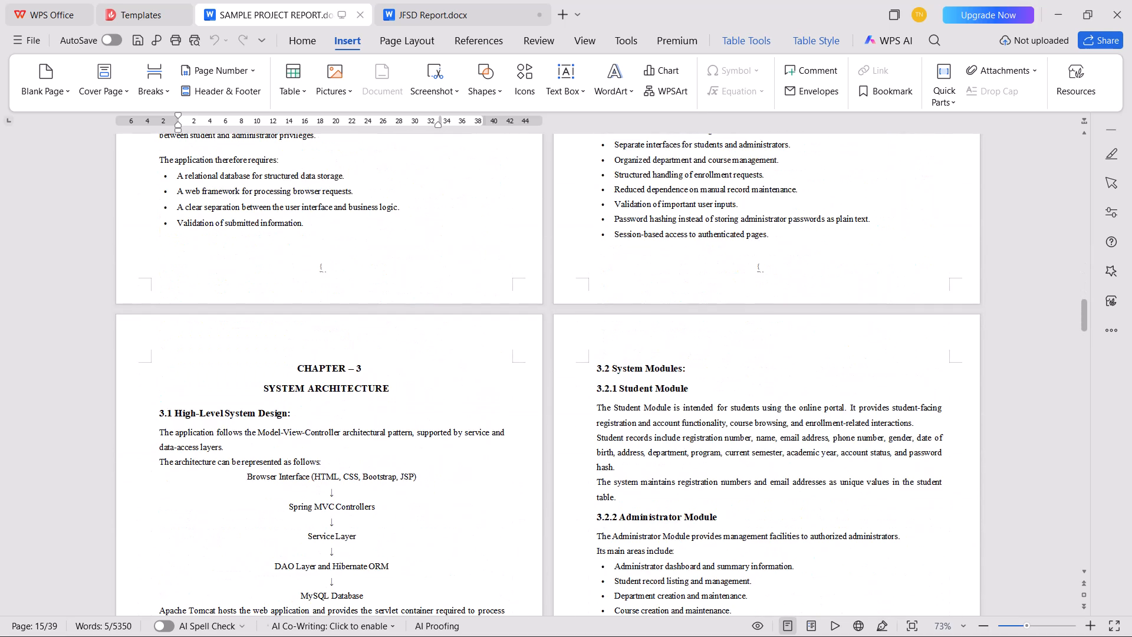
scroll(446, 405, down, 14)
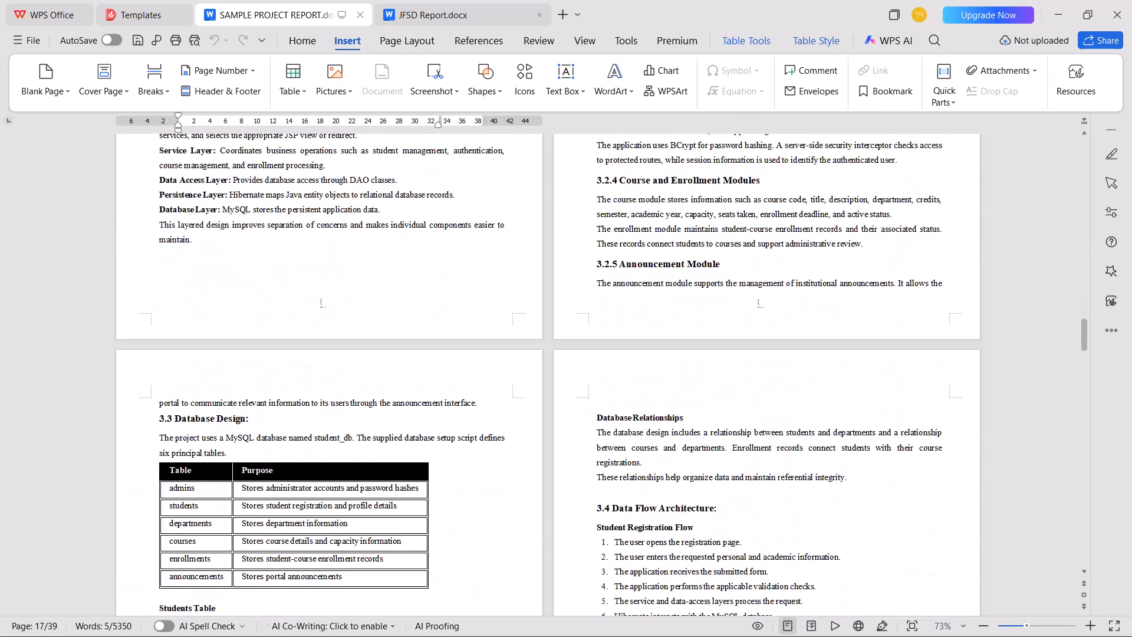
scroll(446, 405, down, 20)
scroll(446, 405, down, 5)
scroll(439, 413, up, 4)
scroll(439, 413, down, 8)
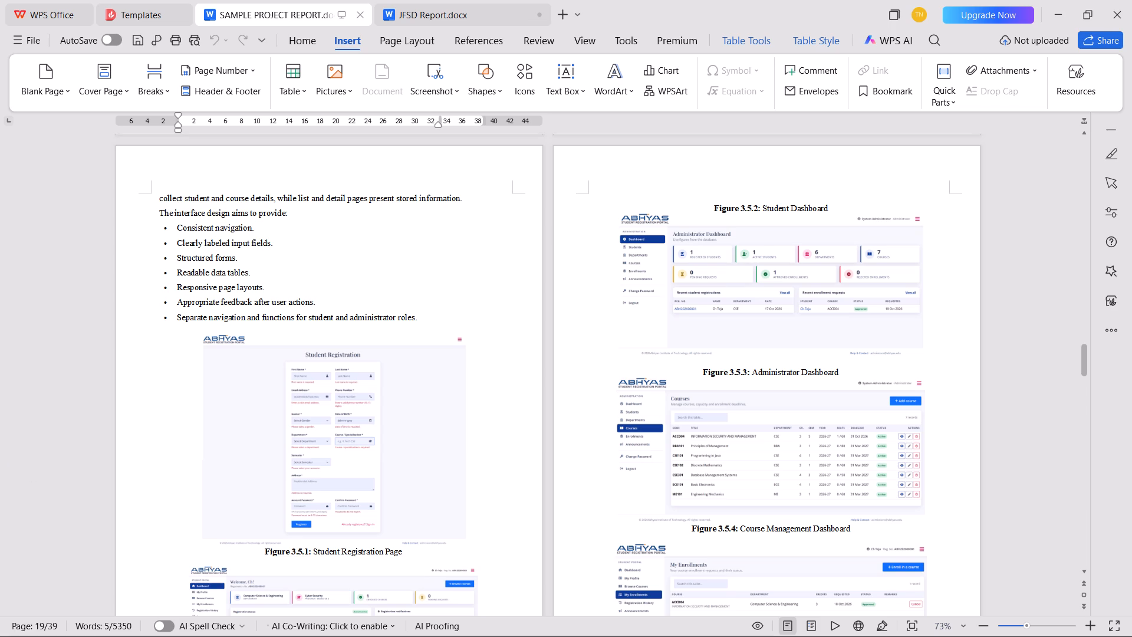
Inspect the separate pictures that make up the Student Registration Page figure in the sample report.
click(282, 468)
click(231, 406)
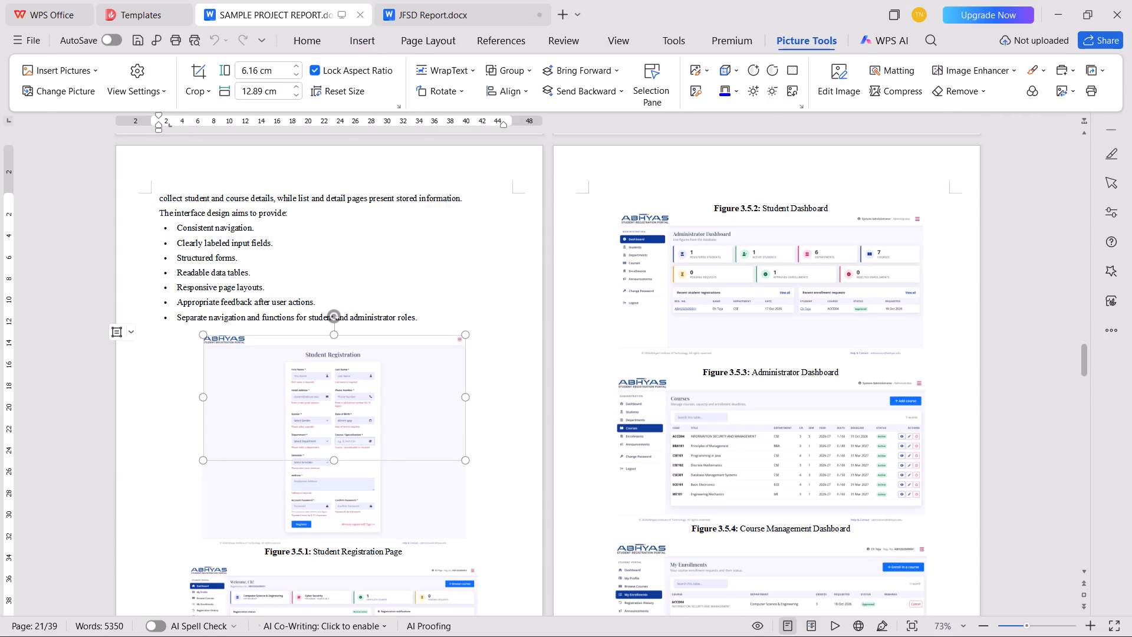
click(236, 491)
click(230, 439)
click(248, 495)
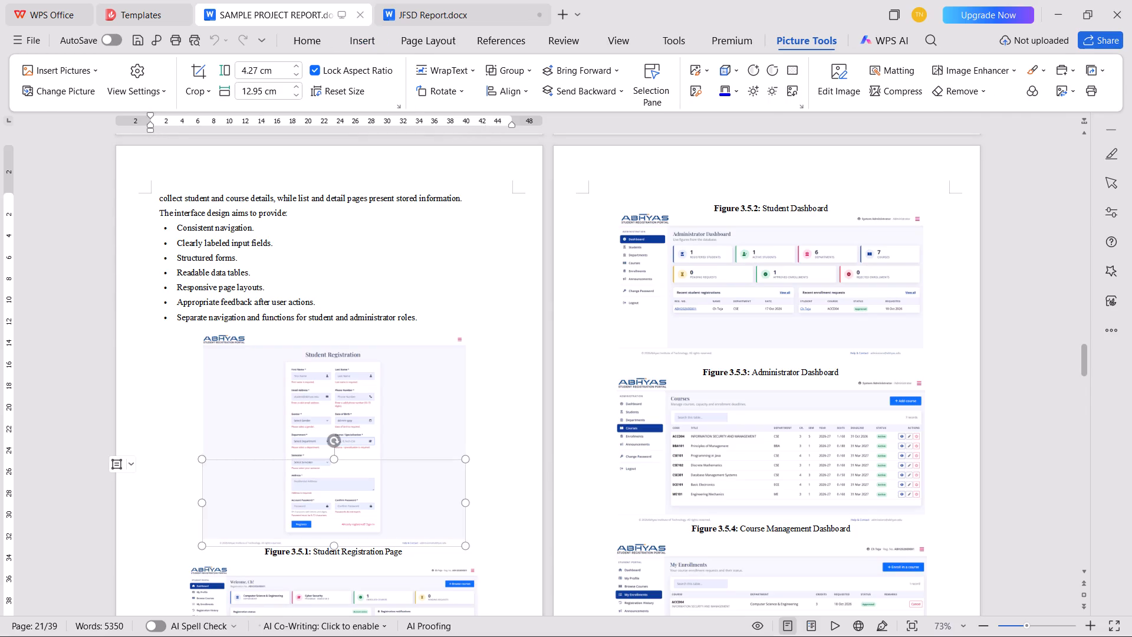
click(254, 435)
click(248, 521)
click(166, 492)
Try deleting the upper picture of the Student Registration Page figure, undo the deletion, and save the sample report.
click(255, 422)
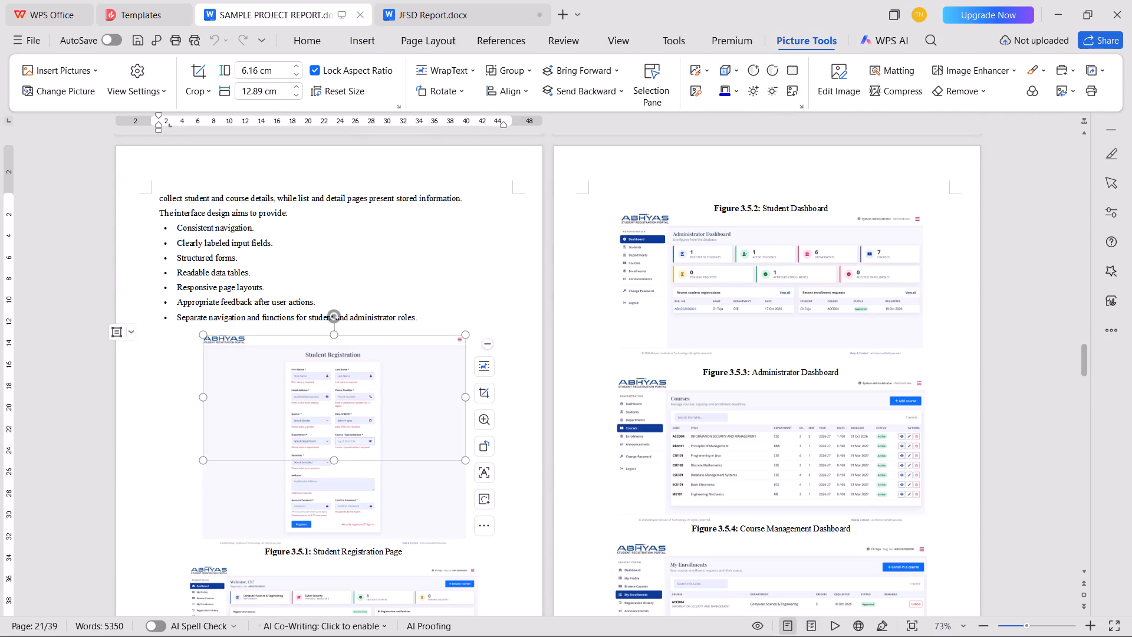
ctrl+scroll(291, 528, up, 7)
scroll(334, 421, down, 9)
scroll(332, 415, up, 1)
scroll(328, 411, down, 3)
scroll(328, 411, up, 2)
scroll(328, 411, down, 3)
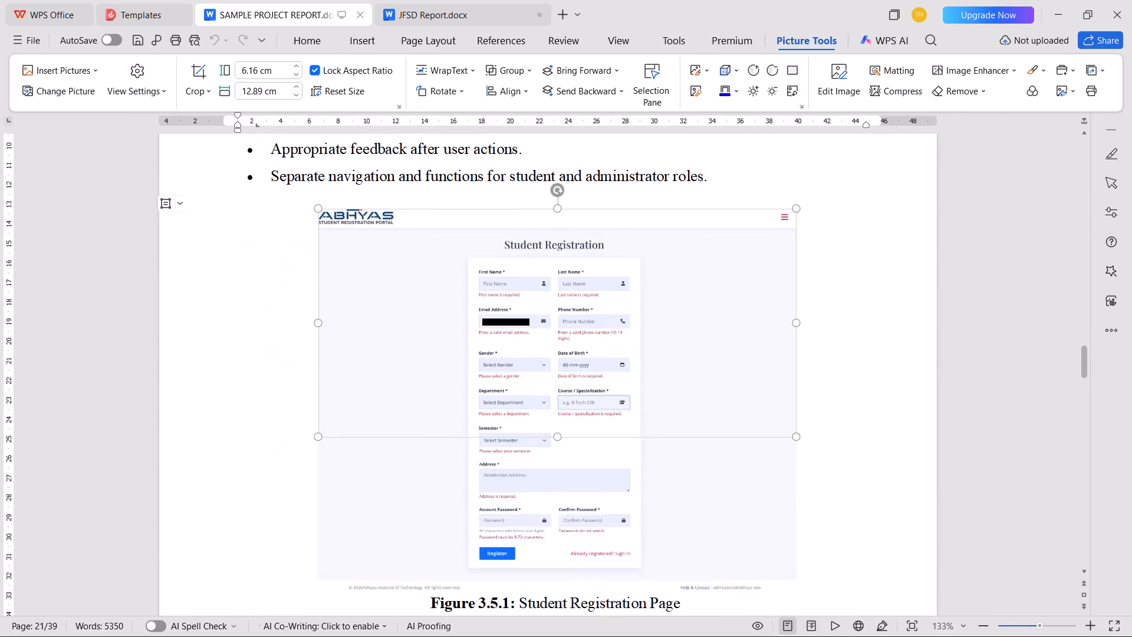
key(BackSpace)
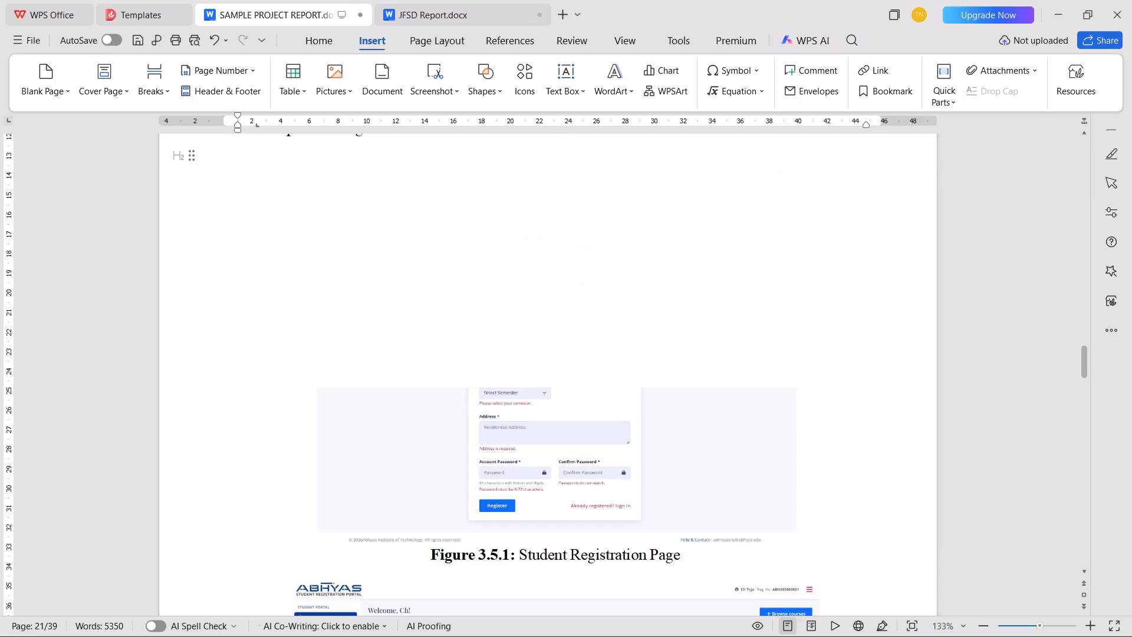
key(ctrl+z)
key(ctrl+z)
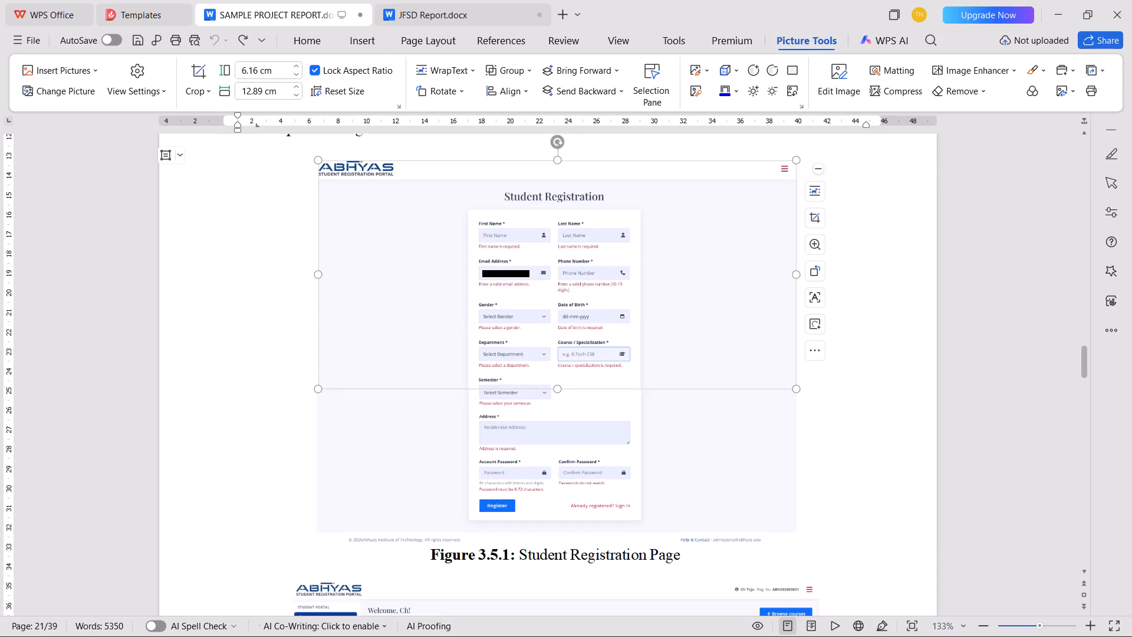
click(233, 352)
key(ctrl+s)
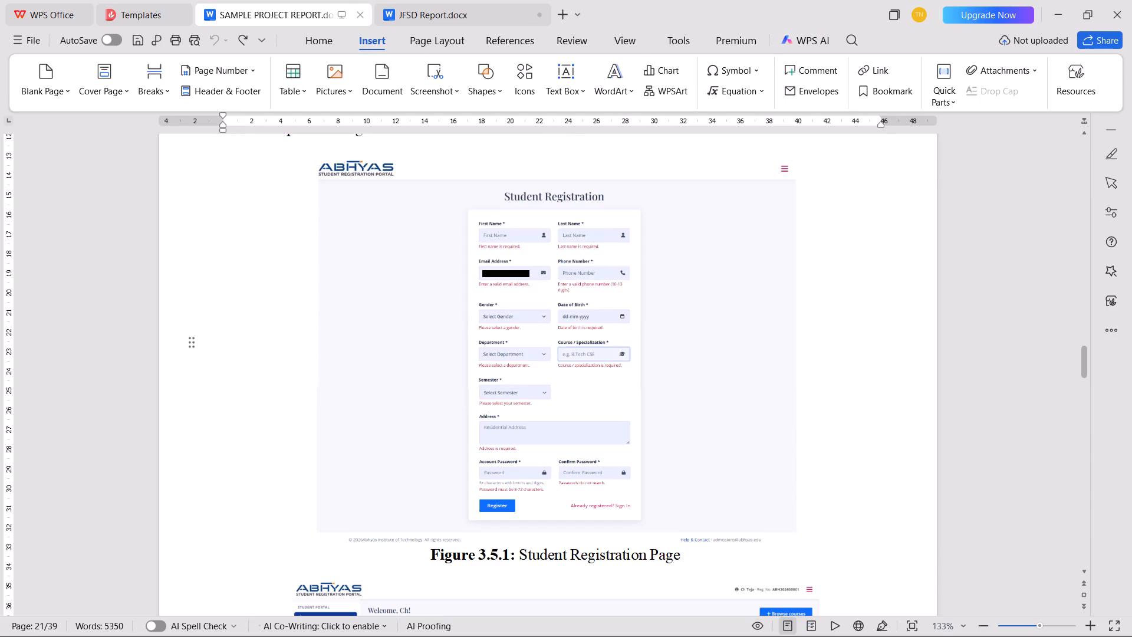
Examine the interface figures 3.5.1 to 3.5.5 and their captions in the sample report, up to the start of Chapter 4.
click(470, 313)
click(232, 417)
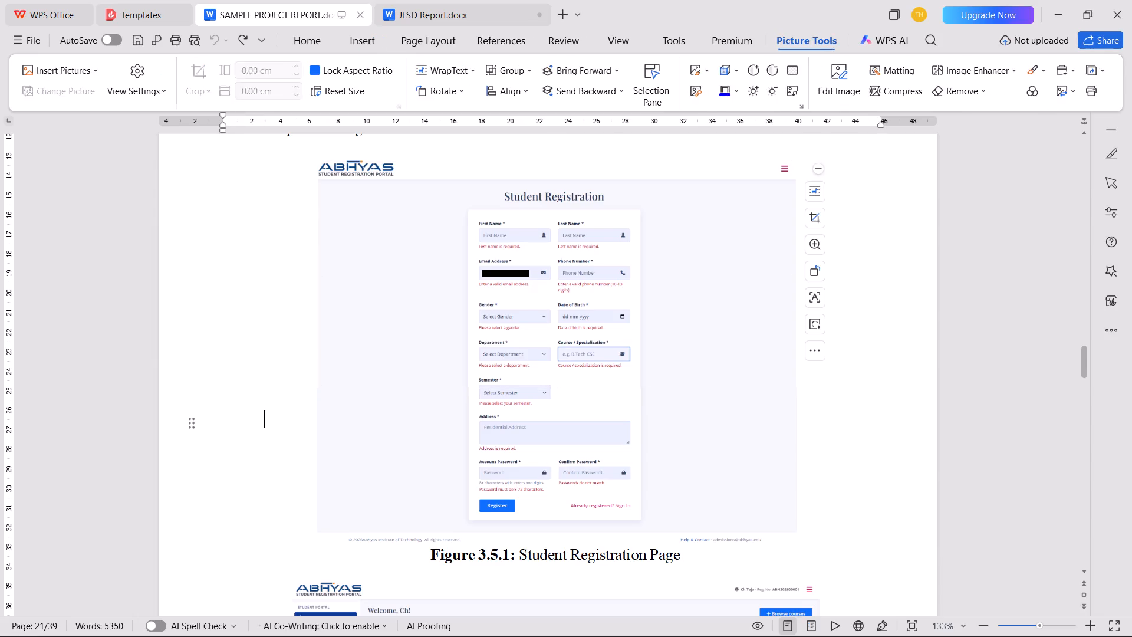
scroll(229, 418, down, 12)
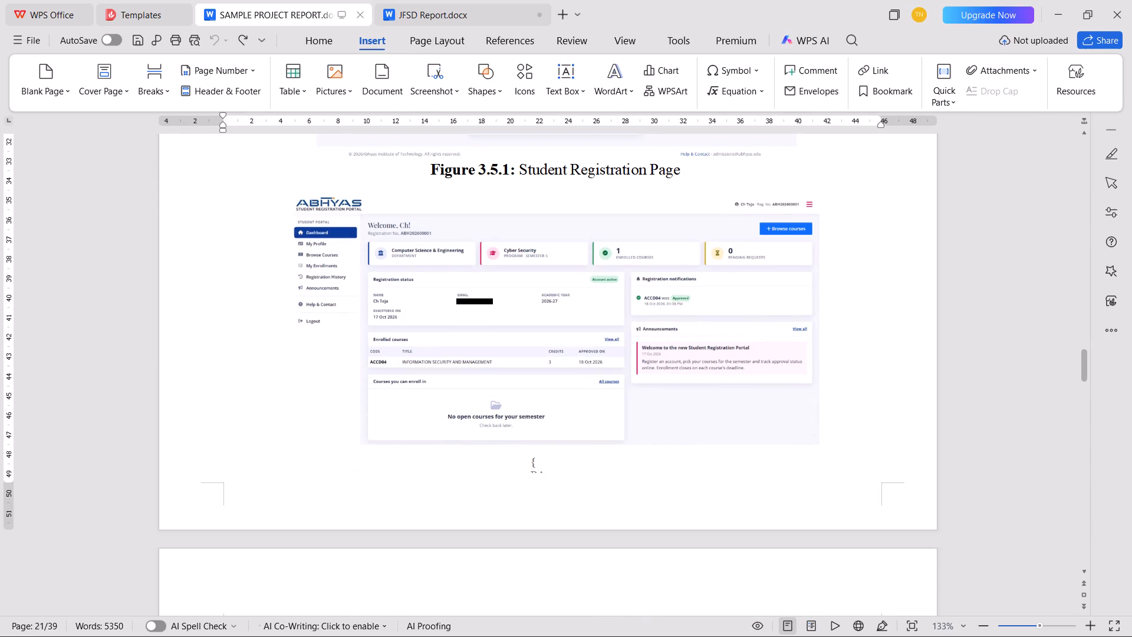
scroll(229, 418, down, 15)
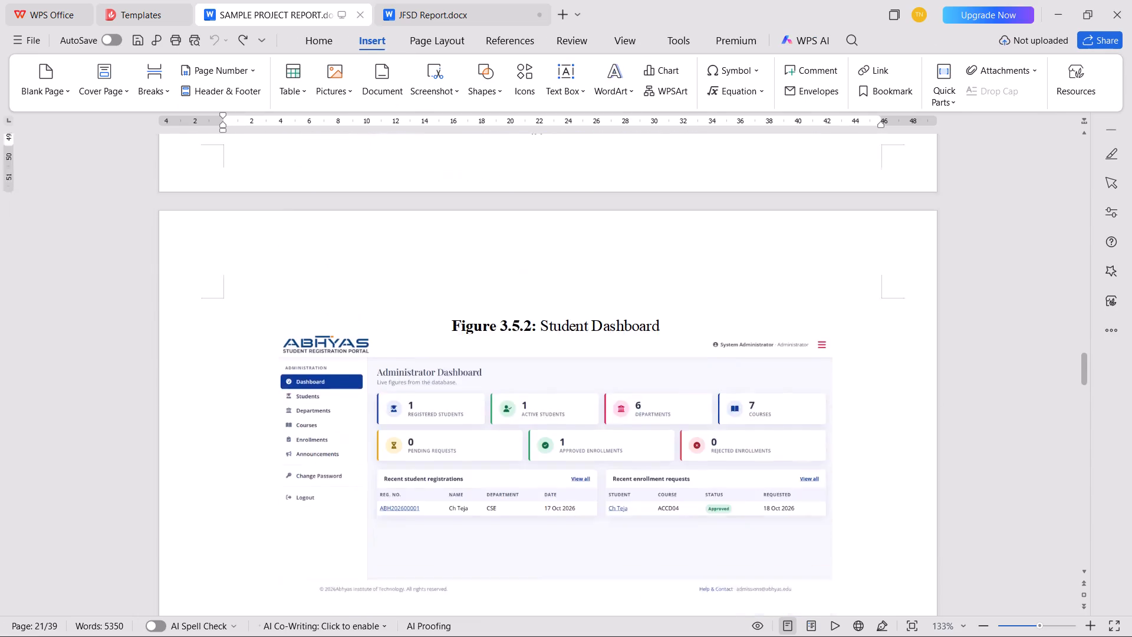
scroll(229, 418, down, 2)
scroll(229, 418, up, 1)
scroll(229, 418, down, 2)
scroll(229, 418, up, 1)
scroll(229, 418, down, 14)
scroll(229, 418, up, 1)
scroll(229, 418, down, 2)
scroll(229, 418, up, 1)
scroll(229, 418, down, 7)
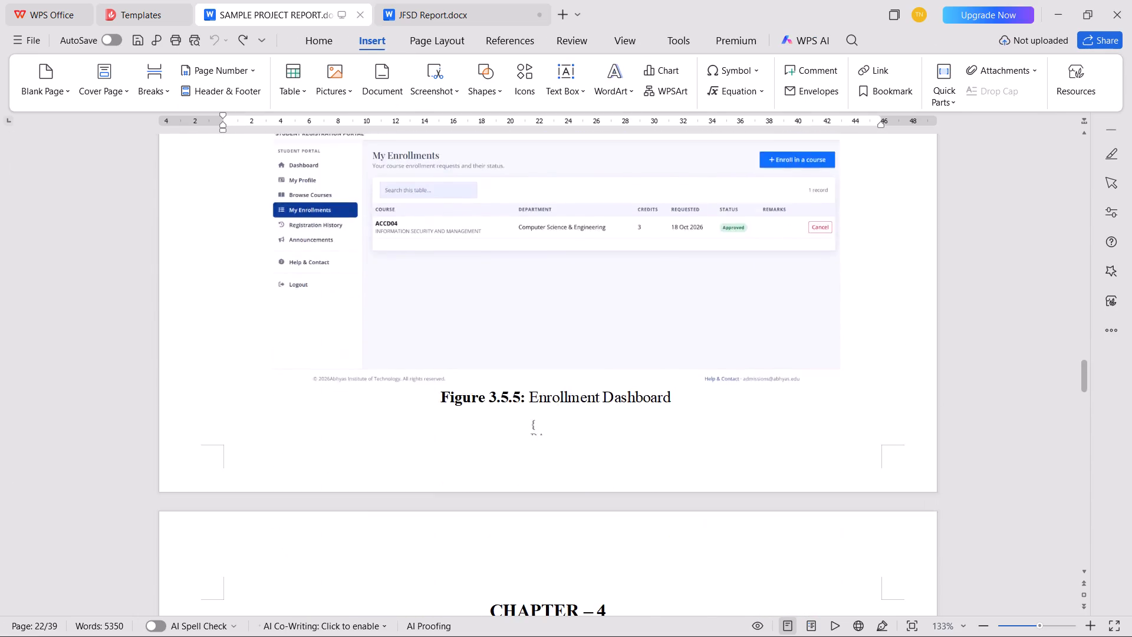
scroll(229, 418, down, 17)
scroll(229, 418, up, 3)
scroll(229, 418, down, 2)
scroll(229, 418, up, 9)
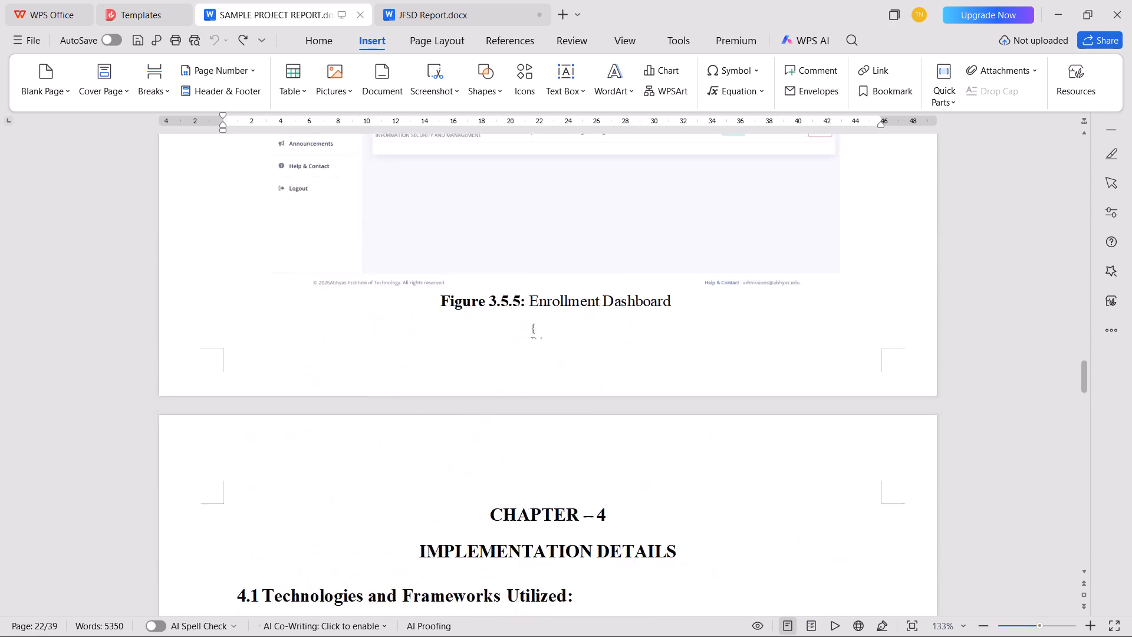
scroll(232, 407, up, 9)
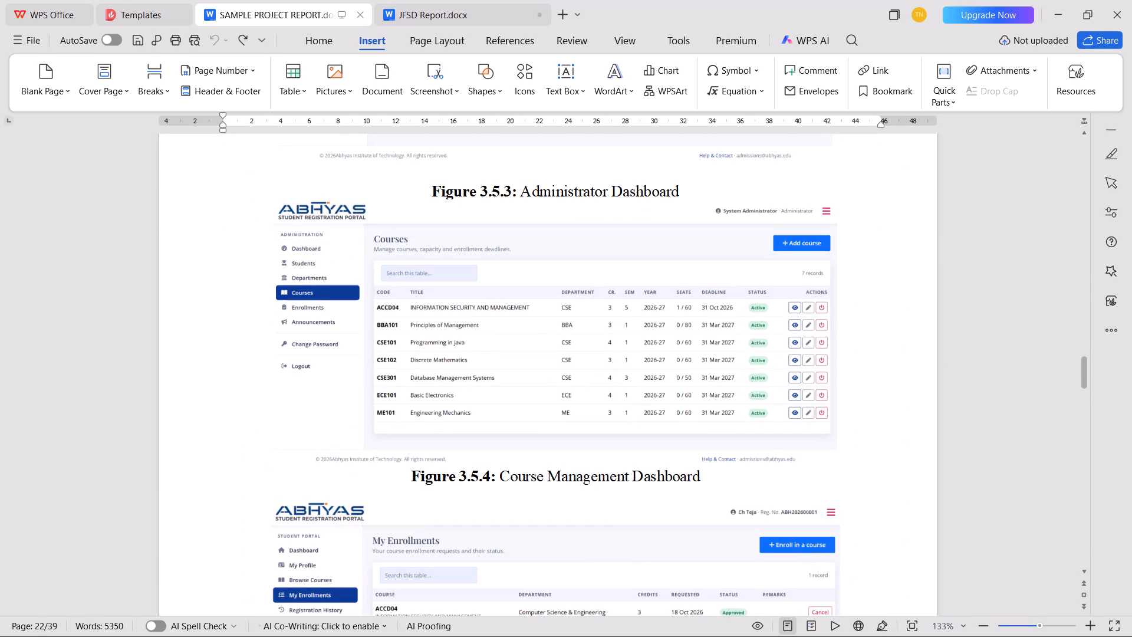
scroll(232, 406, up, 3)
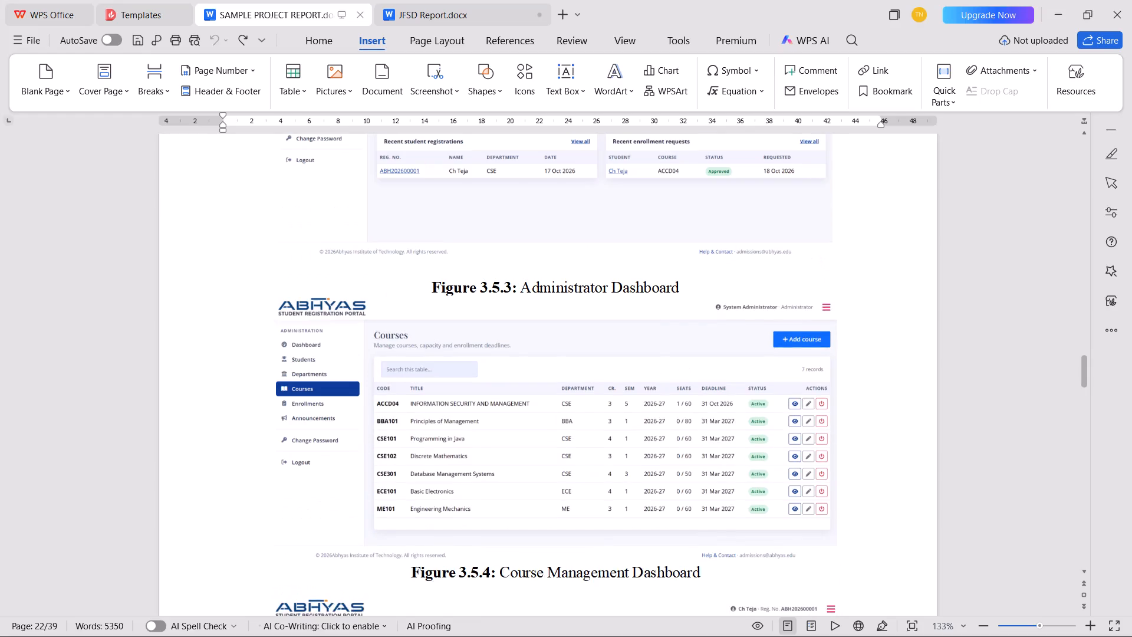
scroll(232, 406, up, 20)
scroll(232, 406, up, 10)
ctrl+scroll(232, 406, up, 4)
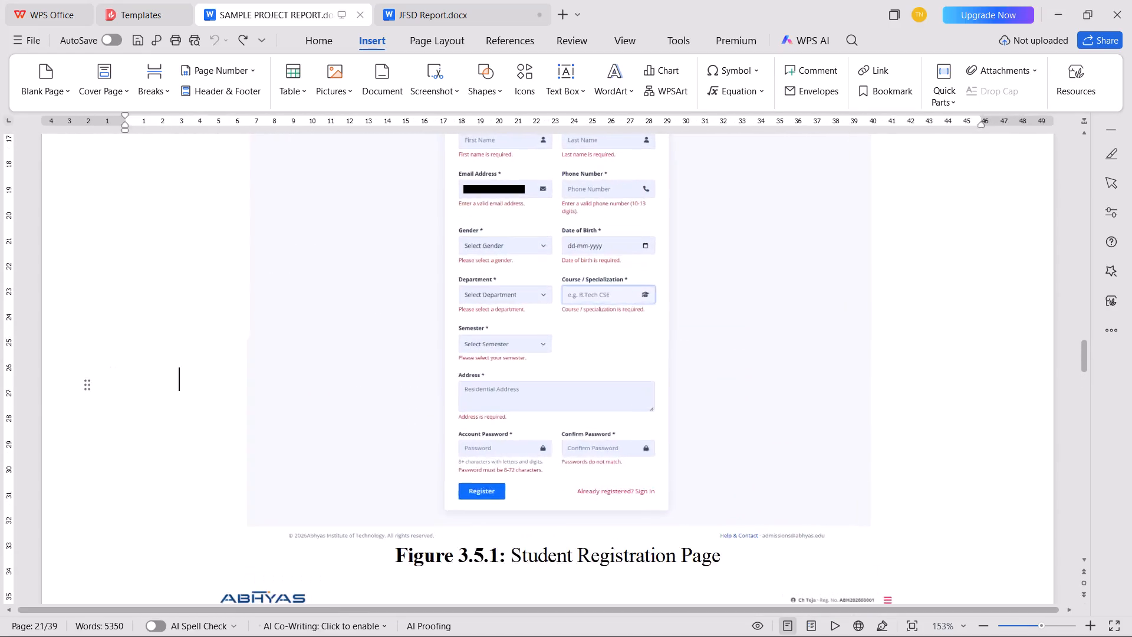
ctrl+scroll(232, 406, down, 14)
scroll(224, 407, down, 8)
scroll(213, 407, up, 3)
scroll(213, 407, down, 1)
scroll(213, 407, up, 1)
scroll(212, 406, down, 1)
scroll(212, 403, up, 2)
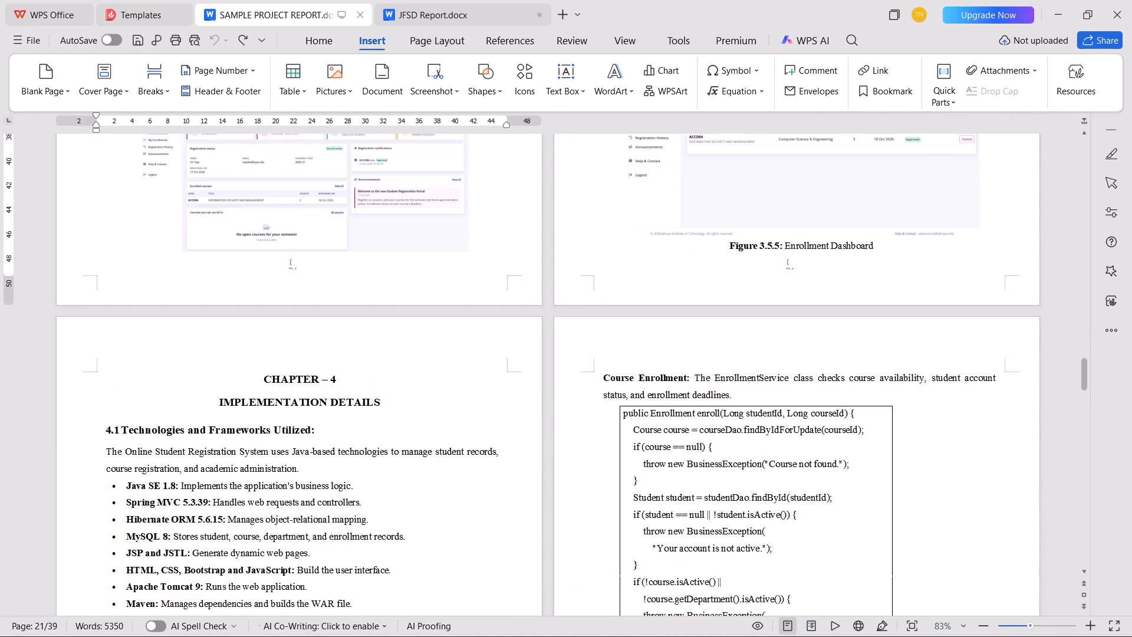
scroll(211, 399, up, 4)
scroll(211, 399, down, 3)
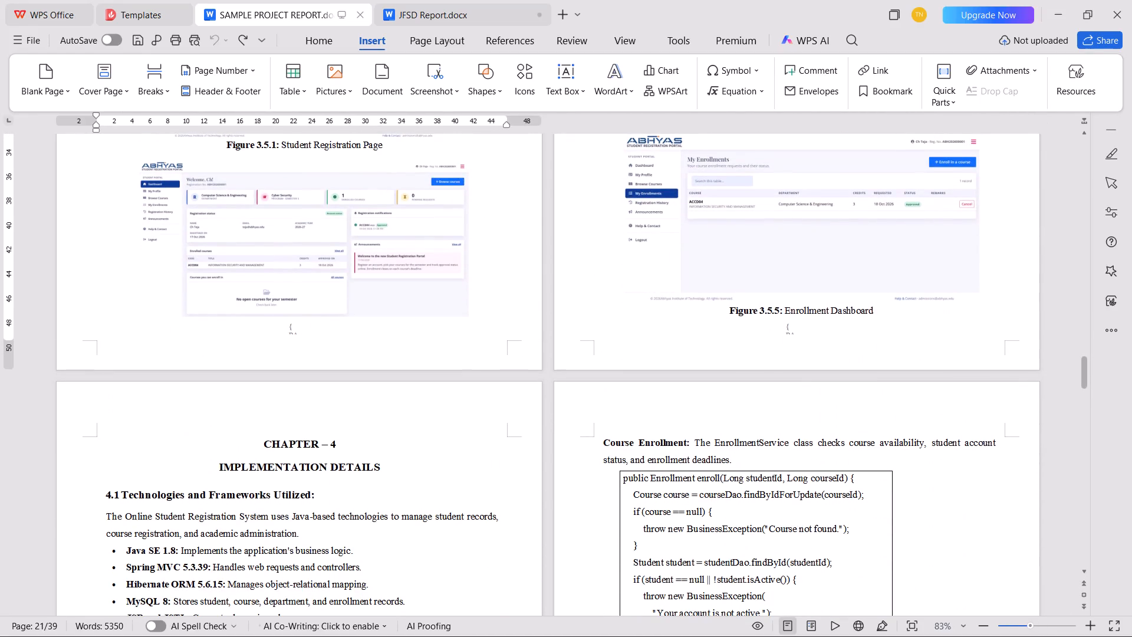
click(402, 13)
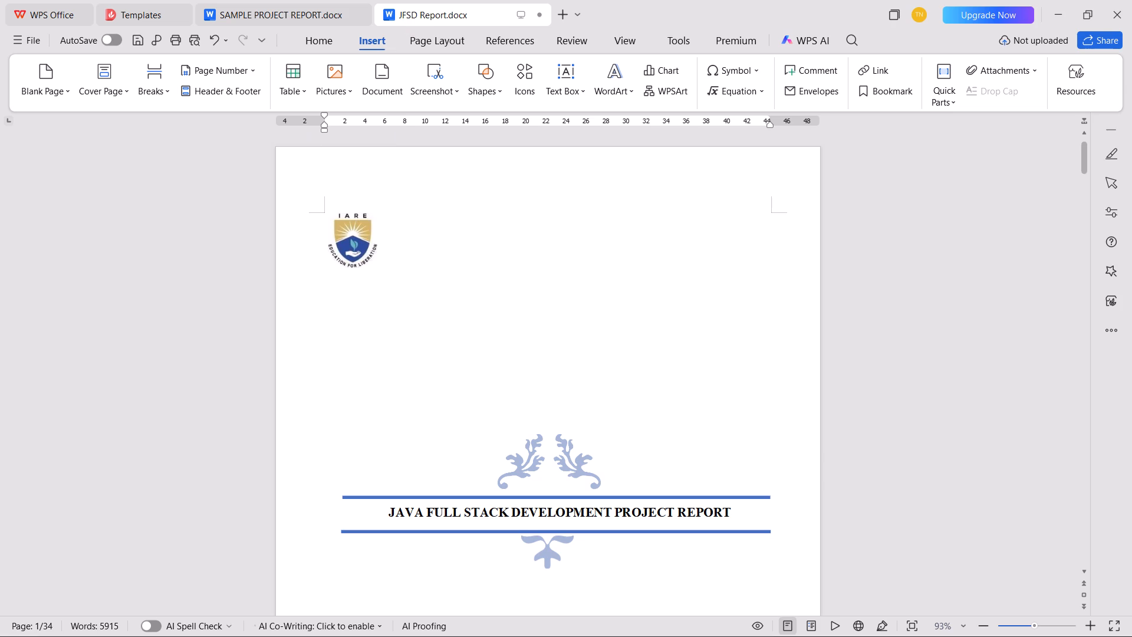
scroll(430, 361, down, 8)
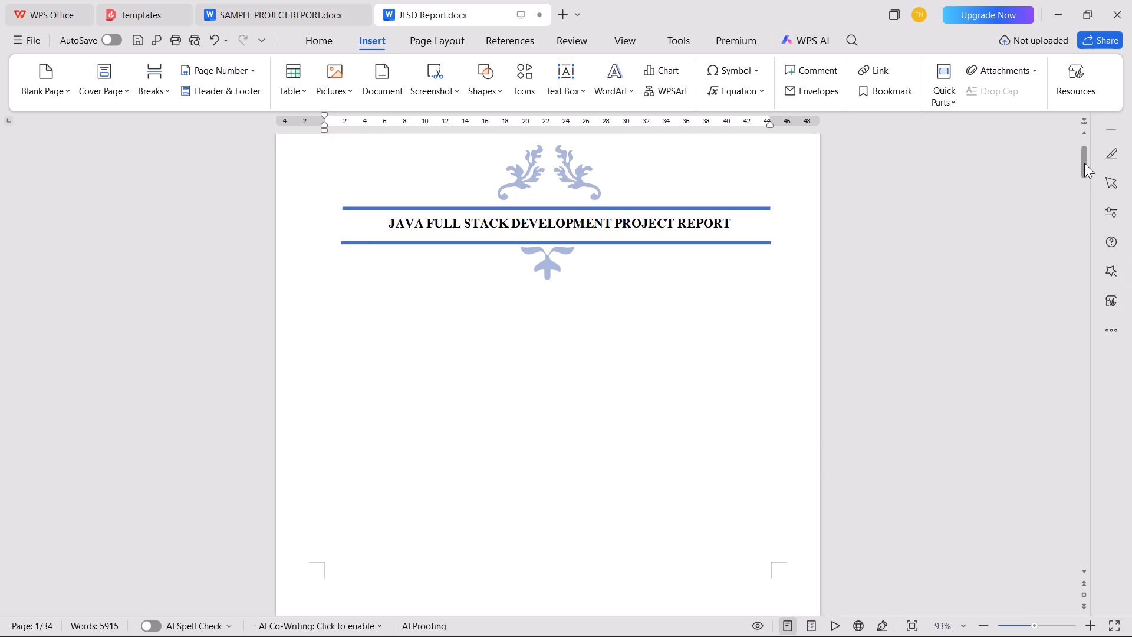
drag(1084, 163, 1057, 599)
scroll(334, 473, up, 9)
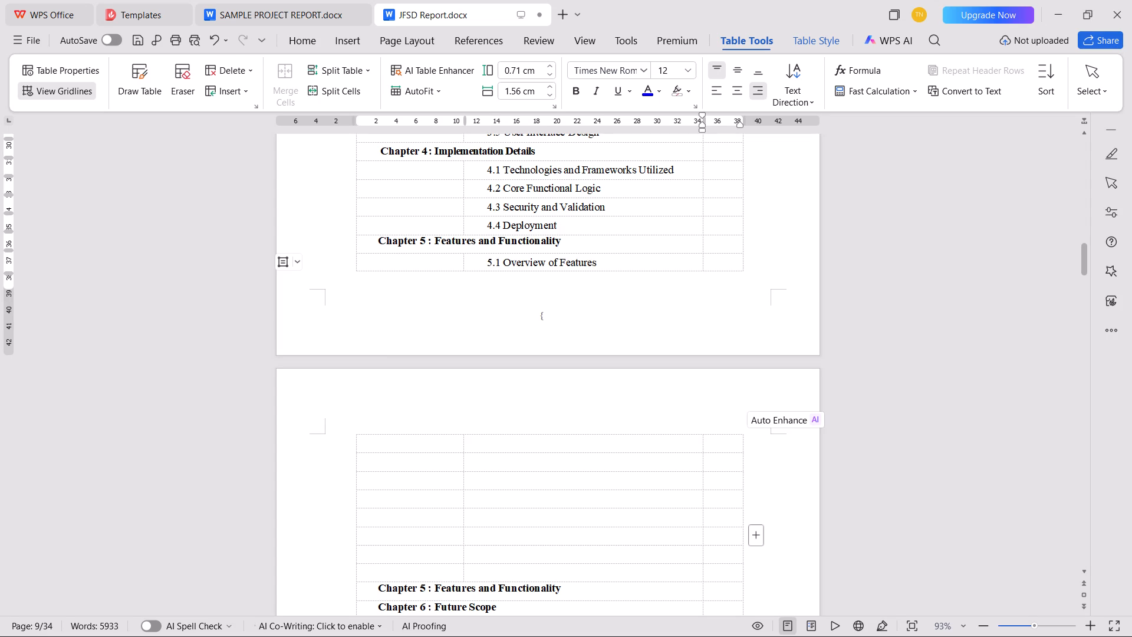
Number the eight blank rows below the 5.1 entry from 5.2 to 5.9 in the middle column of the contents table.
click(501, 433)
text(5.2)
key(Right)
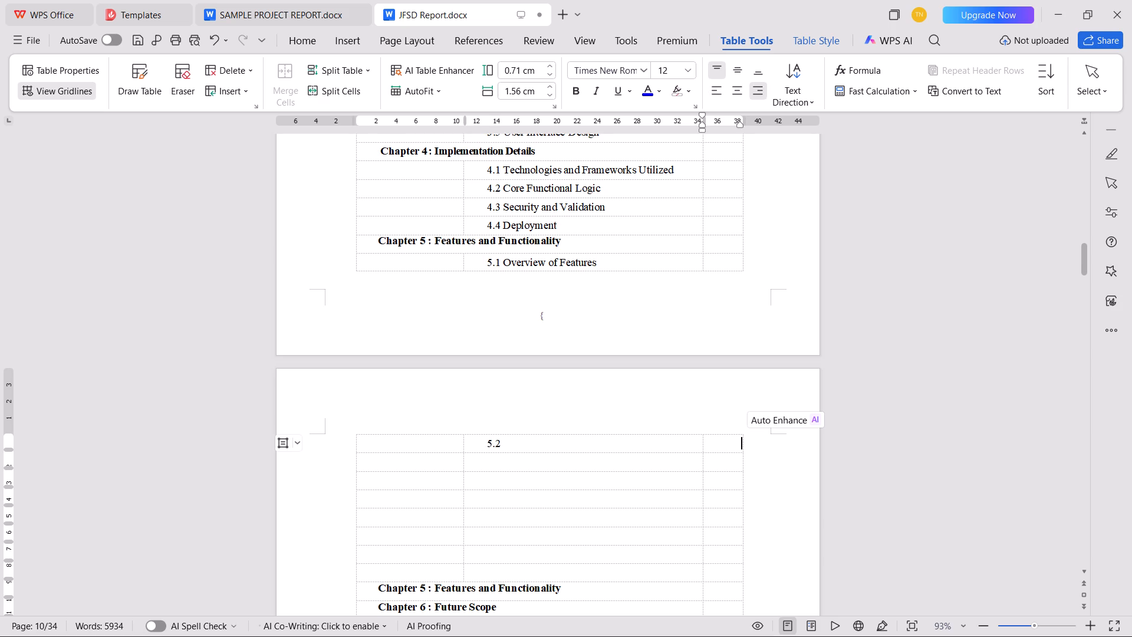
key(Left)
key(Down)
text(5.3)
key(Down)
text(5.4)
key(Down)
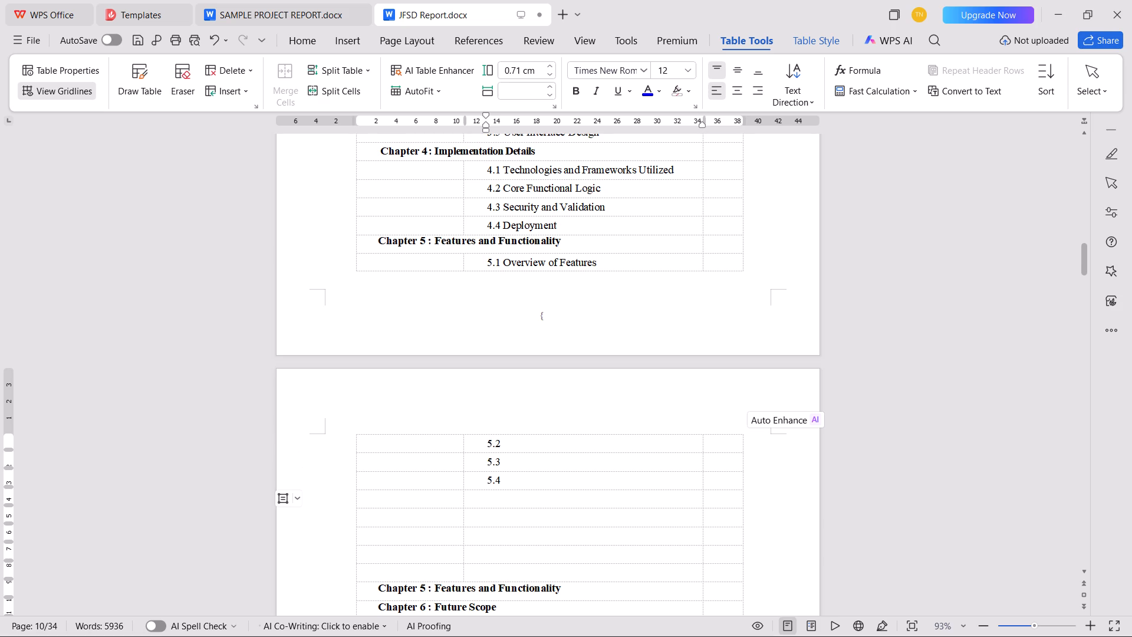
text(5.5)
key(Down)
text(5.6)
key(Down)
text(5.7)
key(Down)
text(5.8)
key(Down)
text(5.9)
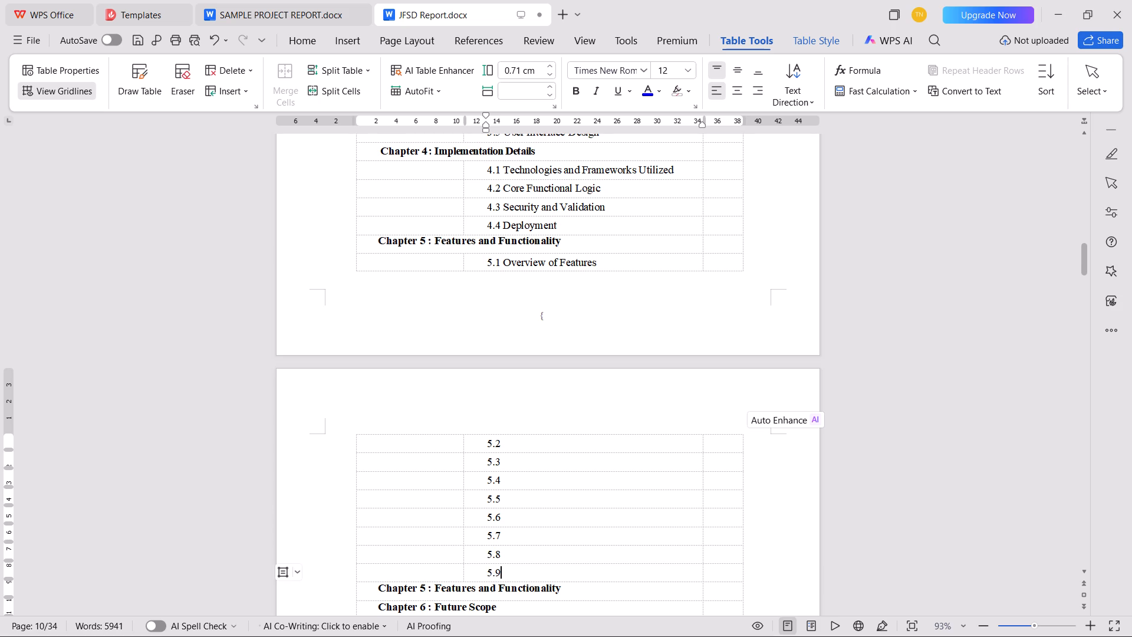
Insert one row below the 5.9 row and number it 5.10 in the middle column.
right_click(525, 578)
click(564, 143)
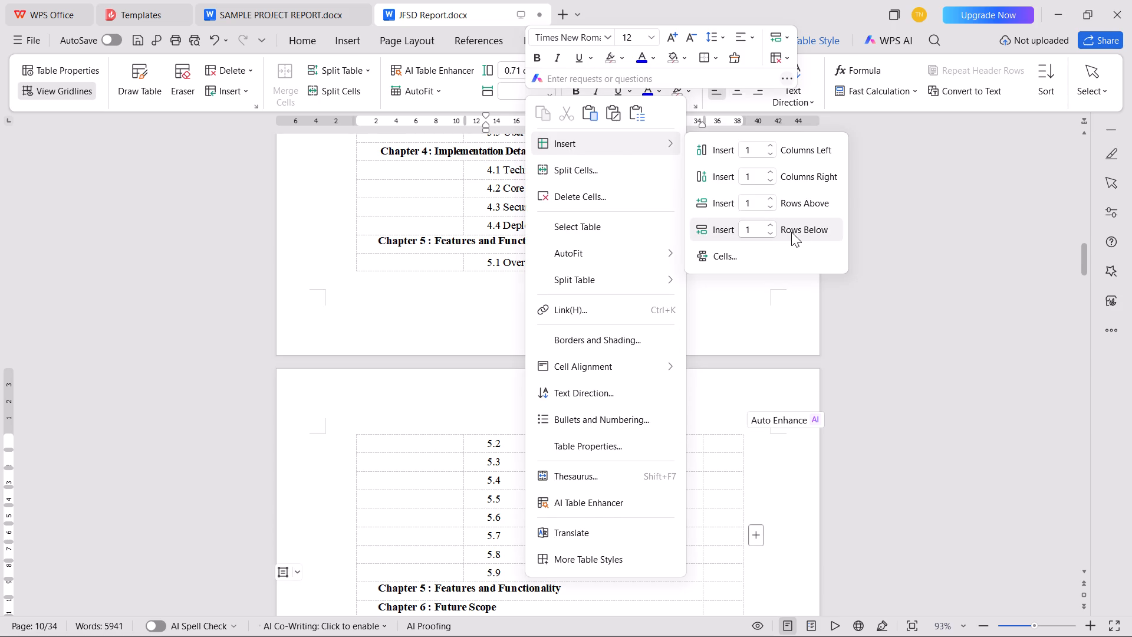
click(793, 232)
key(Right)
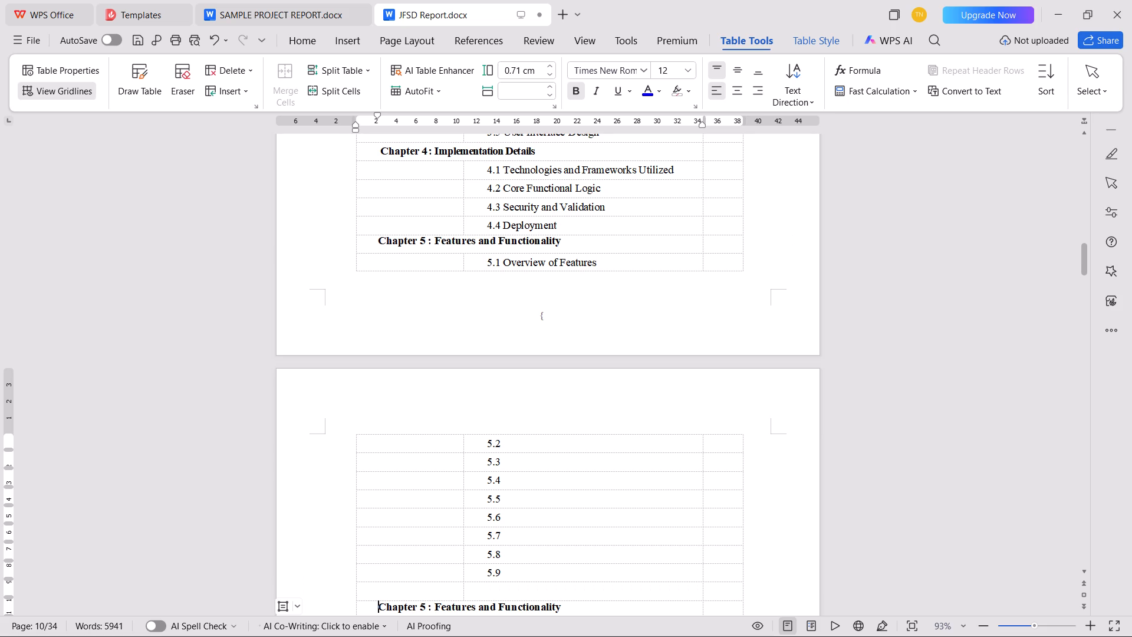
key(Left)
key(Left)
key(Left)
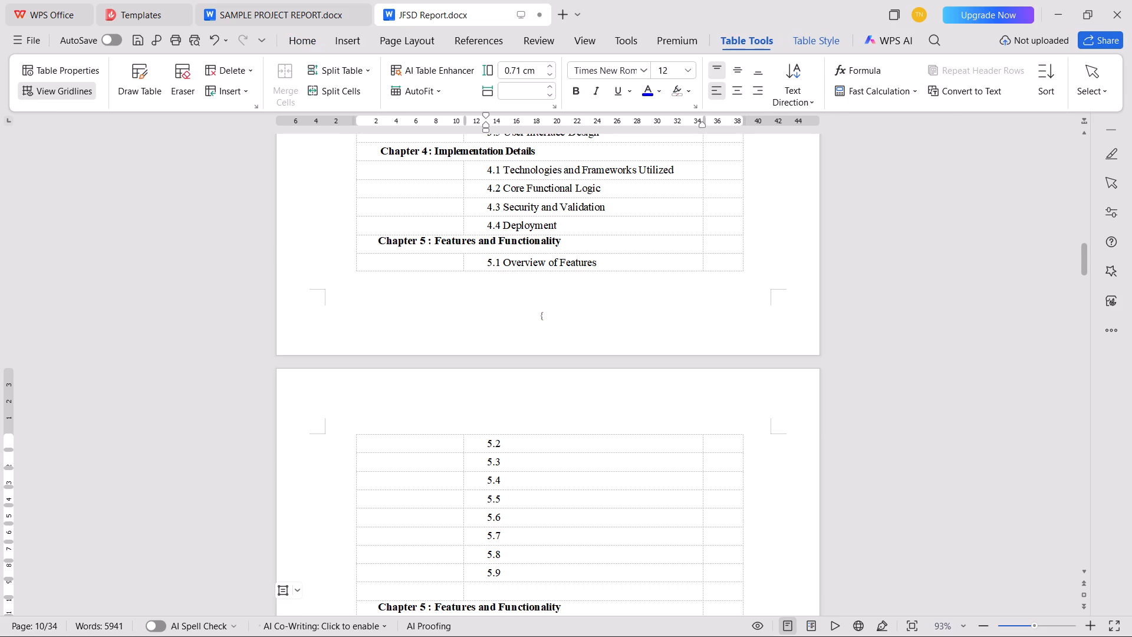
text(5.10)
Check the ChatGPT draft and title the 5.2 contents entry "User Authentication and Role - Based Access".
key(alt+Tab)
key(alt+Tab)
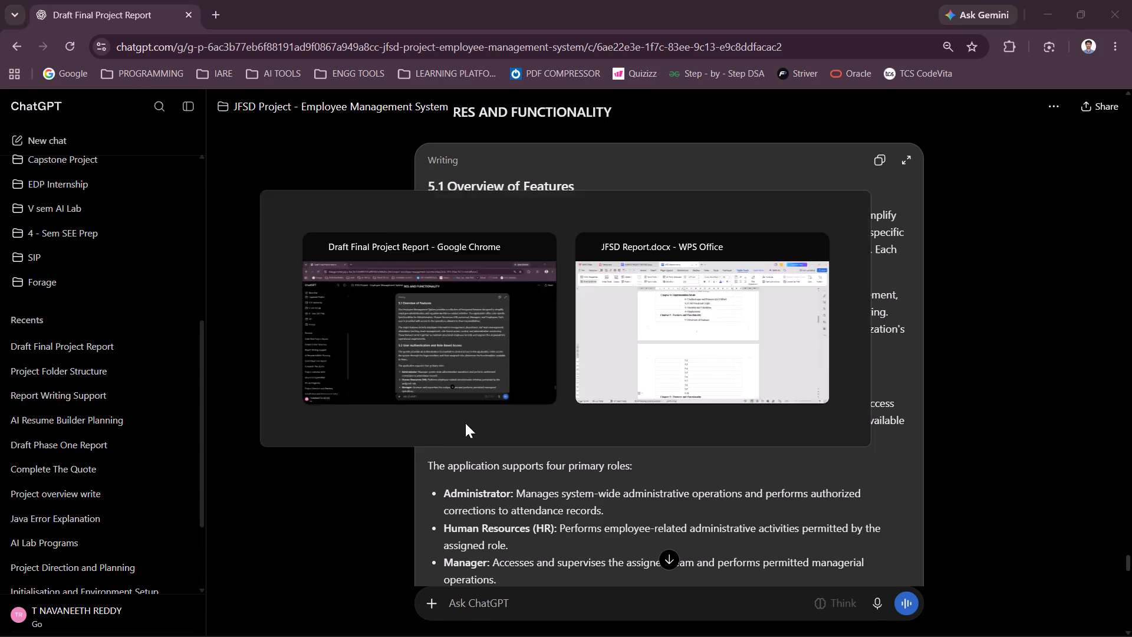
click(532, 441)
key(space)
text(User Authenticatin)
key(BackSpace)
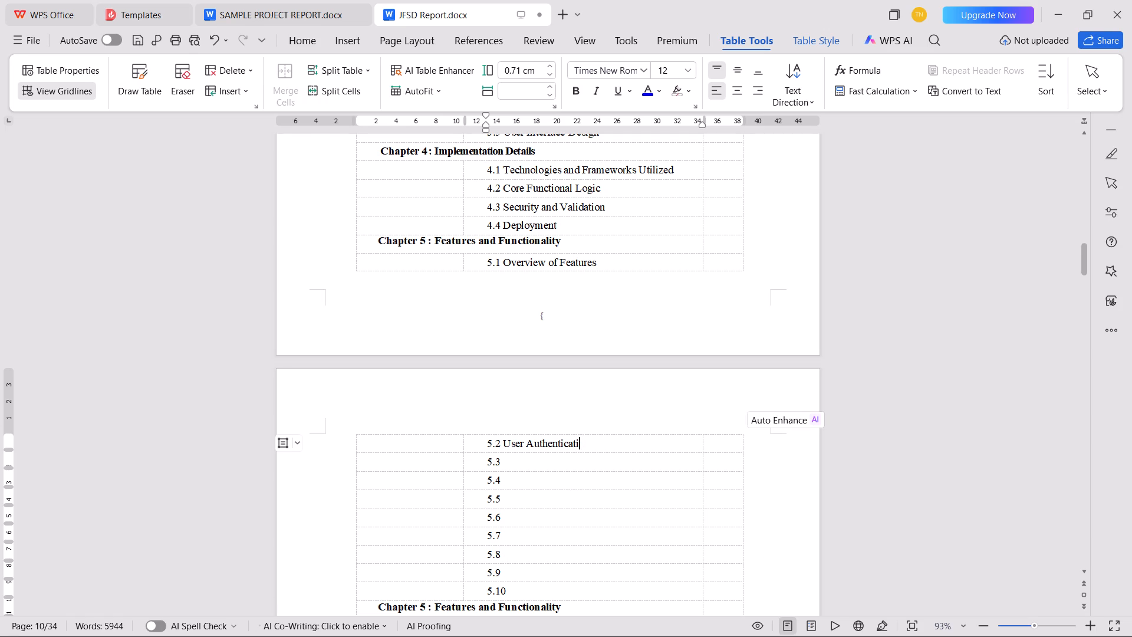
text(on and Role - Based a)
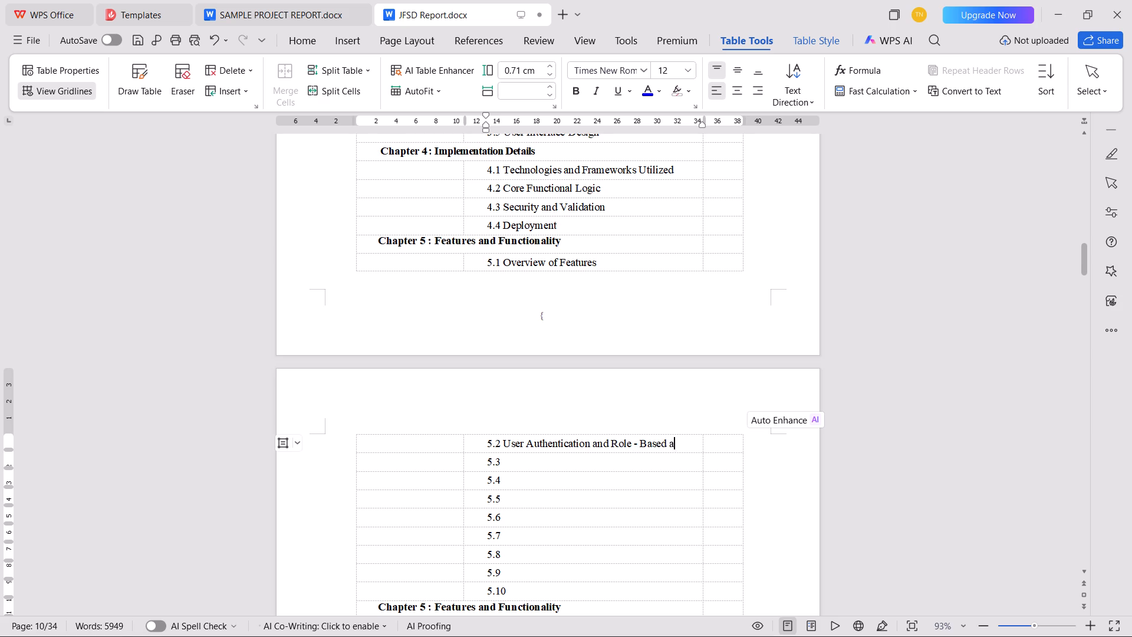
key(BackSpace)
text(Access)
Find section 5.3 in the ChatGPT draft and title the 5.3 contents entry "Employee Information Management".
key(Down)
key(alt+Tab)
scroll(532, 441, down, 6)
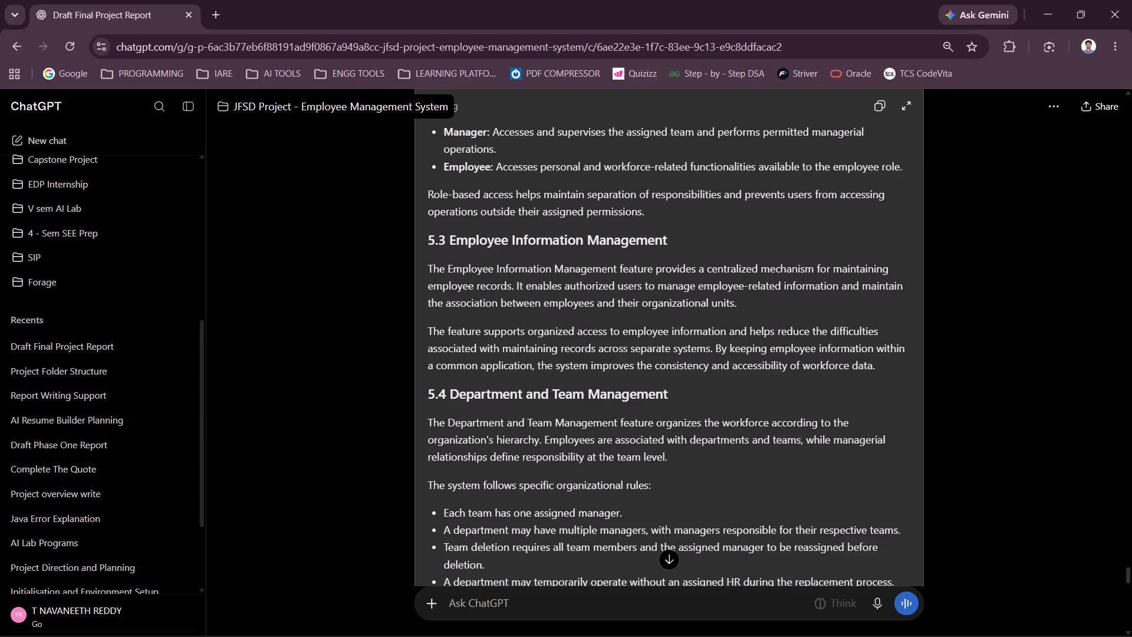
key(alt+Tab)
text(Em)
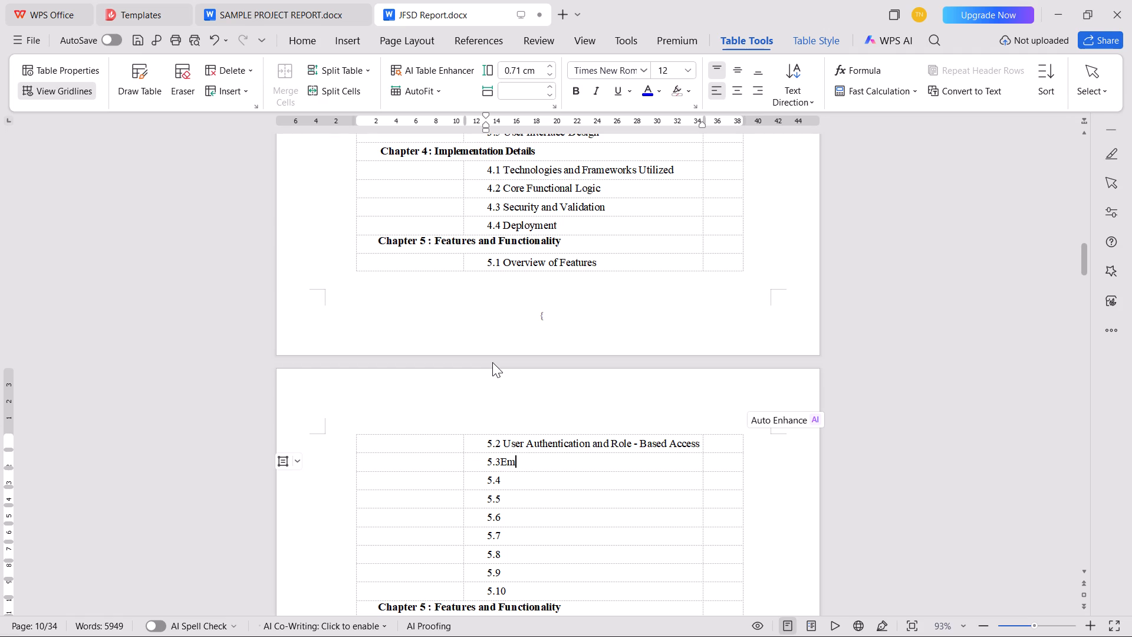
key(BackSpace)
key(BackSpace)
key(space)
text(Employee Information ma)
key(BackSpace)
key(BackSpace)
key(BackSpace)
key(space)
text(Management)
Title the 5.4 contents entry "Department and Team Management", following the heading in the ChatGPT draft.
key(Down)
key(space)
key(alt+Tab)
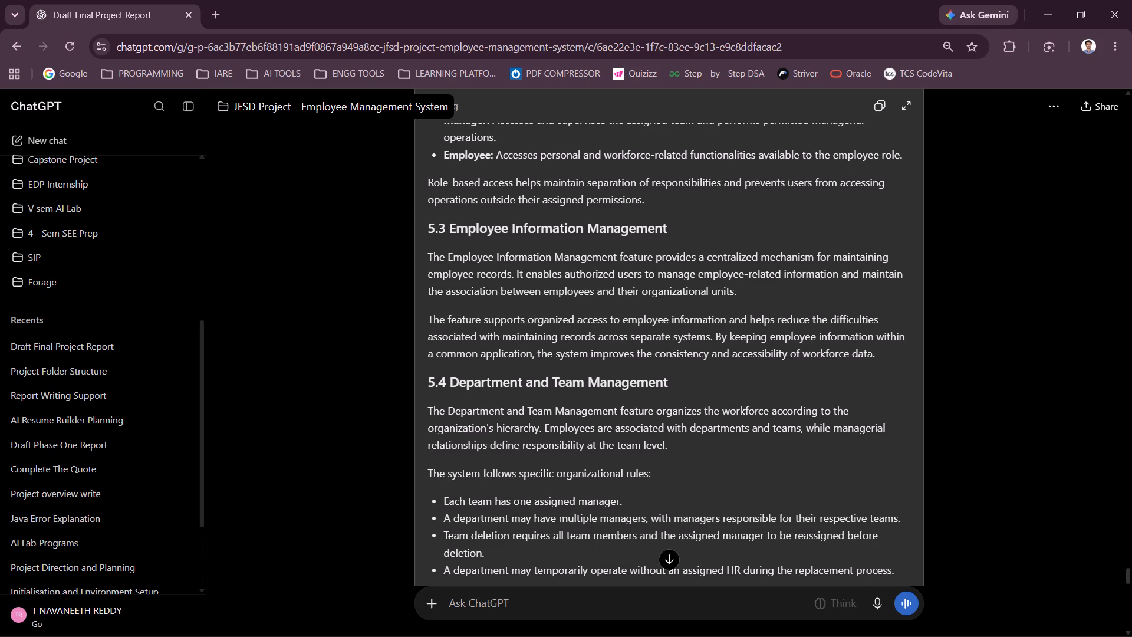
key(alt+Tab)
text(Department and Team Managemen)
key(t)
Find section 5.5 in the ChatGPT draft and title the 5.5 contents entry "Attendance Management".
key(Down)
key(alt+Tab)
scroll(492, 362, down, 5)
key(alt+Tab)
key(space)
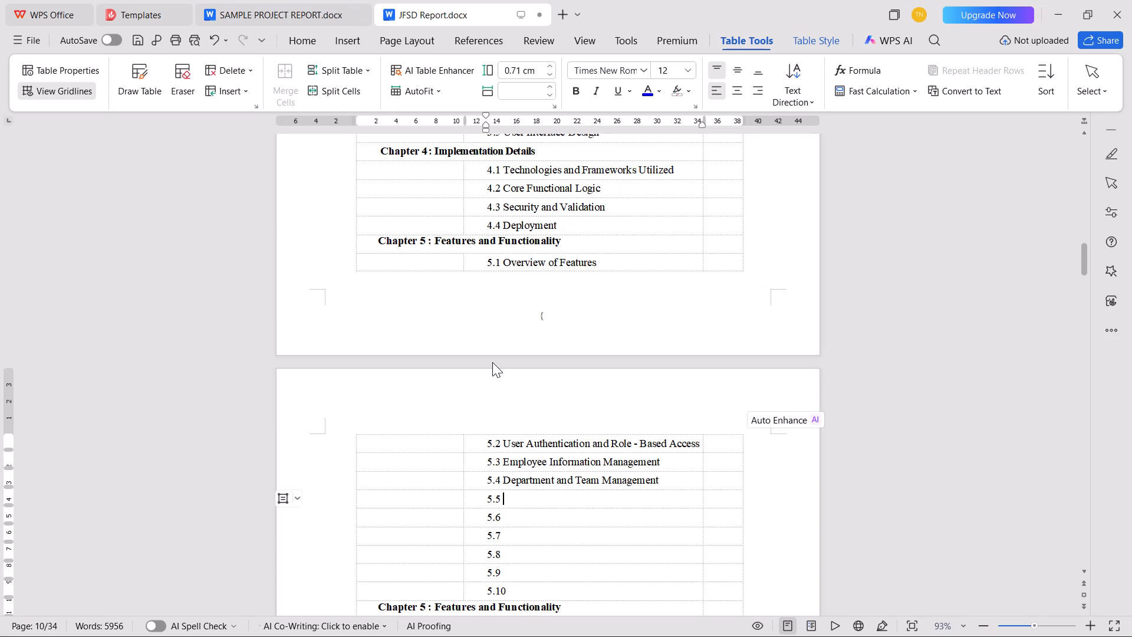
text(Attendance Management)
Find section 5.6 in the ChatGPT draft and title the 5.6 contents entry "Leave Management".
key(Down)
key(alt+Tab)
scroll(492, 362, down, 1)
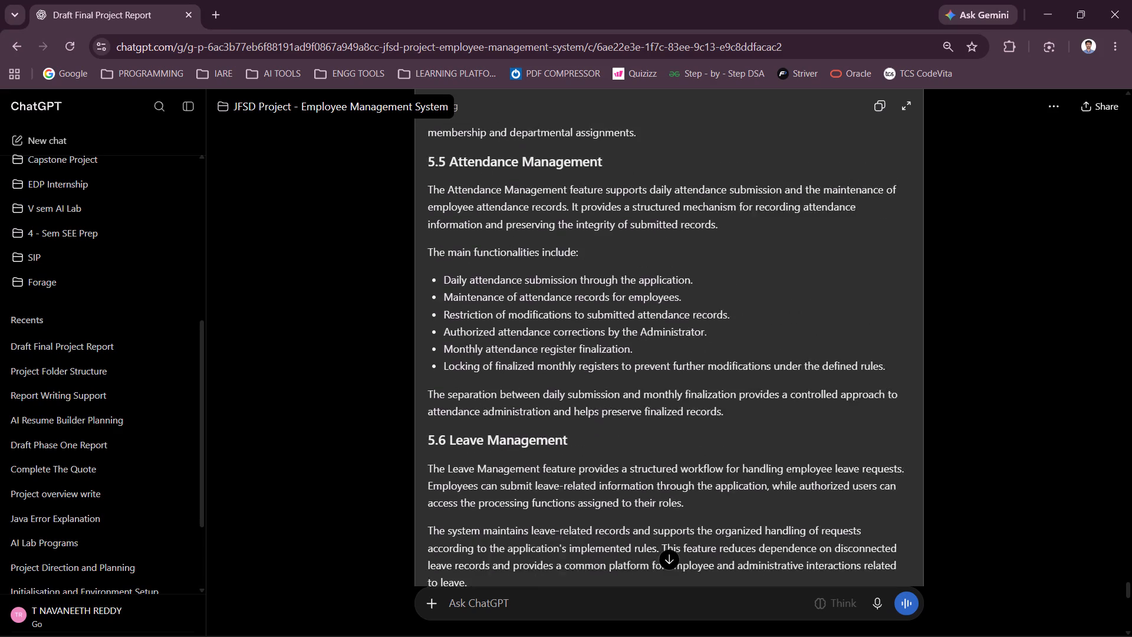
scroll(492, 362, down, 2)
key(alt+Tab)
key(space)
text(Leave Management)
Find section 5.7 in the ChatGPT draft and title the 5.7 contents entry "Managerial and Team Supervision".
key(Down)
key(space)
key(alt+Tab)
scroll(492, 362, down, 2)
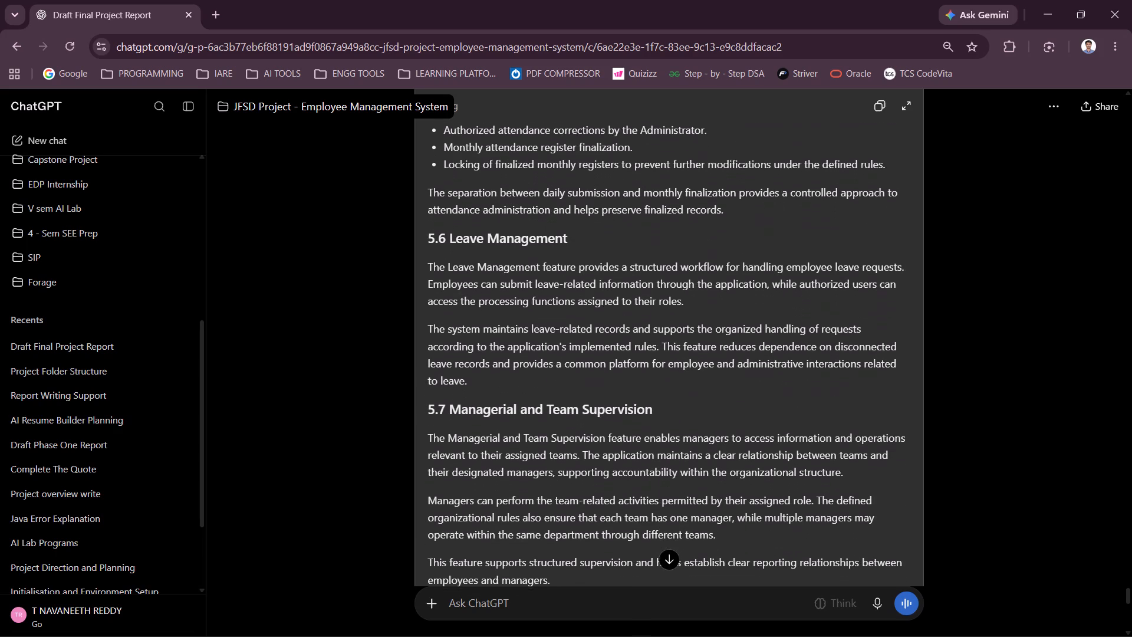
scroll(492, 362, down, 1)
key(alt+Tab)
text(Managerial)
key(space)
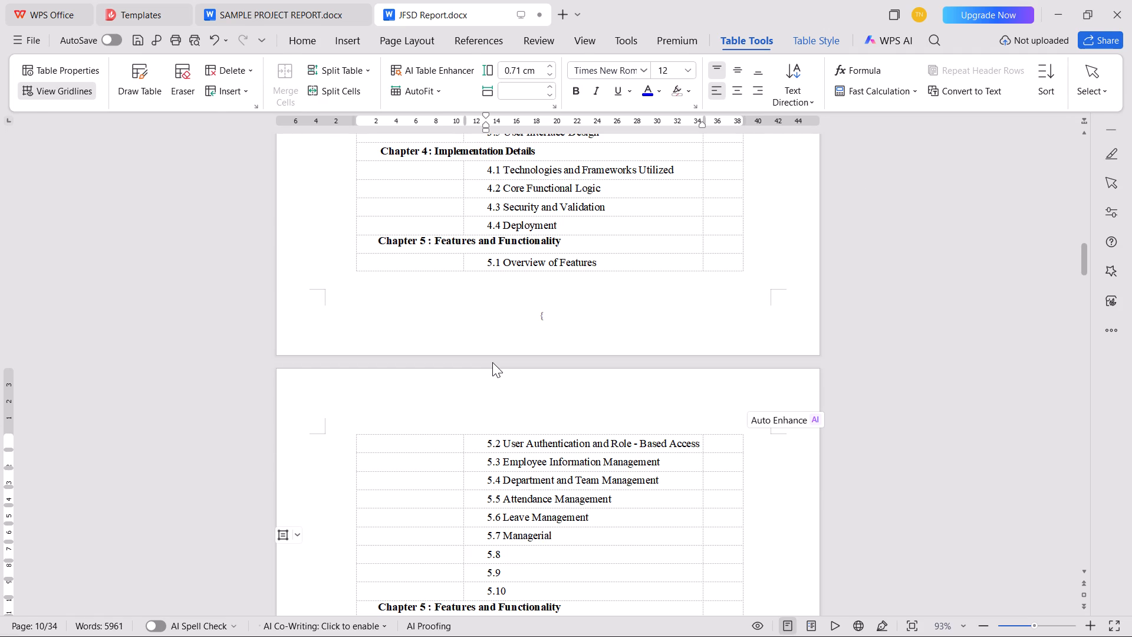
key(alt+Tab)
key(alt+Tab)
text(and t)
key(BackSpace)
text(Team Supervision)
Find section 5.8 in the ChatGPT draft and title the 5.8 contents entry "Role Specific Dashboards and Navigation".
key(Right)
key(Left)
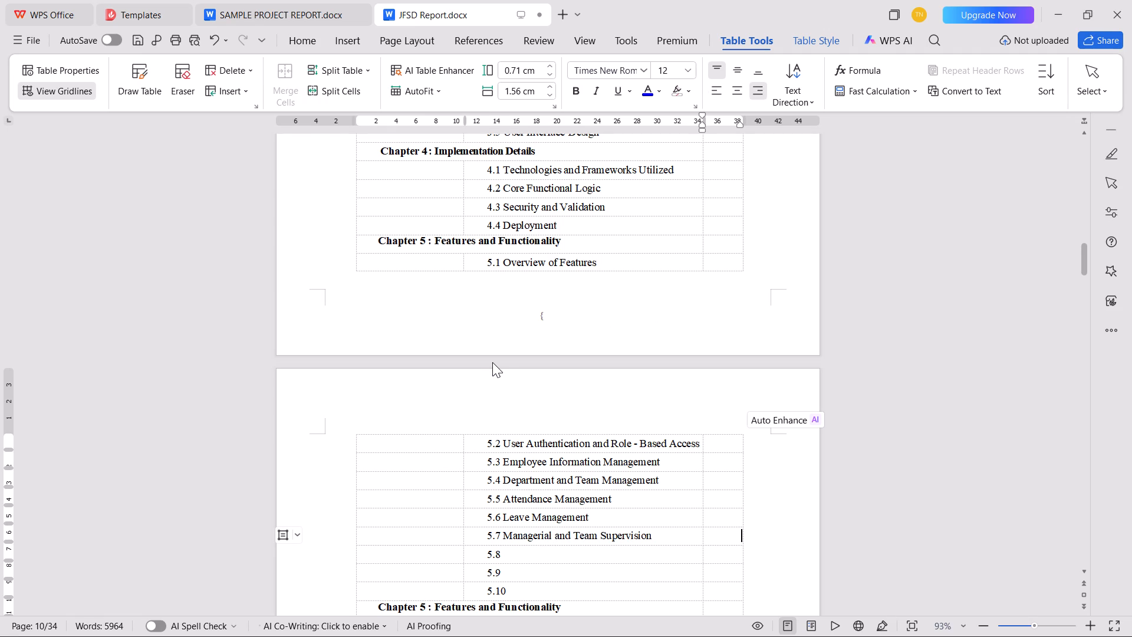
key(Down)
key(space)
key(alt+Tab)
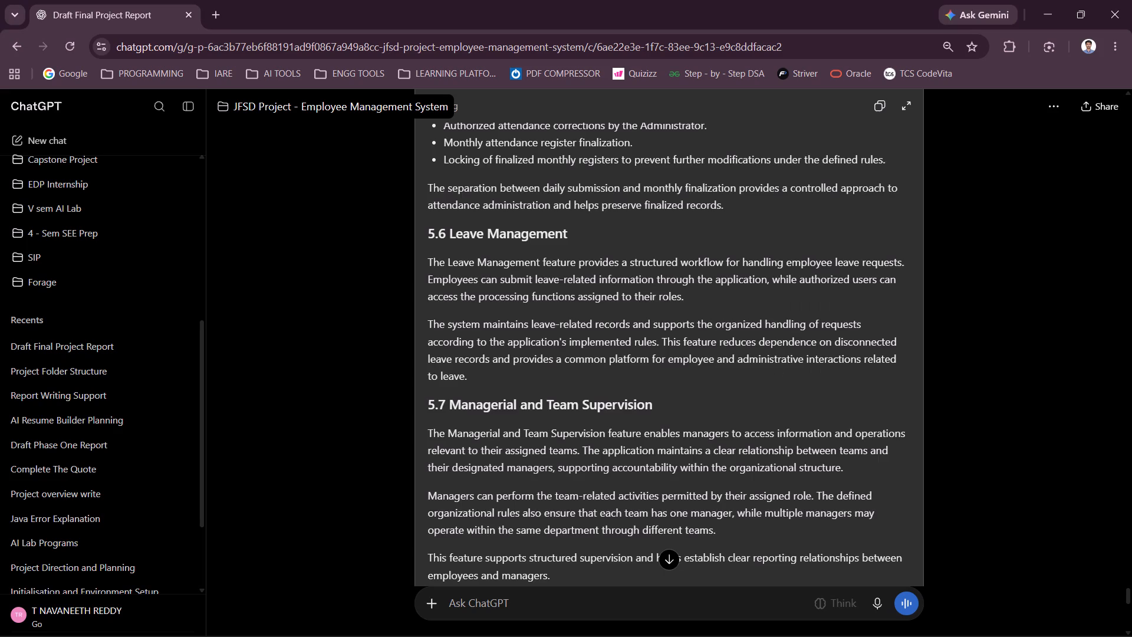
scroll(492, 362, down, 4)
key(alt+Tab)
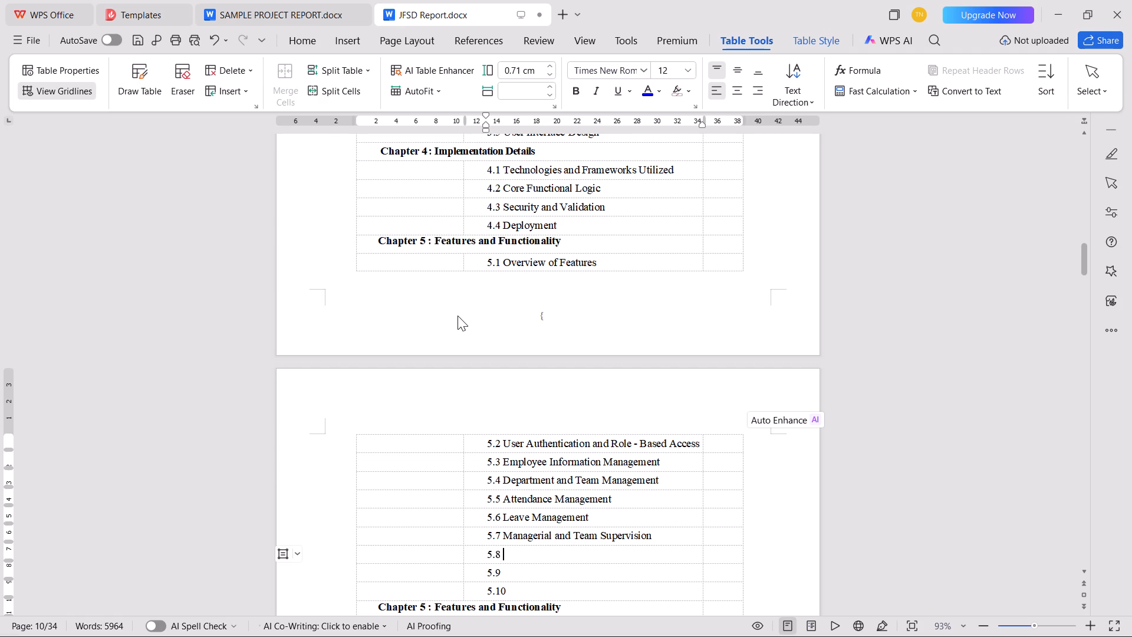
text(Role Speci)
text(fic dash)
key(ctrl+BackSpace)
text(Dashbora)
key(BackSpace)
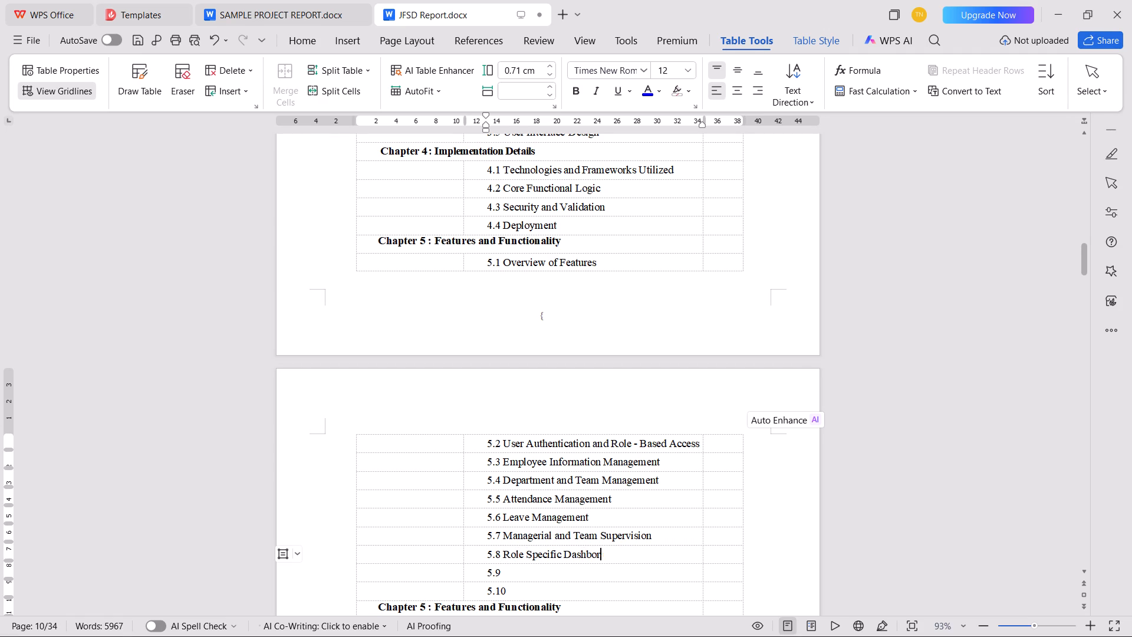
key(BackSpace)
text(ards)
key(space)
key(alt+Tab)
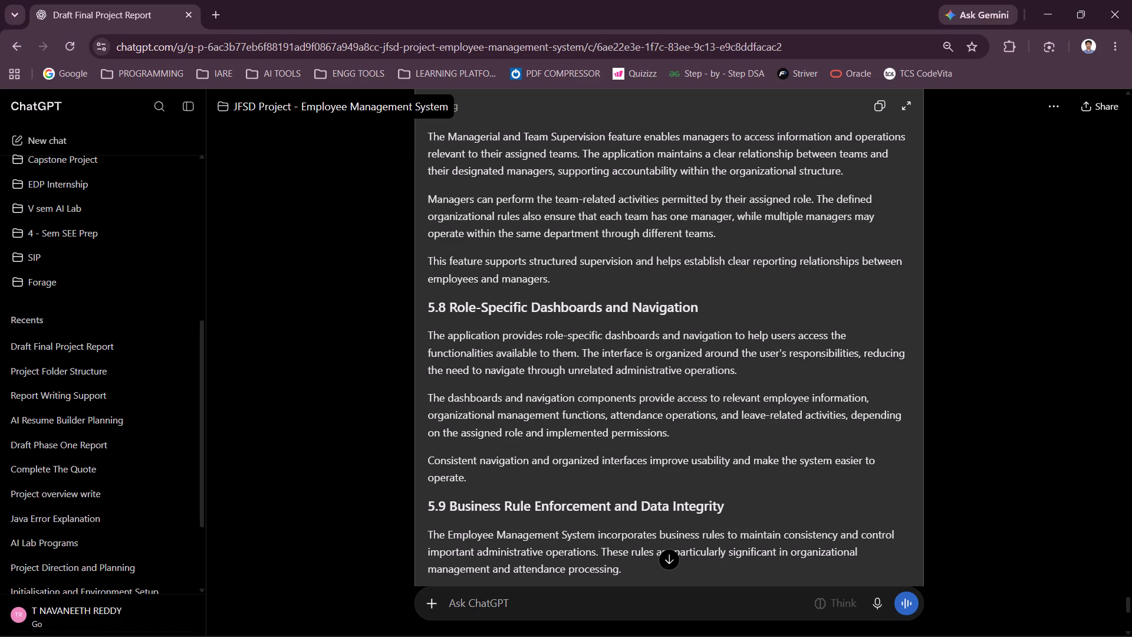
key(alt+Tab)
text(and Navih)
key(BackSpace)
text(gation)
Find section 5.9 in the ChatGPT draft and title the 5.9 contents entry "Bussiness Rule Enforcement and Data Integrity".
key(Down)
key(alt+Tab)
key(alt+Tab)
key(space)
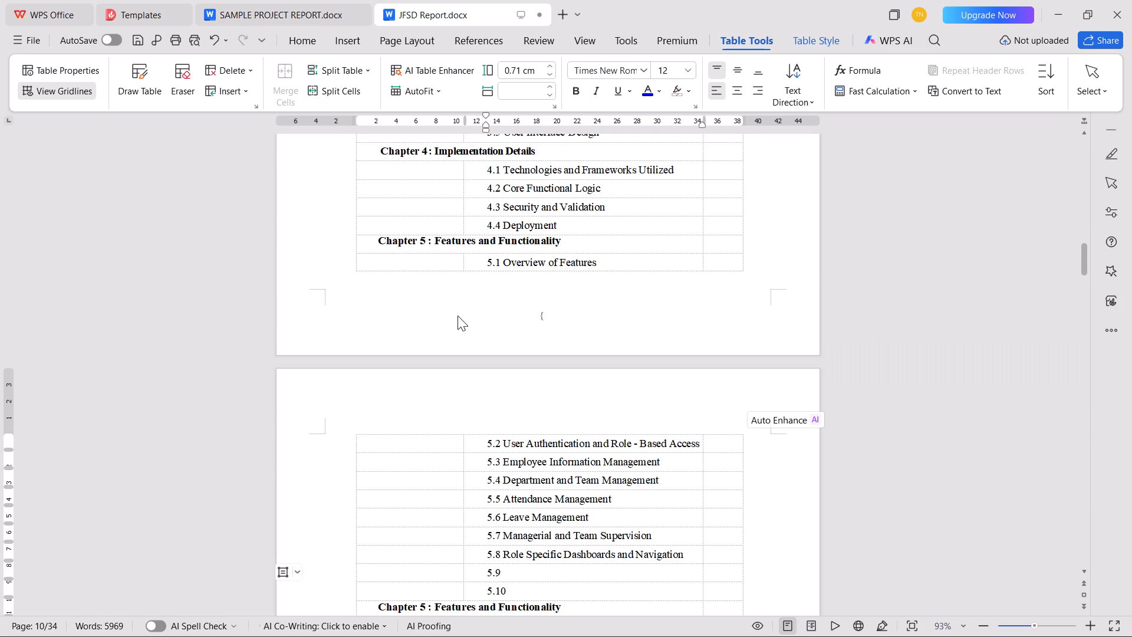
text(Bussiness Rule)
key(space)
key(alt+Tab)
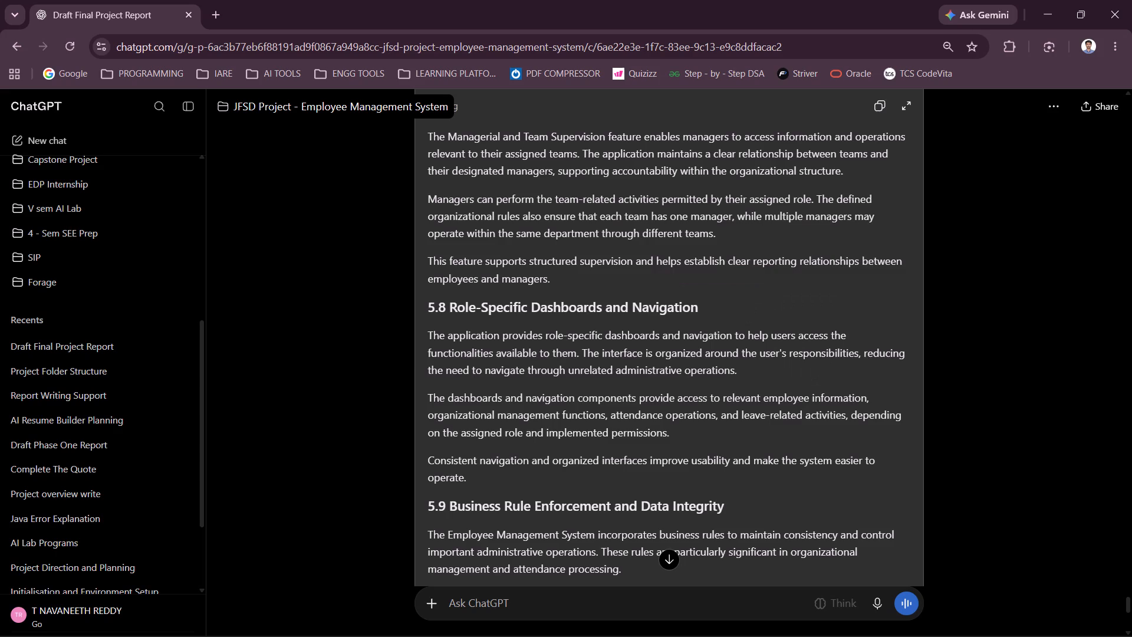
key(alt+Tab)
text(Enforcement)
key(space)
key(alt+Tab)
key(alt+Tab)
text(and dat)
key(ctrl+BackSpace)
text(Data Integrity)
Shorten the 5.9 contents entry by replacing "and" with "&", keeping "Data Integrity" at its end.
key(BackSpace)
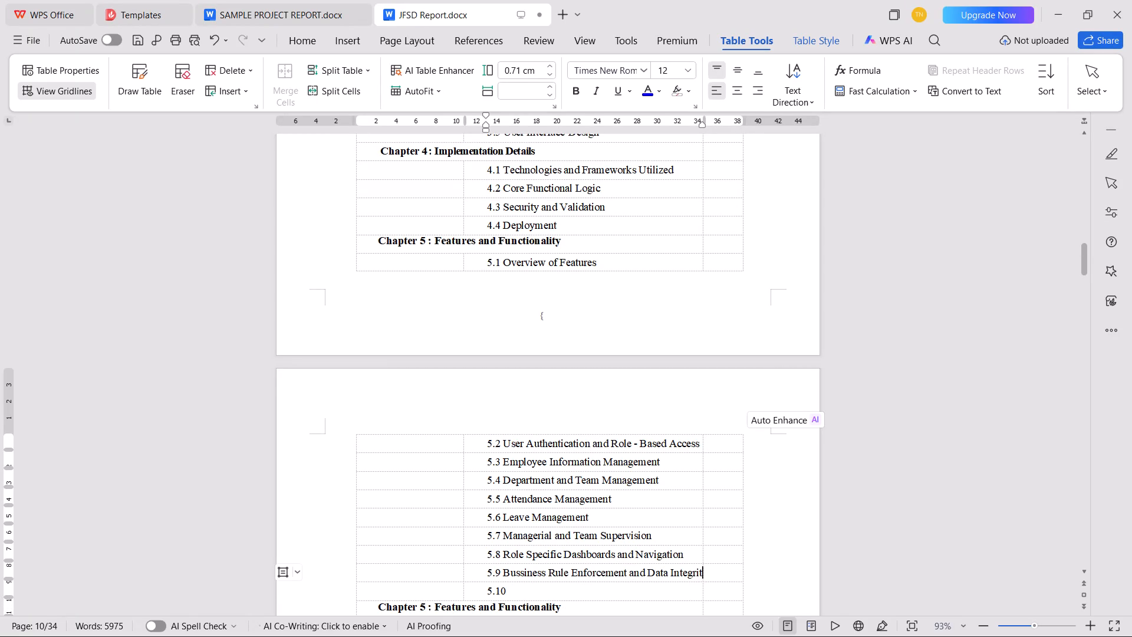
key(ctrl+Left)
key(ctrl+Left)
key(ctrl+BackSpace)
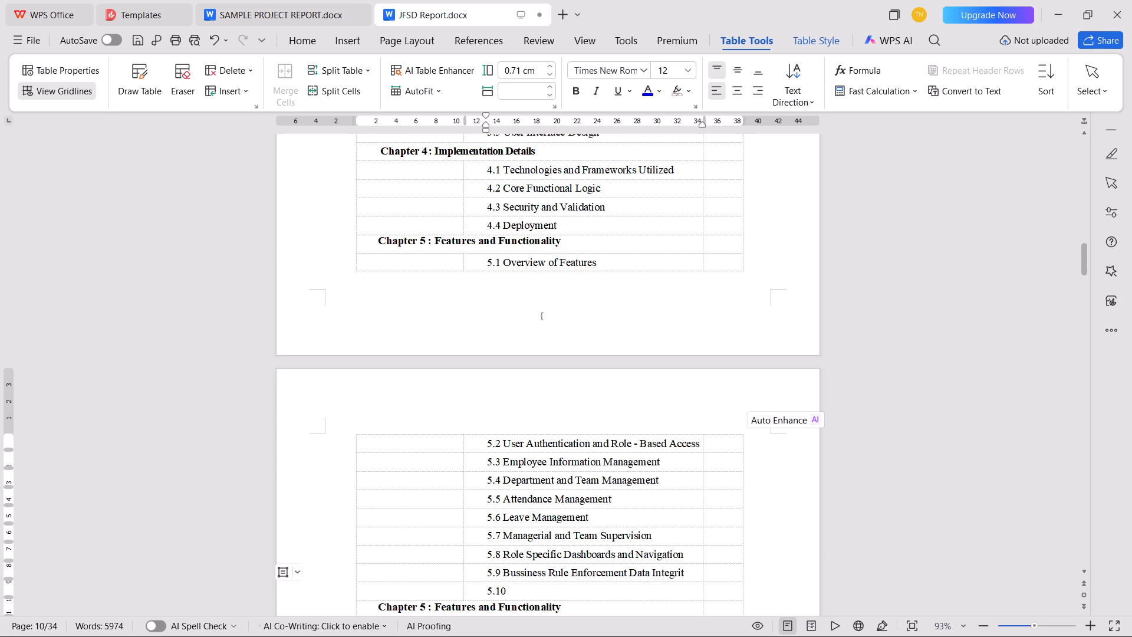
text(&)
key(space)
key(ctrl+Right)
key(ctrl+Right)
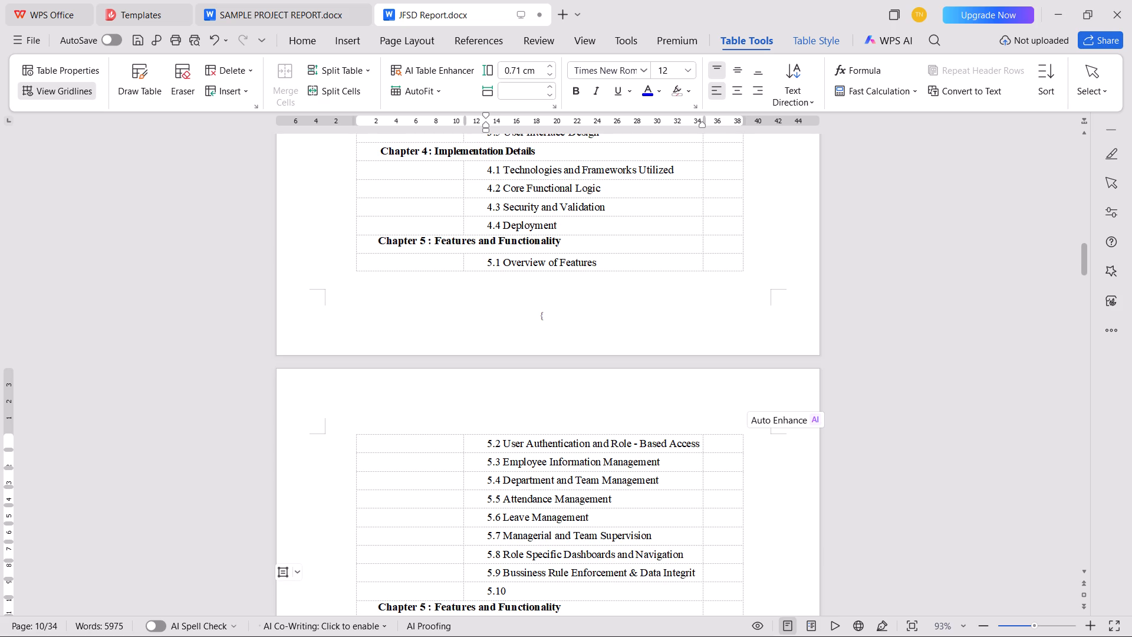
key(y)
Check section 5.10 in the ChatGPT draft, clear the 5.10 contents entry and delete its entire table row.
key(Down)
key(alt+Tab)
scroll(471, 425, down, 3)
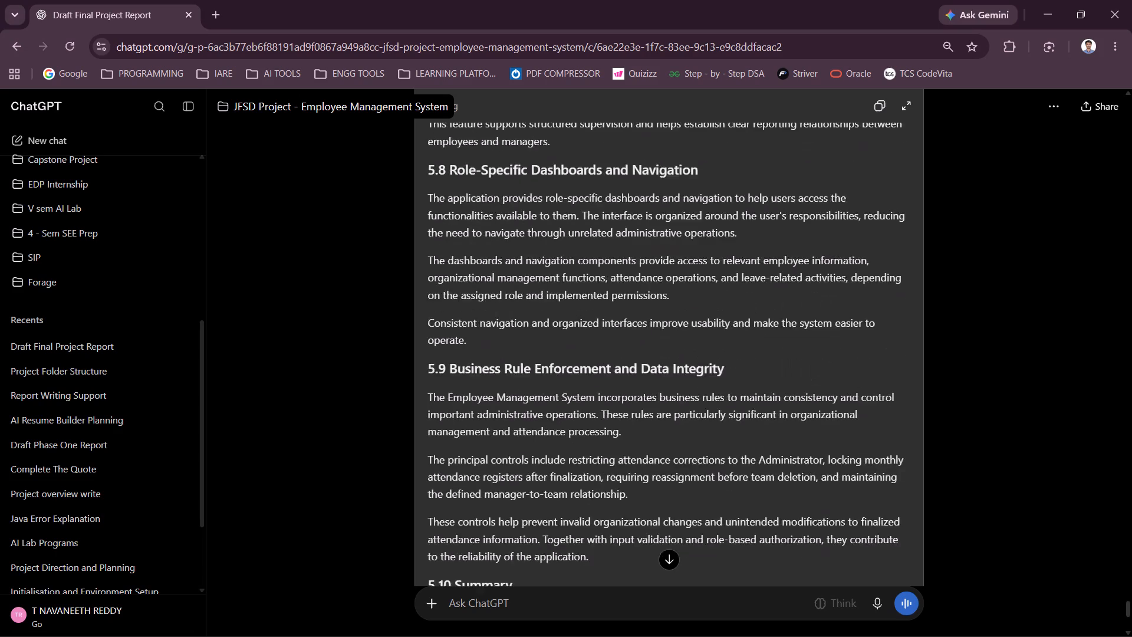
scroll(471, 425, down, 1)
key(alt+Tab)
key(BackSpace)
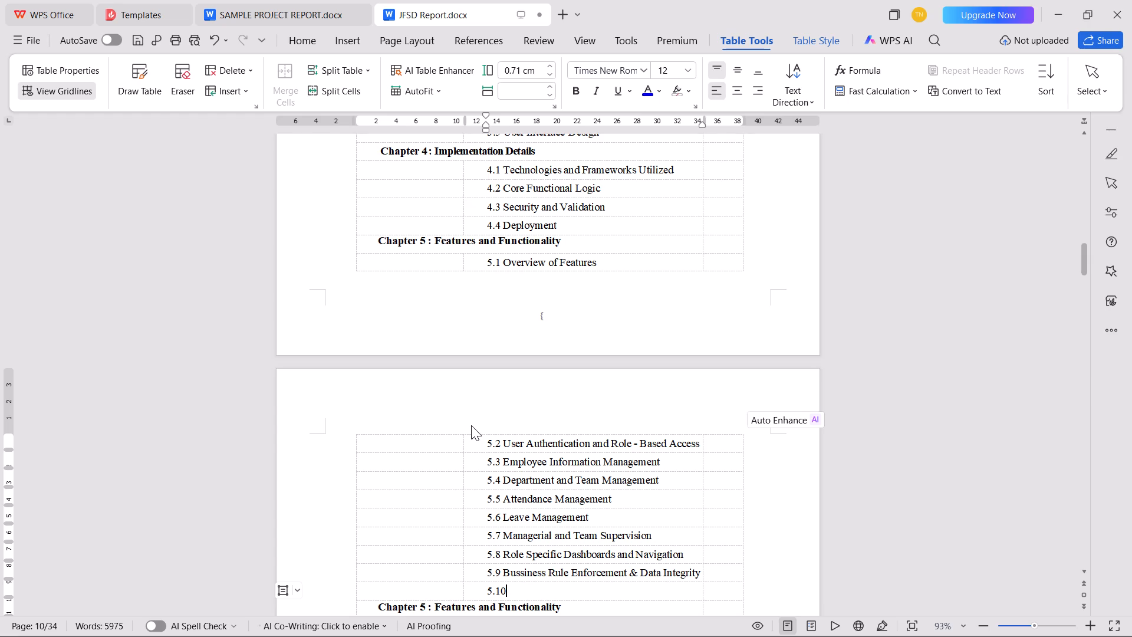
key(BackSpace)
key(BackSpace)
key(BackSpace)
scroll(471, 425, down, 3)
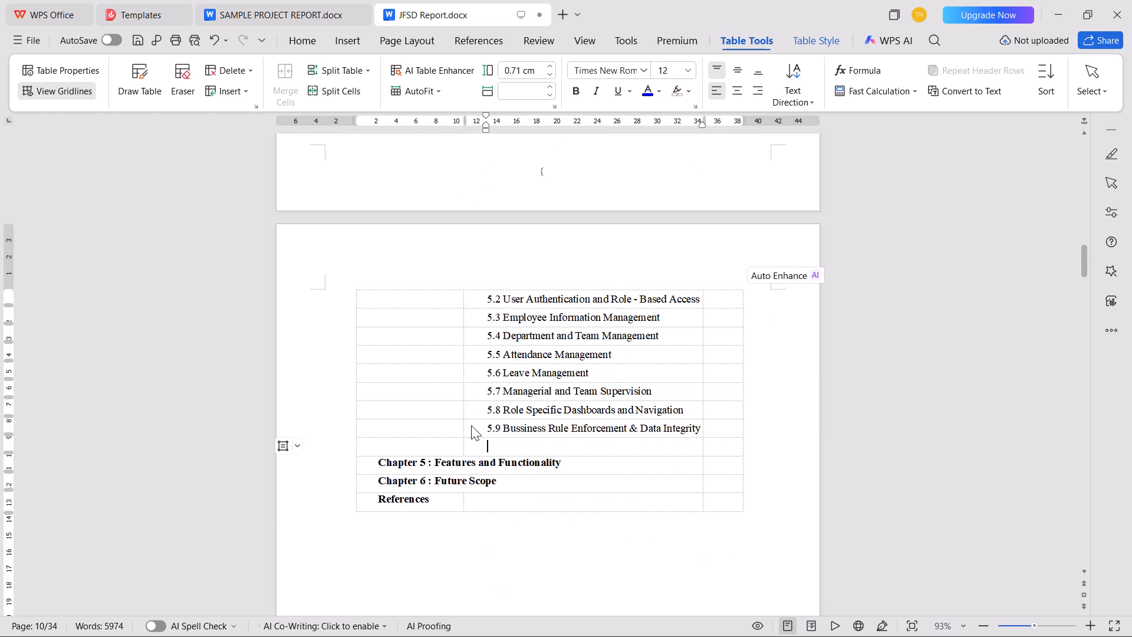
drag(437, 442, 511, 442)
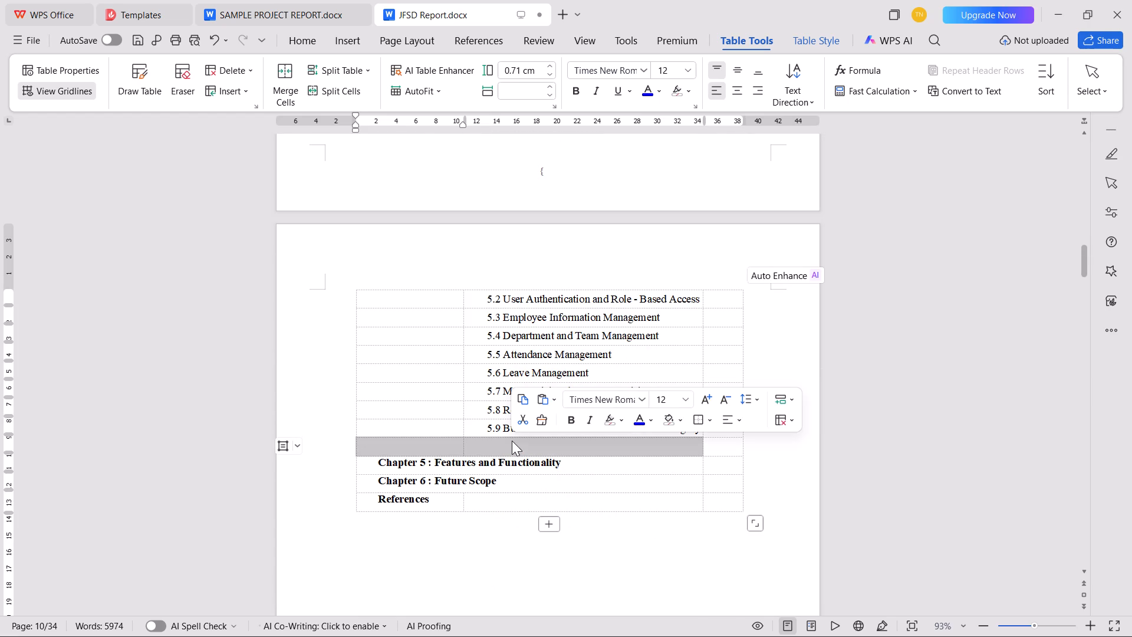
scroll(512, 438, up, 3)
scroll(514, 432, down, 2)
right_click(519, 447)
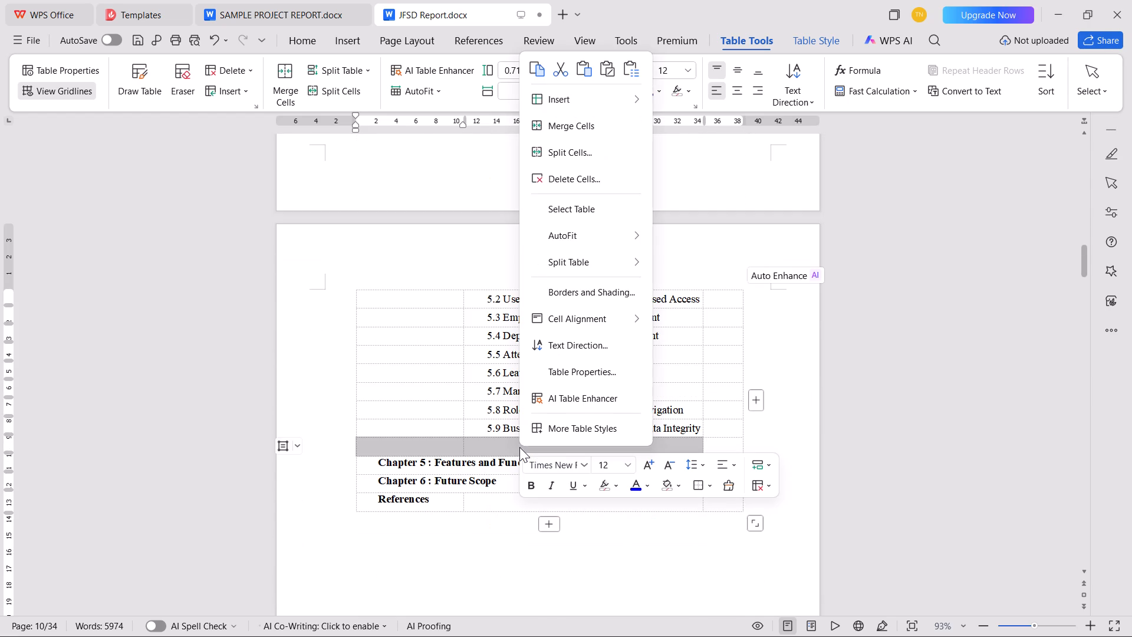
click(591, 185)
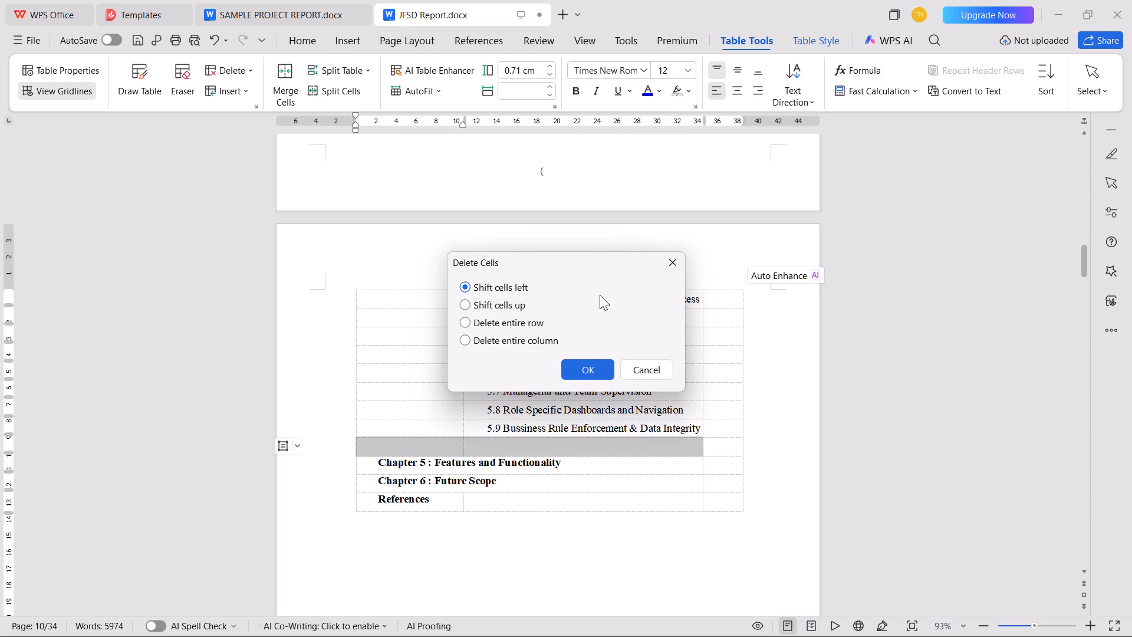
click(506, 326)
click(586, 360)
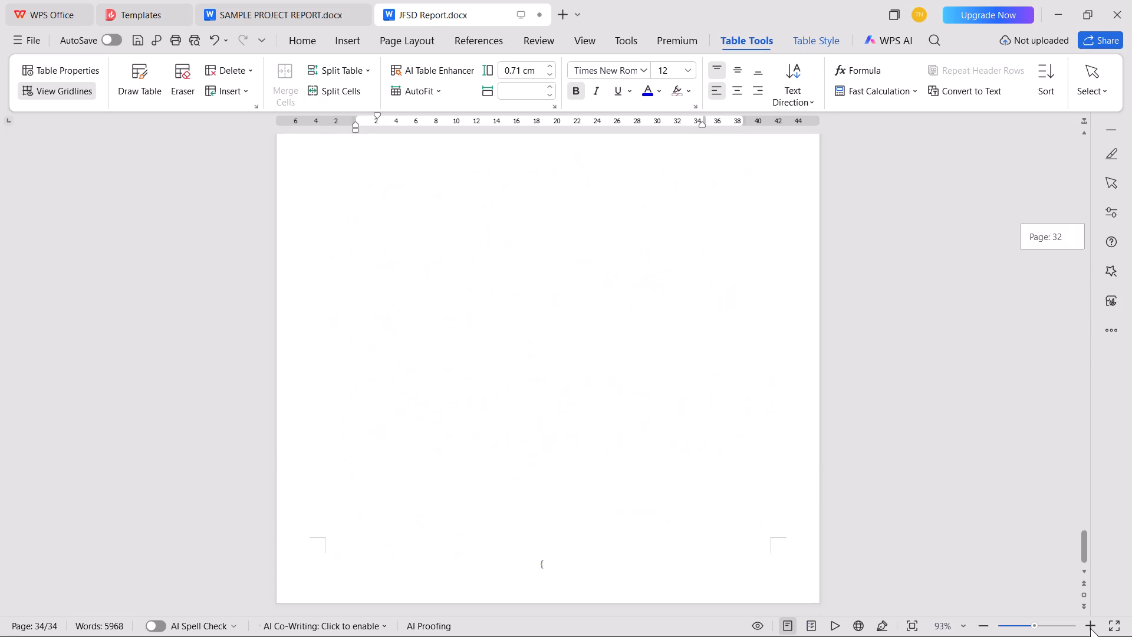
drag(1090, 628, 1085, 636)
scroll(552, 435, up, 9)
click(399, 448)
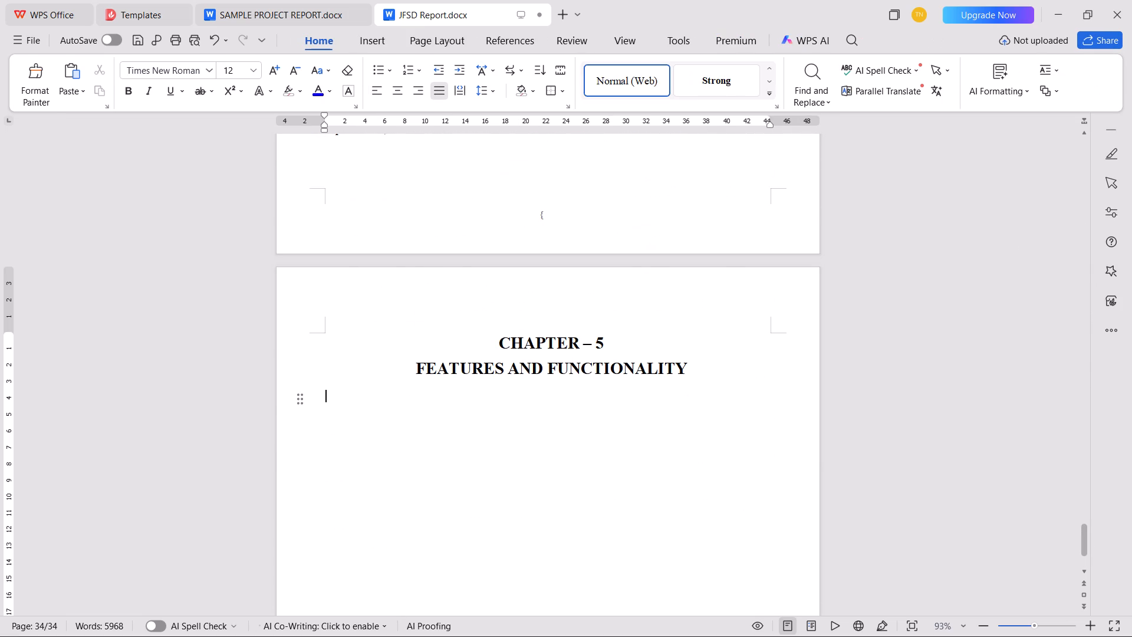
key(ctrl+v)
Delete the 5.10 Summary heading and its paragraphs from the end of the pasted Chapter 5 text.
drag(717, 585, 362, 528)
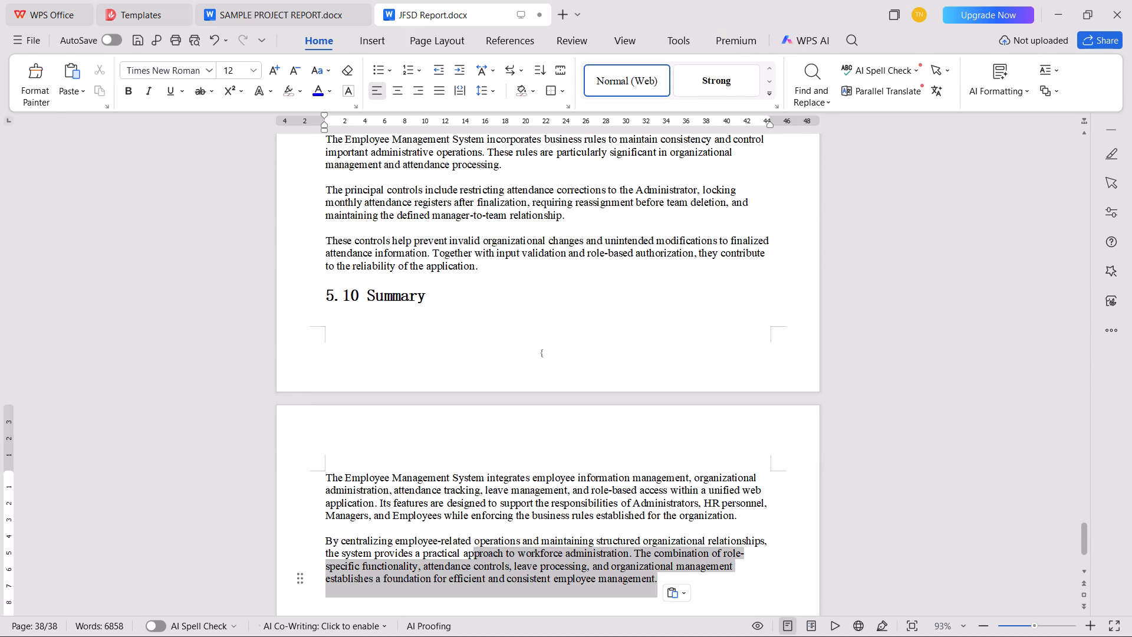
drag(362, 528, 250, 286)
key(BackSpace)
Look back through the pasted Chapter 5 text up to its first section, checking headings and bullet lists.
scroll(255, 285, up, 7)
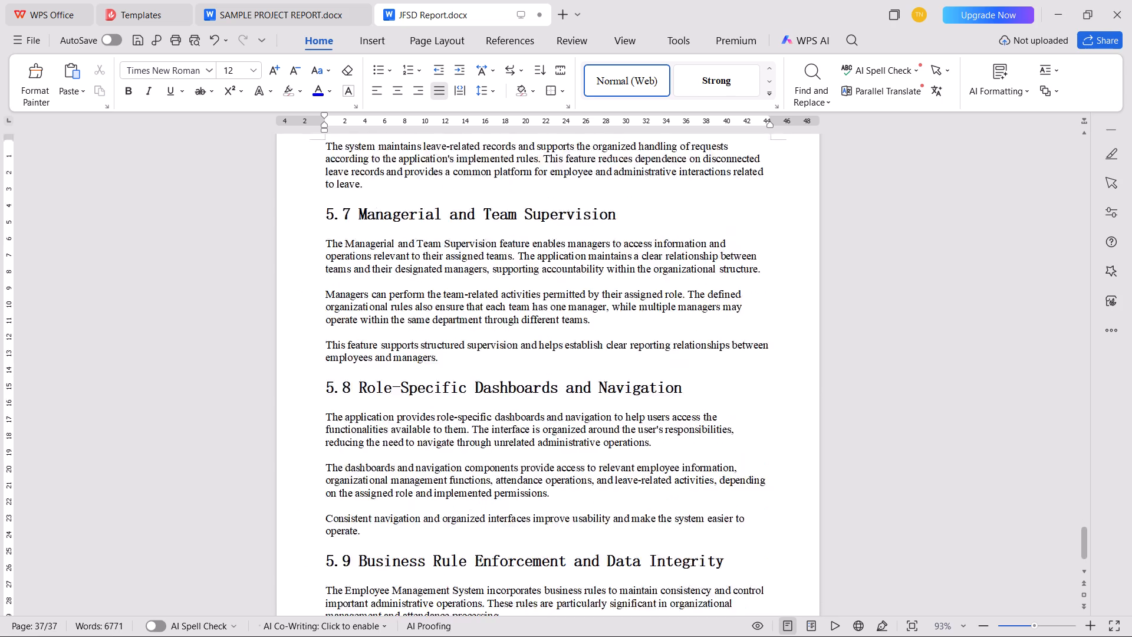
scroll(366, 329, up, 12)
scroll(315, 96, down, 5)
scroll(315, 96, up, 6)
scroll(315, 96, down, 1)
scroll(315, 96, up, 13)
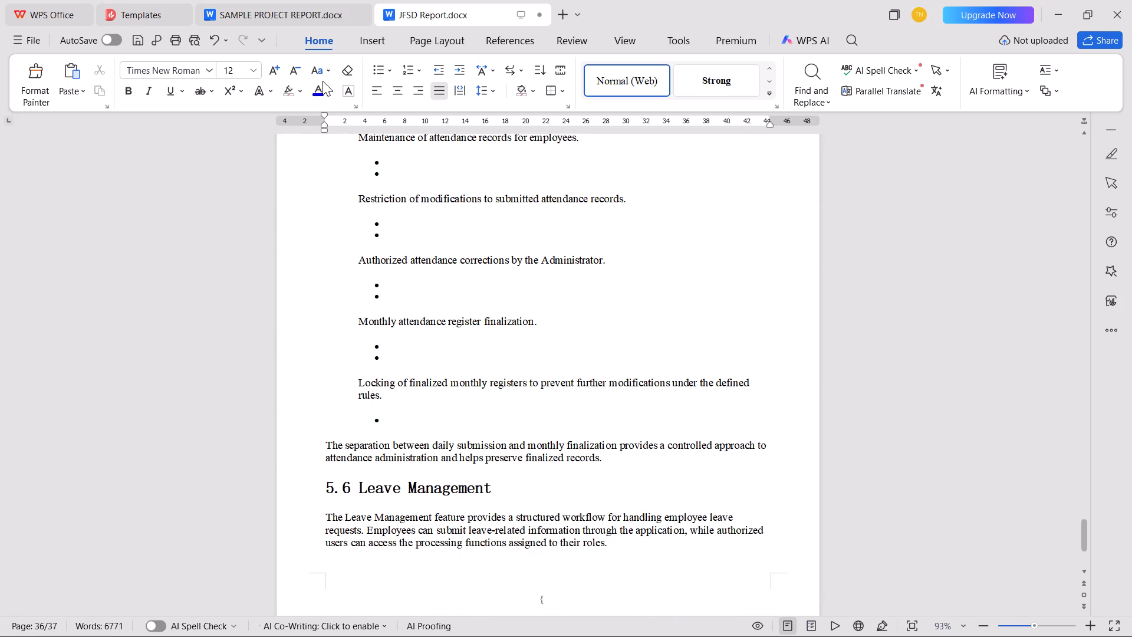
scroll(323, 81, up, 5)
scroll(323, 81, down, 1)
scroll(323, 81, up, 5)
scroll(414, 343, up, 1)
scroll(414, 343, down, 2)
scroll(414, 343, up, 3)
scroll(414, 343, down, 1)
scroll(414, 343, up, 6)
scroll(414, 343, down, 1)
scroll(414, 343, up, 1)
scroll(414, 343, down, 1)
scroll(414, 343, up, 7)
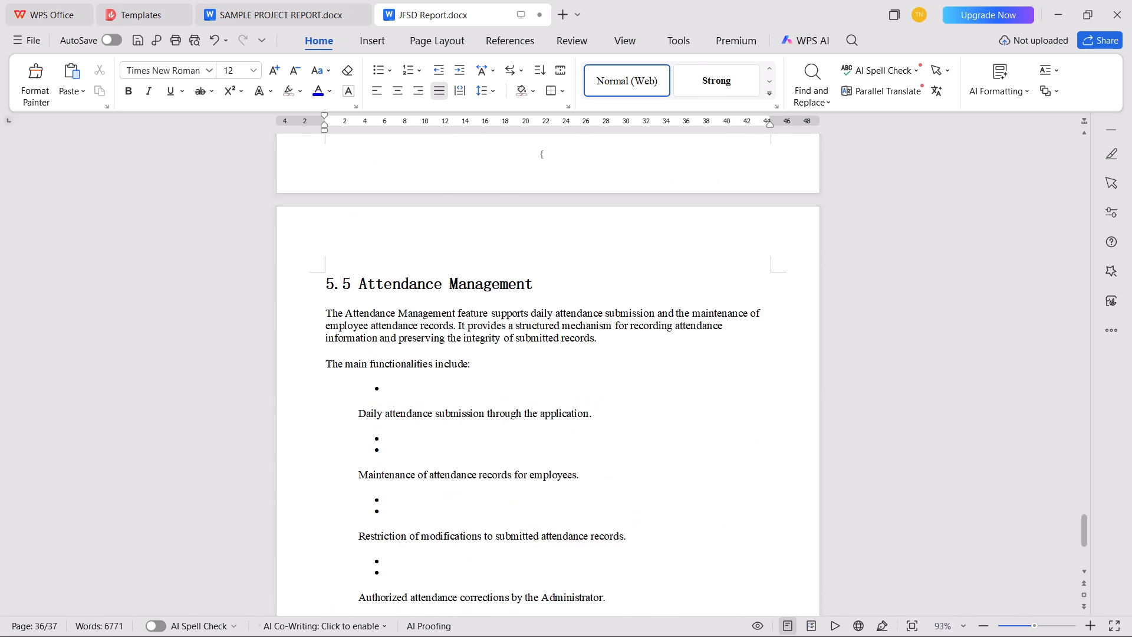
scroll(414, 343, up, 7)
scroll(414, 343, down, 3)
scroll(414, 343, up, 11)
scroll(414, 343, down, 1)
scroll(414, 343, up, 12)
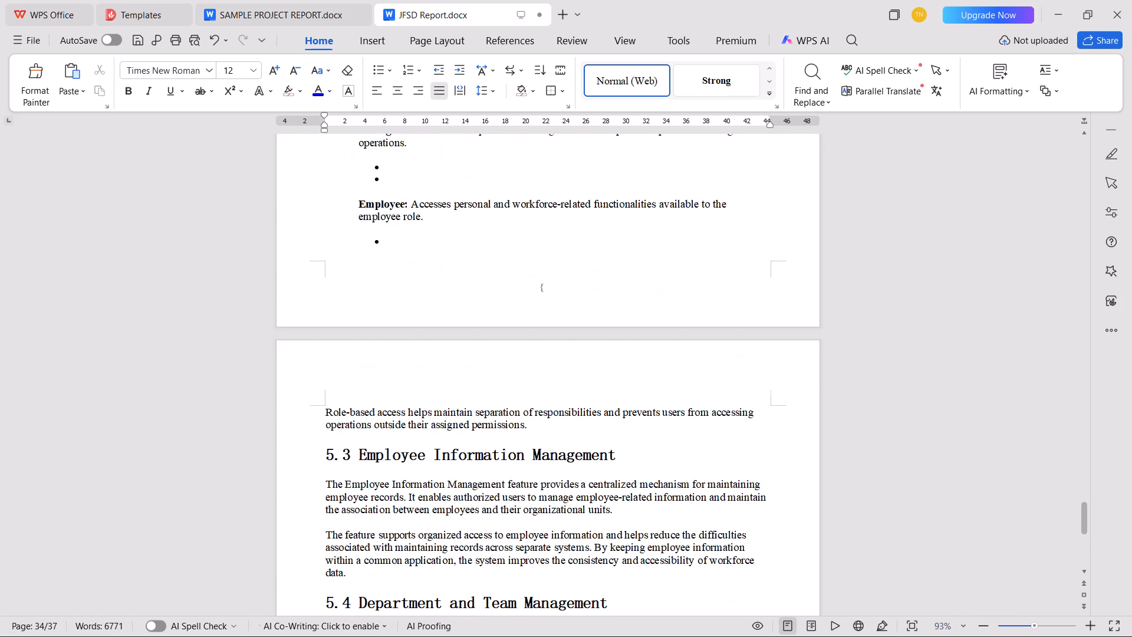
scroll(399, 343, up, 15)
scroll(356, 412, down, 2)
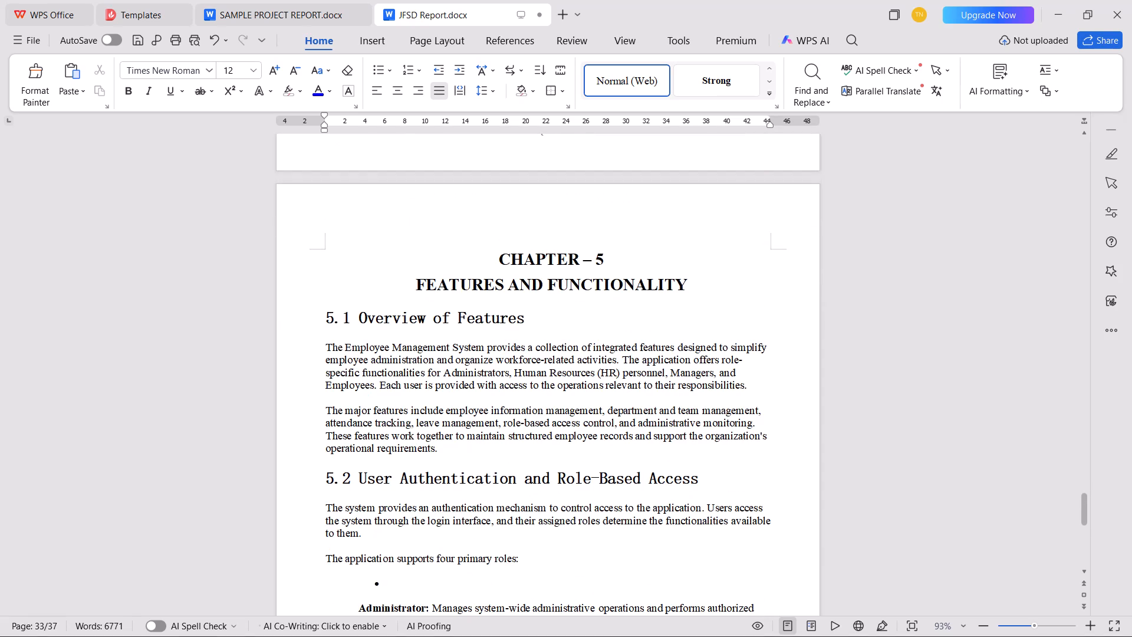
Select all the section headings from 5.1 to 5.9 together and set their font to Times New Roman.
click(302, 307)
ctrl+click(288, 481)
scroll(387, 359, down, 10)
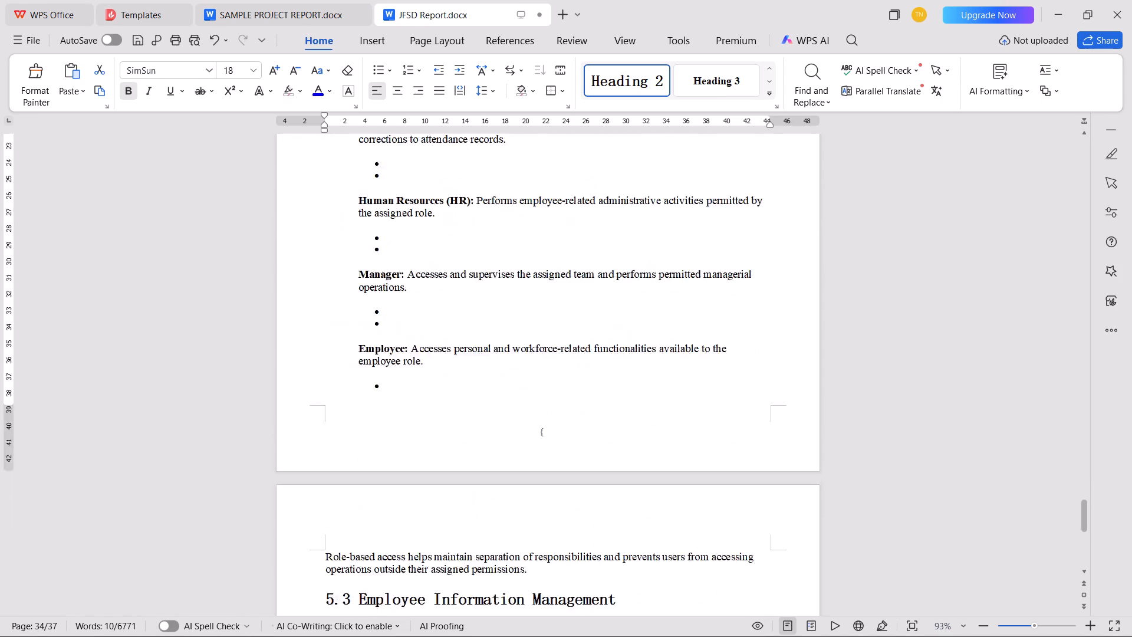
scroll(401, 367, down, 8)
ctrl+click(287, 367)
ctrl+click(288, 513)
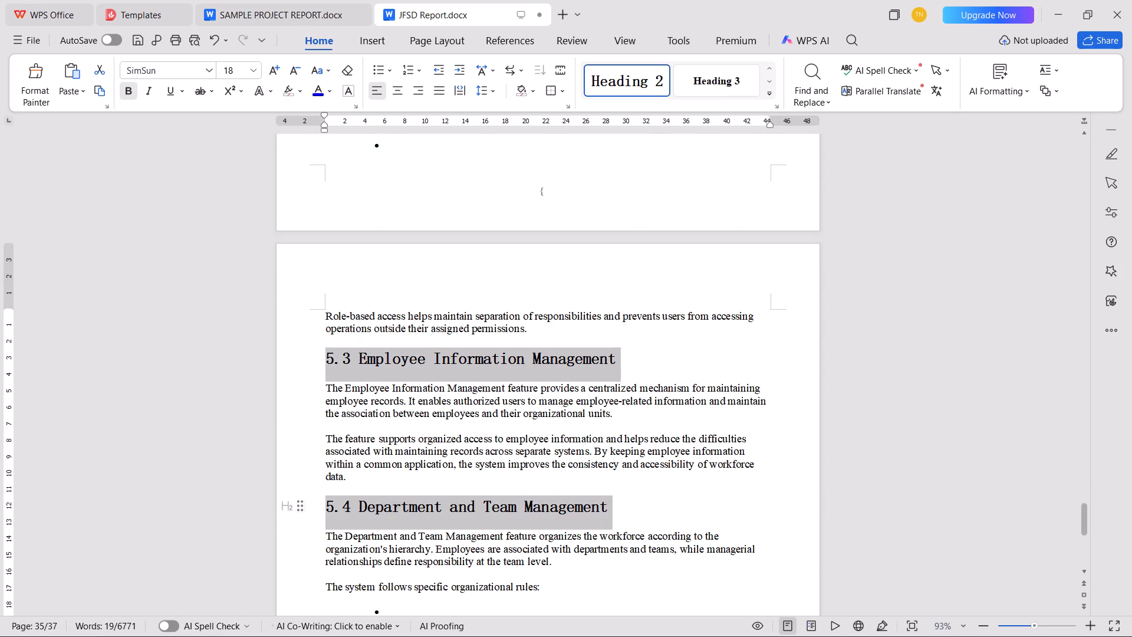
scroll(473, 329, down, 5)
scroll(526, 316, down, 6)
ctrl+click(294, 574)
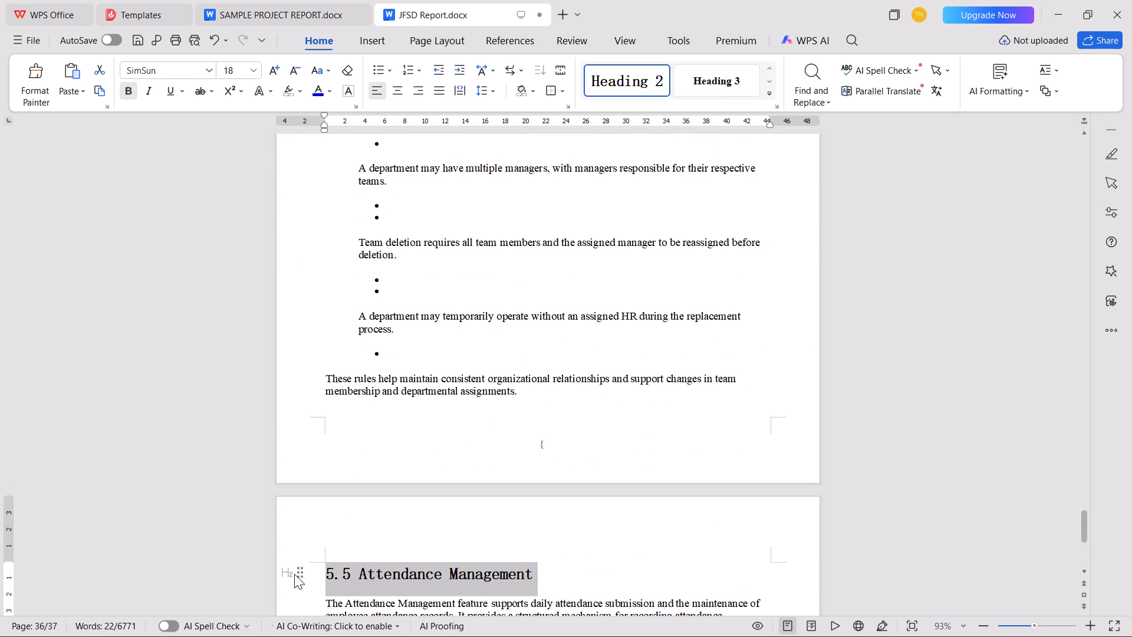
scroll(410, 358, down, 8)
scroll(506, 248, down, 3)
scroll(506, 248, up, 2)
scroll(506, 248, down, 10)
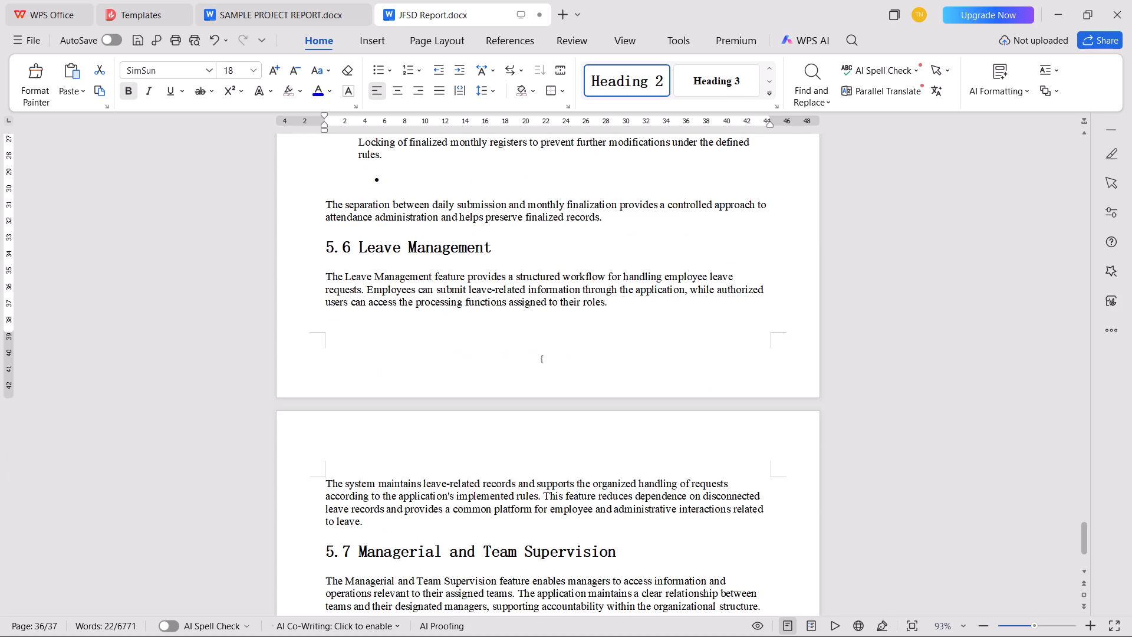
ctrl+click(296, 245)
ctrl+click(302, 551)
scroll(603, 189, down, 6)
scroll(612, 184, up, 1)
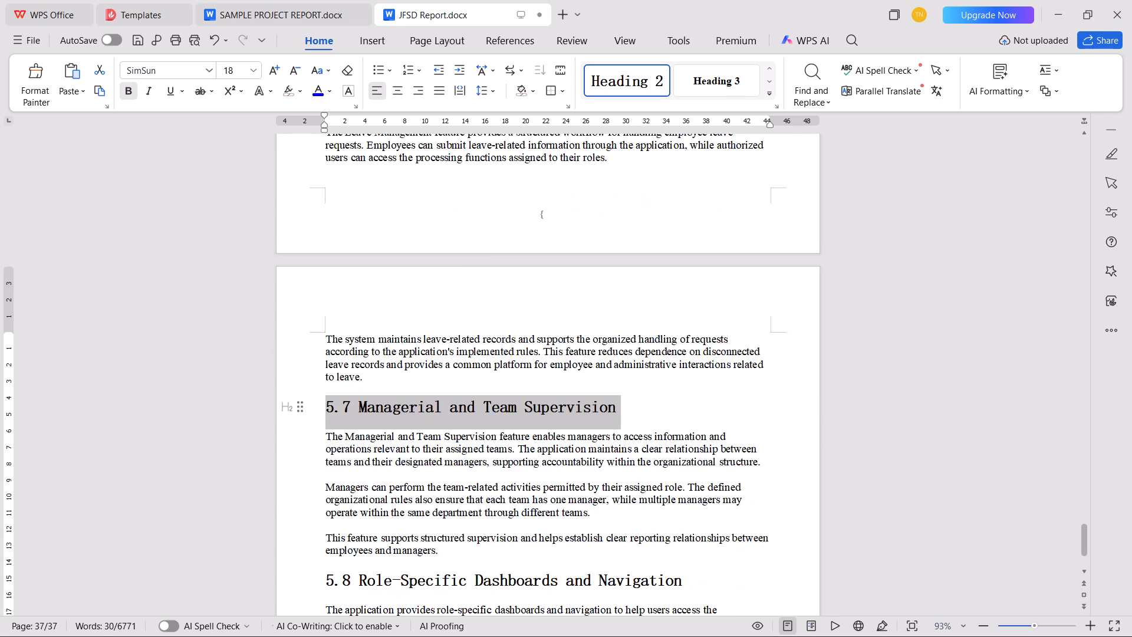
scroll(612, 184, down, 6)
ctrl+click(289, 389)
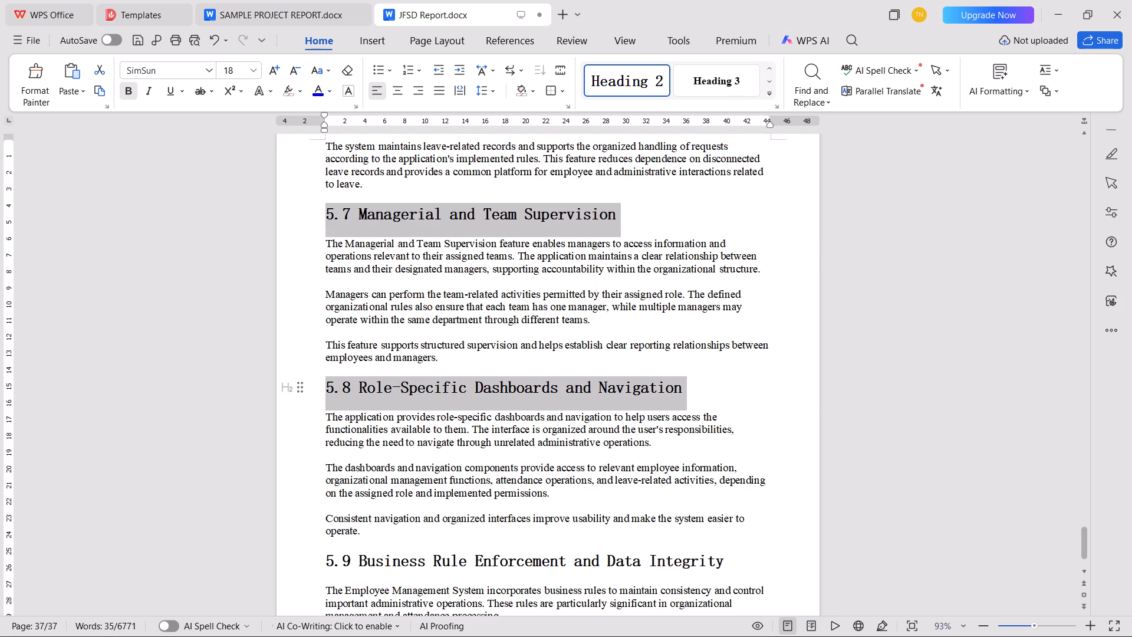
ctrl+click(315, 562)
scroll(462, 245, down, 12)
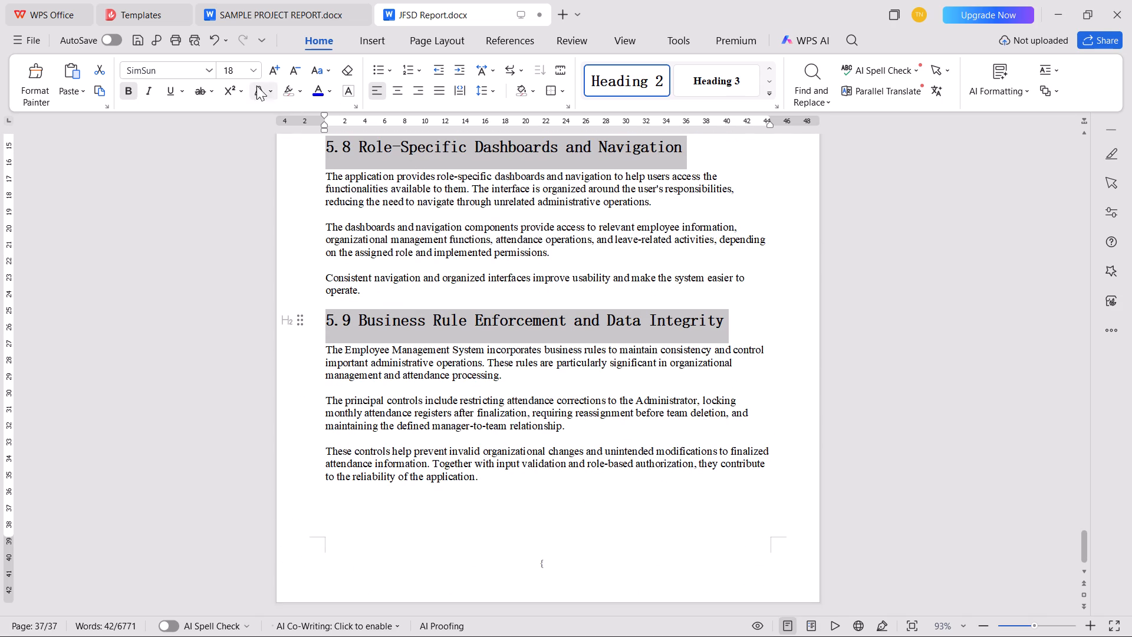
click(215, 71)
click(179, 140)
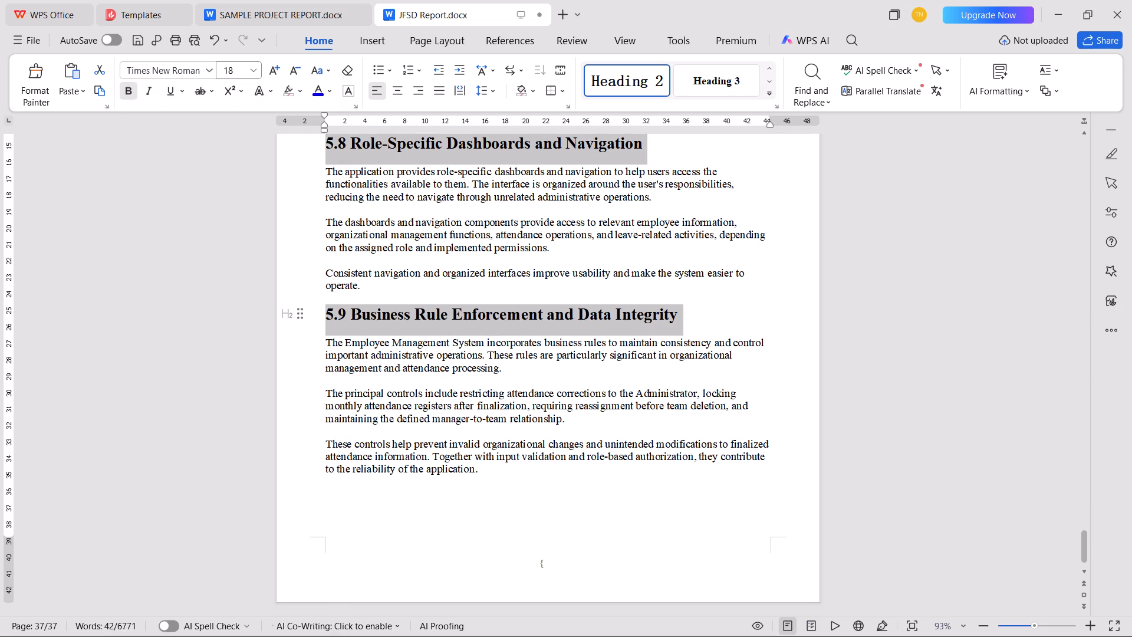
Set the font size of the selected section headings 5.1 to 5.9 to 14.
click(238, 72)
text(14)
key(Return)
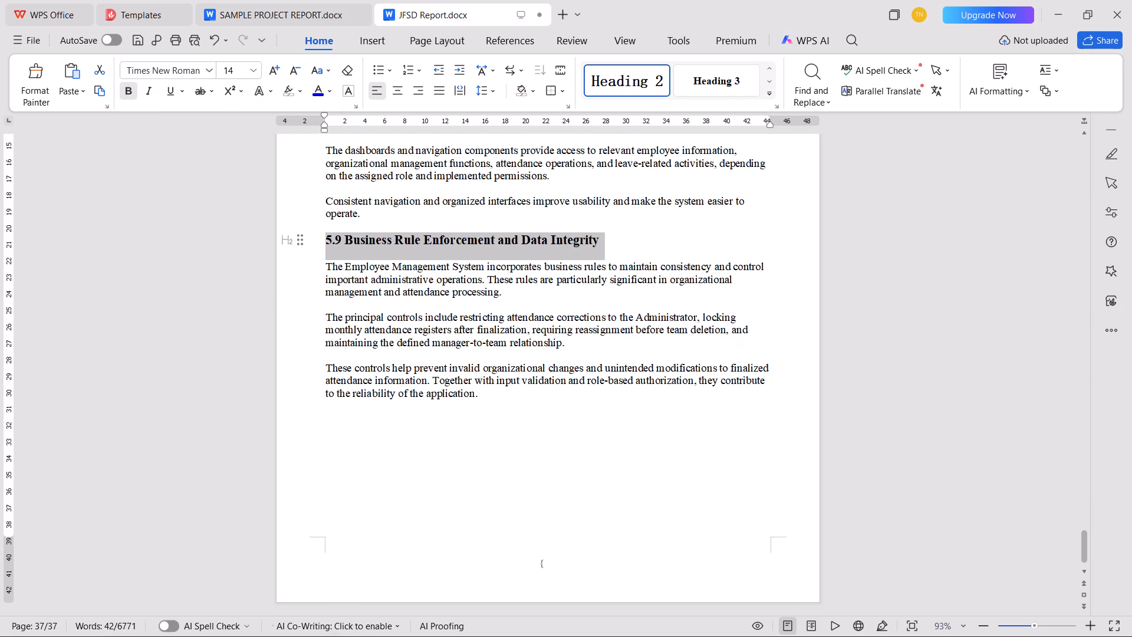
Add a space and a colon after the headings 5.1 Overview of Features and 5.2 User Authentication and Role-Based Access.
scroll(281, 194, up, 5)
scroll(282, 194, down, 2)
scroll(282, 194, up, 6)
scroll(298, 199, down, 2)
scroll(299, 199, up, 18)
scroll(300, 199, up, 12)
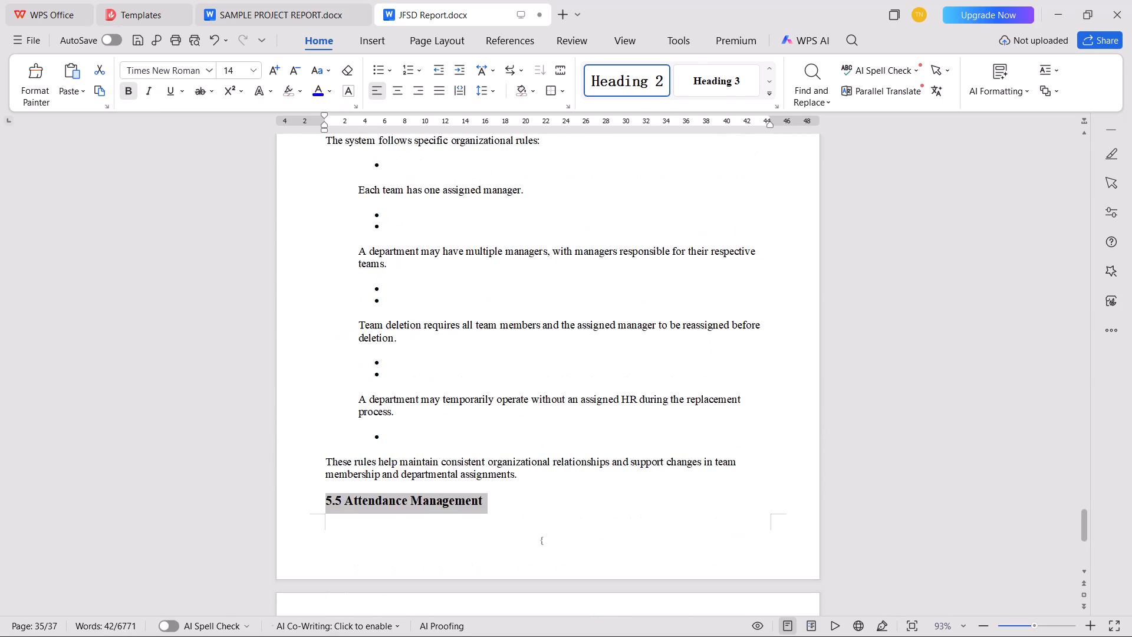
scroll(300, 199, up, 20)
scroll(300, 199, down, 1)
scroll(300, 199, up, 6)
scroll(300, 199, down, 1)
scroll(300, 199, up, 11)
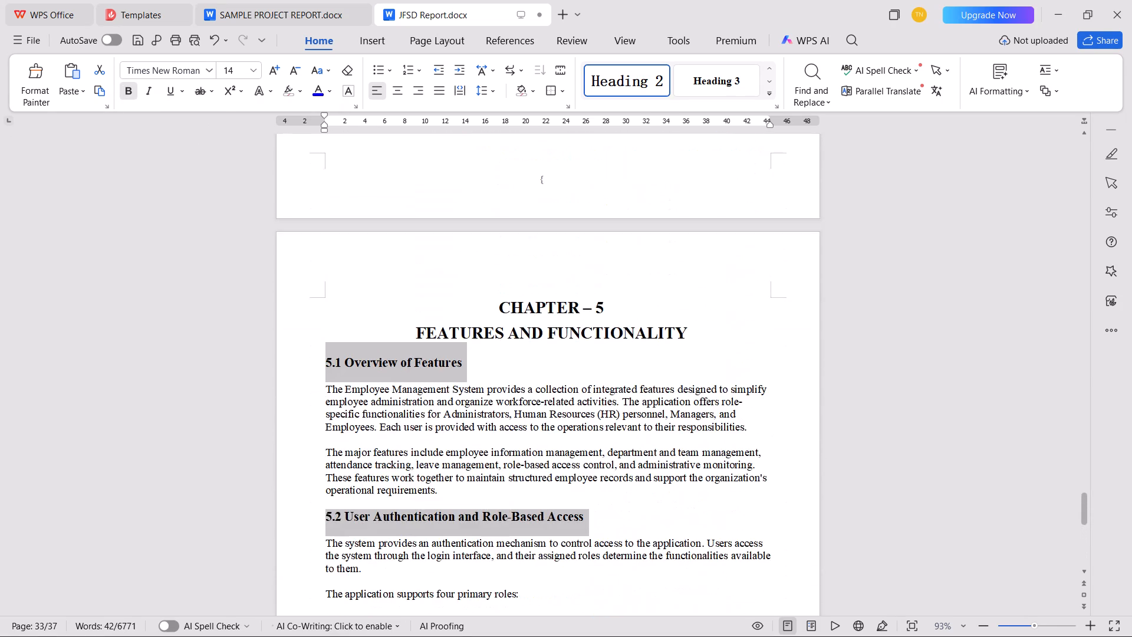
click(537, 365)
key(space)
text(:)
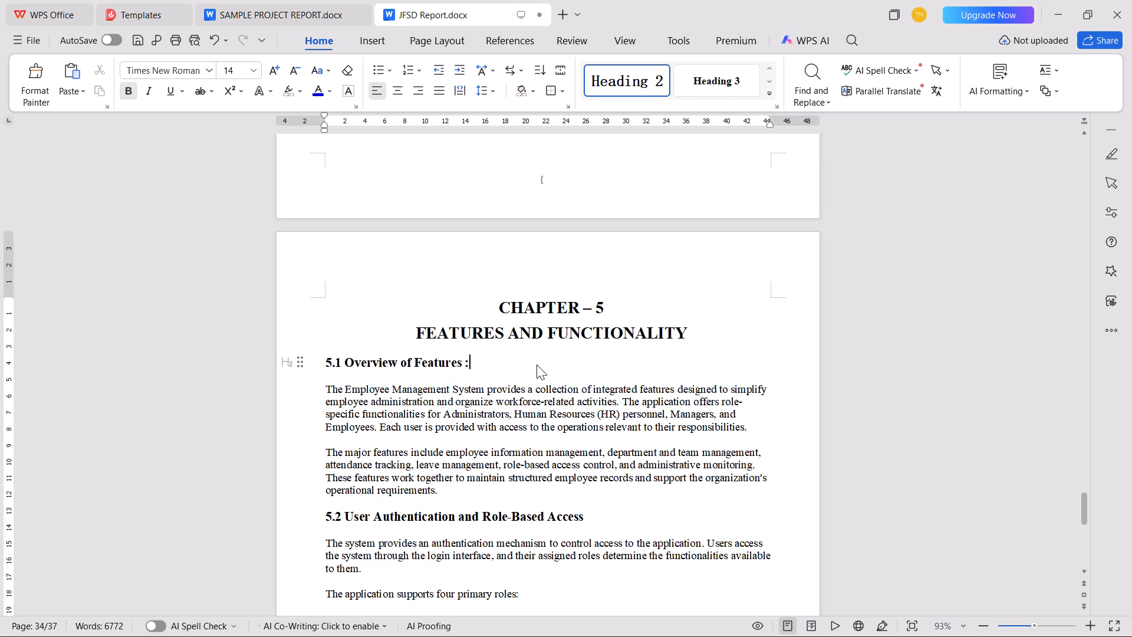
click(605, 516)
key(space)
text(:)
Remove the empty bullets before, between and after the Administrator, Human Resources, Manager and Employee role descriptions in section 5.2.
scroll(193, 425, down, 4)
scroll(320, 421, down, 3)
click(416, 333)
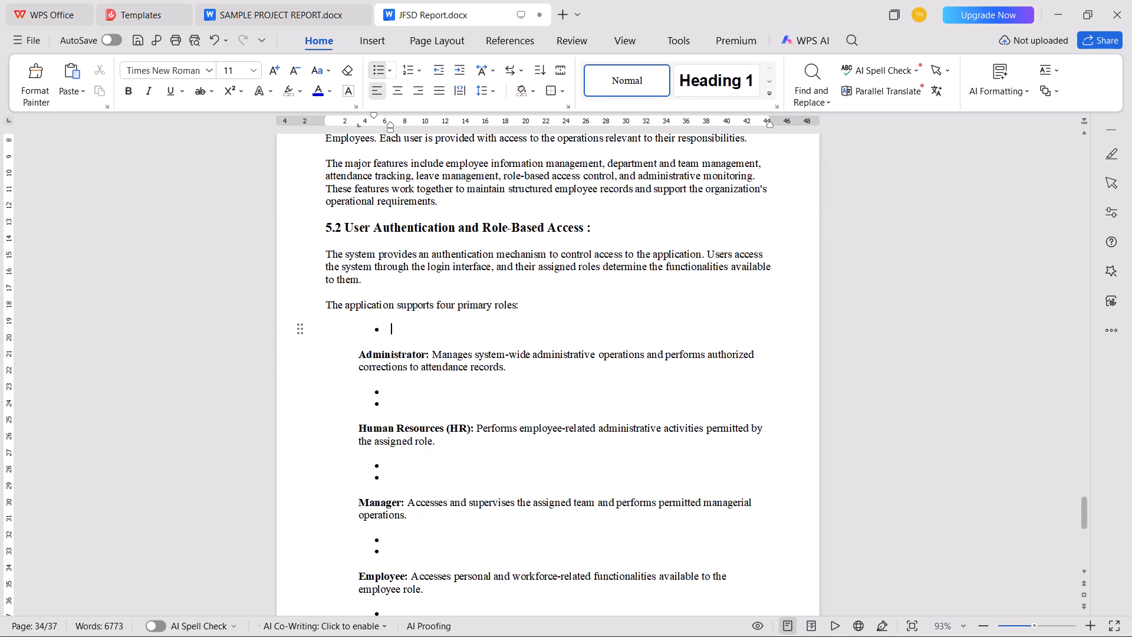
key(BackSpace)
key(BackSpace)
key(BackSpace)
click(407, 380)
key(BackSpace)
key(BackSpace)
key(BackSpace)
key(BackSpace)
click(420, 446)
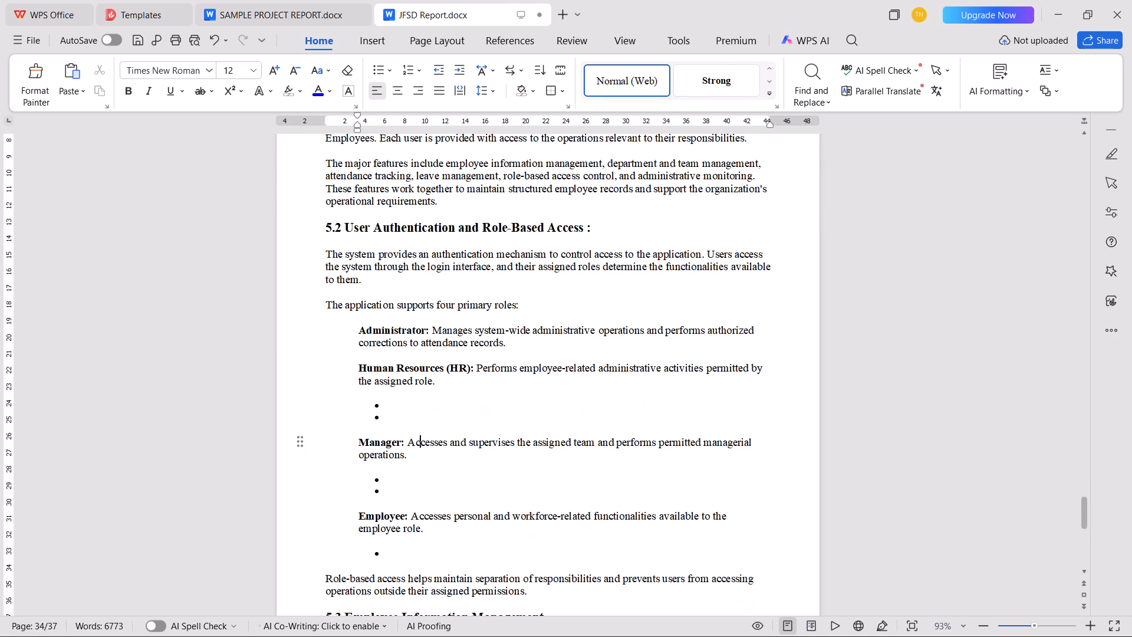
click(418, 431)
key(BackSpace)
key(BackSpace)
key(BackSpace)
key(BackSpace)
click(438, 463)
key(BackSpace)
key(BackSpace)
key(BackSpace)
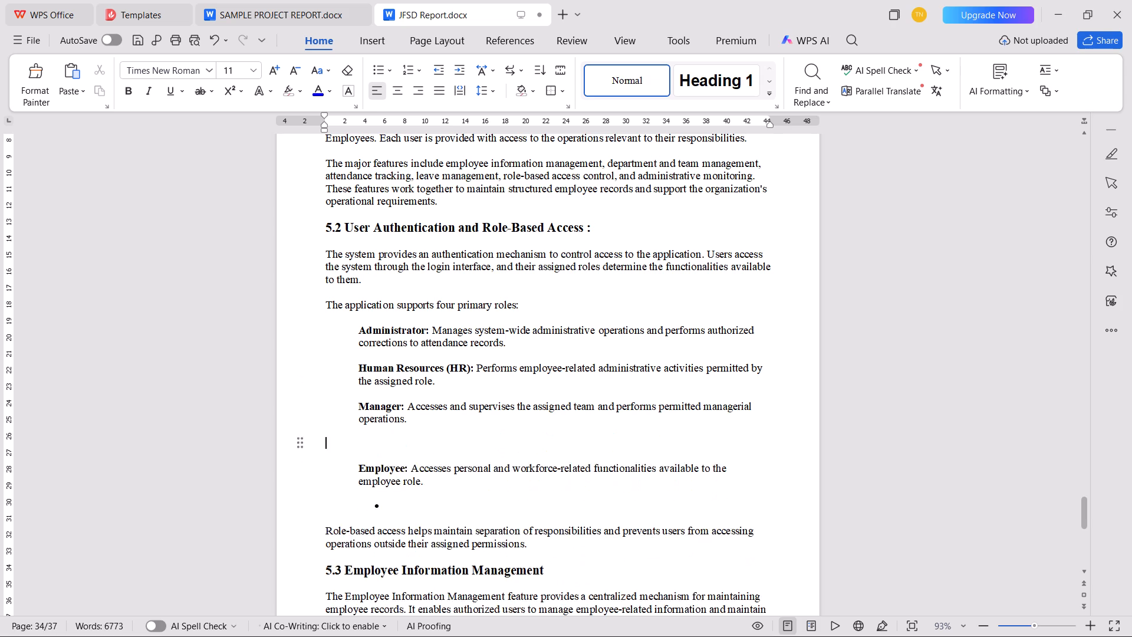
key(BackSpace)
click(442, 483)
key(BackSpace)
key(BackSpace)
key(BackSpace)
Remove all the empty bullets around the four organizational rules in section 5.4 Department and Team Management.
scroll(467, 457, down, 5)
scroll(403, 460, down, 6)
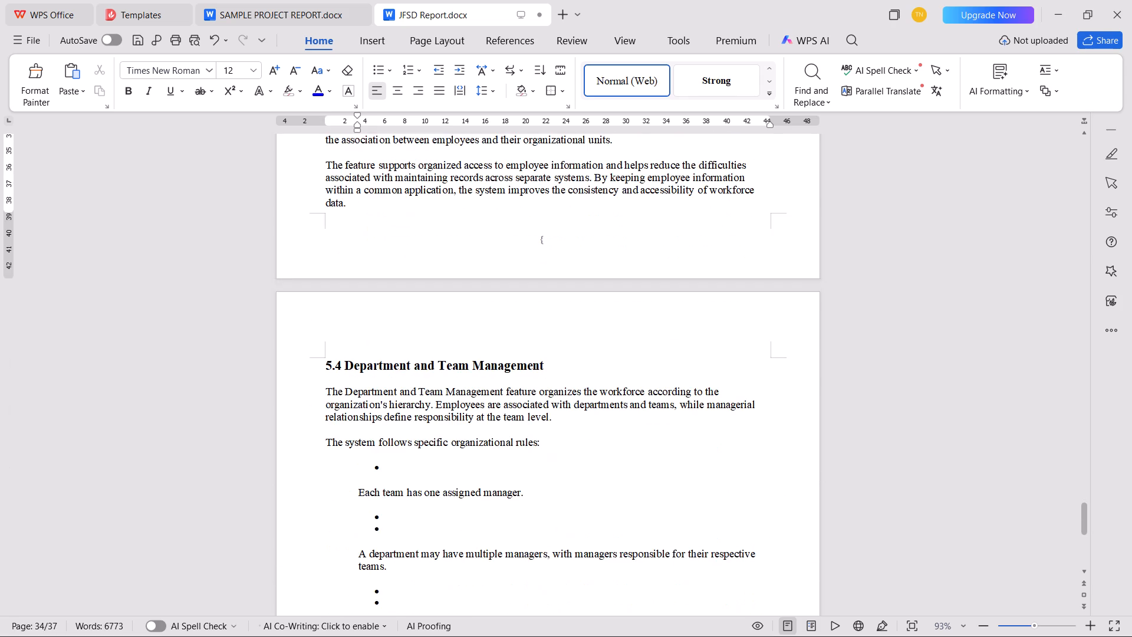
scroll(470, 438, down, 3)
scroll(412, 507, down, 1)
click(408, 543)
key(BackSpace)
key(BackSpace)
key(BackSpace)
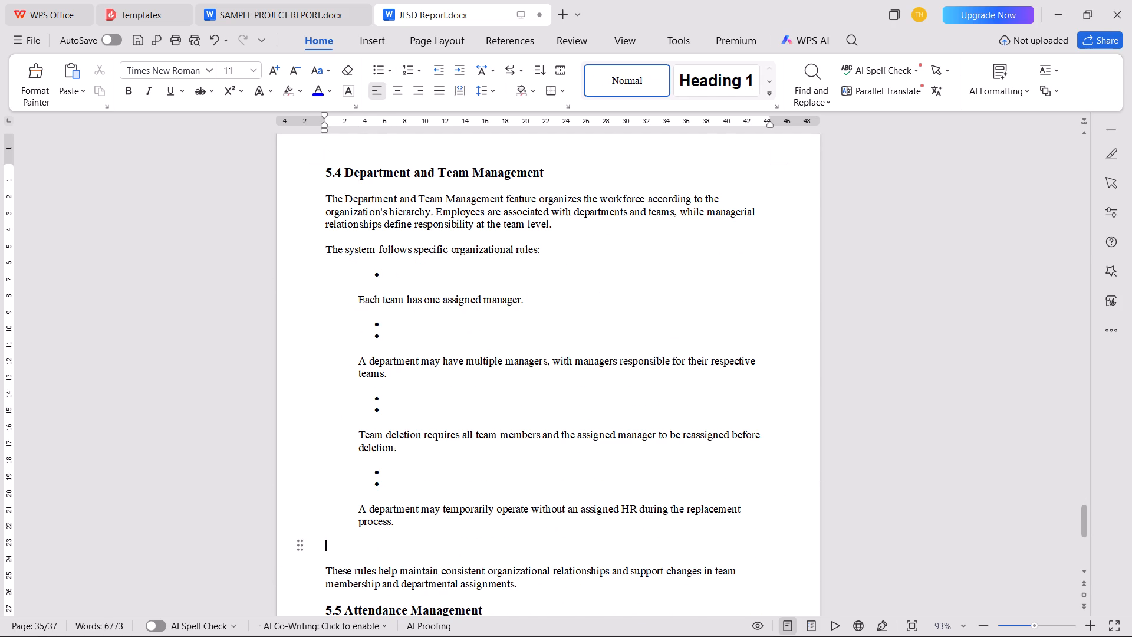
click(413, 489)
key(BackSpace)
key(BackSpace)
key(BackSpace)
key(BackSpace)
click(406, 411)
key(BackSpace)
key(BackSpace)
key(BackSpace)
key(BackSpace)
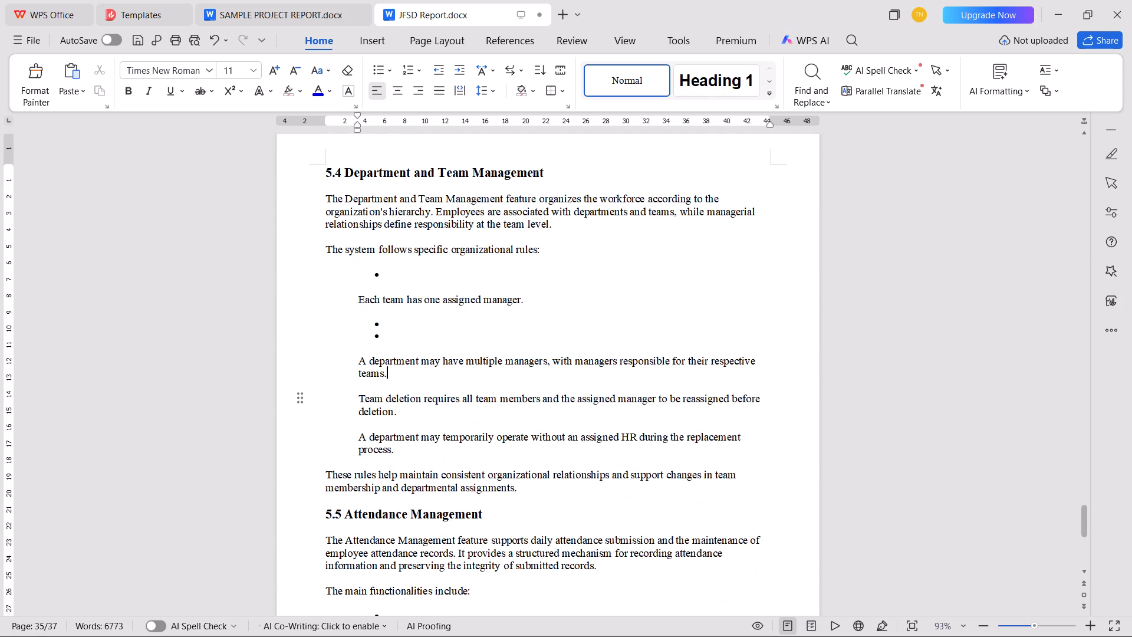
click(400, 340)
key(BackSpace)
key(BackSpace)
key(BackSpace)
key(BackSpace)
click(400, 269)
key(BackSpace)
key(BackSpace)
key(BackSpace)
Remove the empty bullets around the first four functionalities in section 5.5, from daily attendance submission to authorized attendance corrections.
scroll(417, 362, down, 4)
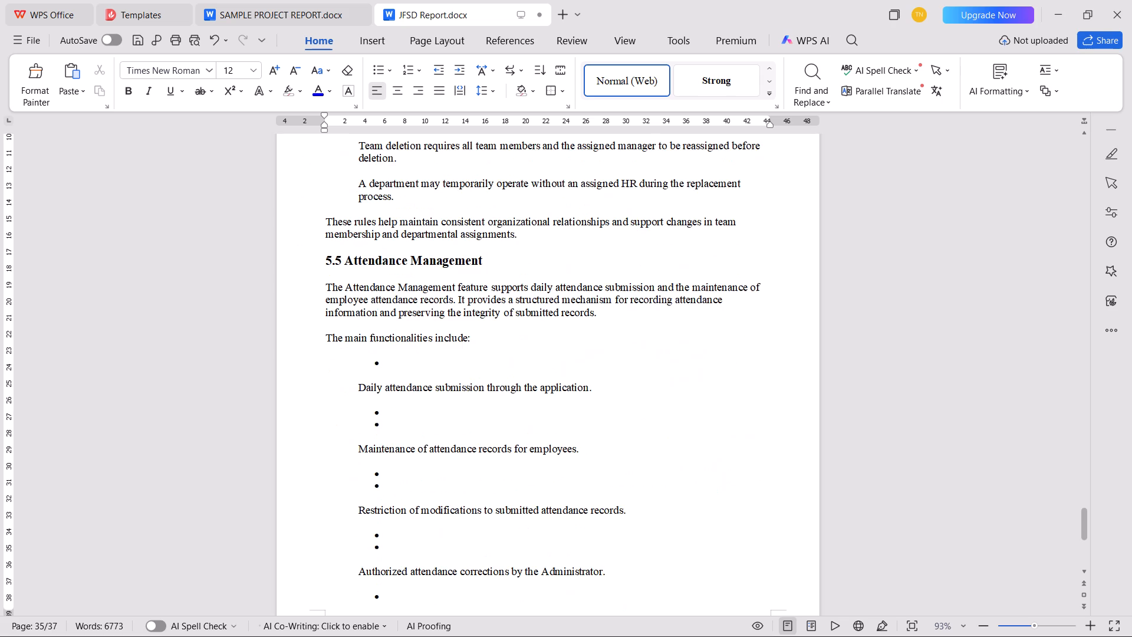
scroll(393, 510, down, 2)
click(399, 512)
key(BackSpace)
key(BackSpace)
key(BackSpace)
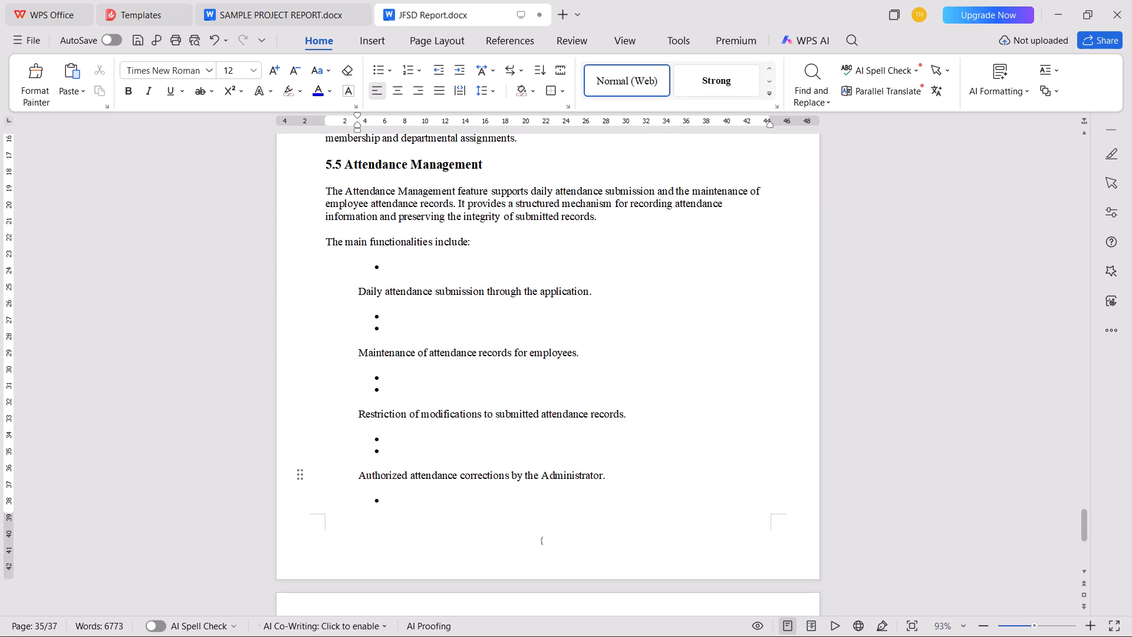
click(409, 449)
key(BackSpace)
key(BackSpace)
key(BackSpace)
key(BackSpace)
click(406, 395)
key(BackSpace)
key(BackSpace)
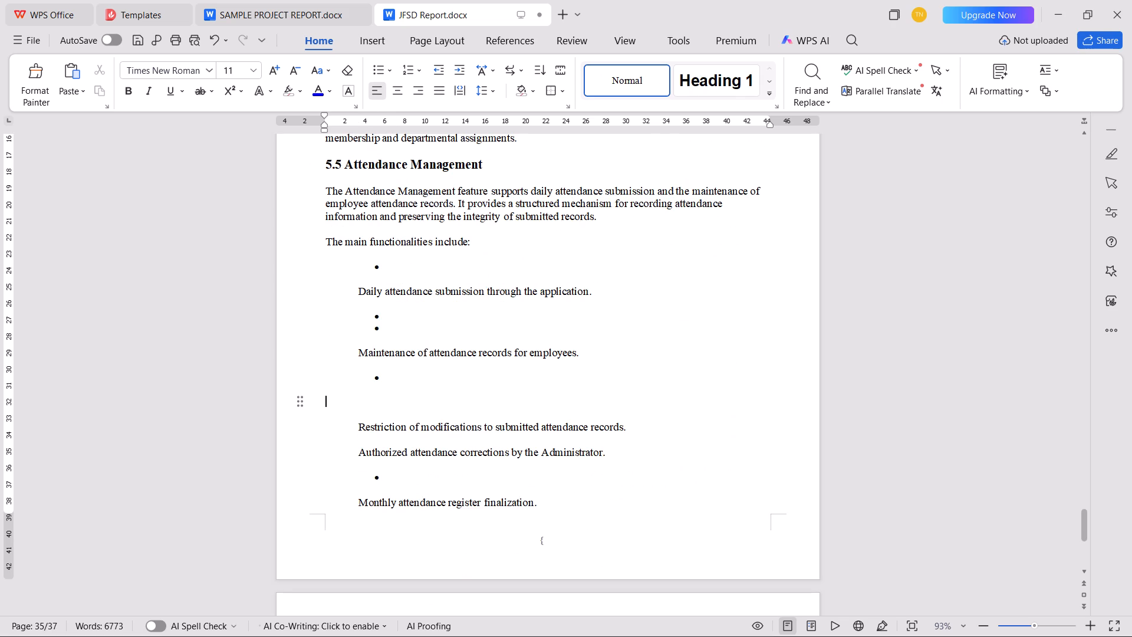
key(BackSpace)
key(BackSpace)
click(402, 335)
key(BackSpace)
key(BackSpace)
key(BackSpace)
key(BackSpace)
click(403, 274)
key(BackSpace)
key(BackSpace)
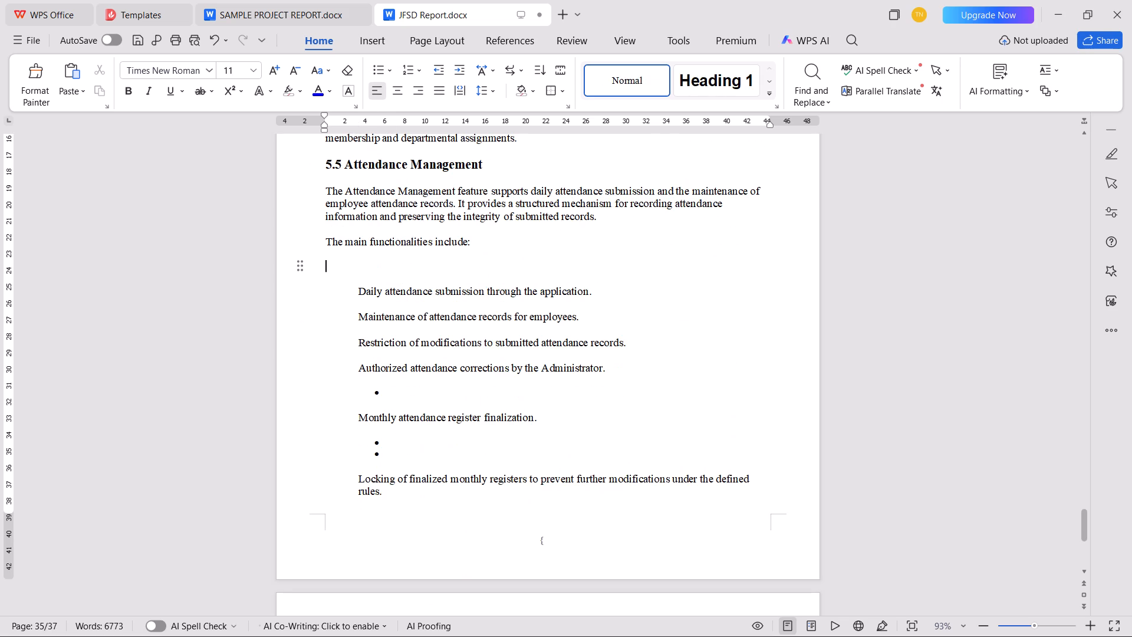
key(BackSpace)
Remove the remaining empty bullets around the monthly attendance register finalization and locking items in section 5.5.
click(425, 434)
key(BackSpace)
key(BackSpace)
key(BackSpace)
key(BackSpace)
click(422, 372)
key(BackSpace)
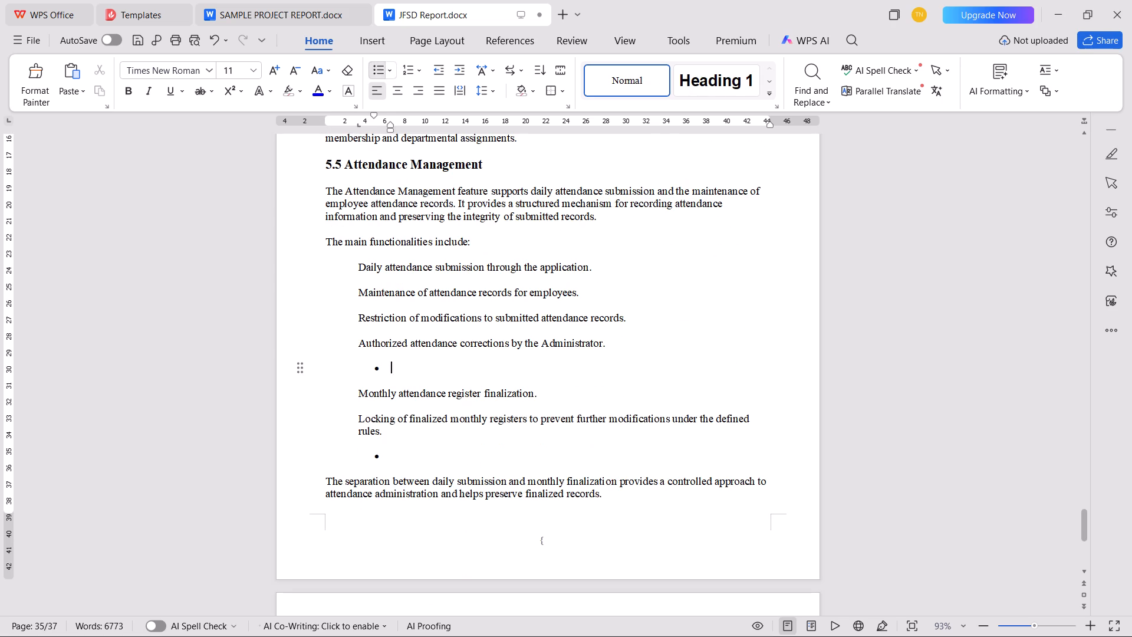
key(BackSpace)
key(BackSpace)
click(412, 442)
key(BackSpace)
key(BackSpace)
key(BackSpace)
Delete the blank page that follows the last paragraph of section 5.9.
scroll(449, 459, down, 7)
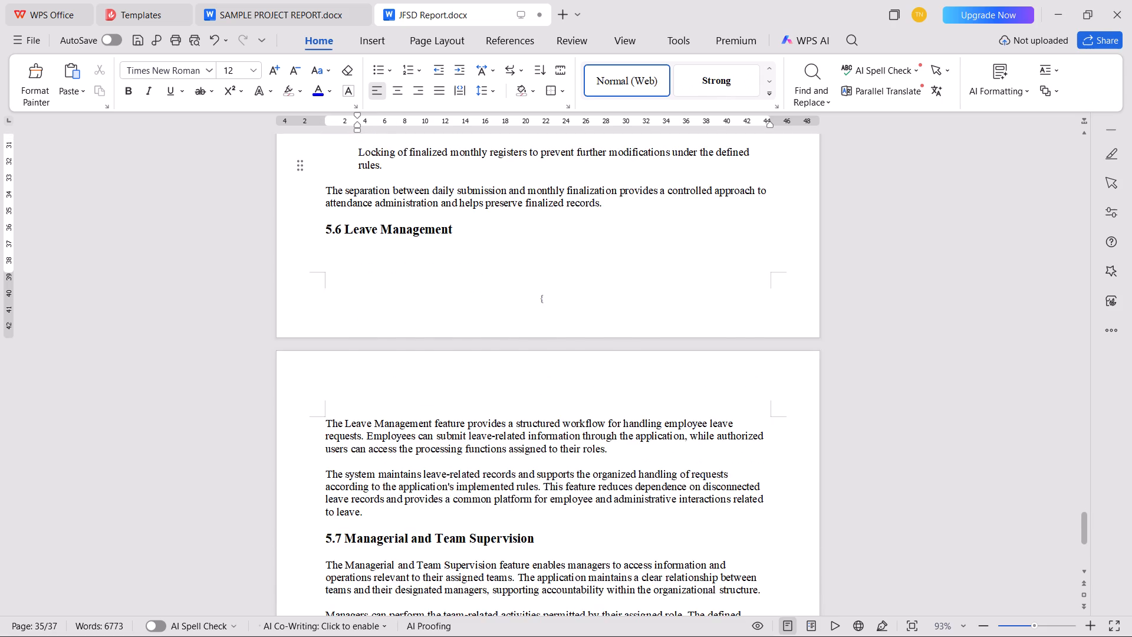
scroll(442, 441, down, 12)
scroll(505, 429, down, 4)
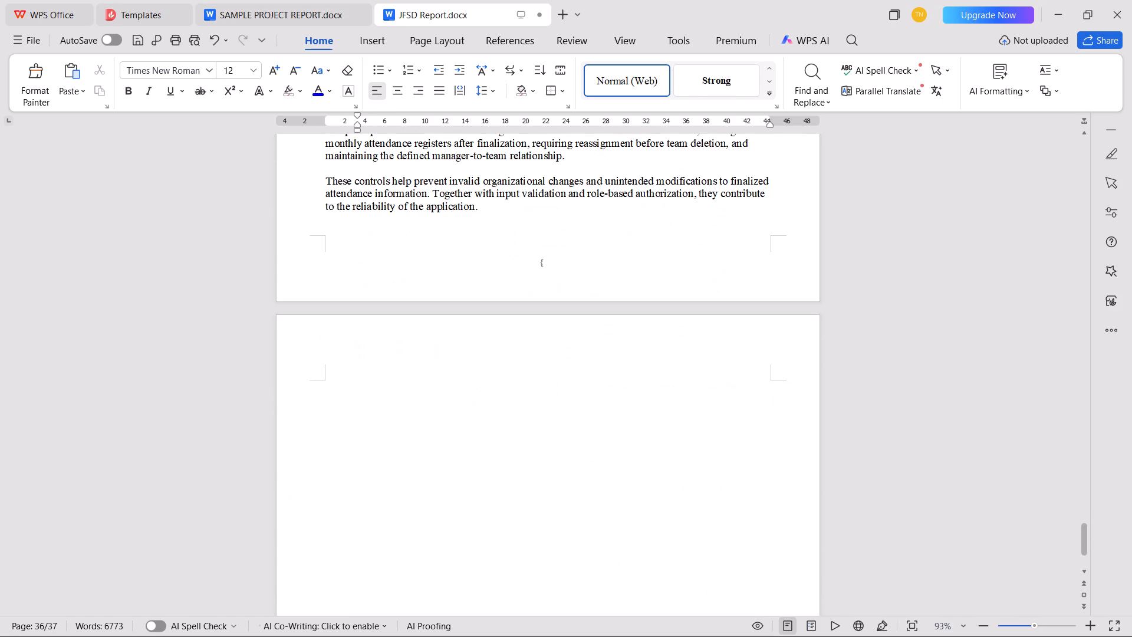
click(440, 523)
key(BackSpace)
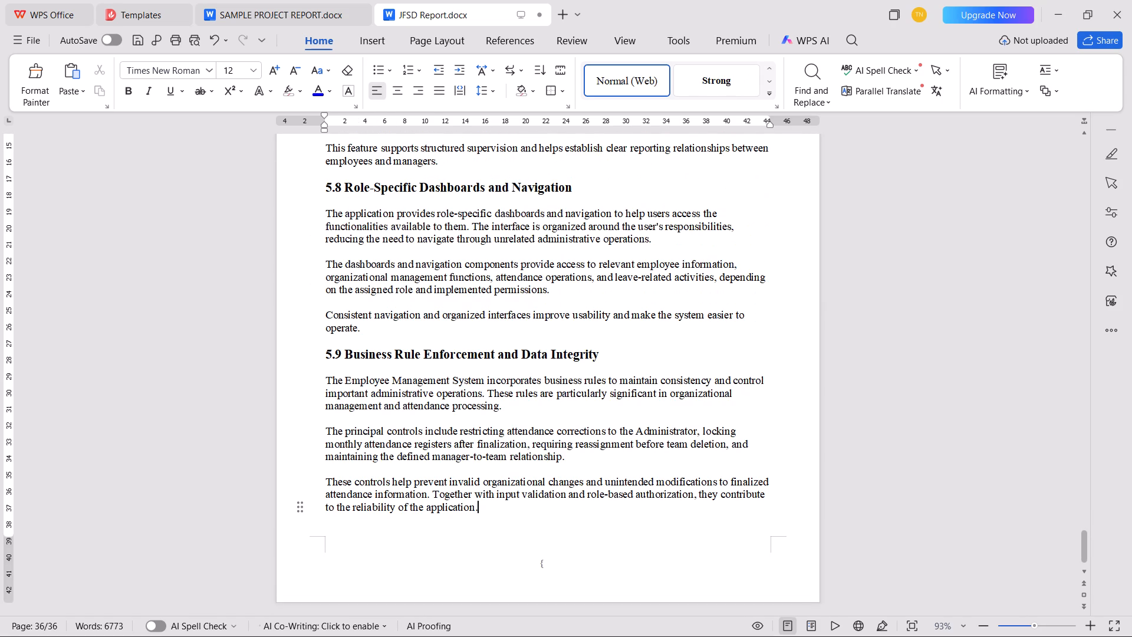
Add a space and a colon after the section headings 5.9, 5.8, 5.7 and 5.6.
click(628, 360)
key(space)
text(:)
click(600, 191)
key(space)
text(:)
scroll(600, 191, up, 4)
click(551, 233)
key(space)
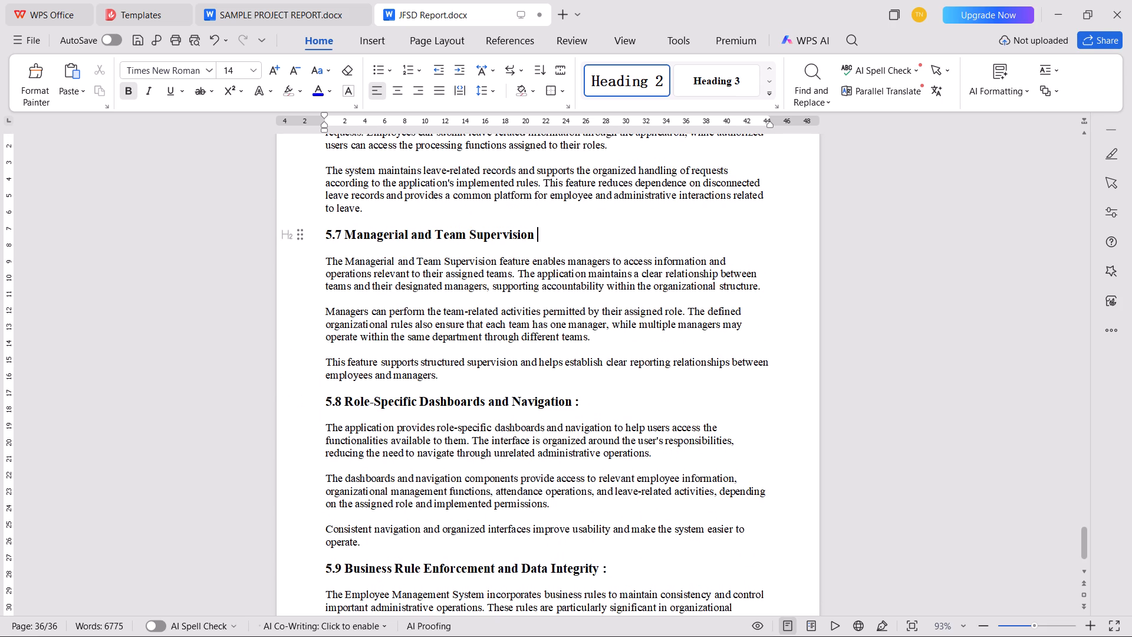
text(:)
scroll(551, 233, up, 6)
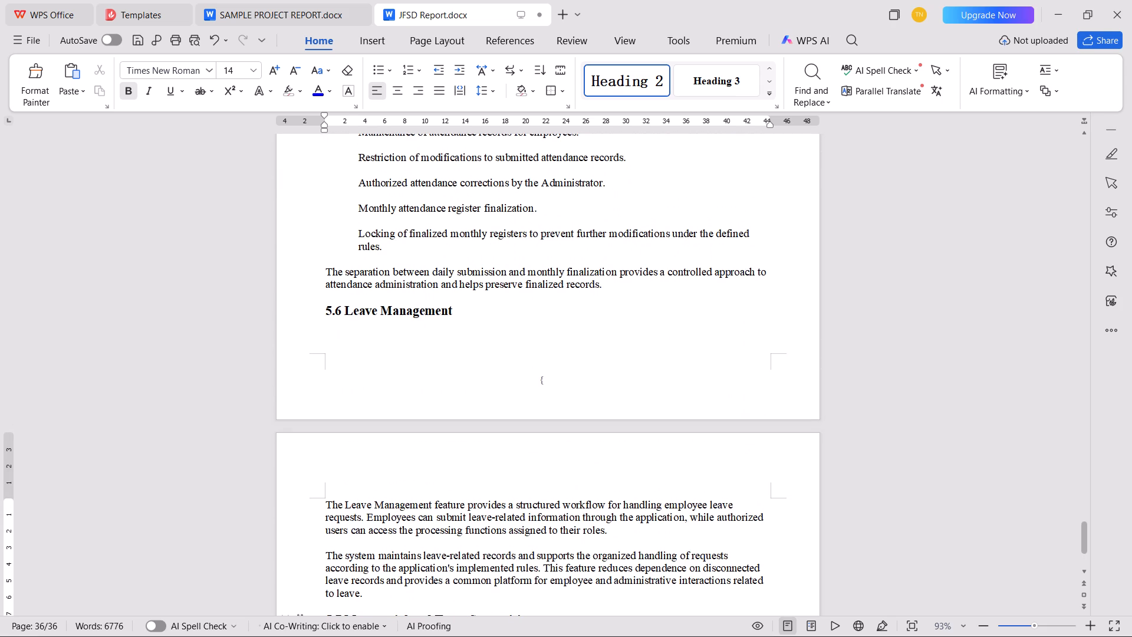
click(488, 318)
key(space)
text(:)
Add a space and a colon after the section headings 5.5, 5.4 and 5.3.
scroll(488, 318, up, 4)
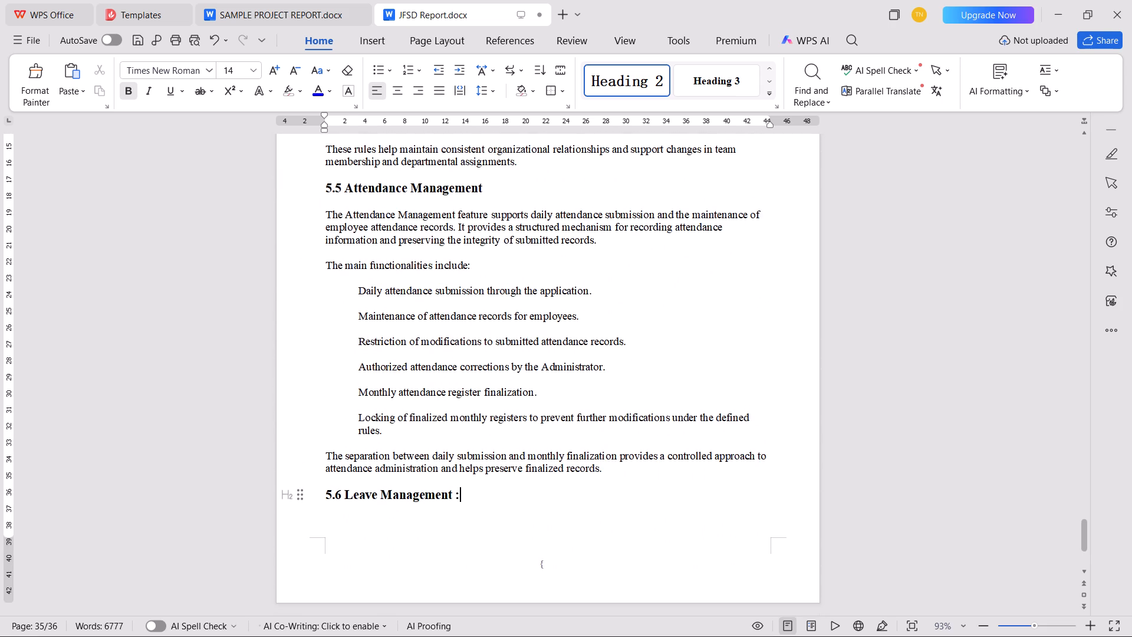
click(517, 188)
key(space)
text(:)
scroll(517, 188, up, 4)
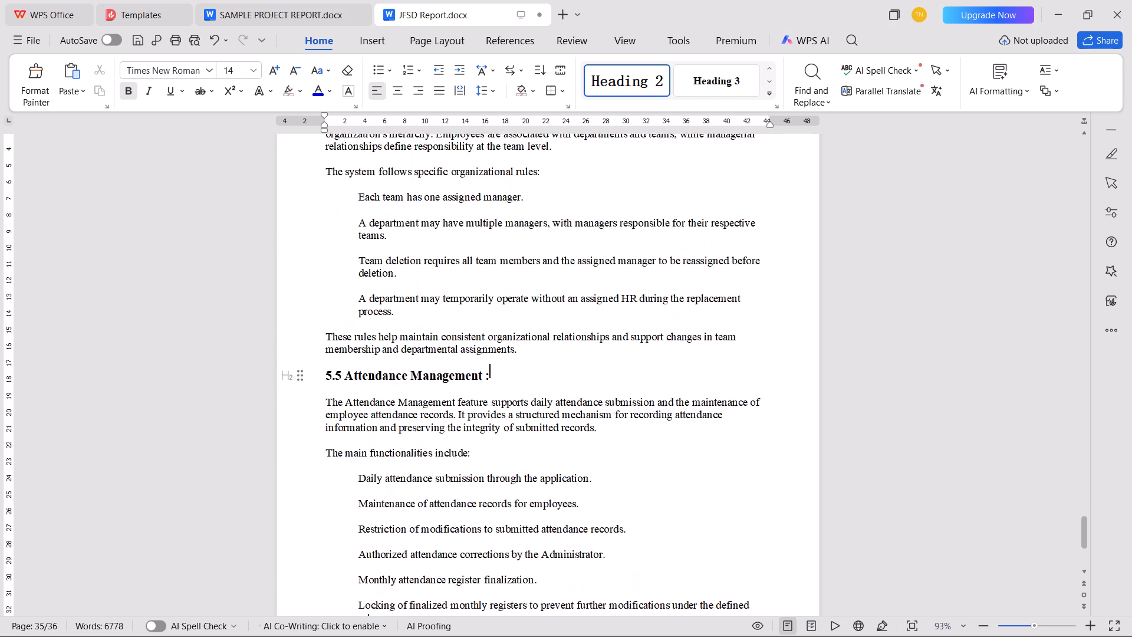
scroll(517, 188, up, 4)
click(588, 448)
key(space)
text(:)
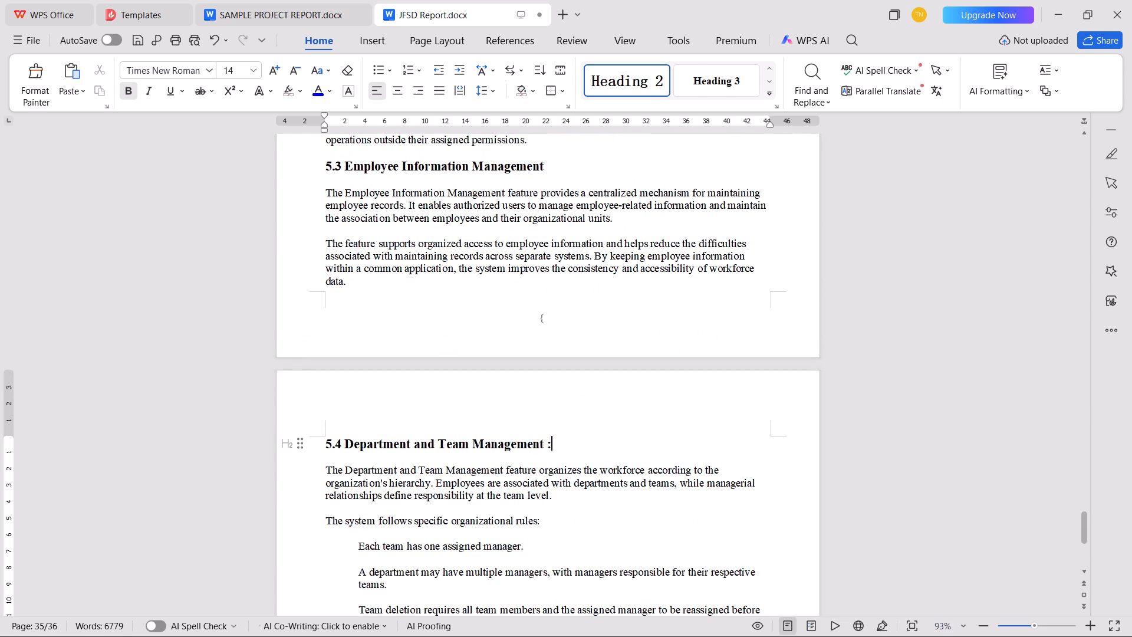
scroll(588, 448, up, 2)
click(569, 290)
key(space)
text(:)
Format the four primary roles in section 5.2 as an a., b., c. lettered list and make its letters bold.
scroll(569, 290, up, 4)
scroll(564, 275, down, 1)
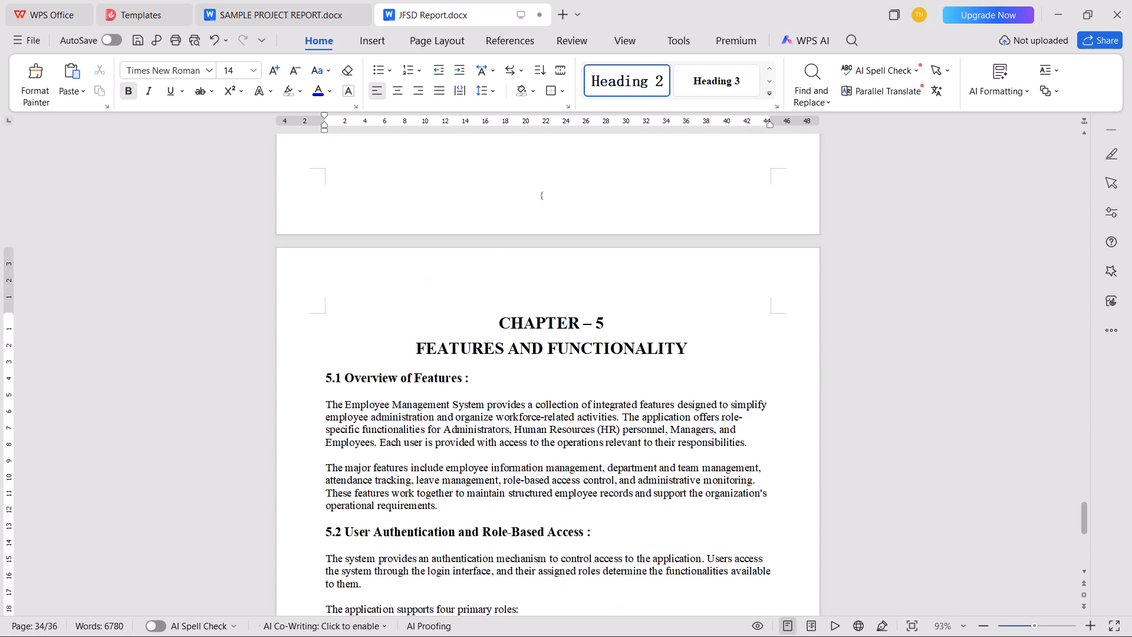
scroll(564, 275, down, 1)
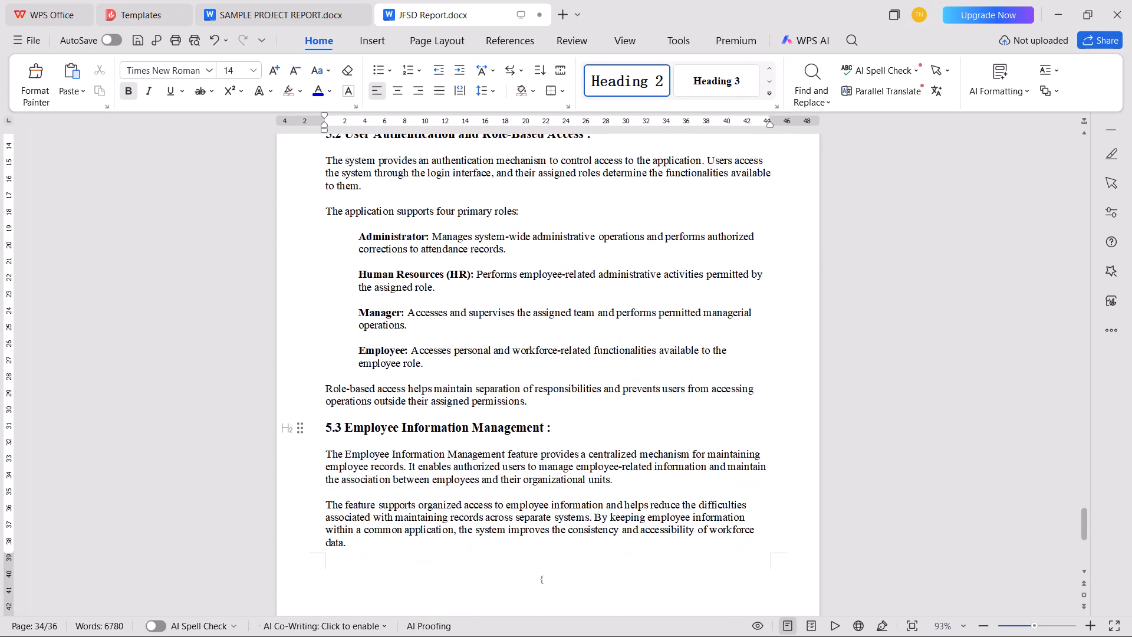
drag(451, 360, 339, 244)
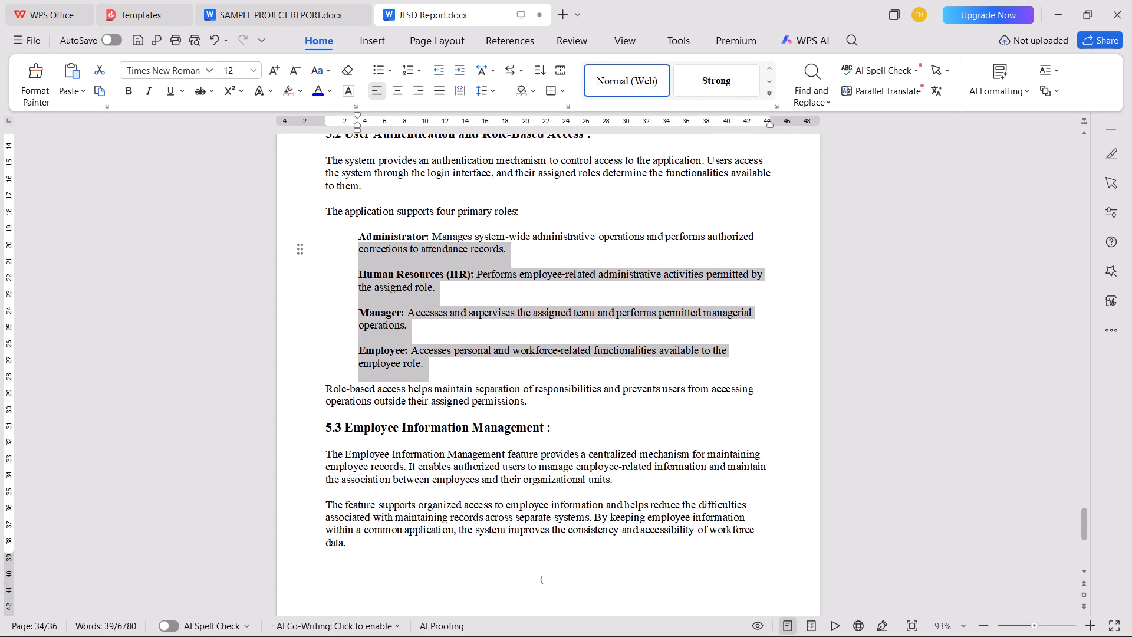
drag(339, 244, 346, 240)
click(424, 75)
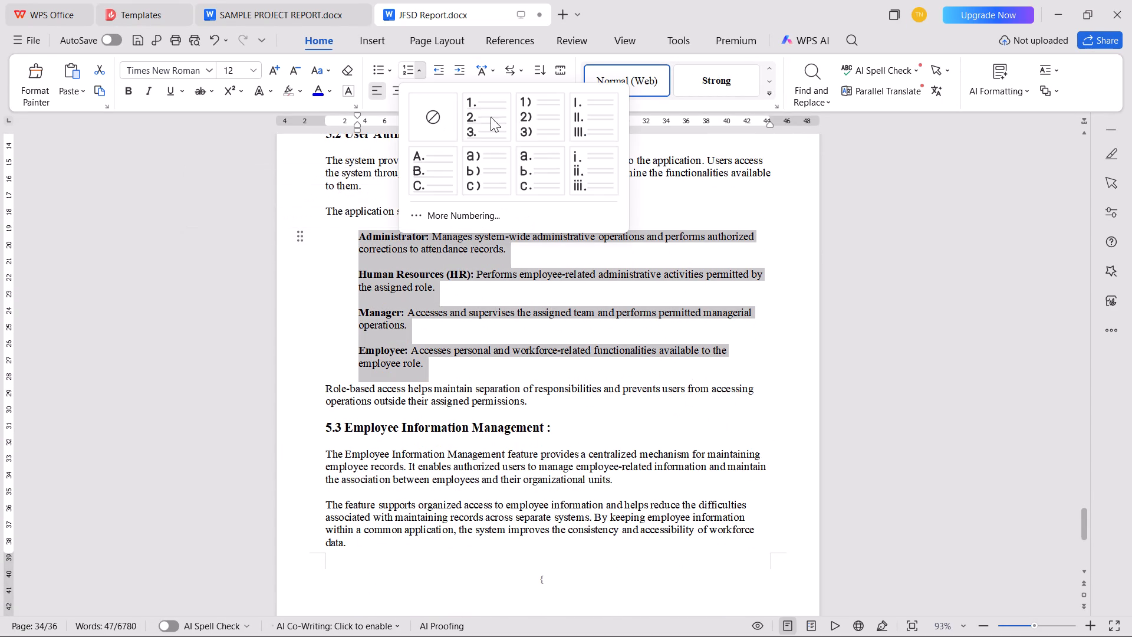
click(522, 163)
key(Tab)
click(347, 241)
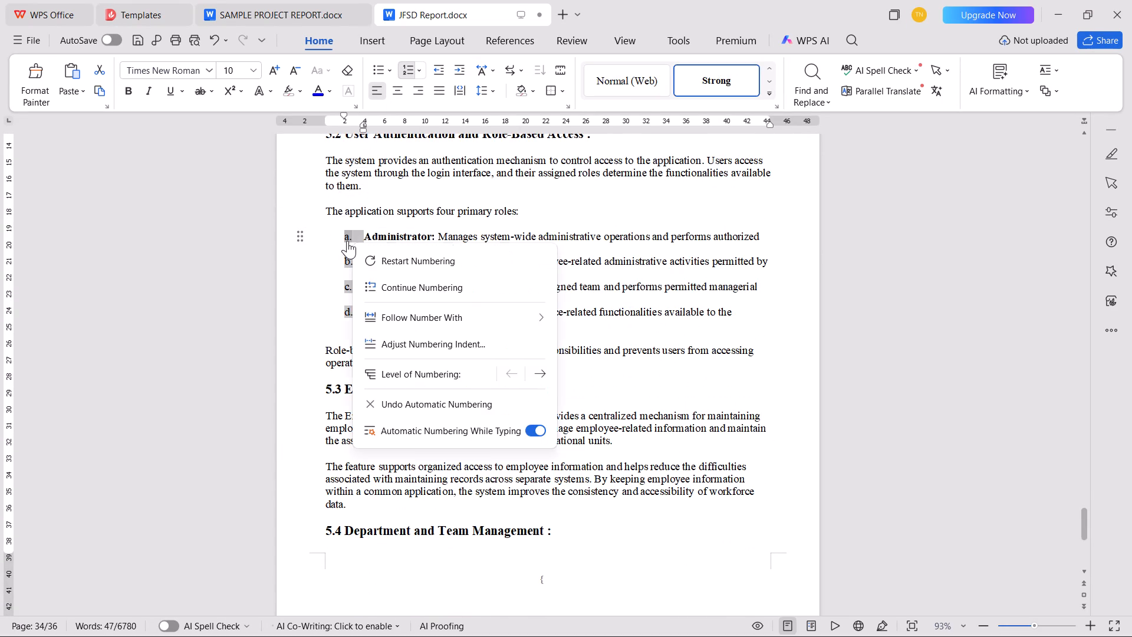
key(ctrl+b)
Justify all Chapter 5 text from section 5.1 to the end of 5.9, increase its line spacing, and save the report.
scroll(357, 224, up, 5)
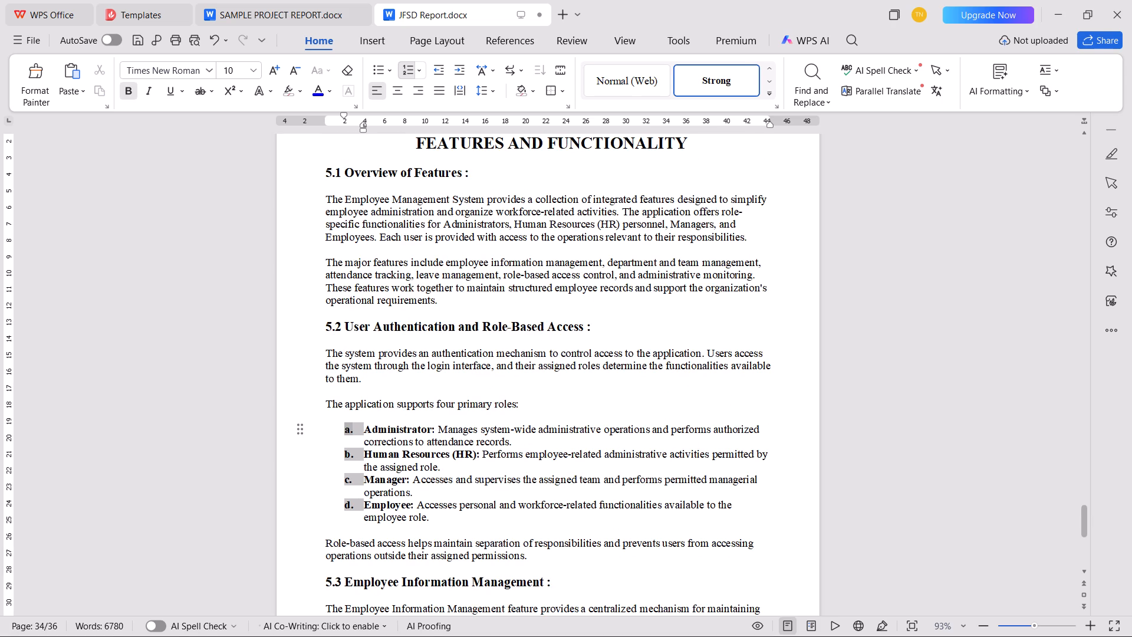
drag(301, 177, 6, 614)
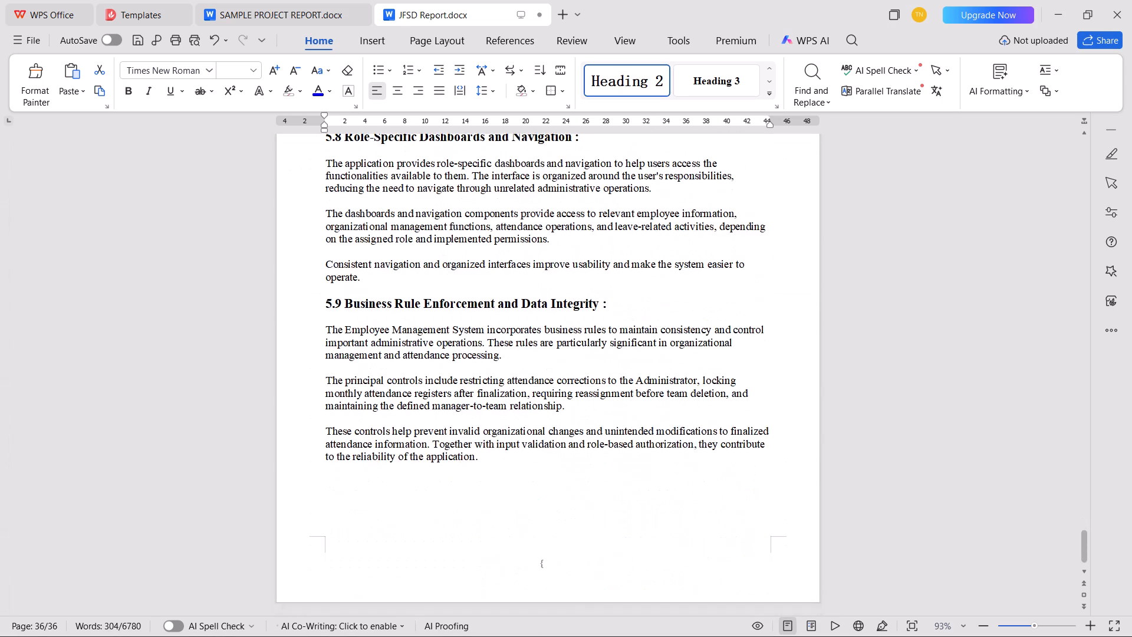
drag(6, 614, 479, 469)
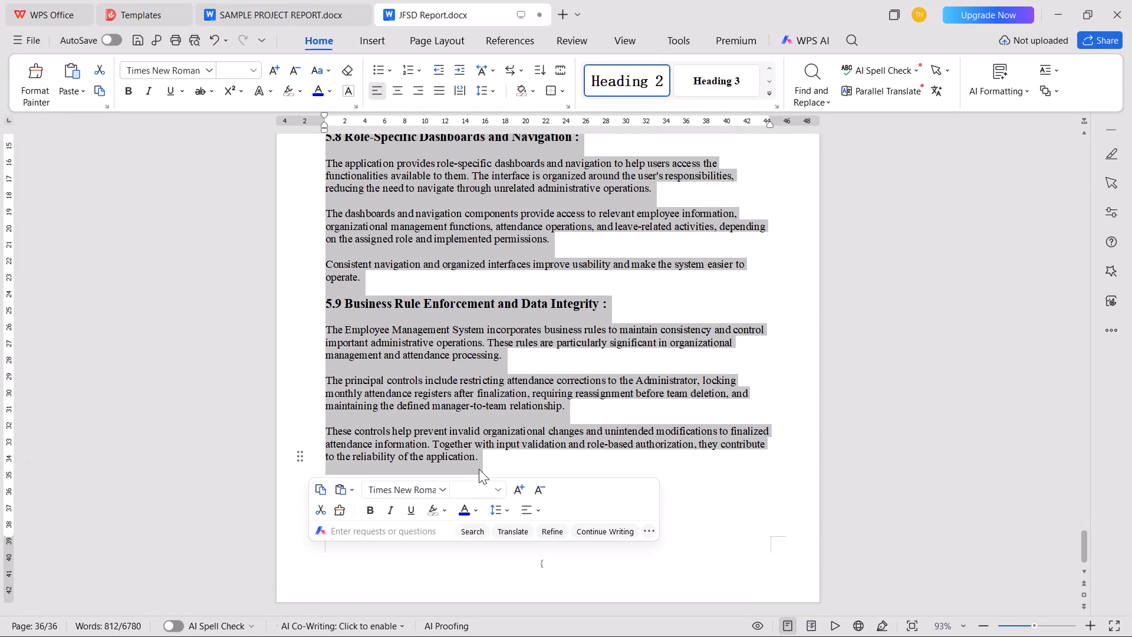
key(ctrl+j)
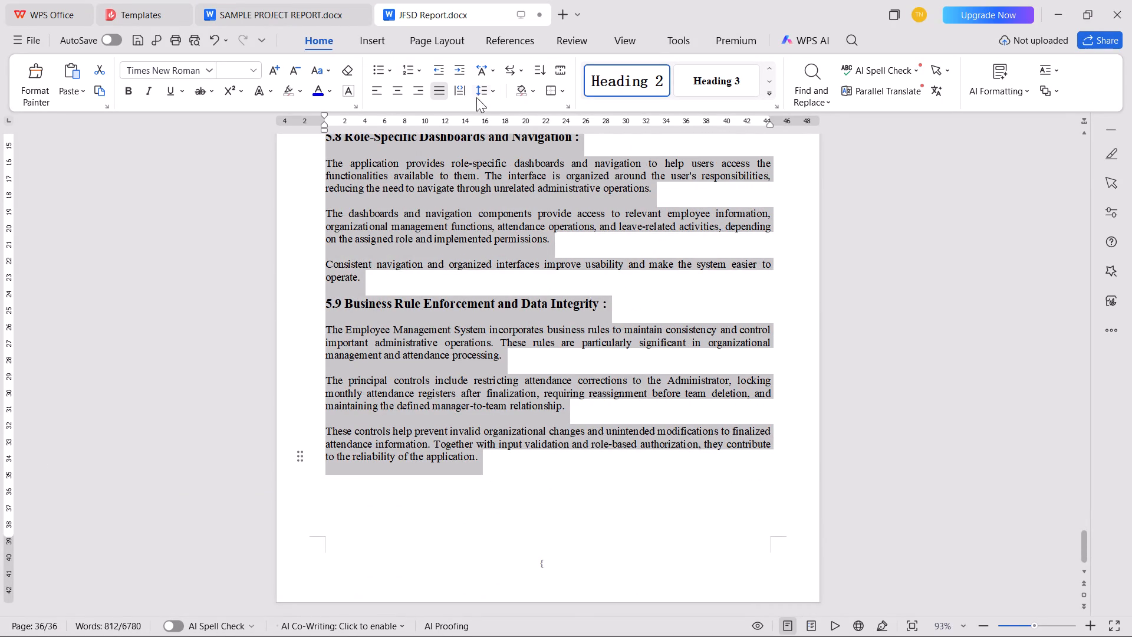
click(500, 90)
click(496, 91)
click(499, 144)
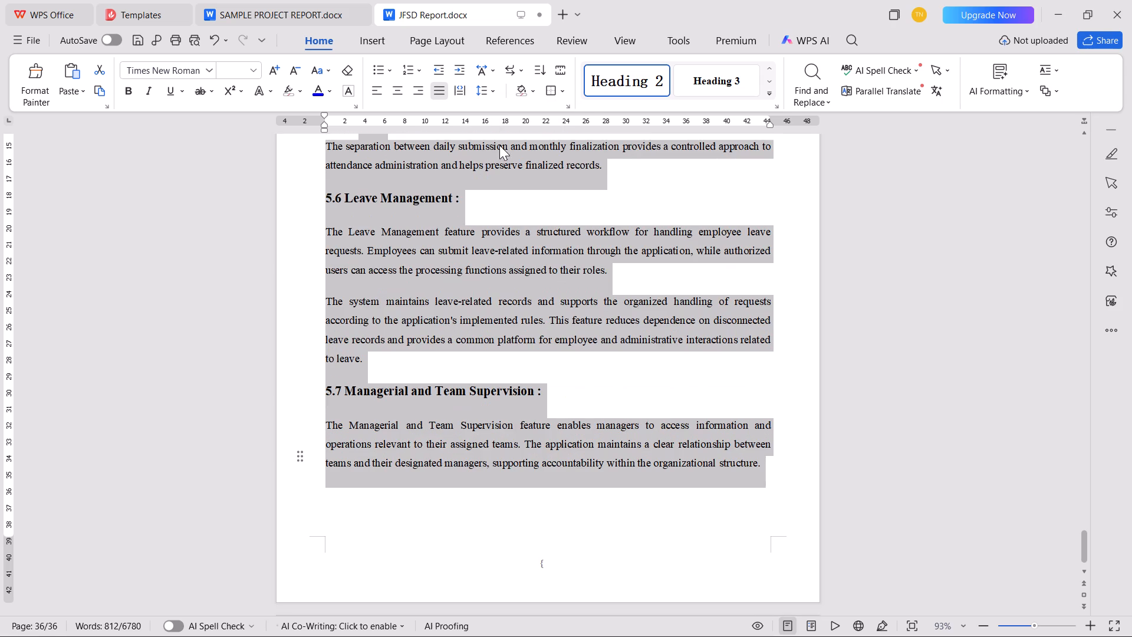
click(502, 524)
key(ctrl+s)
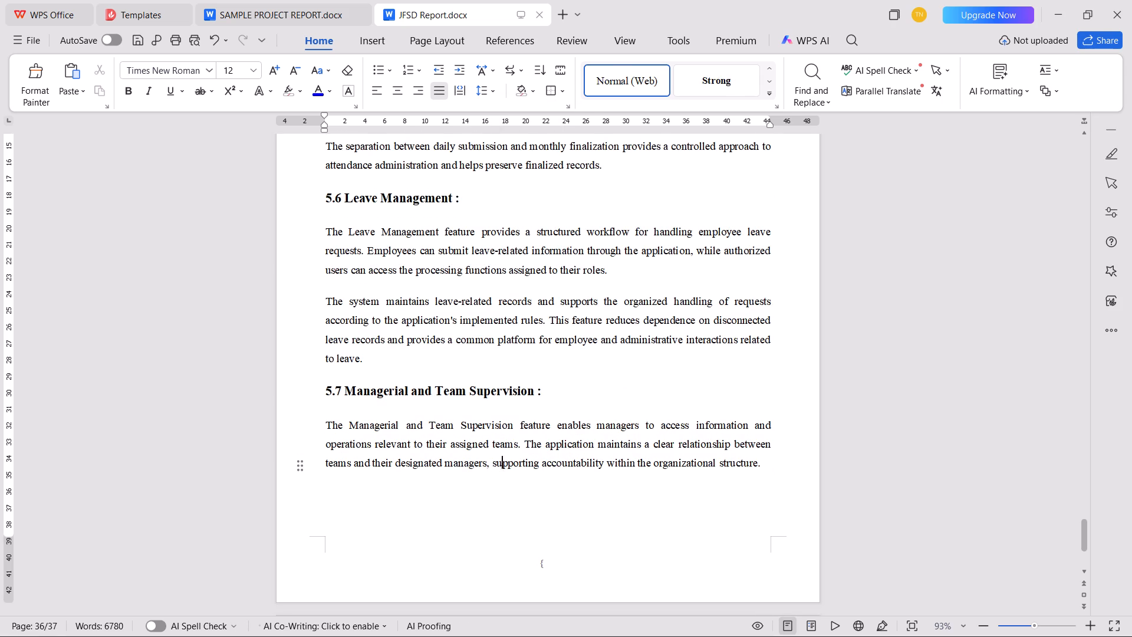
Format the six attendance functionalities in section 5.5 as an a., b., c. lettered list and make its letters bold.
scroll(469, 495, up, 10)
scroll(400, 459, down, 3)
drag(403, 457, 350, 369)
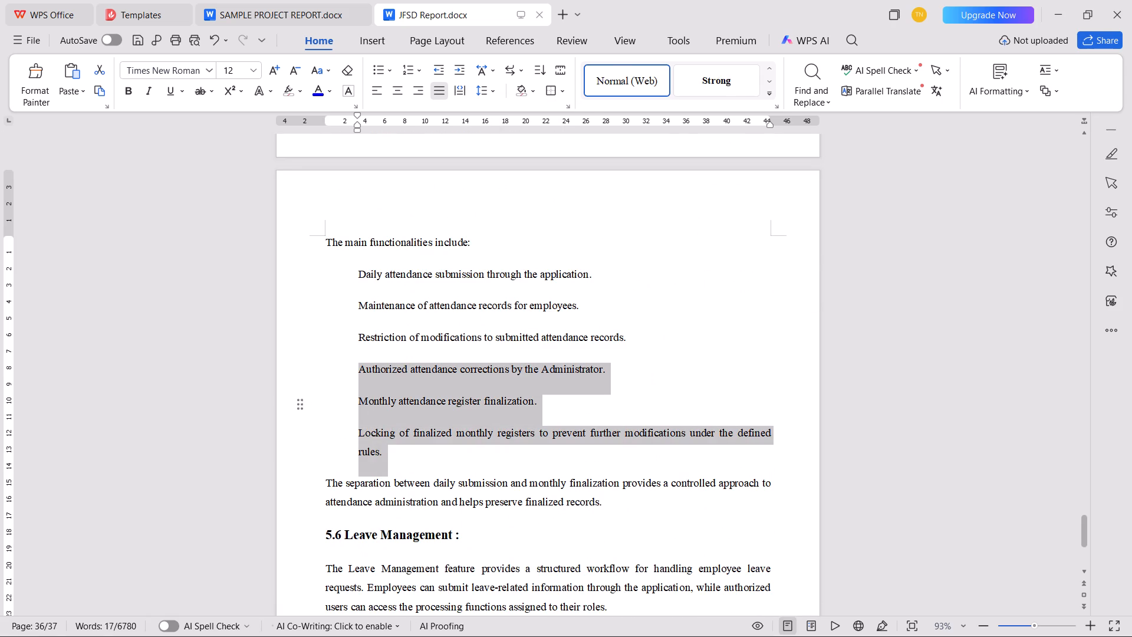
drag(350, 369, 353, 287)
click(416, 69)
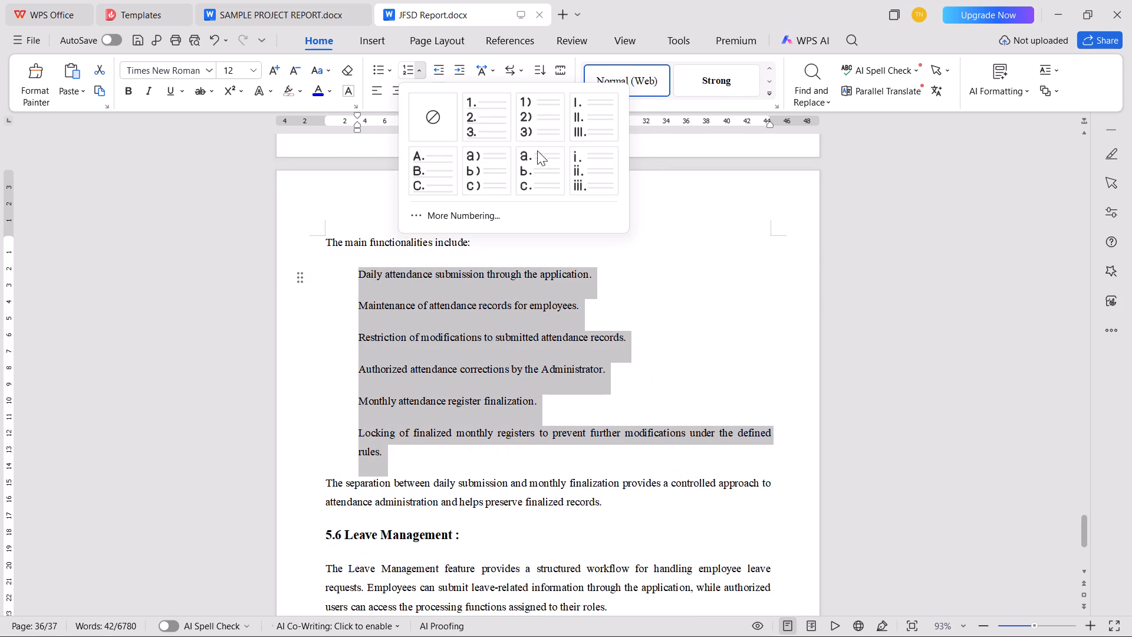
click(548, 164)
key(Tab)
click(349, 277)
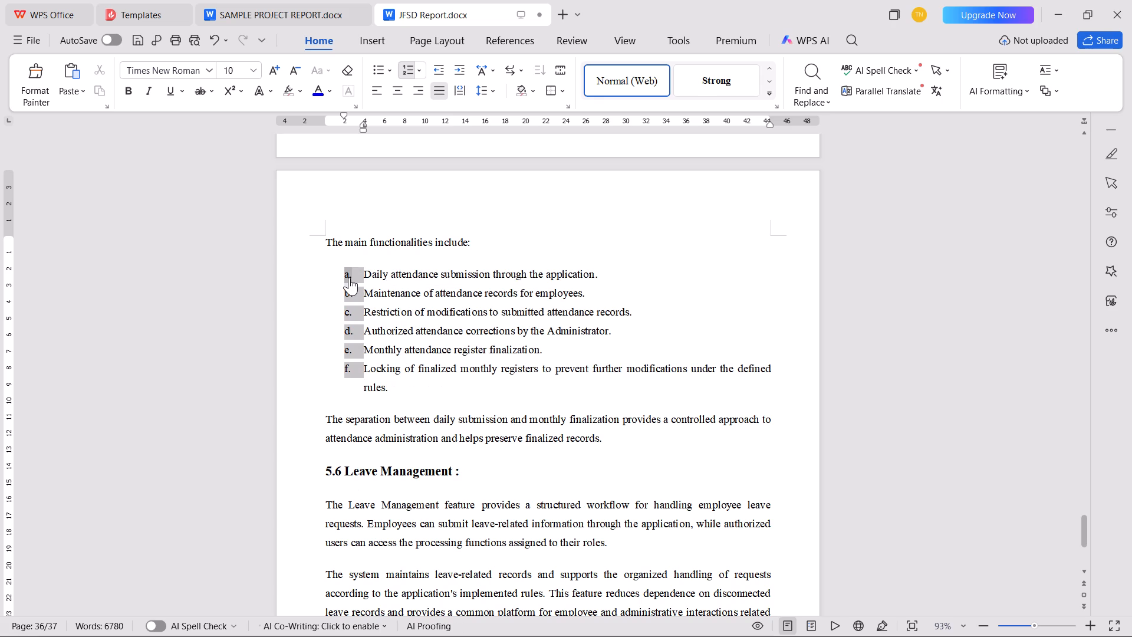
key(ctrl+b)
Format the four organizational rules in section 5.4 as an a., b., c. lettered list and make its letters bold.
scroll(487, 459, up, 10)
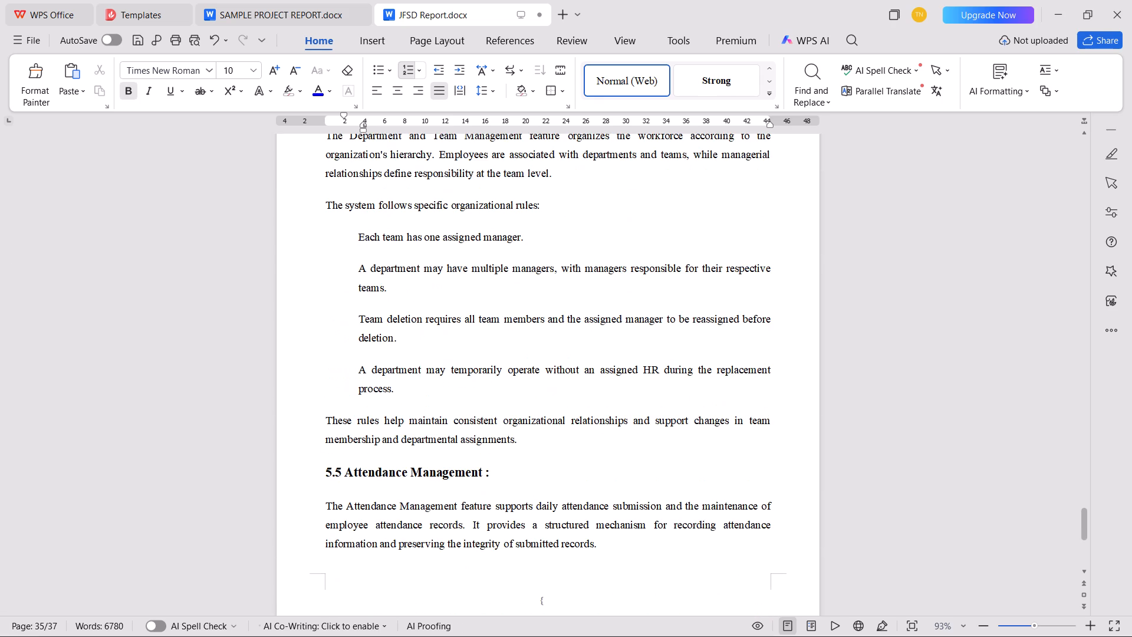
drag(414, 388, 346, 231)
click(420, 71)
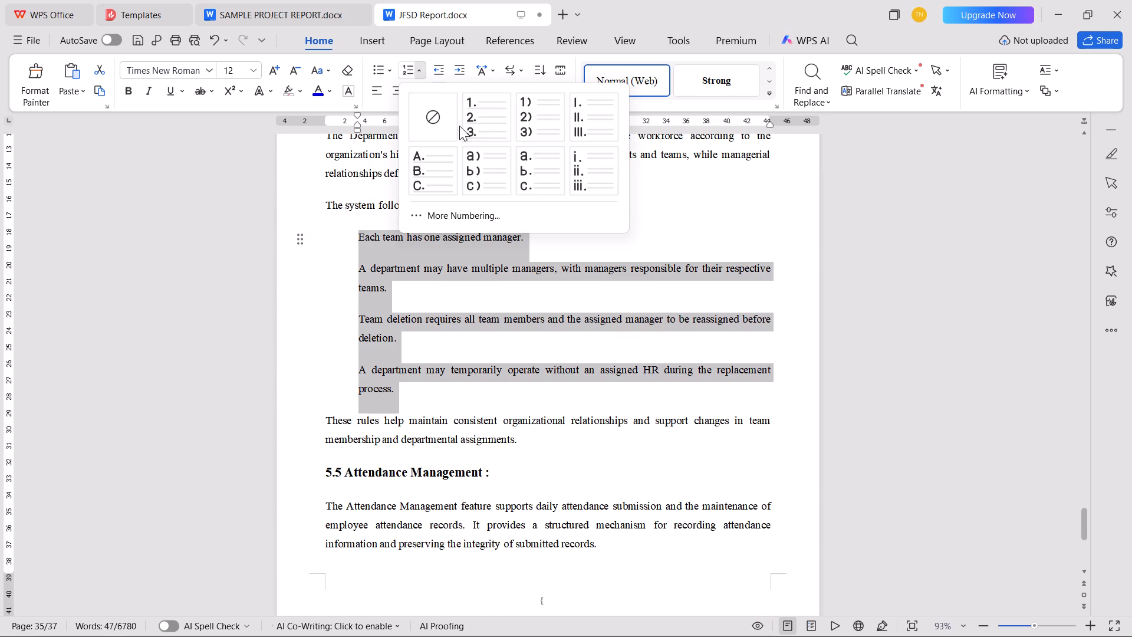
click(530, 178)
key(Tab)
click(342, 245)
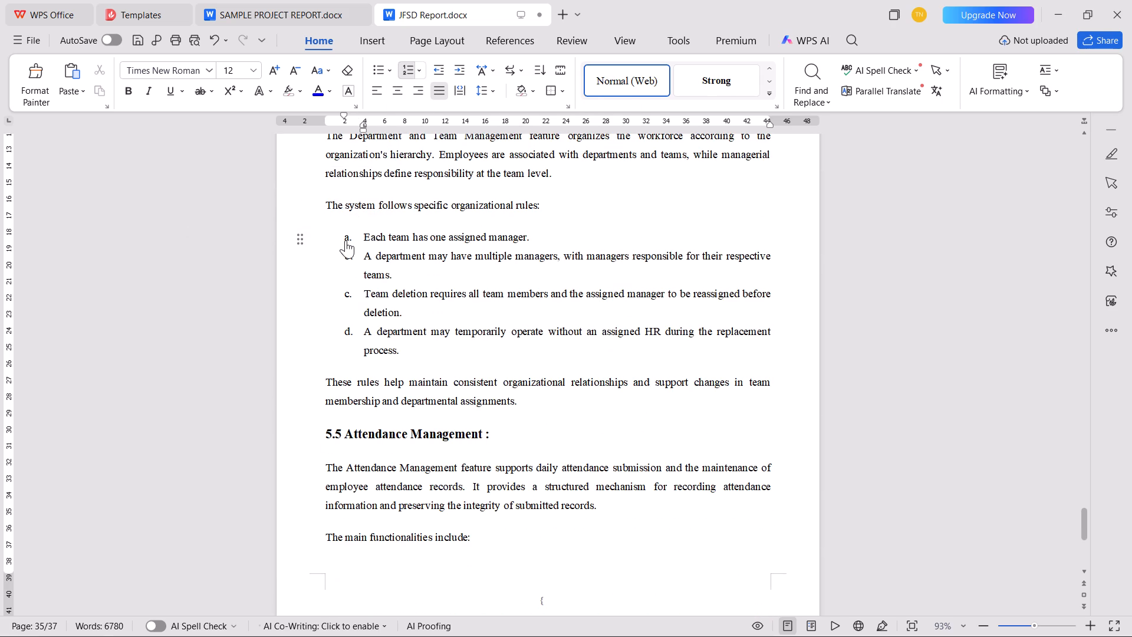
click(345, 240)
key(ctrl+b)
click(458, 356)
Add an empty line after the last paragraph of section 5.2 to push heading 5.3 onto the following page.
scroll(443, 372, up, 8)
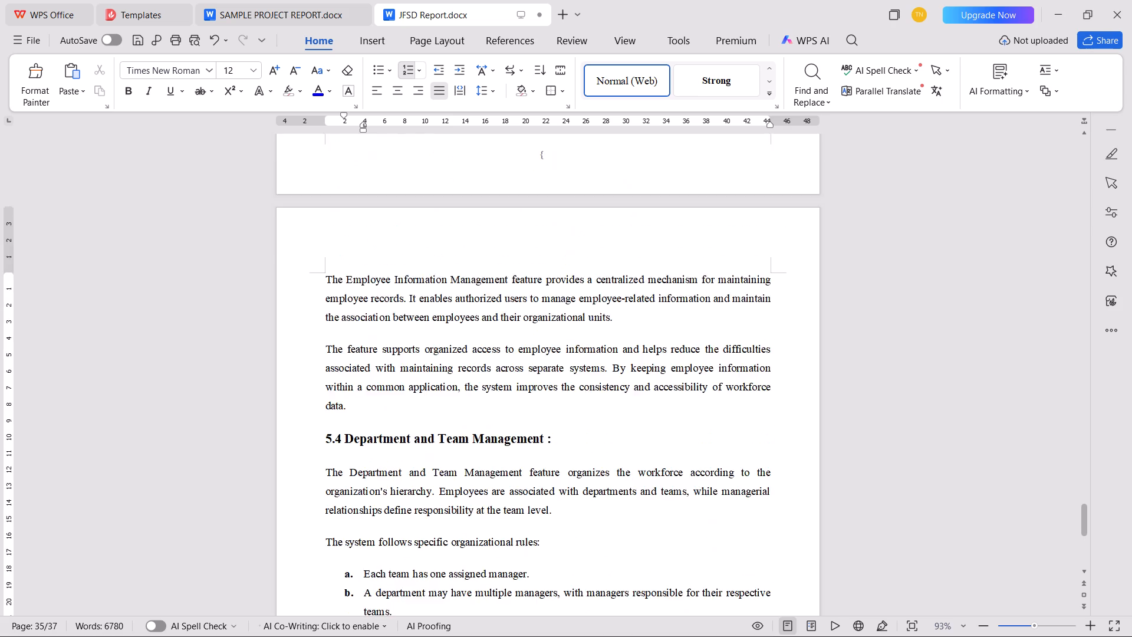
scroll(443, 372, up, 20)
scroll(443, 372, down, 4)
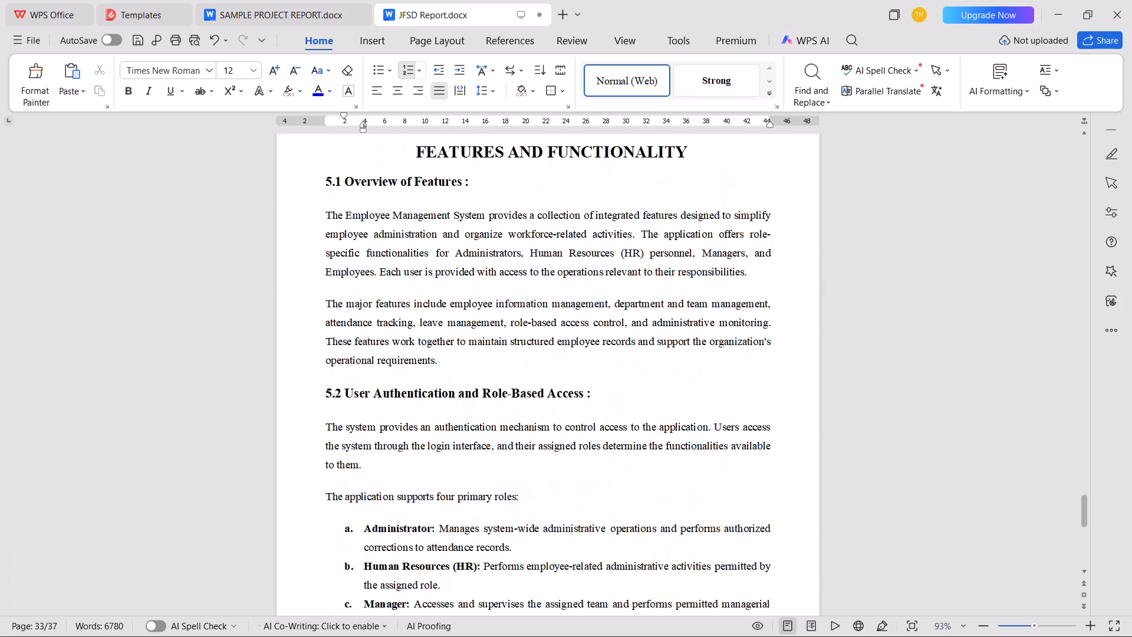
scroll(443, 372, down, 5)
scroll(440, 377, up, 4)
scroll(440, 377, down, 9)
click(546, 283)
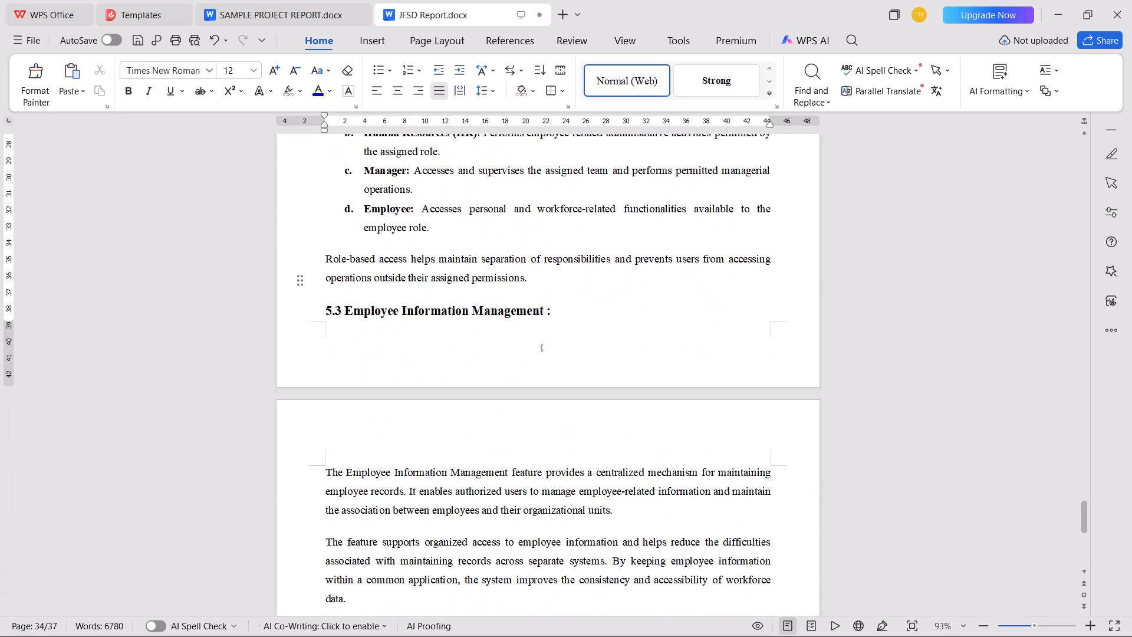
key(Return)
Save the report and insert a blank page after the last paragraph of section 5.9.
scroll(546, 283, down, 19)
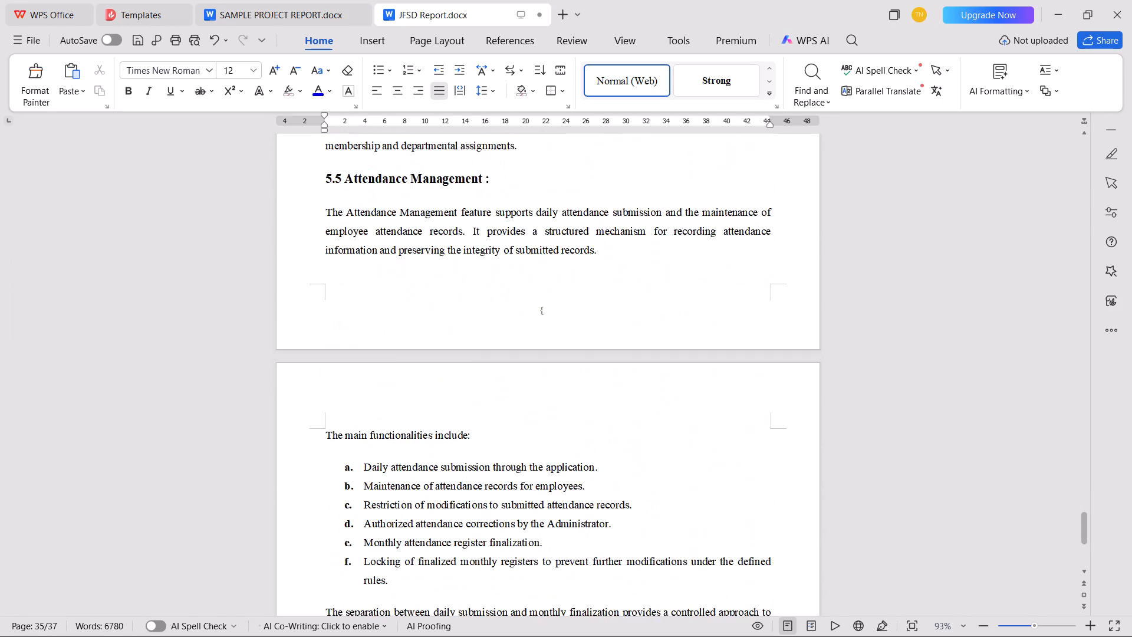
scroll(546, 283, down, 15)
scroll(546, 283, down, 17)
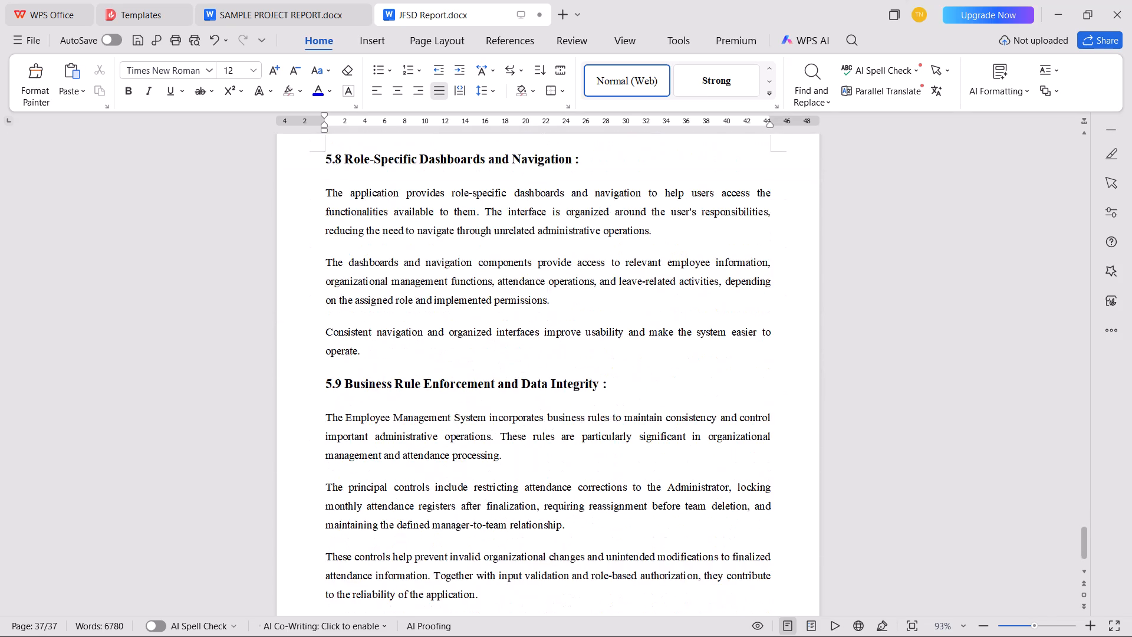
scroll(546, 283, down, 11)
click(511, 474)
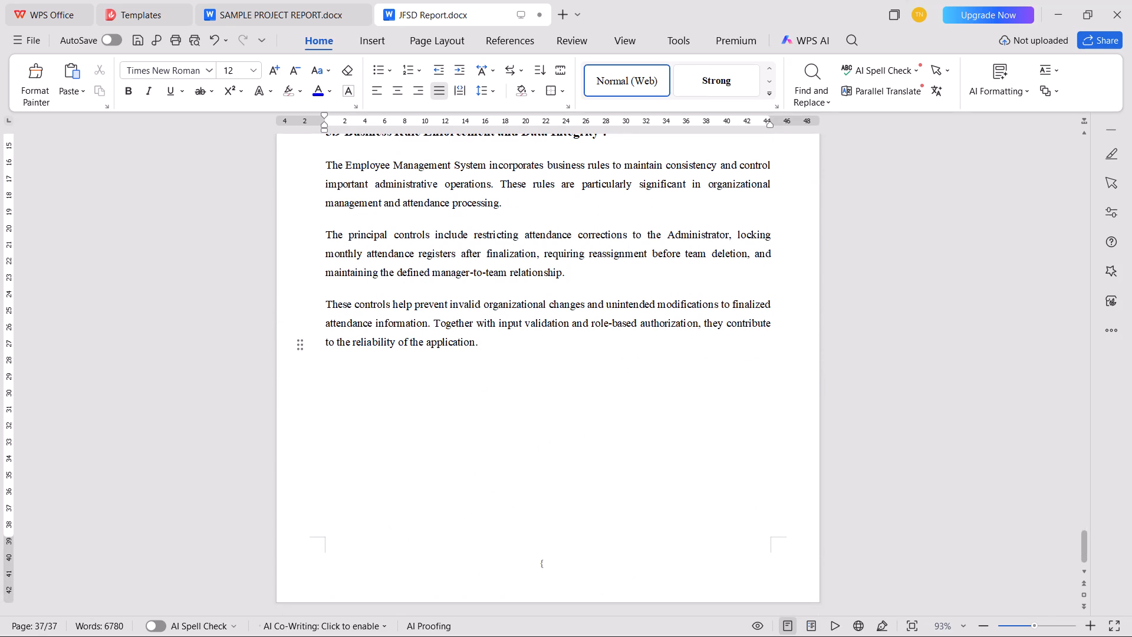
key(Right)
scroll(508, 471, up, 1)
key(ctrl+s)
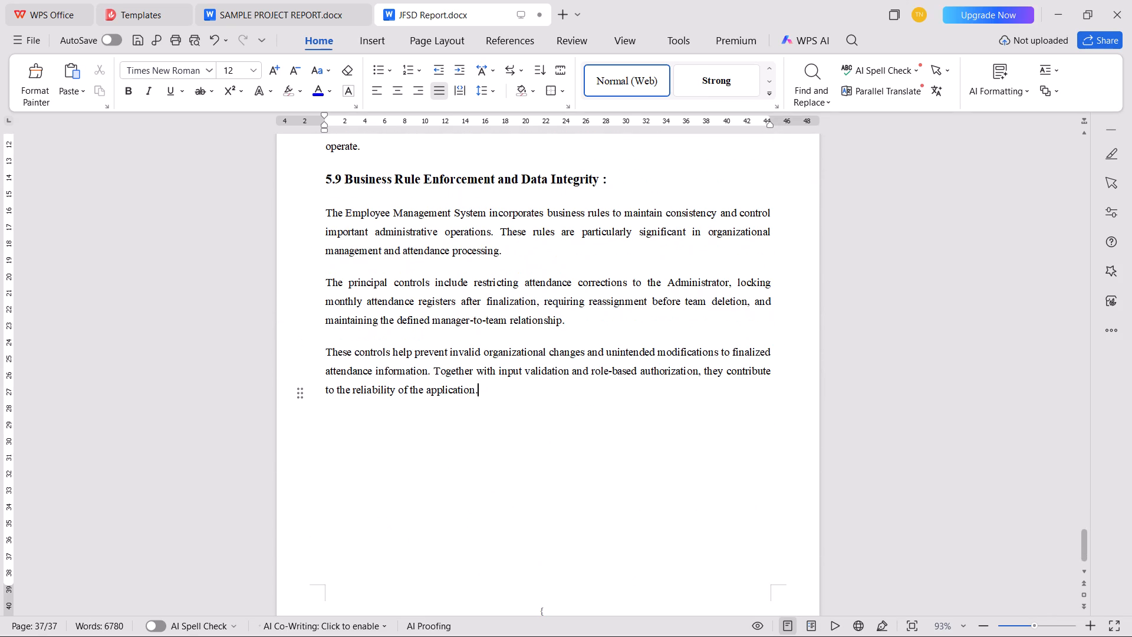
click(357, 42)
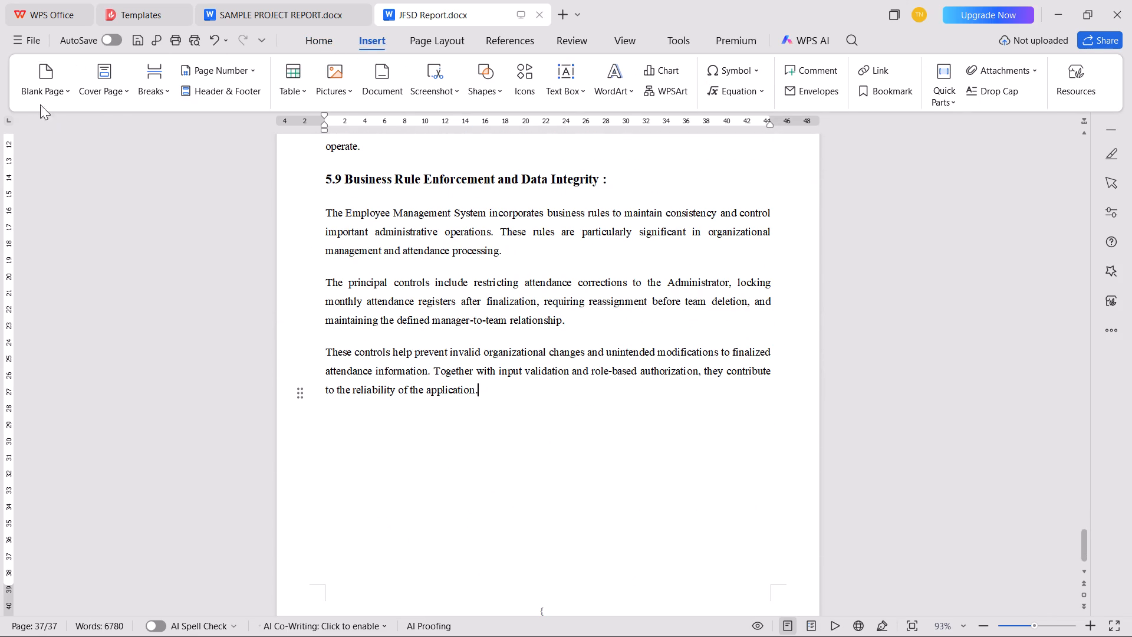
click(44, 95)
click(61, 117)
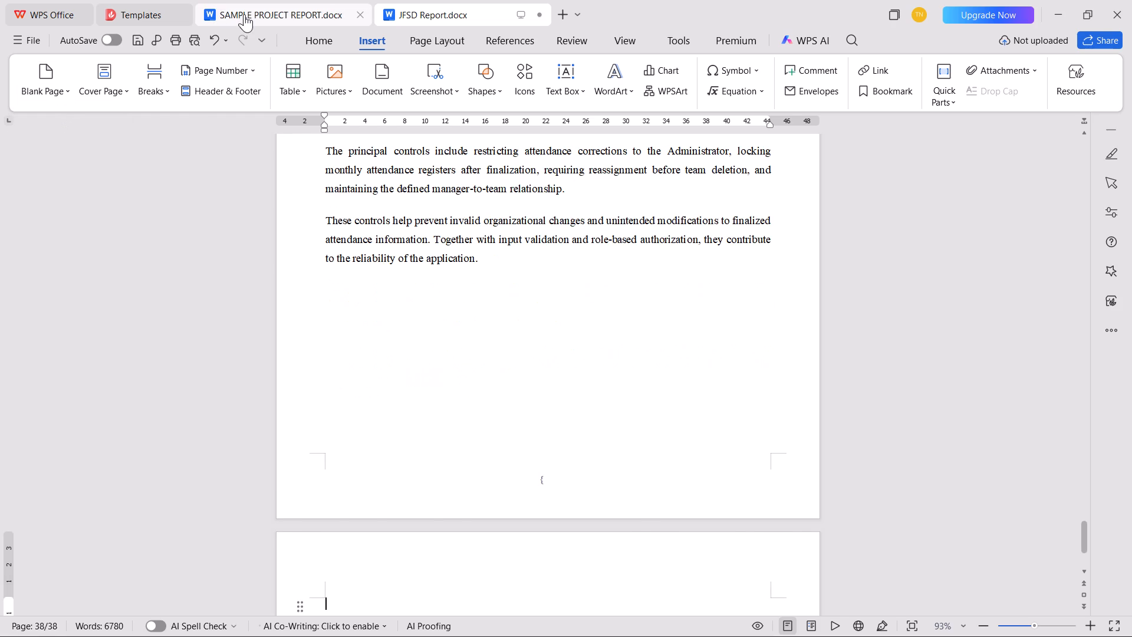
Copy the entry "Chapter 6: Output and Results" from the contents table of SAMPLE PROJECT REPORT.docx.
click(245, 15)
drag(1084, 369, 1065, 19)
scroll(600, 406, down, 12)
scroll(556, 419, up, 3)
scroll(556, 419, down, 8)
scroll(555, 419, up, 1)
scroll(555, 419, down, 7)
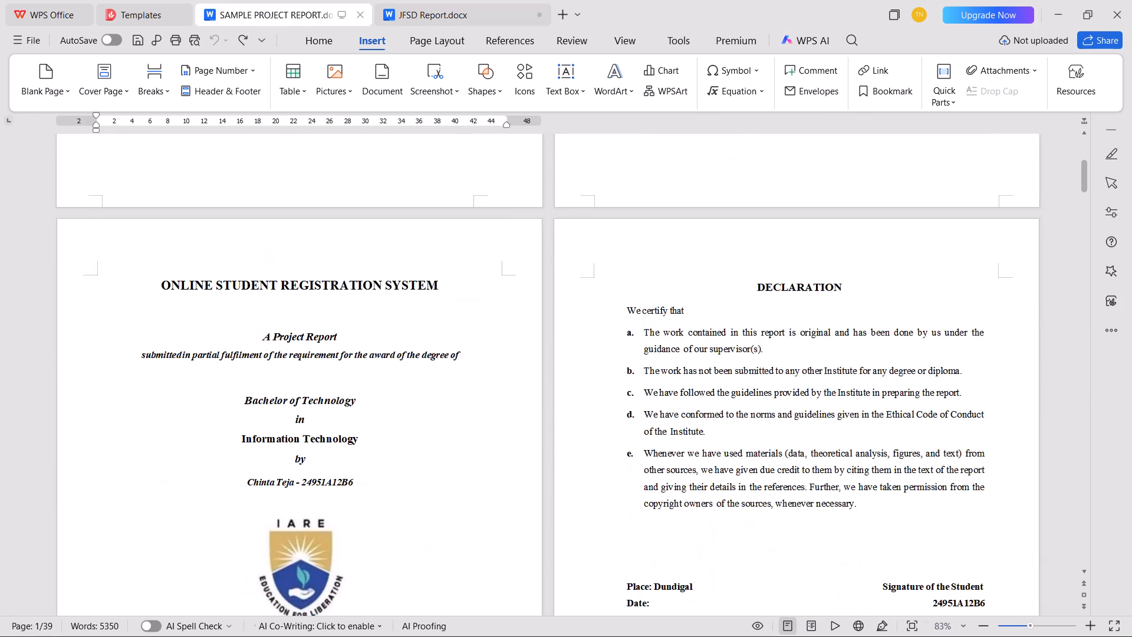
scroll(555, 419, down, 14)
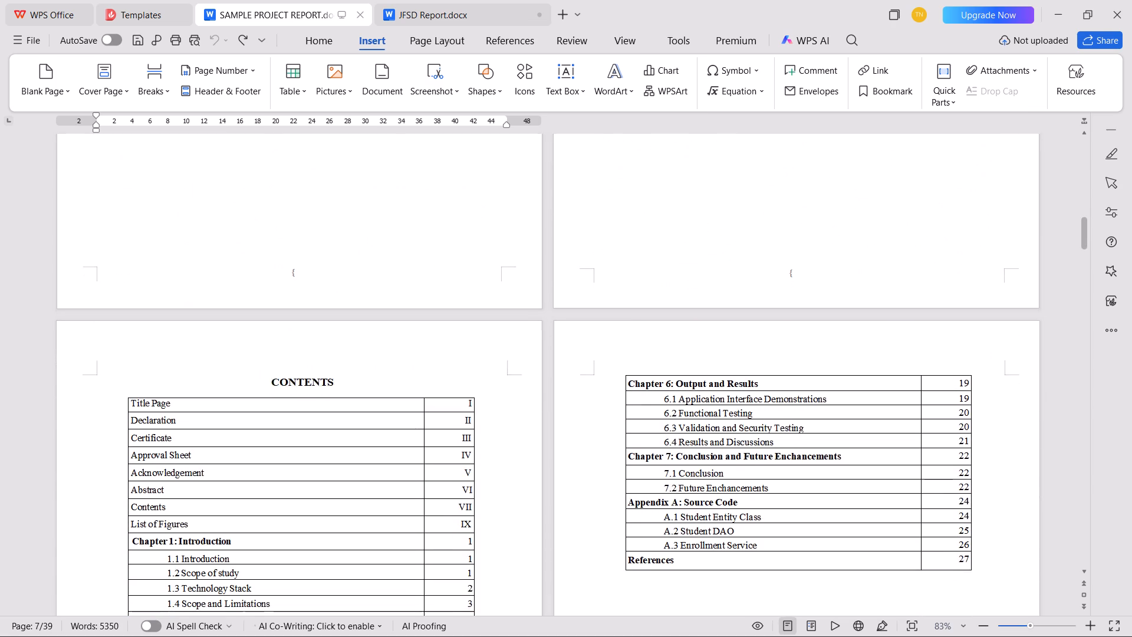
scroll(555, 419, down, 1)
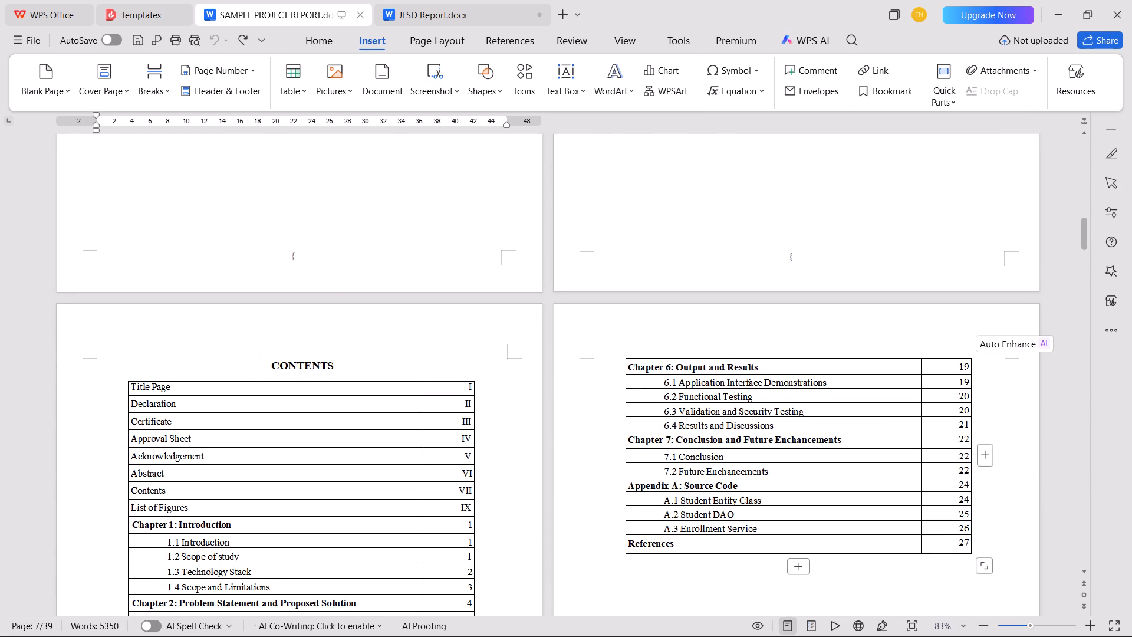
triple_click(683, 364)
key(ctrl+c)
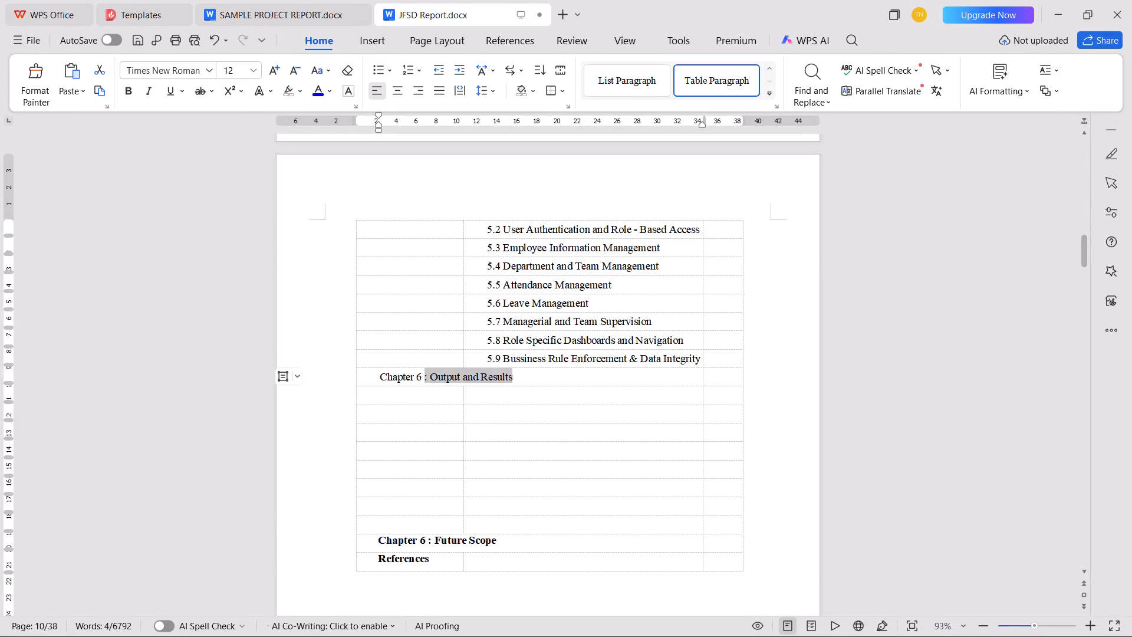
key(ctrl+shift+Left)
key(ctrl+shift+Left)
key(ctrl+shift+Left)
key(shift+Right)
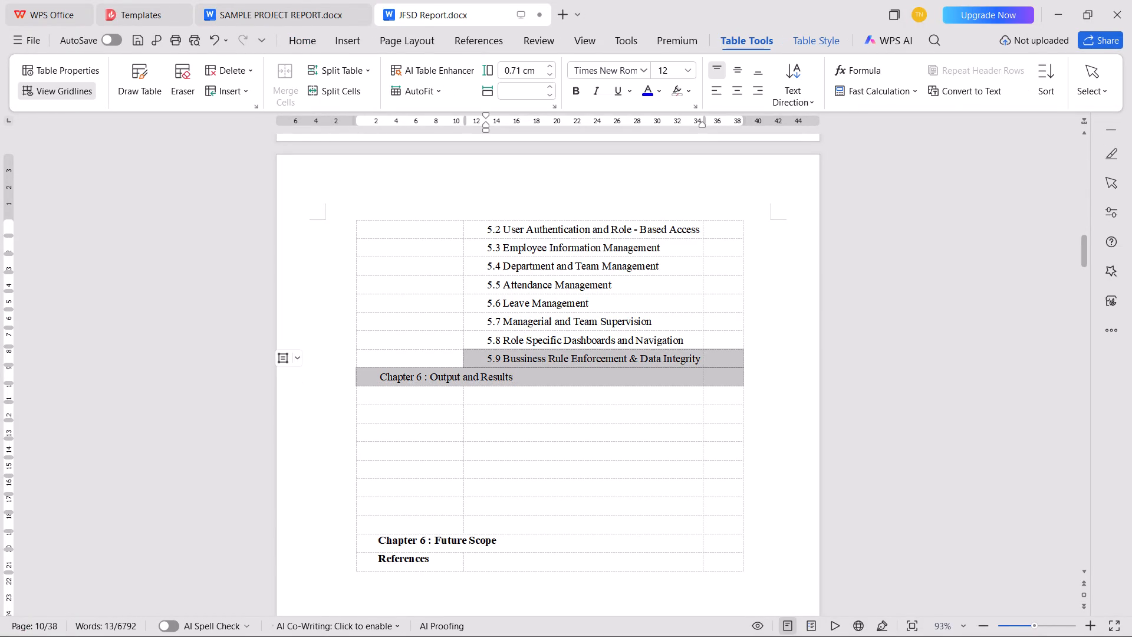
key(shift+Right)
key(shift+Right)
key(shift+Down)
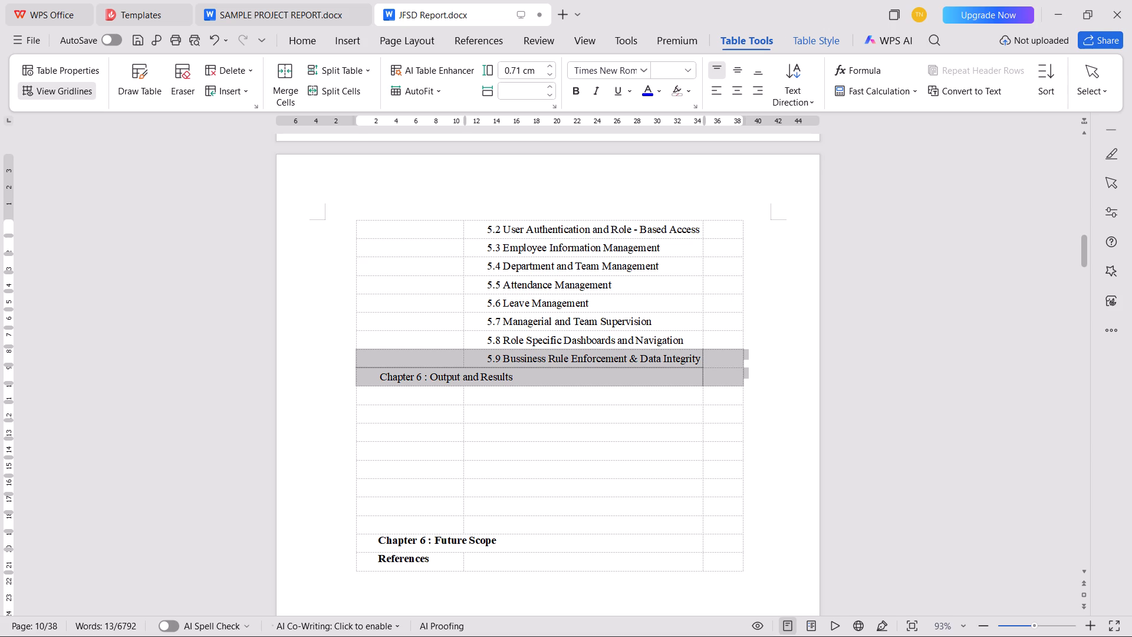
key(Up)
key(Down)
key(Down)
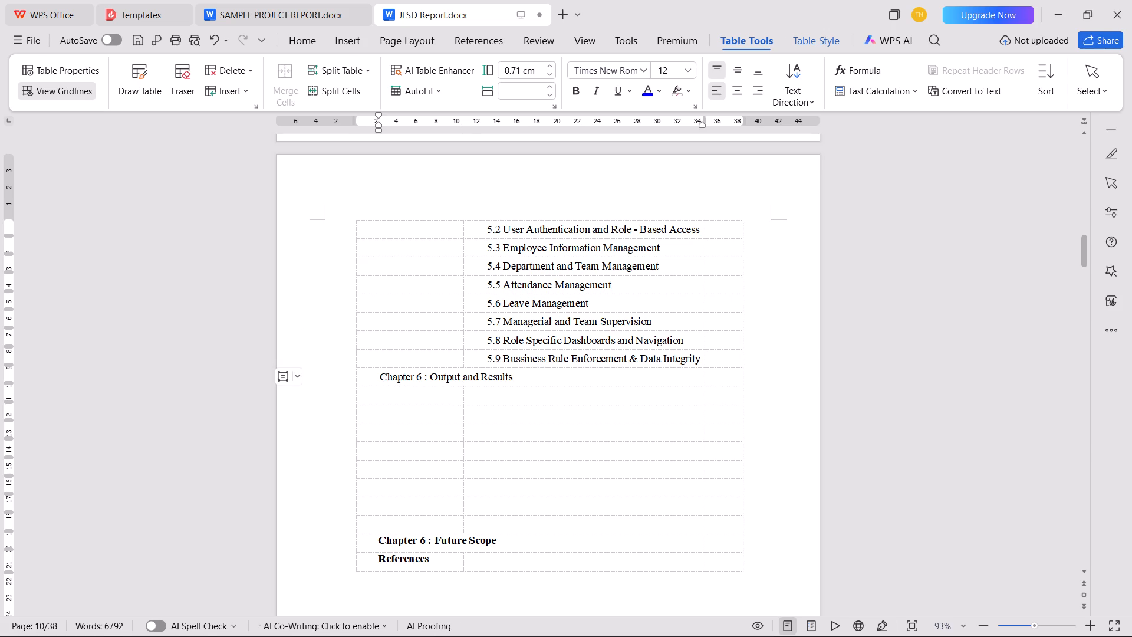
key(shift+Down)
key(shift+Up)
key(shift+Right)
key(ctrl+shift+Right)
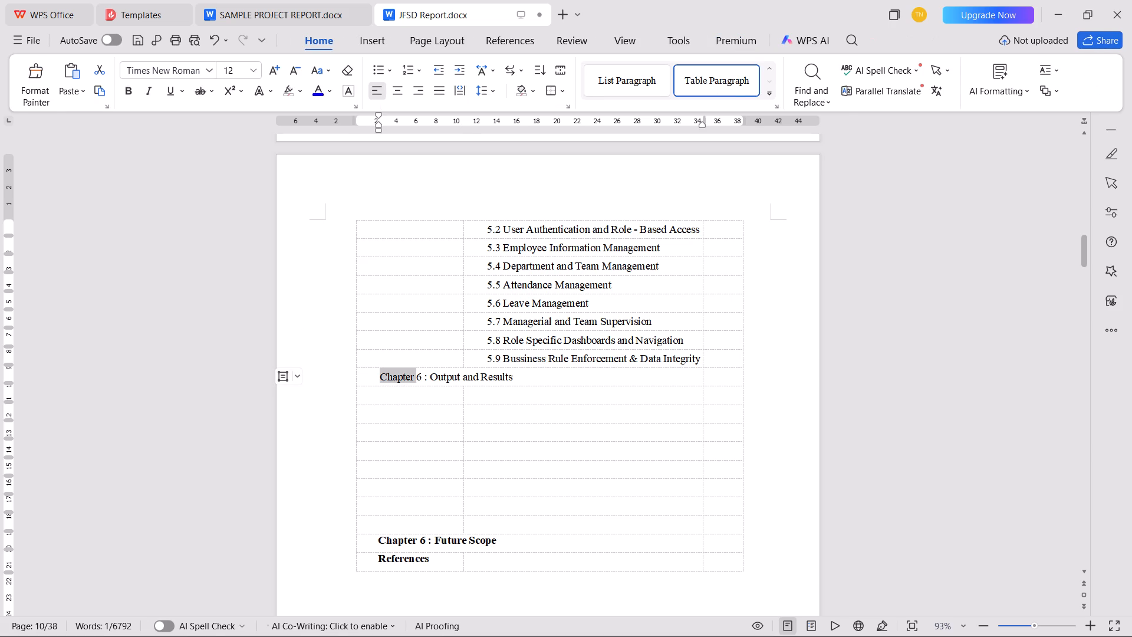
triple_click(367, 379)
key(ctrl+b)
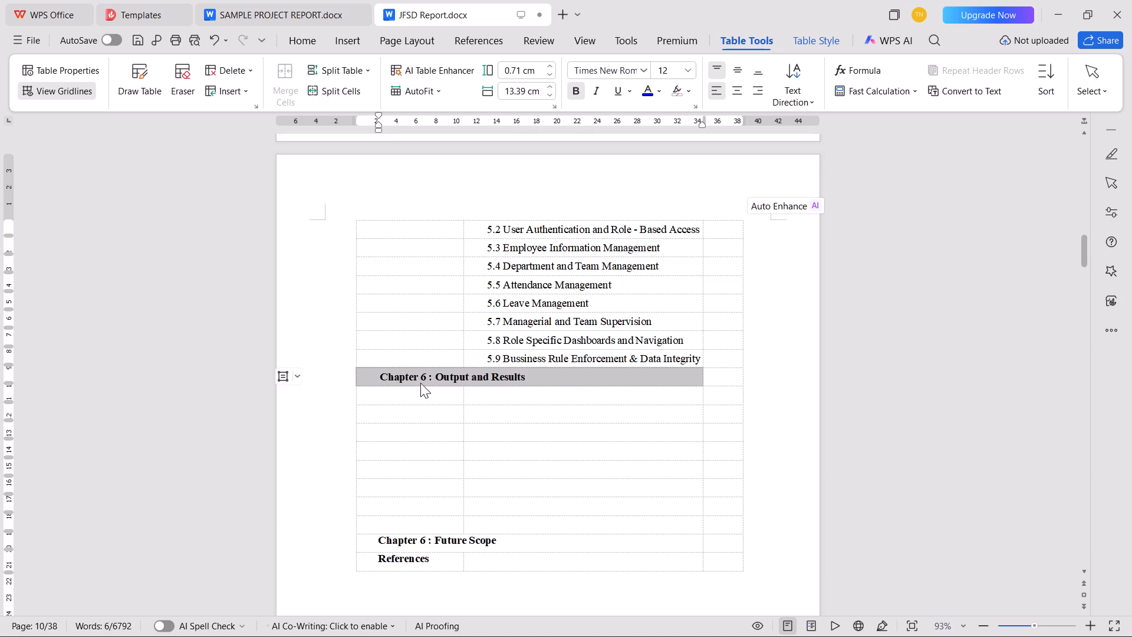
Enter section numbers 6.1 to 6.4 in the second column of the rows below the Chapter 6 : Output and Results entry.
scroll(445, 394, up, 7)
scroll(445, 394, down, 6)
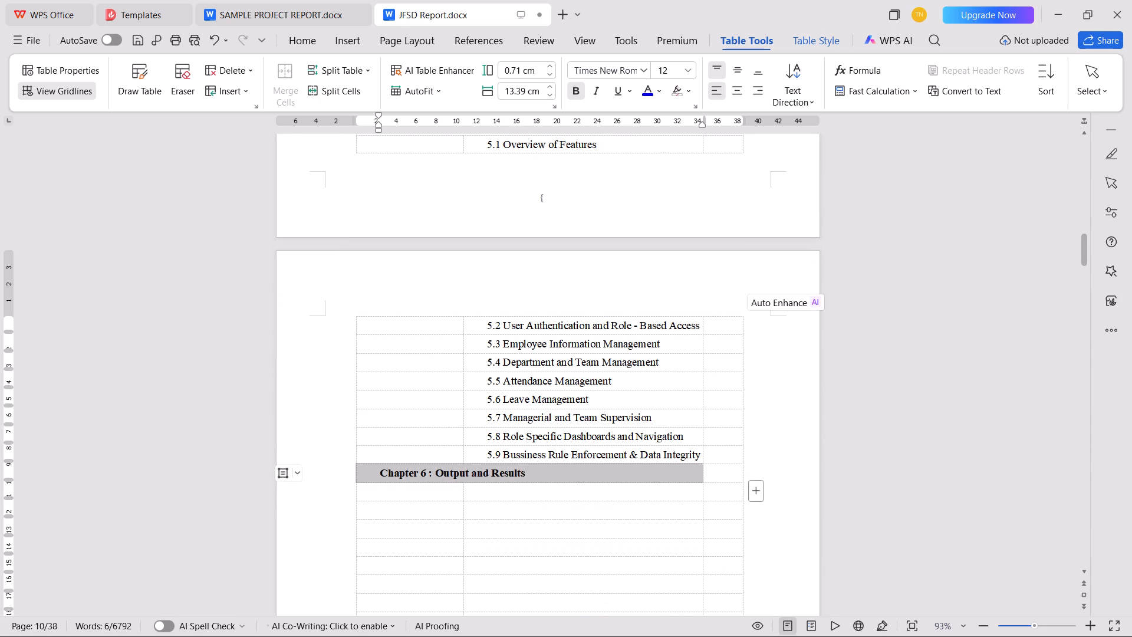
click(504, 489)
text(6.1)
key(Down)
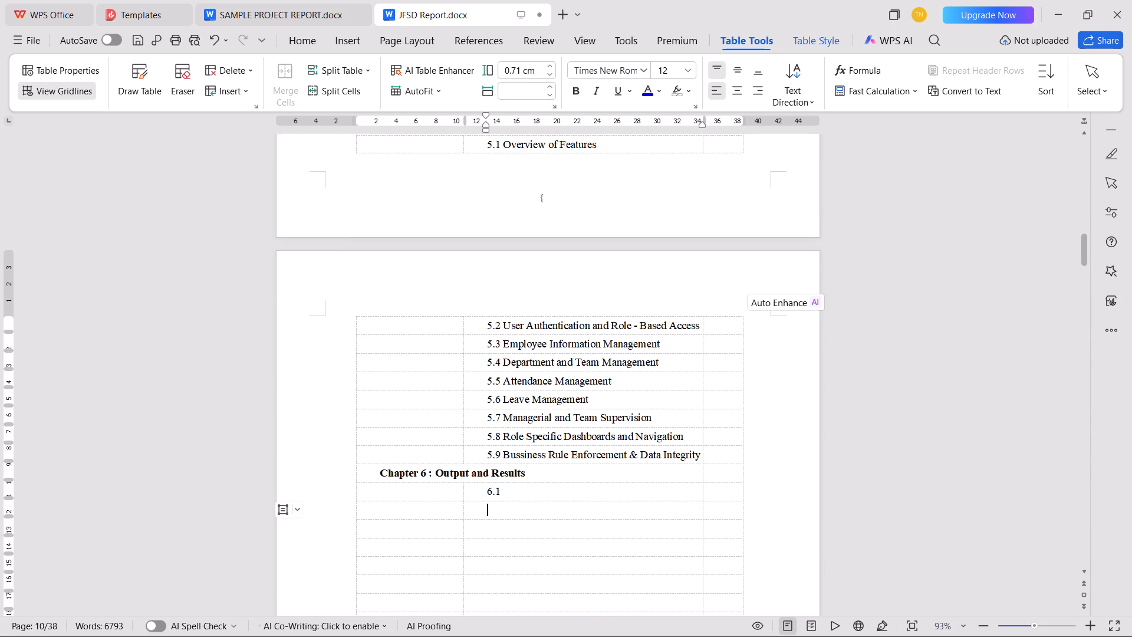
text(6.2)
key(space)
key(Up)
key(space)
key(Down)
key(Down)
text(6.3)
key(space)
key(Down)
text(6.4)
key(space)
Continue the section numbers with 6.5 to 6.8 in the following rows of the contents table.
key(Down)
text(6.5)
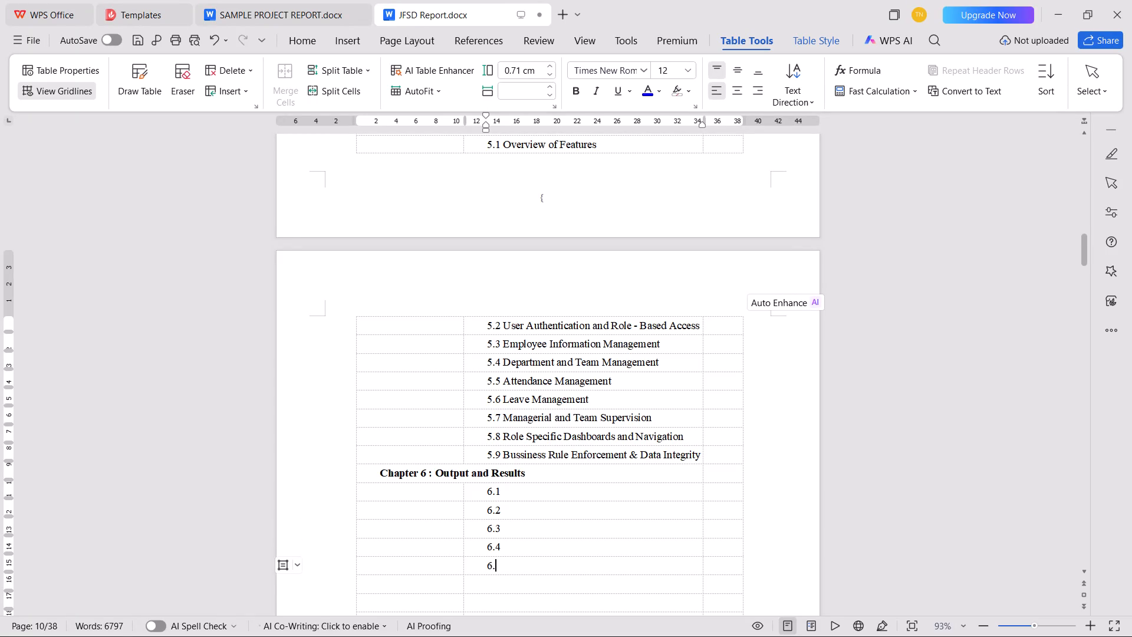
key(space)
key(Down)
text(6.6)
key(space)
key(Down)
text(6.7)
key(space)
key(Down)
key(Up)
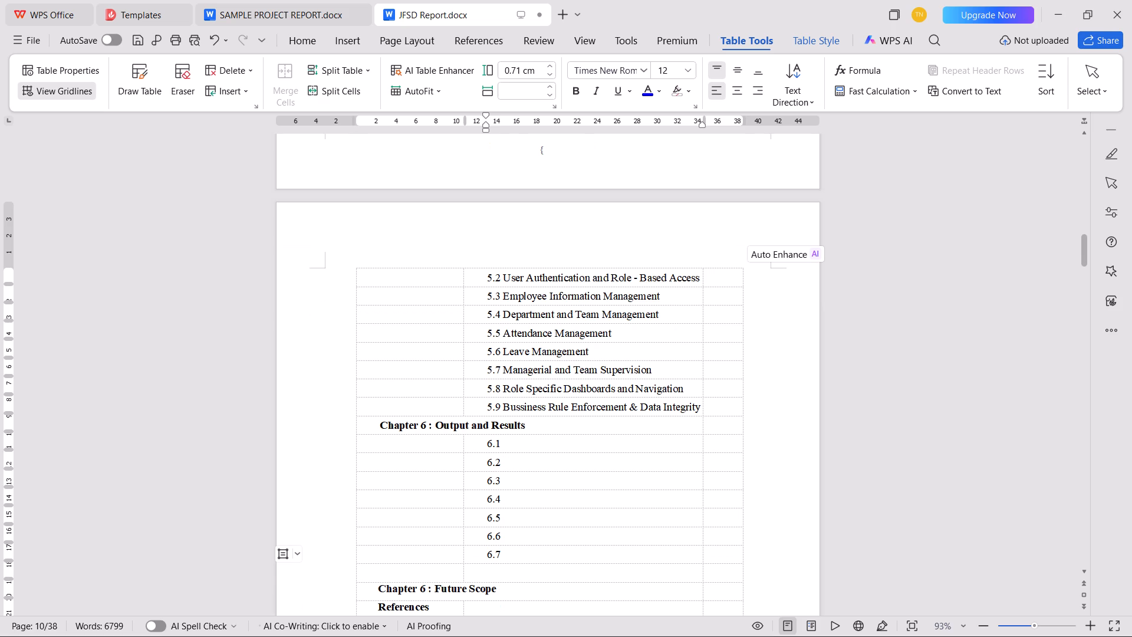
key(Down)
text(6.8)
key(space)
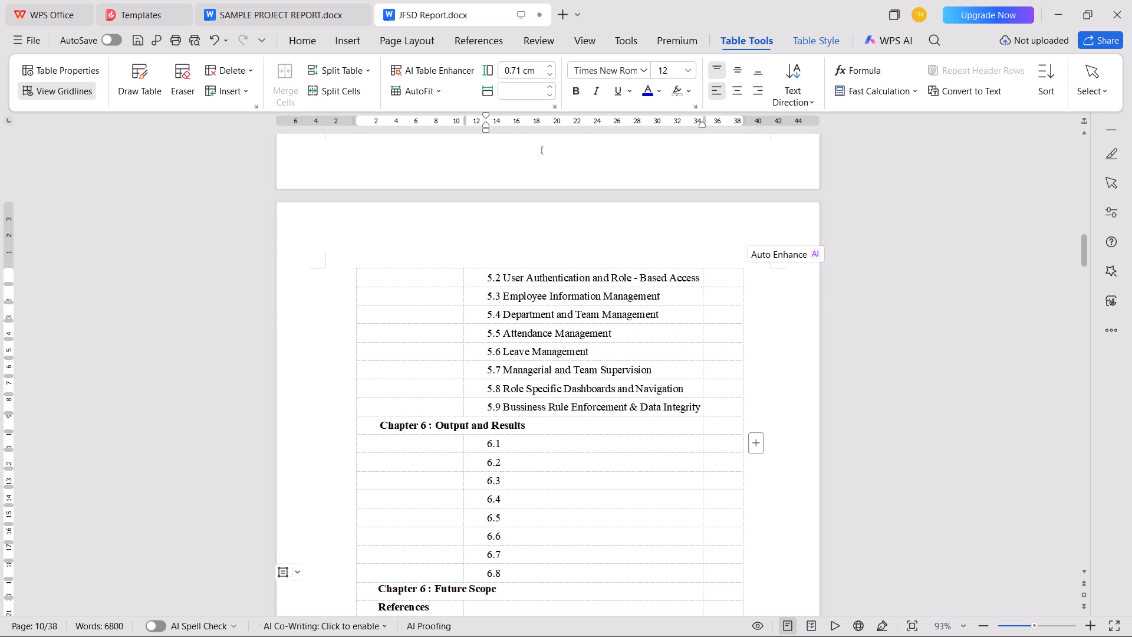
Insert one row below the 6.8 row and enter the section number 6.9 in it.
right_click(515, 577)
click(594, 147)
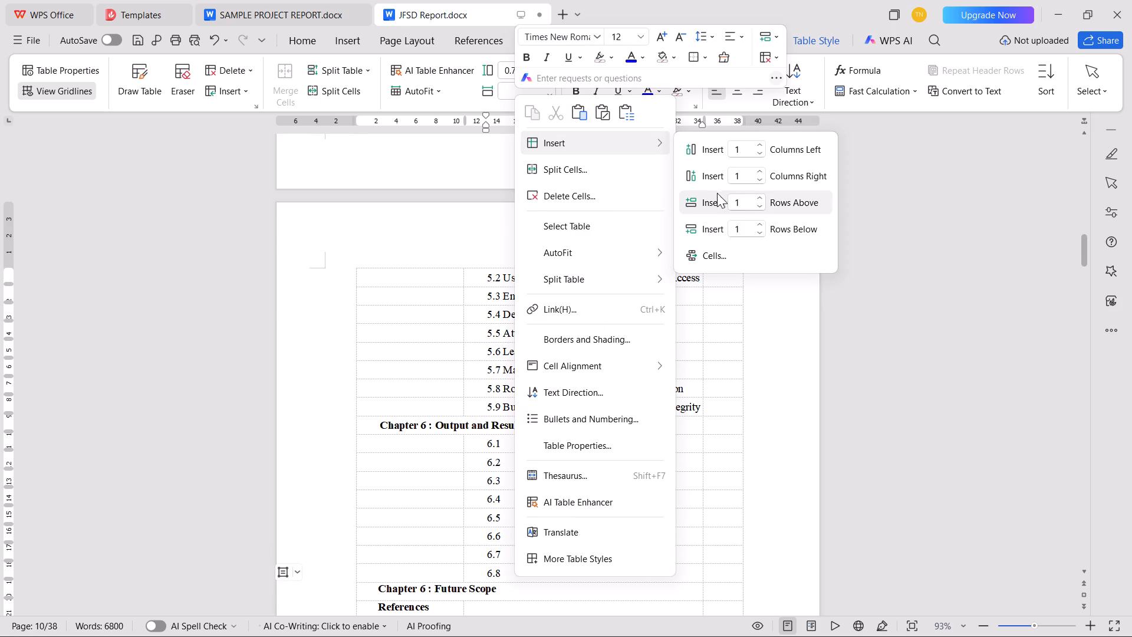
click(791, 232)
click(536, 588)
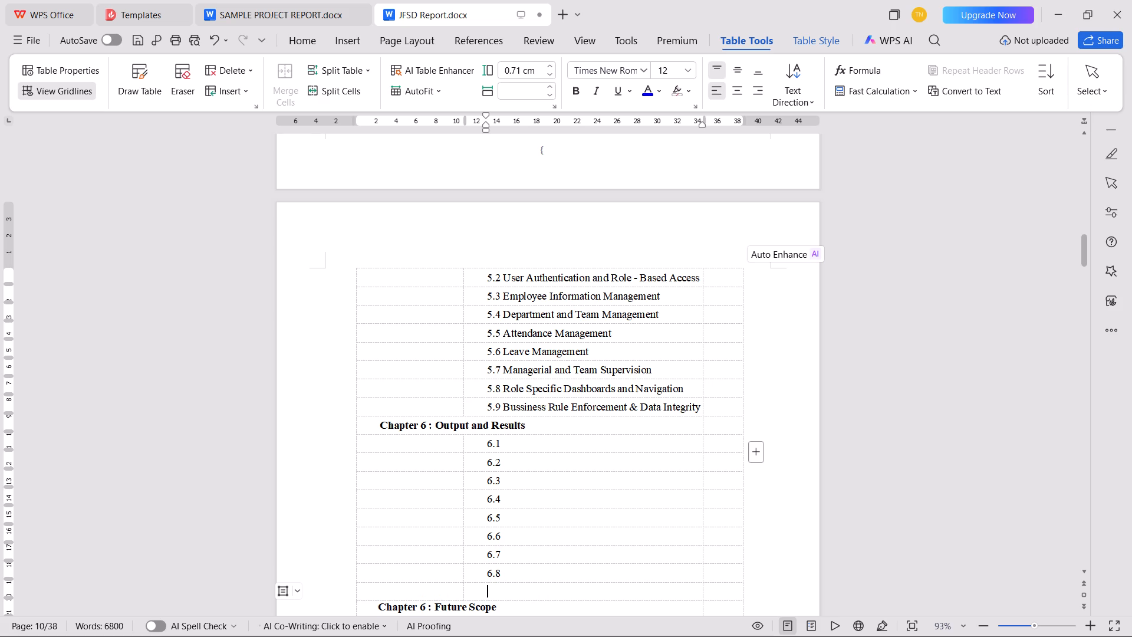
text(6.9)
key(space)
Delete the entire "Chapter 6 : Future Scope" row from the contents table.
scroll(534, 587, down, 2)
click(514, 513)
right_click(514, 513)
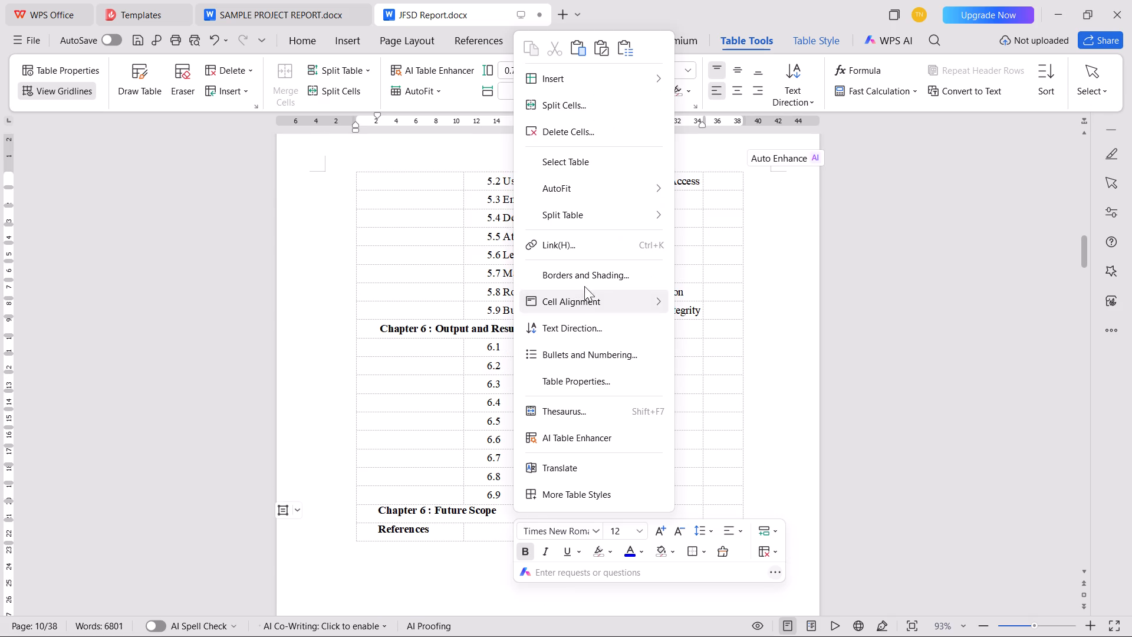
click(572, 124)
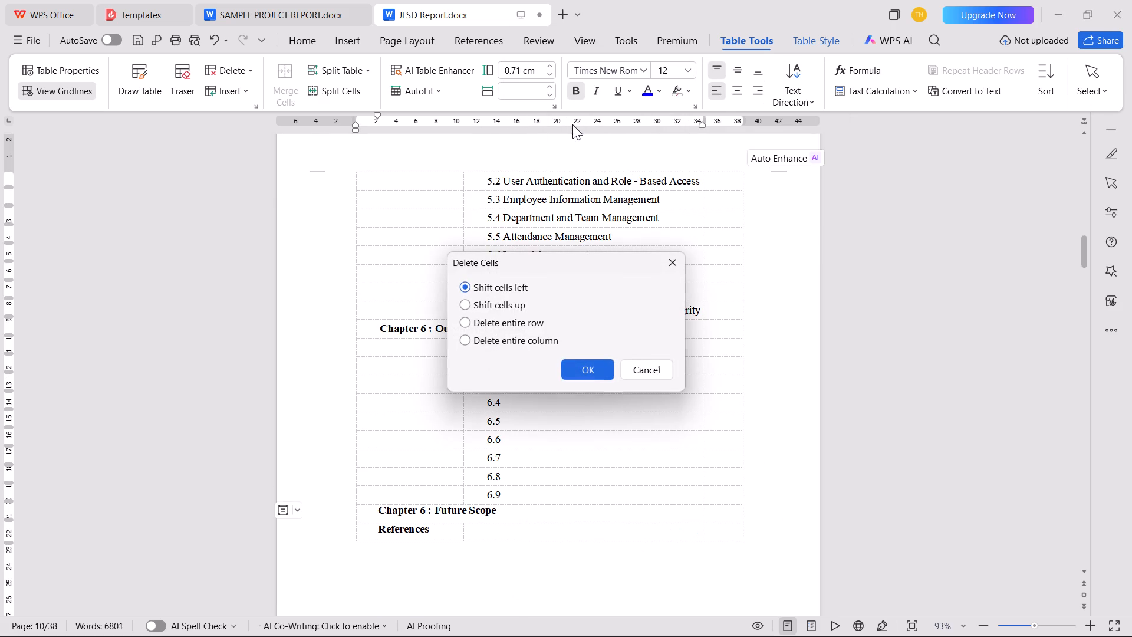
click(518, 320)
click(593, 370)
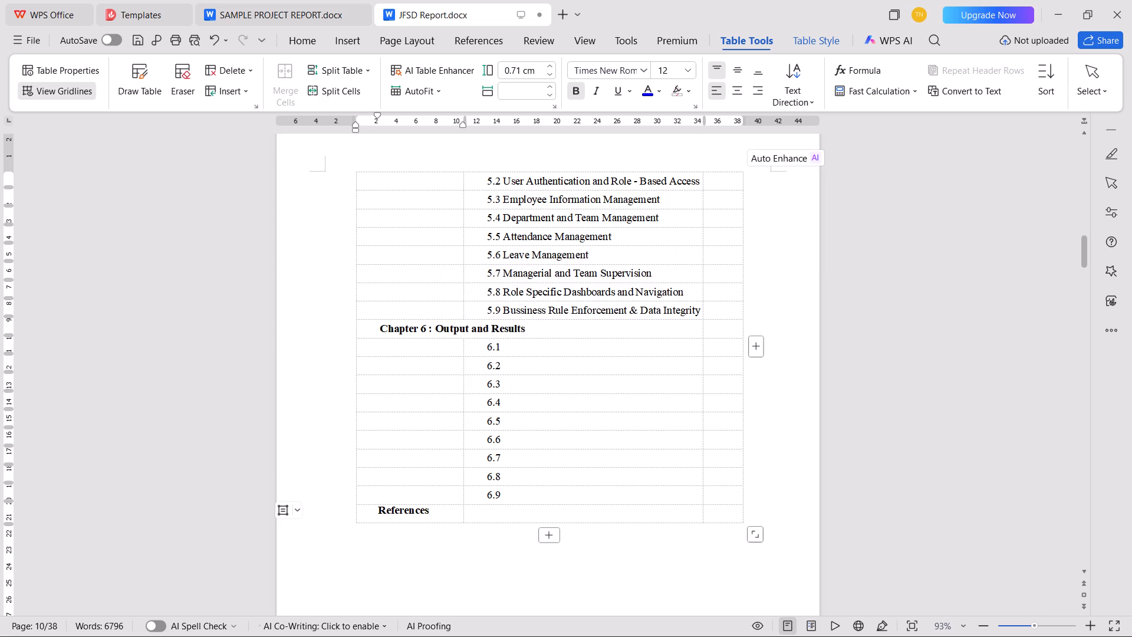
Enter "Introduction" as the 6.1 title, checking the Chapter 6 headings in the ChatGPT conversation.
click(535, 347)
key(alt+Tab)
scroll(506, 346, up, 9)
scroll(395, 321, down, 4)
scroll(395, 321, up, 1)
scroll(395, 321, down, 8)
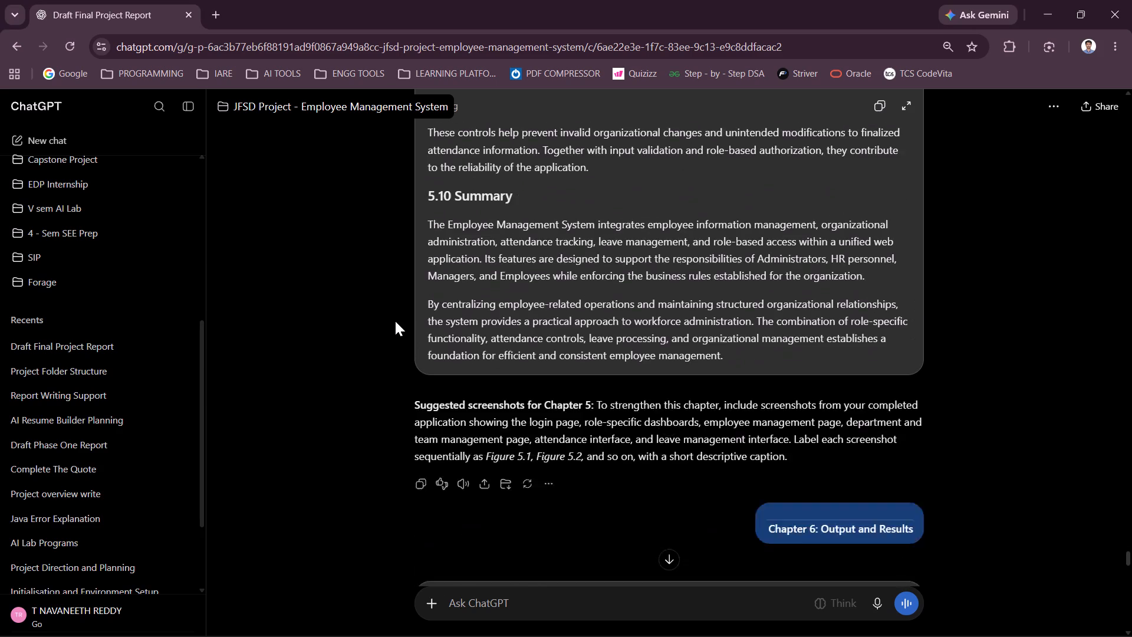
scroll(395, 321, down, 4)
key(alt+Tab)
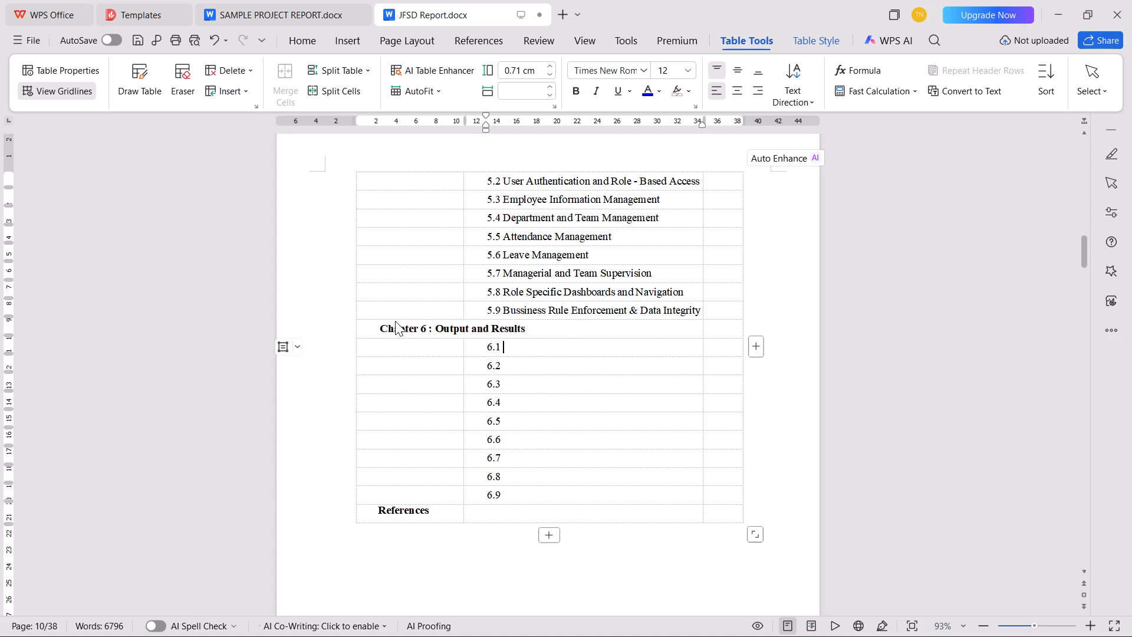
text(Intro)
text(duction)
key(Down)
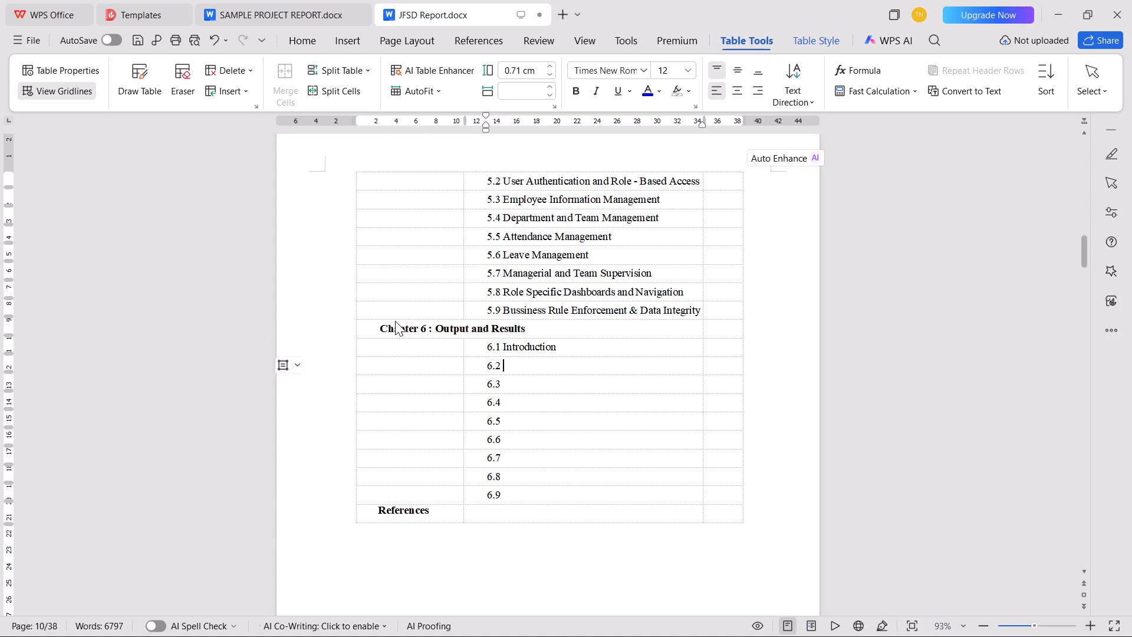
Enter "Application Login and Dashboard Output" as the 6.2 title, checking the heading in ChatGPT.
key(alt+Tab)
key(alt+Tab)
text(Application Login and)
key(space)
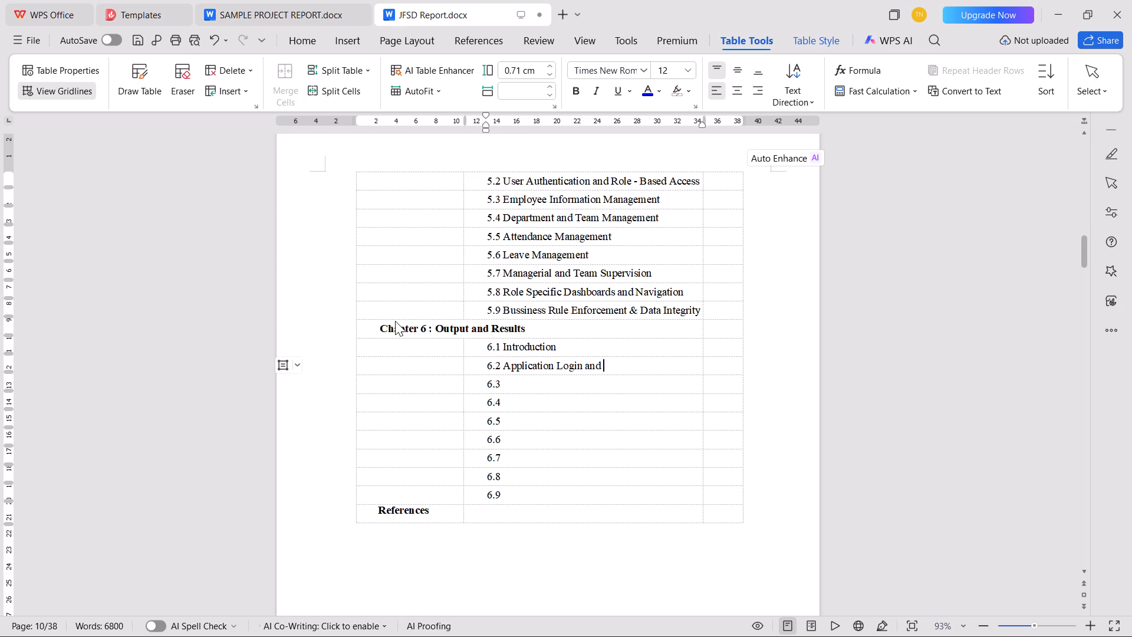
text(Dashboard)
key(alt+Tab)
key(alt+Tab)
key(space)
text(Output)
key(Down)
Look up the 6.3 heading in ChatGPT and enter "Employee Information Management Output" in the 6.3 row.
key(alt+Tab)
scroll(395, 321, down, 2)
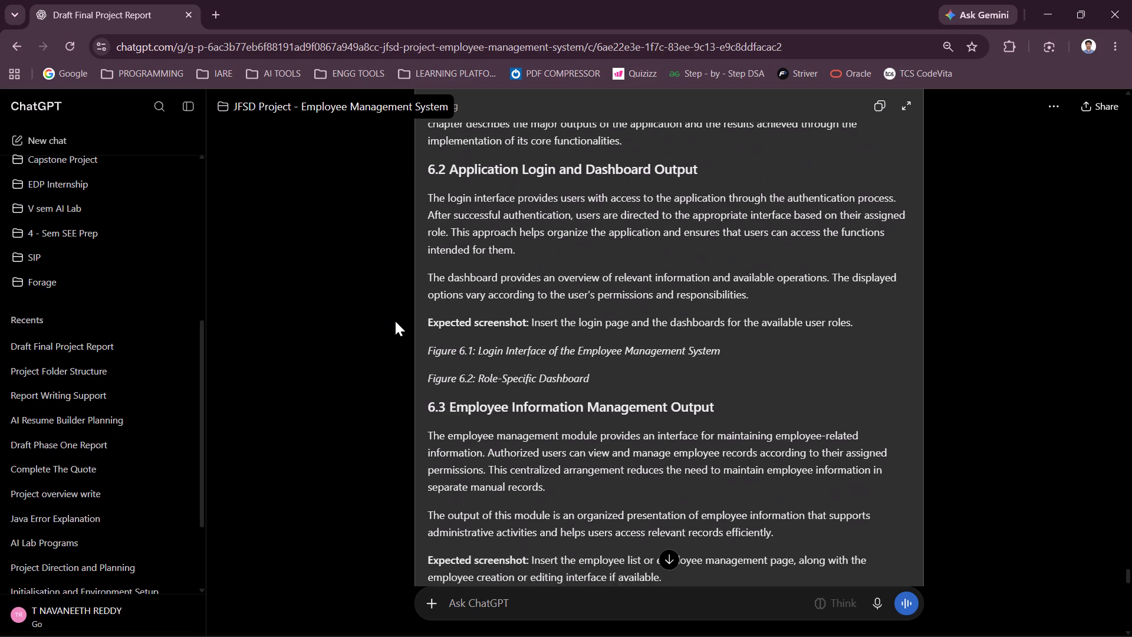
scroll(395, 321, down, 1)
key(alt+Tab)
text(Employee Information Management Ou)
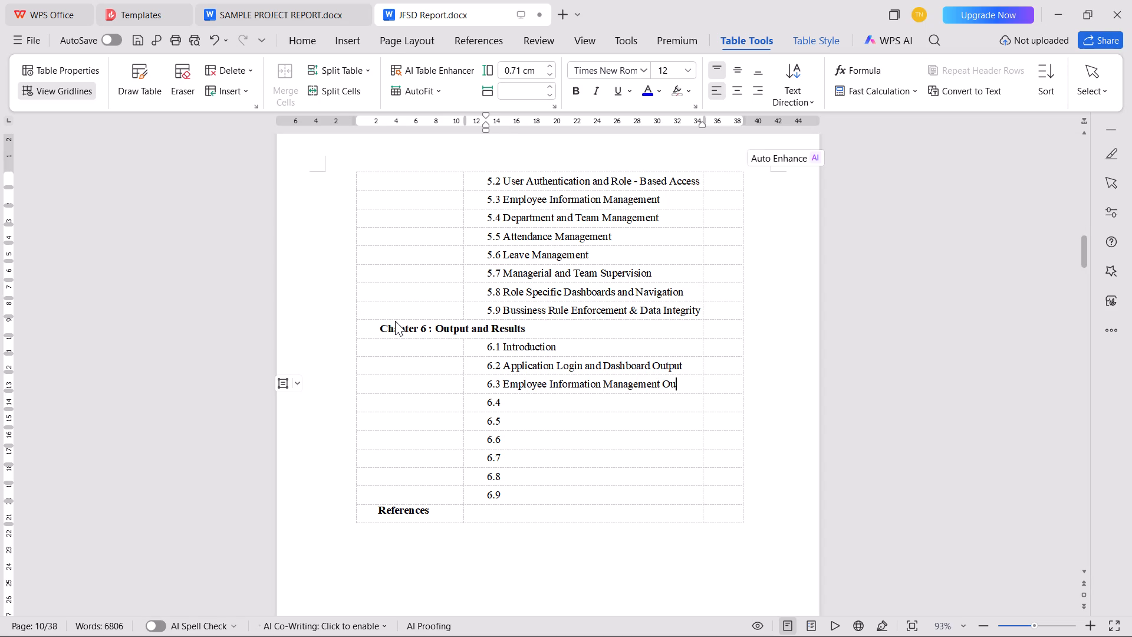
text(tput)
key(Down)
Look up the 6.4 heading in ChatGPT and enter "Department & Team Management Output" in the 6.4 row.
key(alt+Tab)
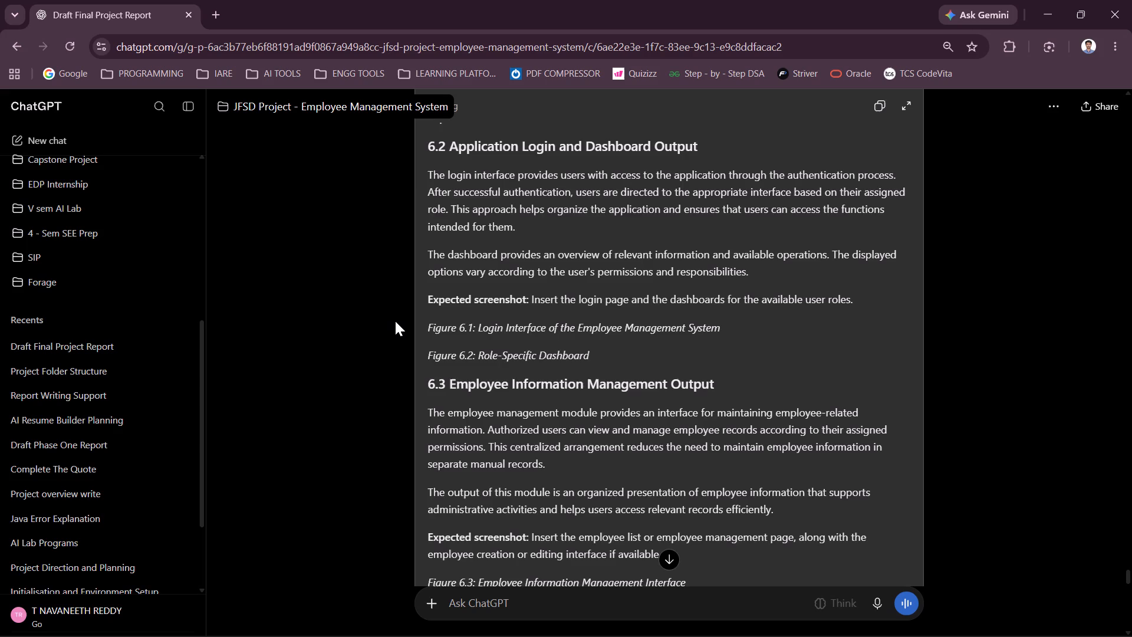
scroll(395, 321, down, 5)
key(alt+Tab)
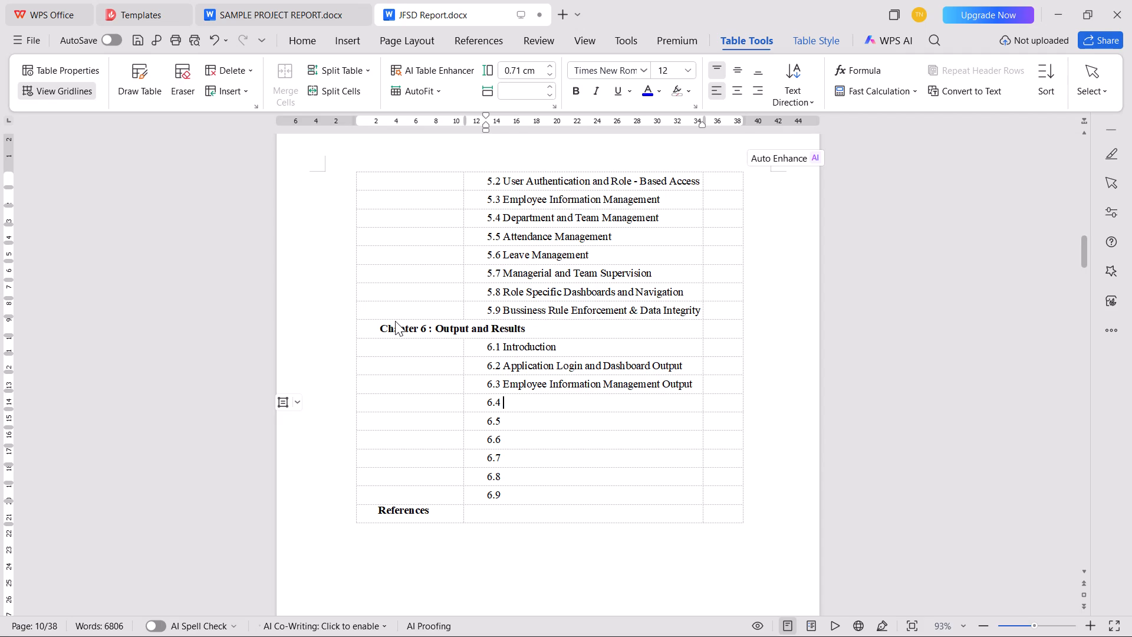
text(Departme)
text(nt ^)
key(Delete)
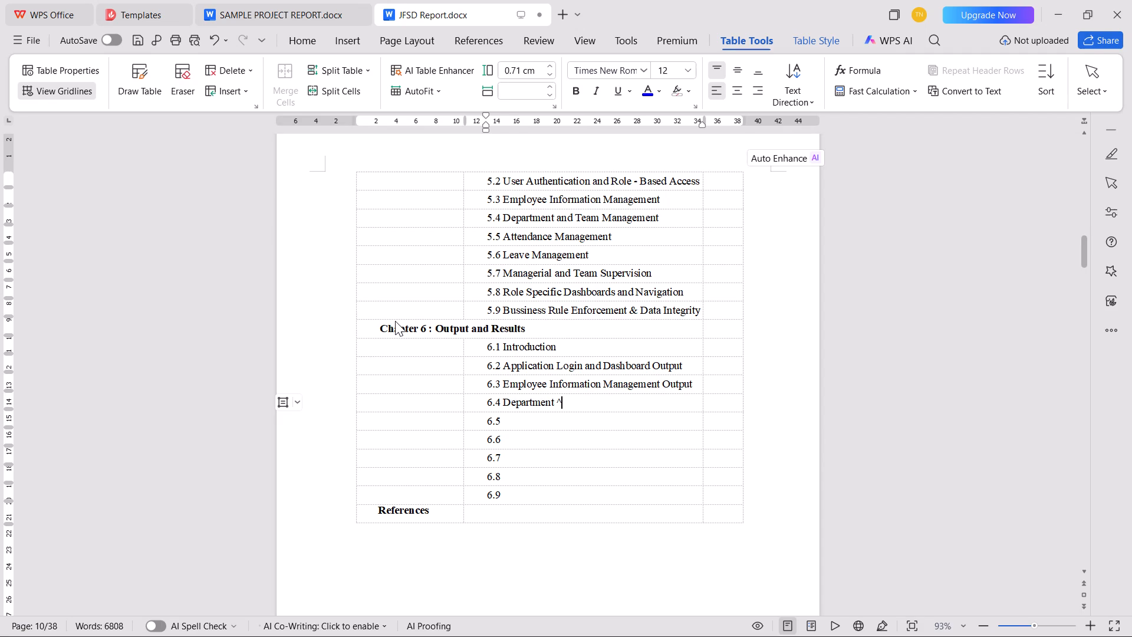
key(BackSpace)
key(BackSpace)
key(space)
text(& Team Management Output)
key(Down)
Look up the 6.5 heading in ChatGPT and enter "Attendance Management Output" in the 6.5 row.
key(alt+Tab)
scroll(395, 321, down, 1)
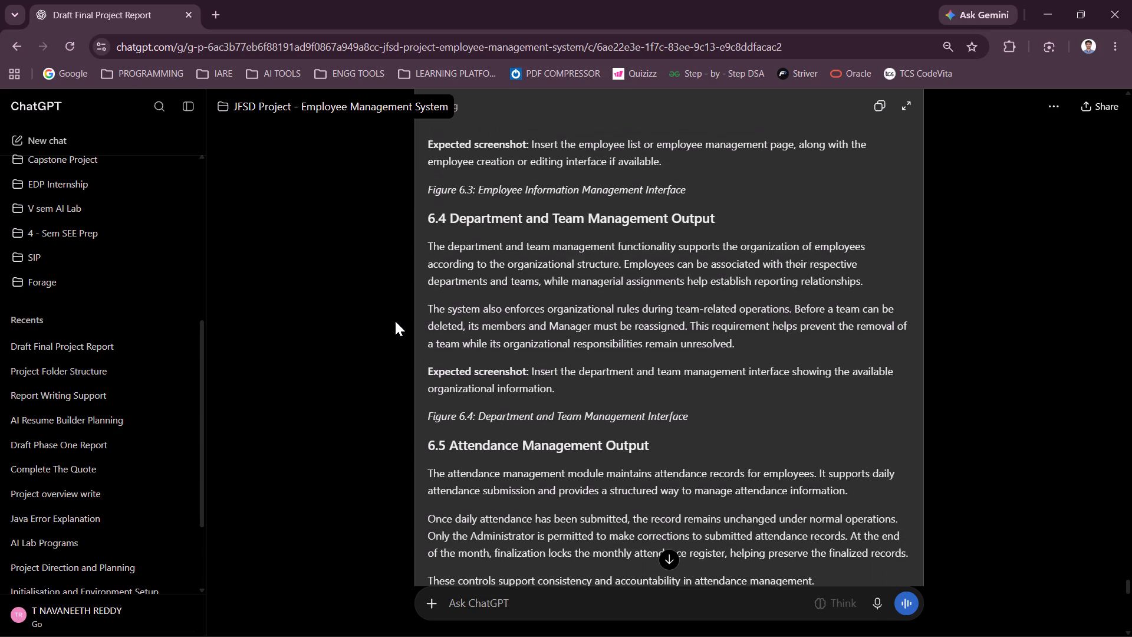
scroll(395, 321, down, 1)
key(alt+Tab)
text(Attendance Management Output)
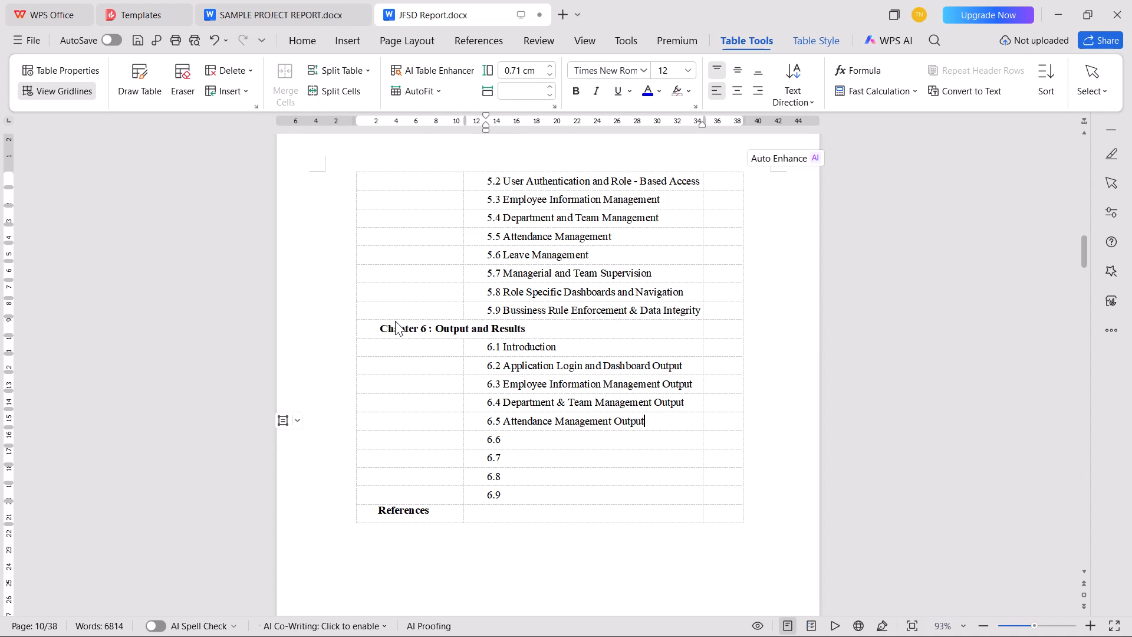
key(Down)
Look up the 6.6 heading in ChatGPT and enter "Leave Management Output" in the 6.6 row.
key(alt+Tab)
scroll(395, 321, down, 4)
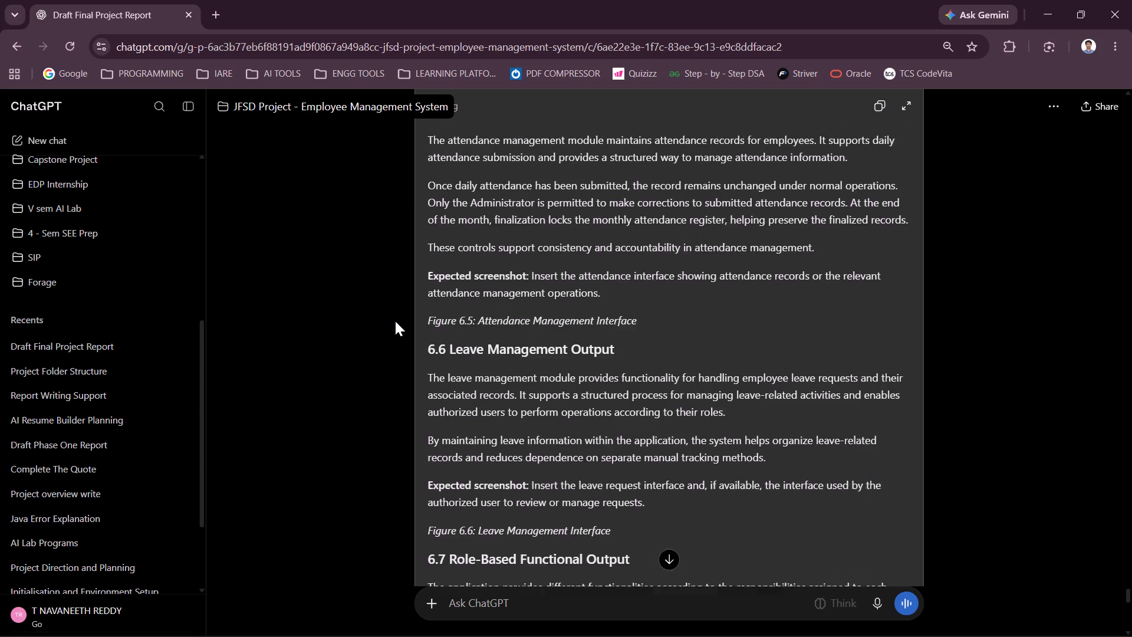
scroll(395, 321, down, 1)
key(alt+Tab)
text(Leva e)
key(BackSpace)
key(BackSpace)
key(BackSpace)
key(BackSpace)
text(ae)
key(BackSpace)
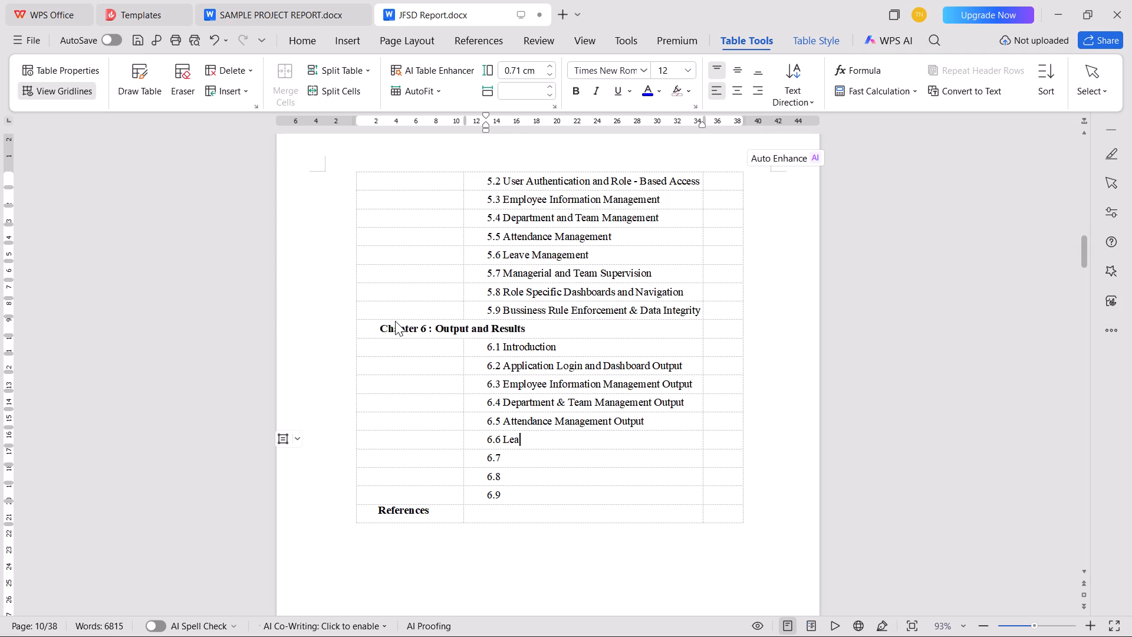
text(ve Management Output)
key(Down)
Look up the 6.7 heading in ChatGPT and enter "Role - Based Functional Output" in the 6.7 row.
key(alt+Tab)
scroll(395, 321, down, 1)
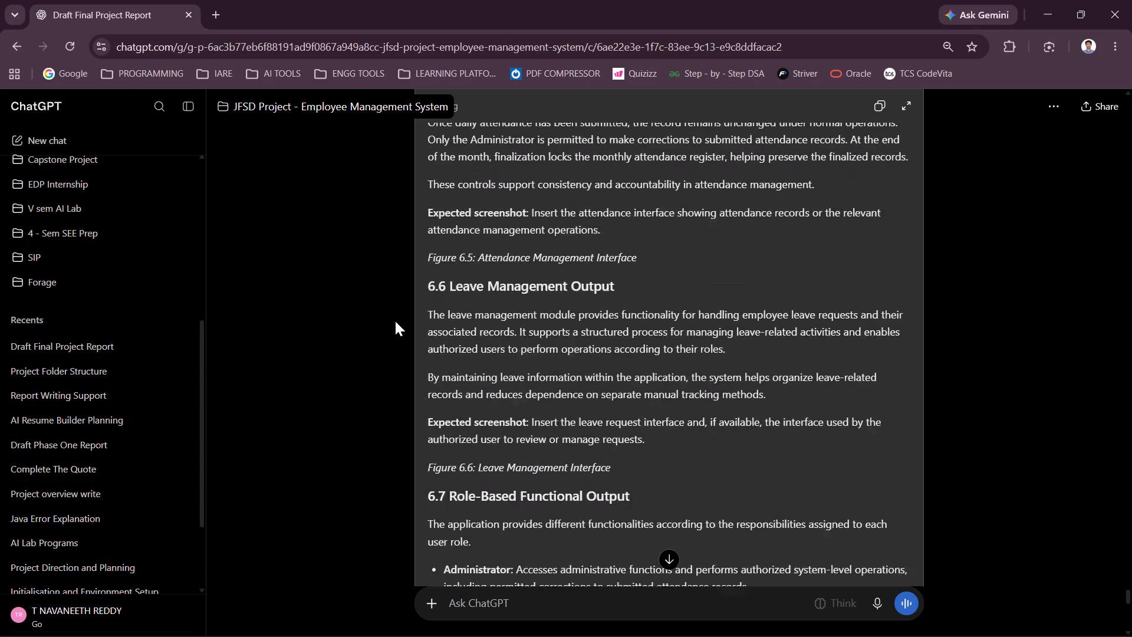
scroll(395, 321, down, 2)
key(alt+Tab)
text(Role)
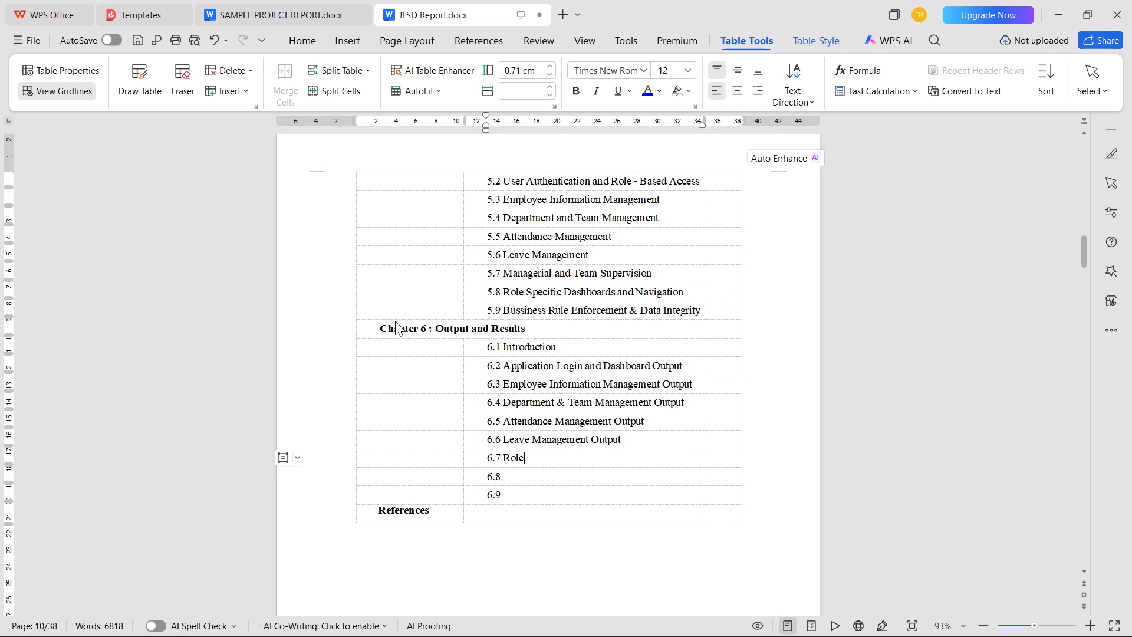
key(space)
text(- base)
key(ctrl+BackSpace)
text(Based Functional Output)
key(Down)
Look up the 6.8 heading in ChatGPT and enter "Results and Observation" in the 6.8 row.
key(alt+Tab)
scroll(395, 321, down, 5)
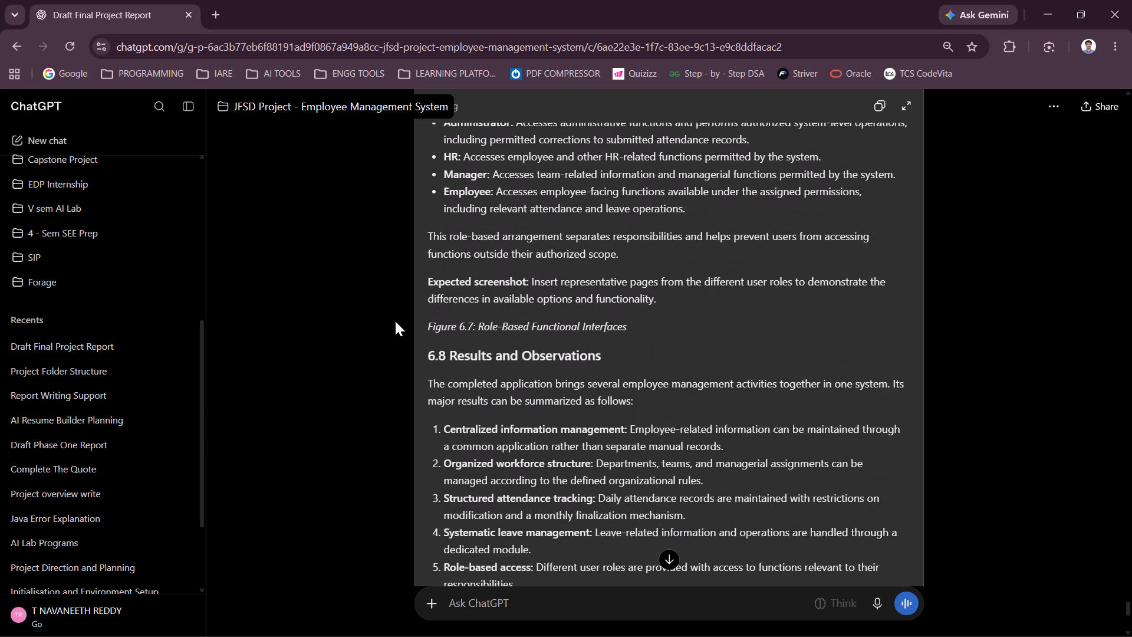
key(alt+Tab)
text(Results and Ov)
key(BackSpace)
text(bservation)
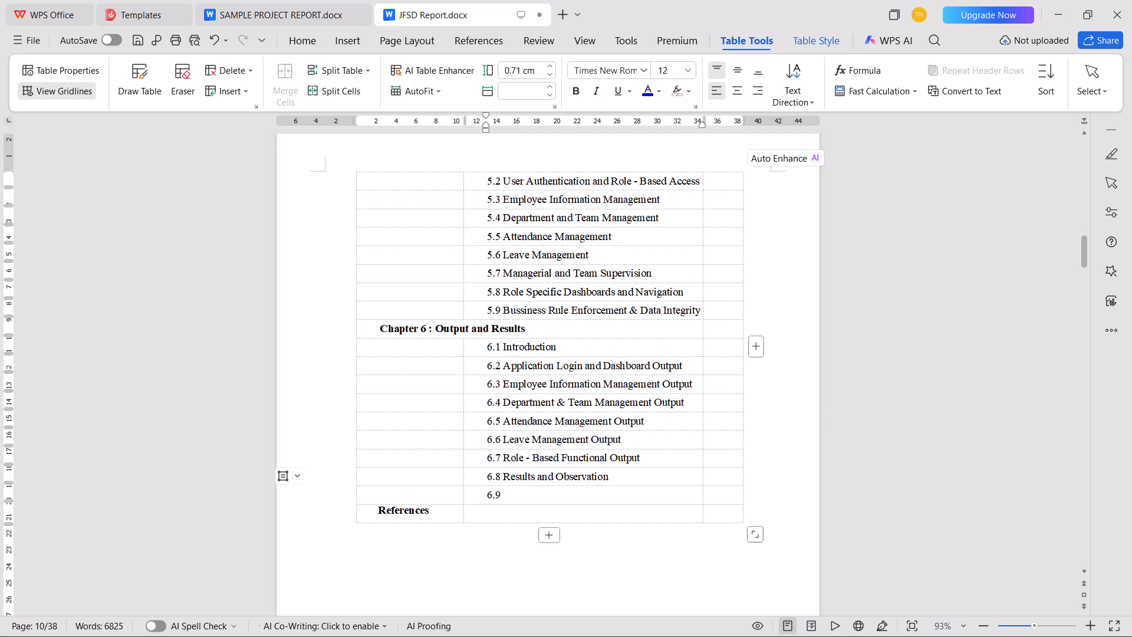
Delete the entire unused 6.9 row from the contents table.
right_click(386, 501)
click(367, 492)
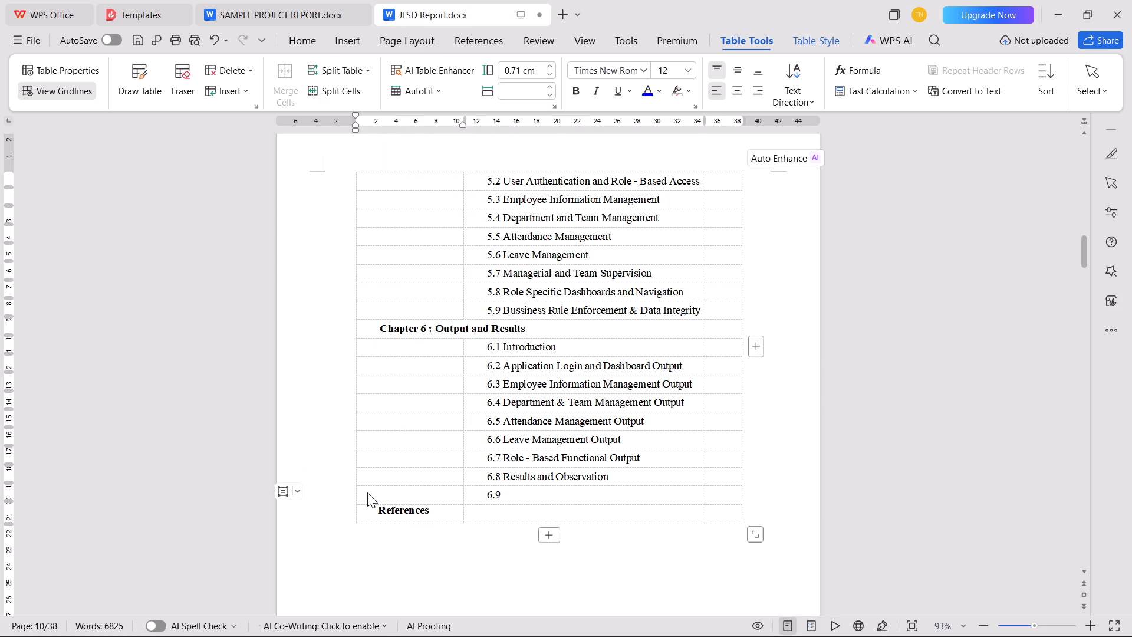
right_click(371, 491)
click(422, 100)
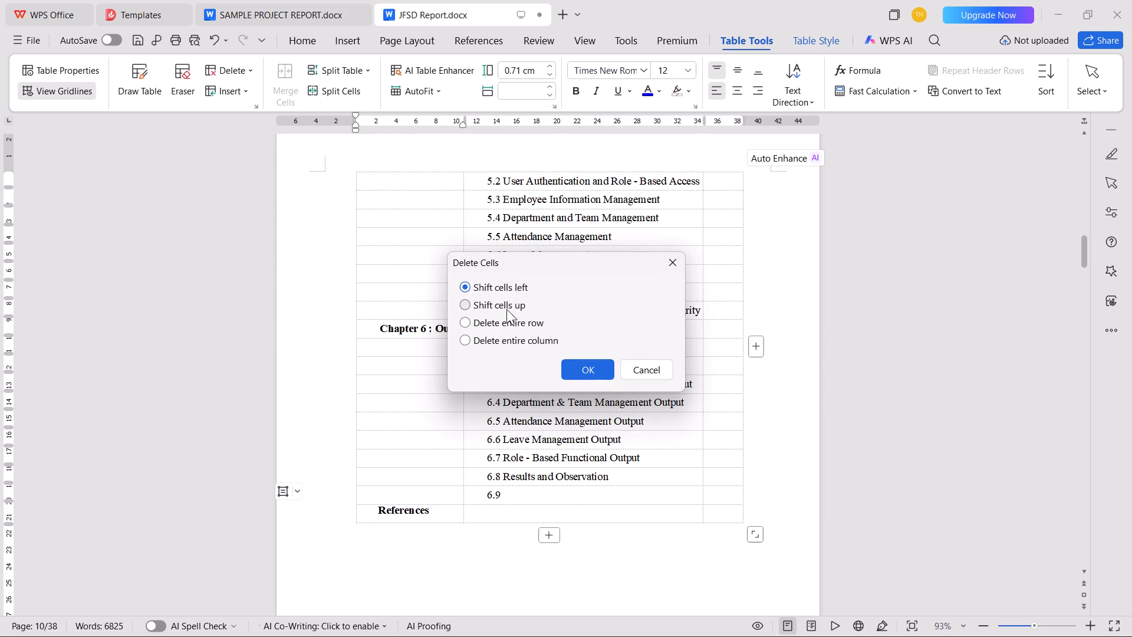
click(506, 320)
click(564, 361)
Copy the Chapter 6 text from ChatGPT and paste it below the "OUTPUT AND RESULTS" title in the report.
scroll(488, 472, down, 6)
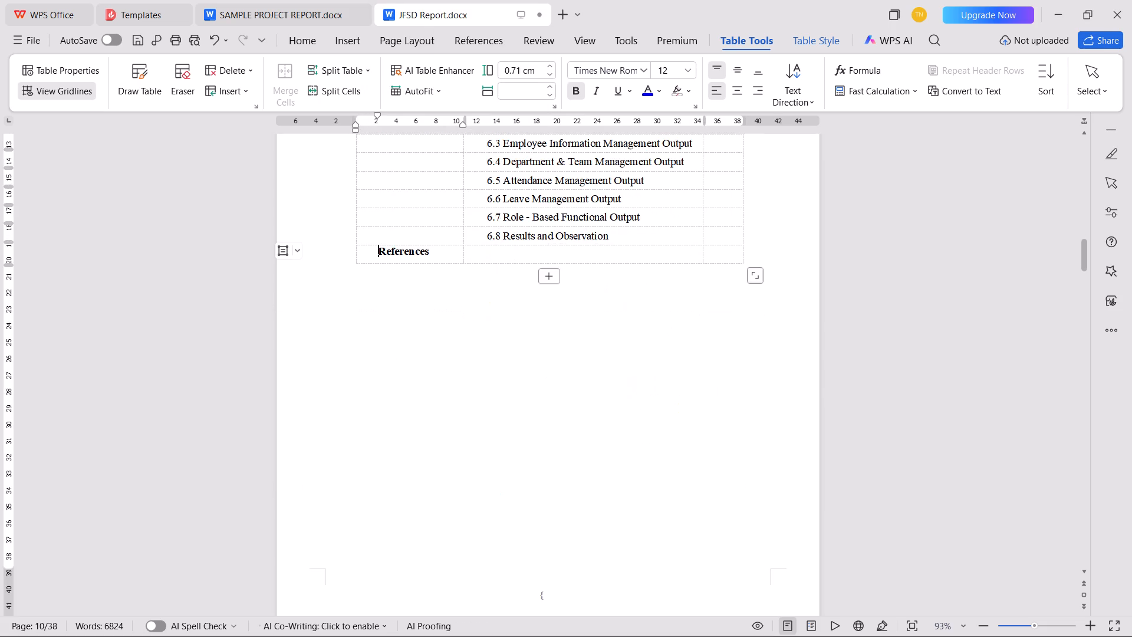
scroll(484, 471, down, 5)
scroll(505, 404, down, 6)
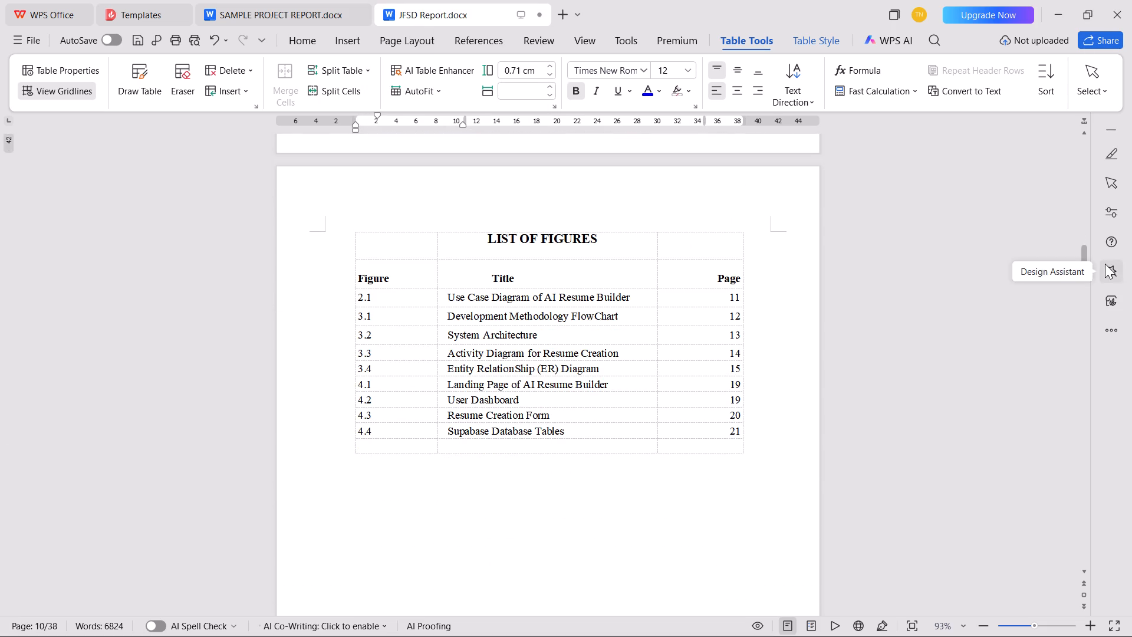
drag(1083, 264, 1059, 574)
scroll(426, 534, up, 4)
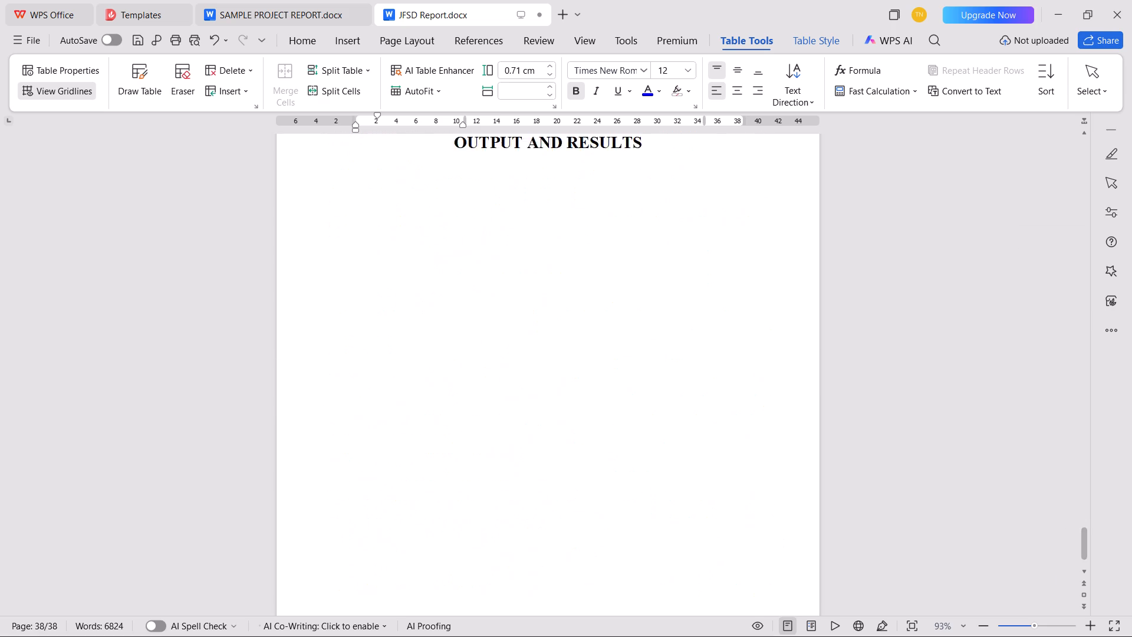
scroll(423, 518, up, 5)
key(alt+Tab)
scroll(799, 272, up, 3)
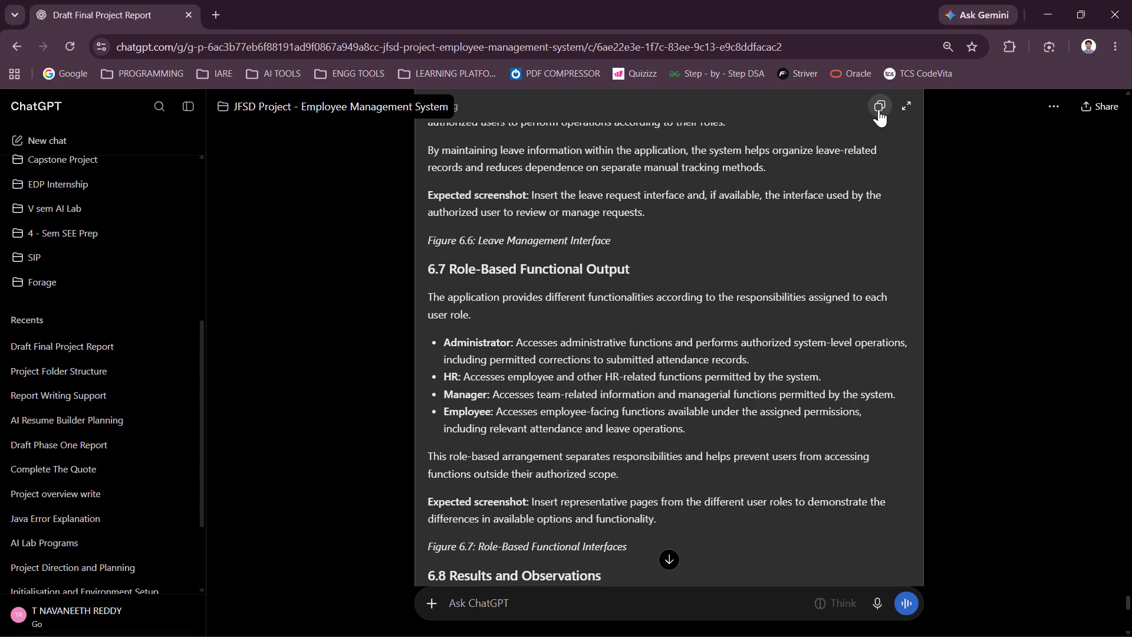
click(878, 106)
key(alt+Tab)
click(479, 461)
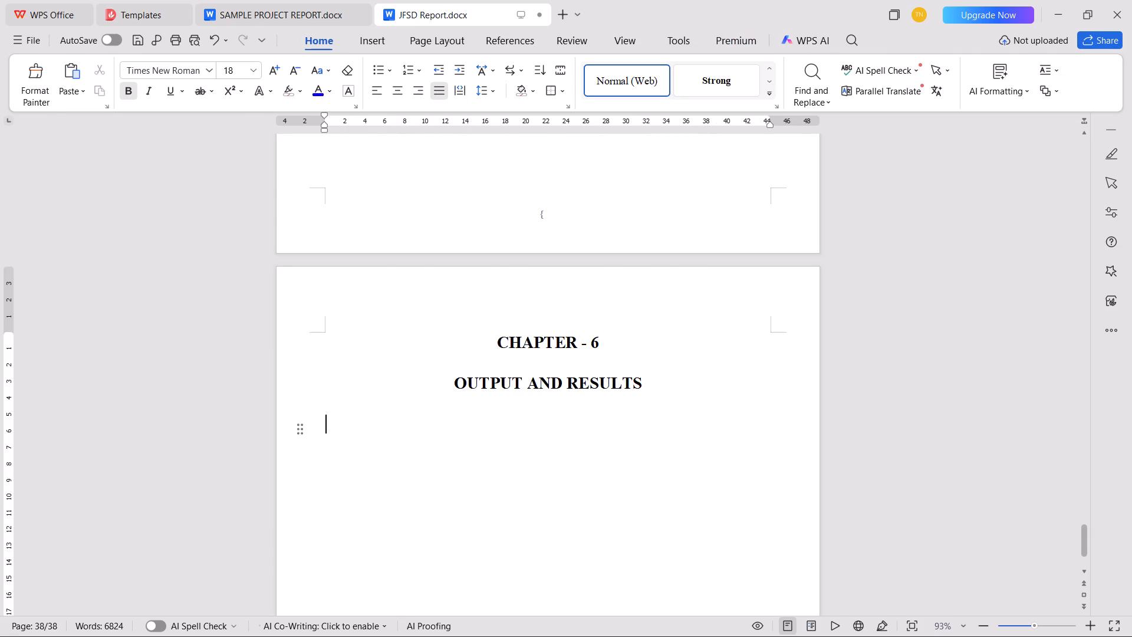
key(ctrl+v)
Delete the 6.9 Summary section, including its heading and paragraphs, from the end of the pasted chapter.
scroll(473, 470, down, 3)
drag(348, 526, 325, 515)
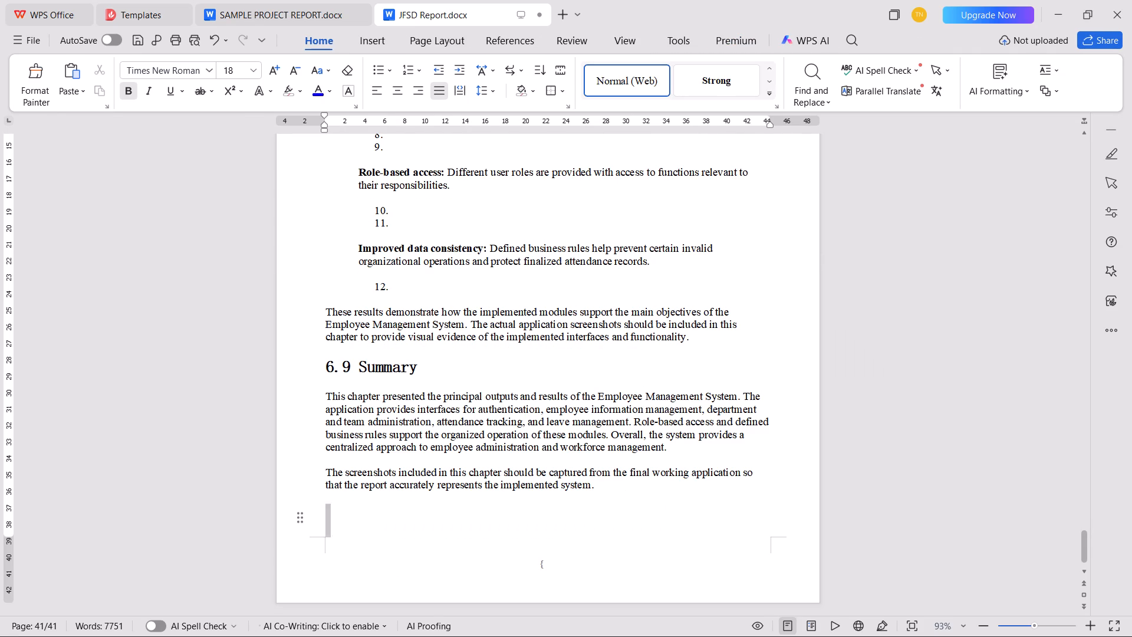
drag(325, 515, 293, 361)
key(BackSpace)
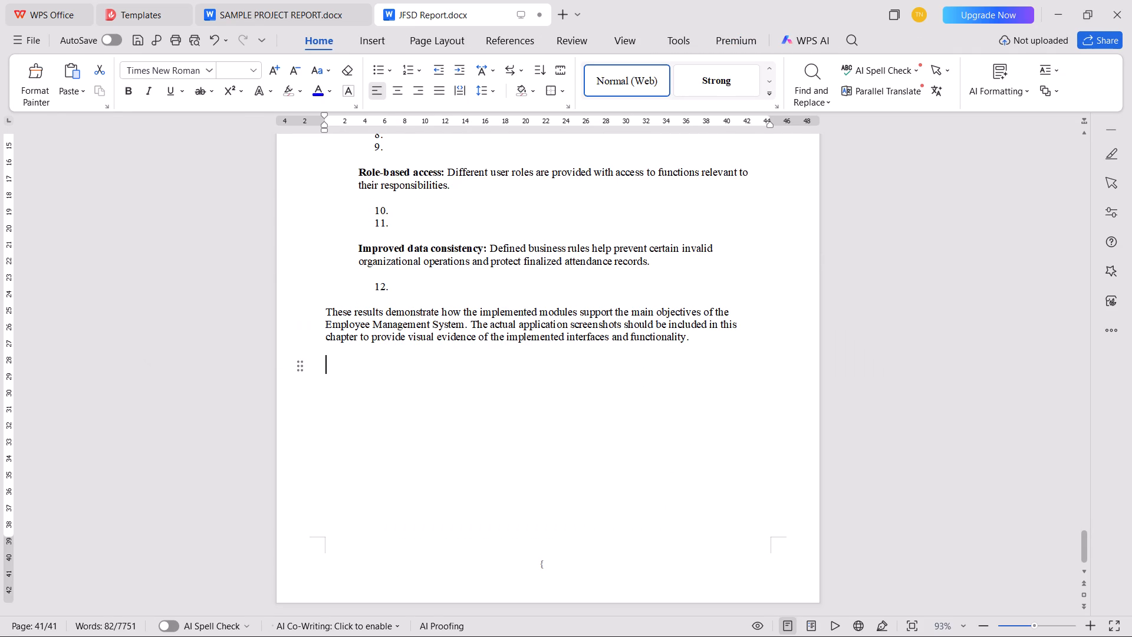
key(BackSpace)
Remove the empty numbered lines below and above the "Improved data consistency" paragraph in section 6.8.
click(476, 282)
key(BackSpace)
key(BackSpace)
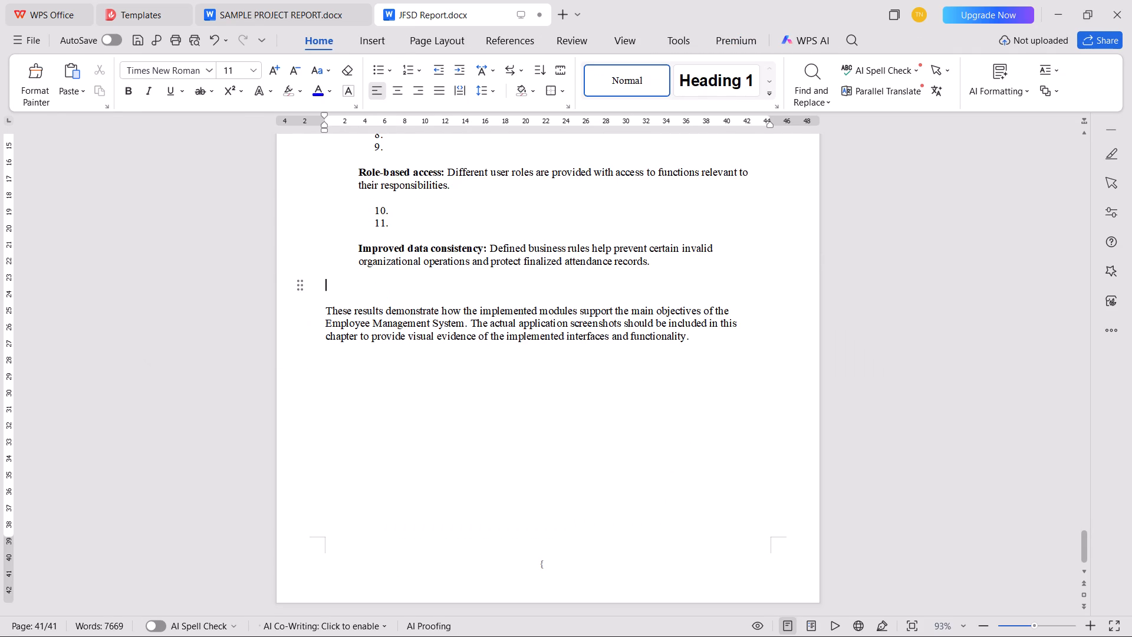
key(BackSpace)
scroll(476, 282, up, 4)
click(402, 415)
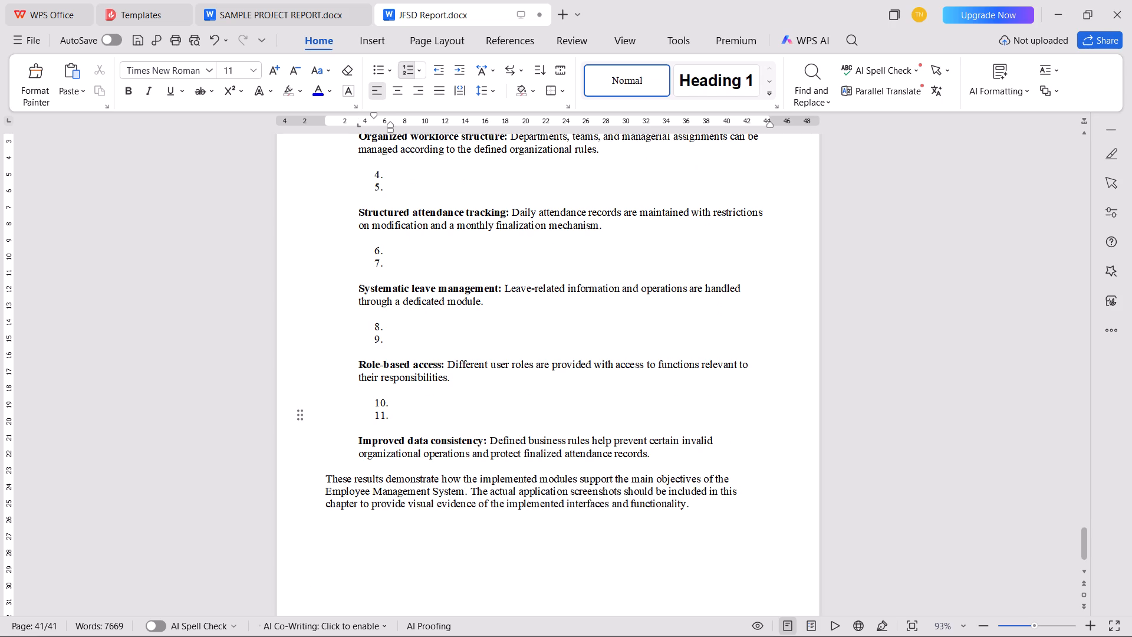
key(BackSpace)
key(BackSpace)
key(BackSpace)
key(BackSpace)
Remove the empty numbered lines above the "Role-based access" and "Systematic leave management" paragraphs in section 6.8.
click(416, 343)
key(BackSpace)
key(BackSpace)
key(BackSpace)
key(BackSpace)
click(414, 272)
key(BackSpace)
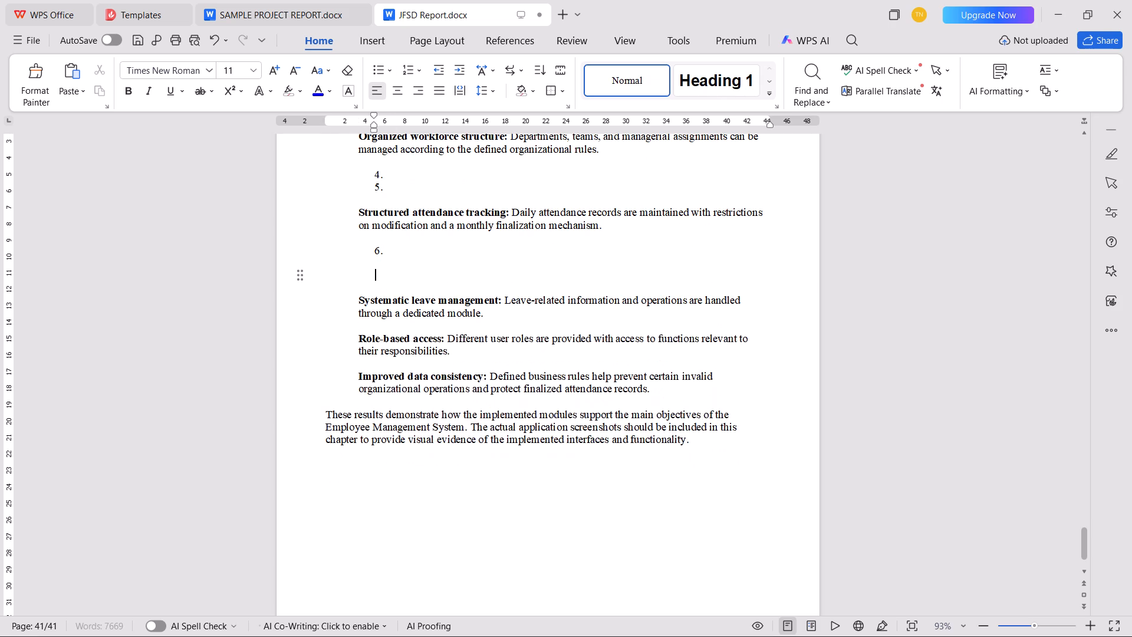
key(BackSpace)
key(BackSpace)
key(BackSpace)
Remove the empty numbered lines above the "Structured attendance tracking" and "Organized workforce structure" paragraphs in section 6.8.
click(424, 186)
key(BackSpace)
key(BackSpace)
key(BackSpace)
scroll(427, 373, up, 3)
scroll(427, 373, down, 1)
scroll(427, 373, up, 1)
key(BackSpace)
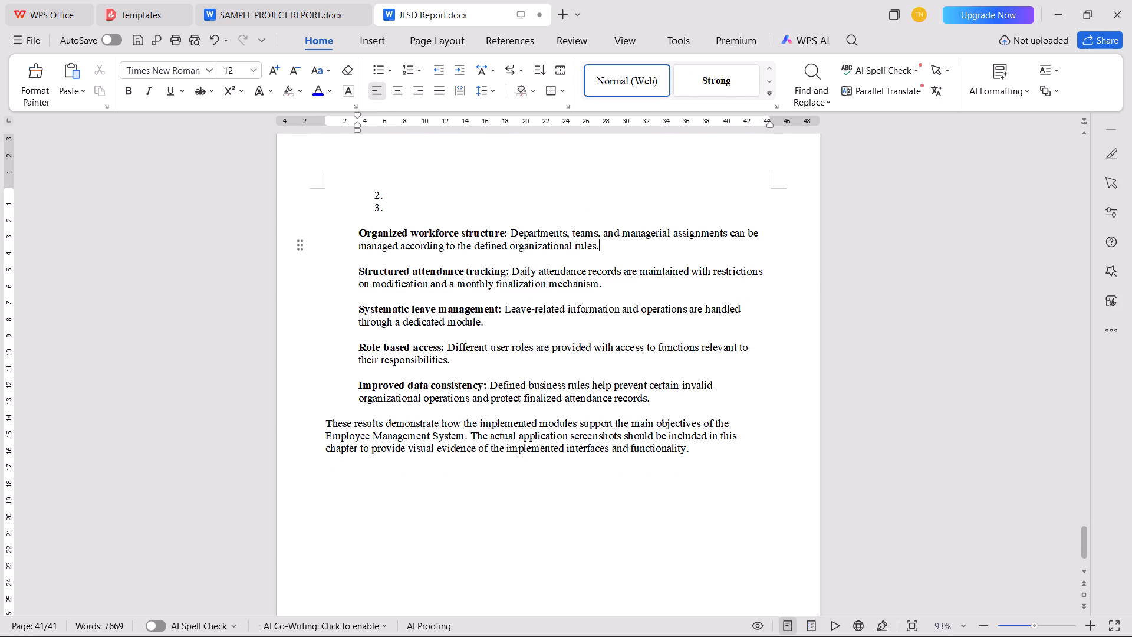
click(405, 197)
click(416, 222)
key(BackSpace)
key(BackSpace)
key(BackSpace)
key(BackSpace)
Remove the empty numbered line above the "Centralized information management" paragraph in section 6.8.
scroll(402, 317, down, 1)
scroll(402, 317, up, 3)
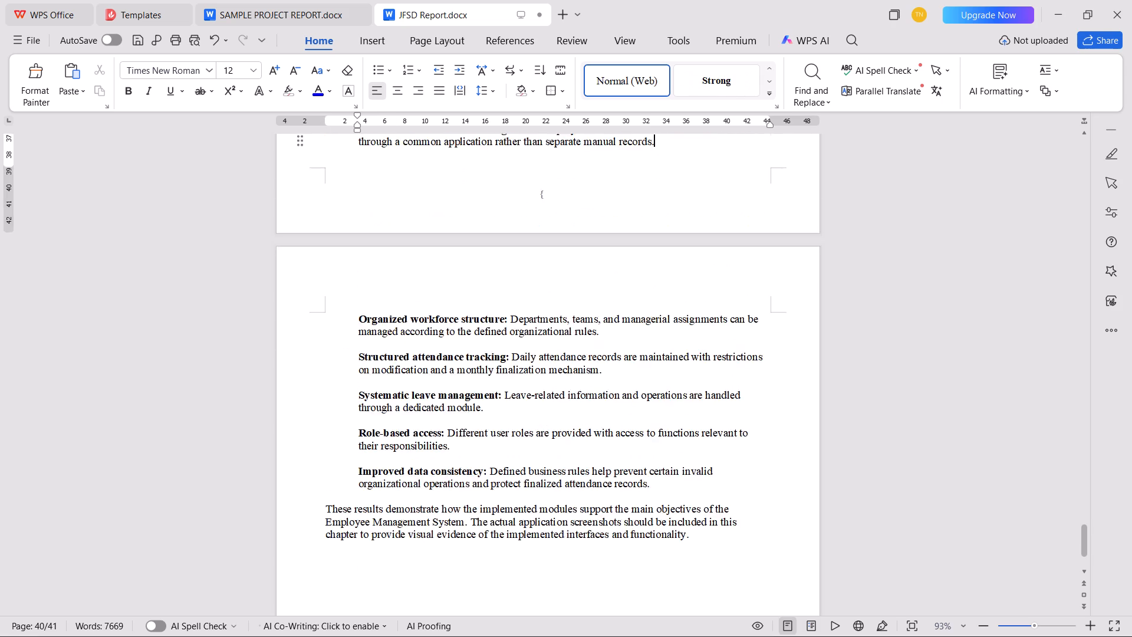
scroll(402, 317, up, 2)
click(402, 289)
key(BackSpace)
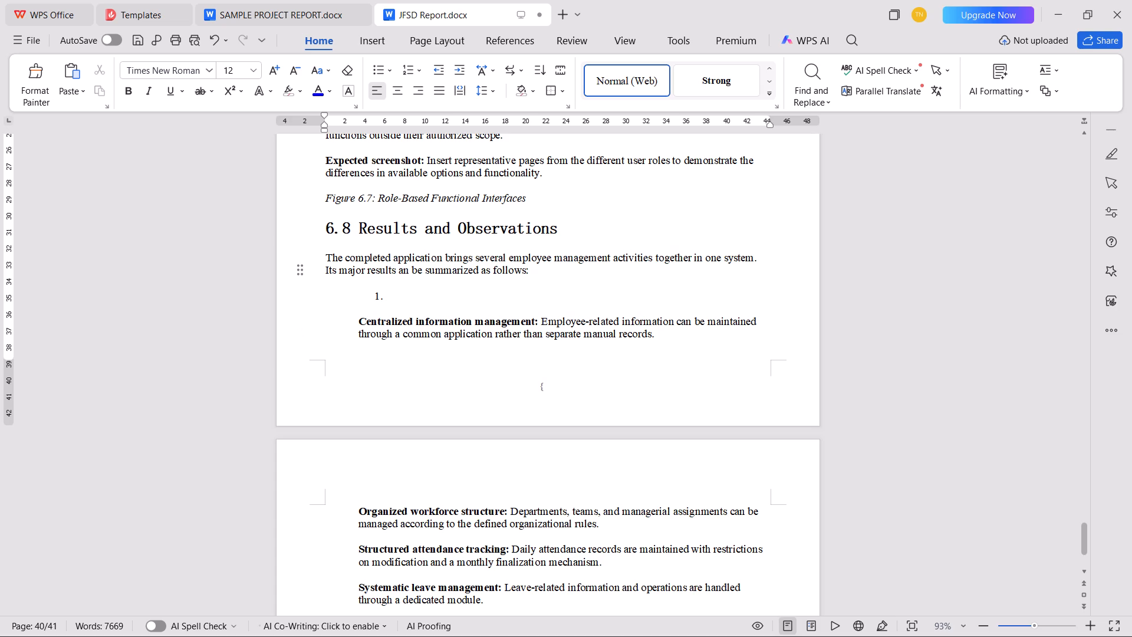
key(ctrl+z)
click(404, 300)
key(BackSpace)
key(BackSpace)
key(BackSpace)
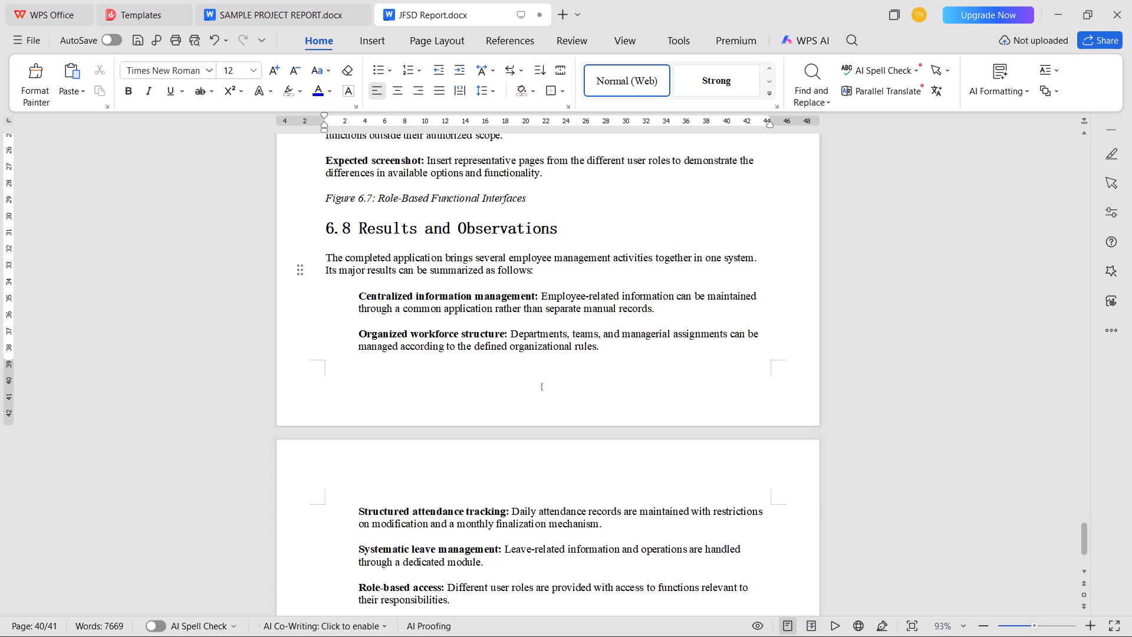
Remove the empty bullet lines below and above the "Employee" paragraph in section 6.7.
scroll(312, 215, up, 5)
scroll(295, 285, up, 2)
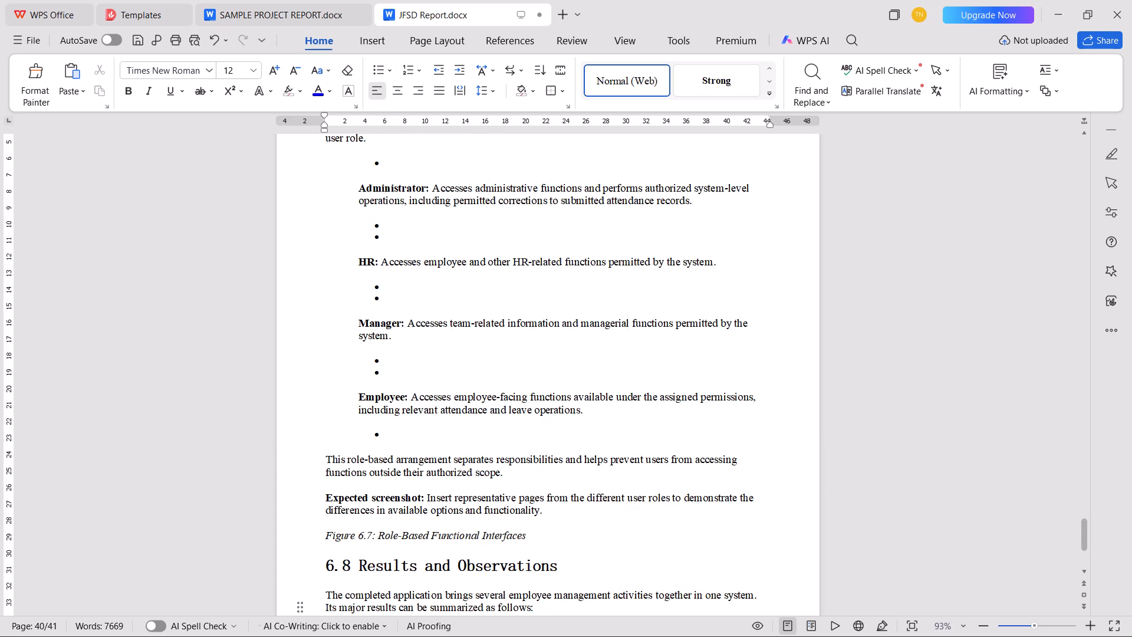
click(409, 436)
key(BackSpace)
key(BackSpace)
key(BackSpace)
click(412, 372)
key(BackSpace)
key(BackSpace)
key(BackSpace)
key(BackSpace)
Remove the empty bullet lines above the "Manager" and "HR" paragraphs in section 6.7.
click(409, 304)
key(BackSpace)
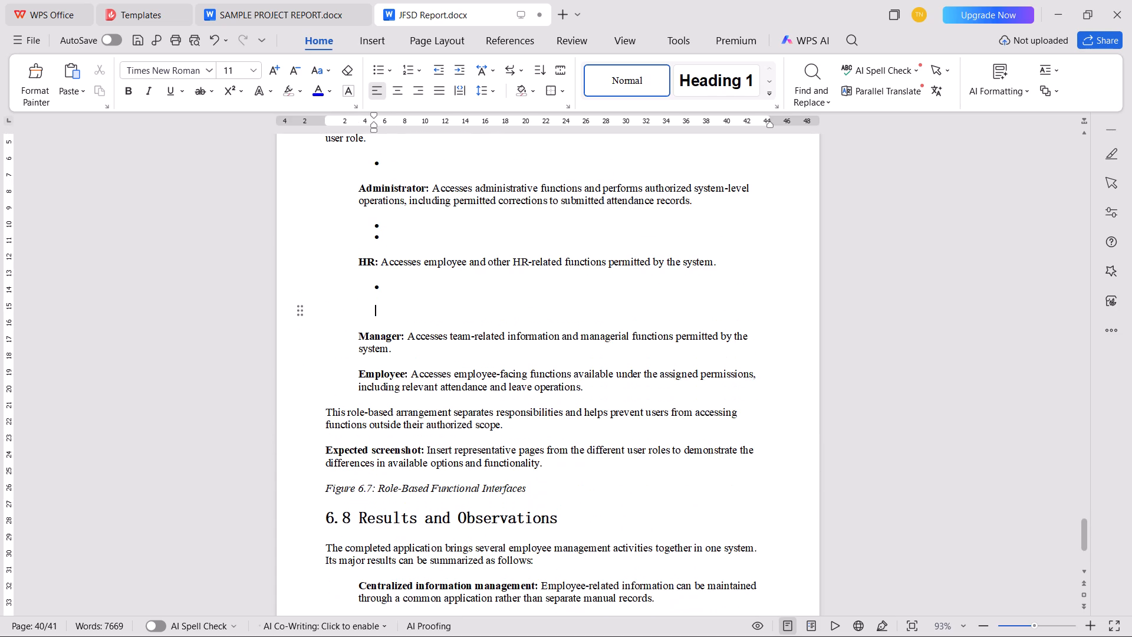
key(BackSpace)
key(BackSpace)
key(BackSpace)
click(409, 241)
key(BackSpace)
key(BackSpace)
key(BackSpace)
scroll(424, 335, up, 1)
scroll(424, 335, down, 1)
scroll(424, 335, up, 1)
key(BackSpace)
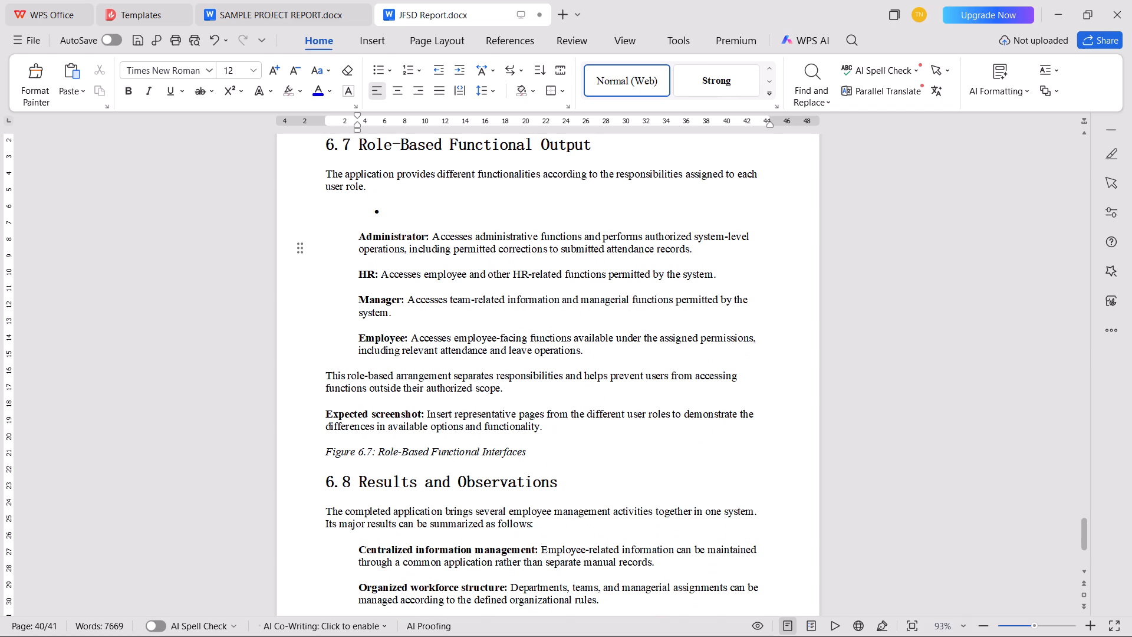
Remove the empty bullet line above the "Administrator" paragraph in section 6.7.
click(400, 198)
click(399, 212)
key(BackSpace)
key(BackSpace)
key(BackSpace)
Review the pasted Chapter 6 text and the heading, paragraph and list formatting used in Chapter 5.
scroll(407, 293, up, 6)
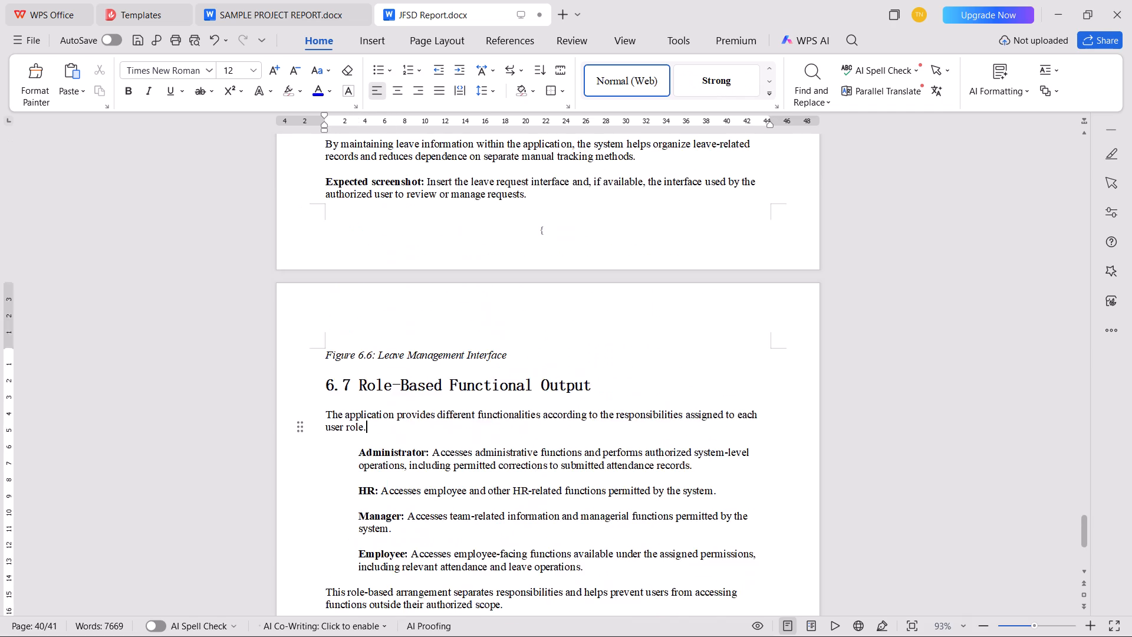
scroll(413, 294, up, 17)
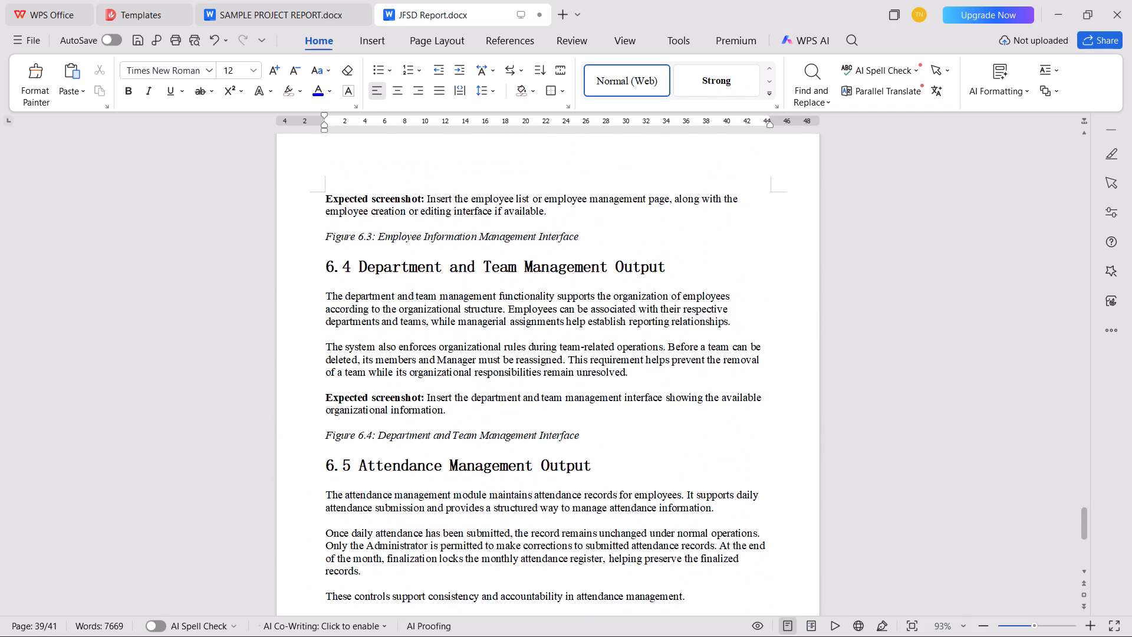
scroll(406, 272, up, 17)
scroll(406, 272, down, 7)
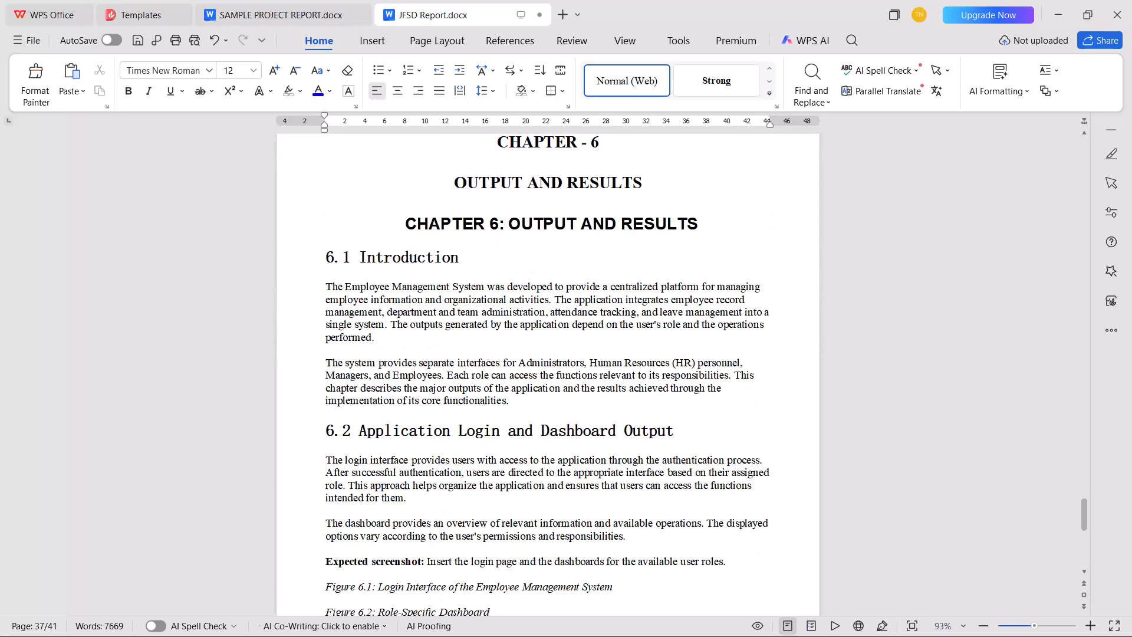
scroll(403, 272, down, 1)
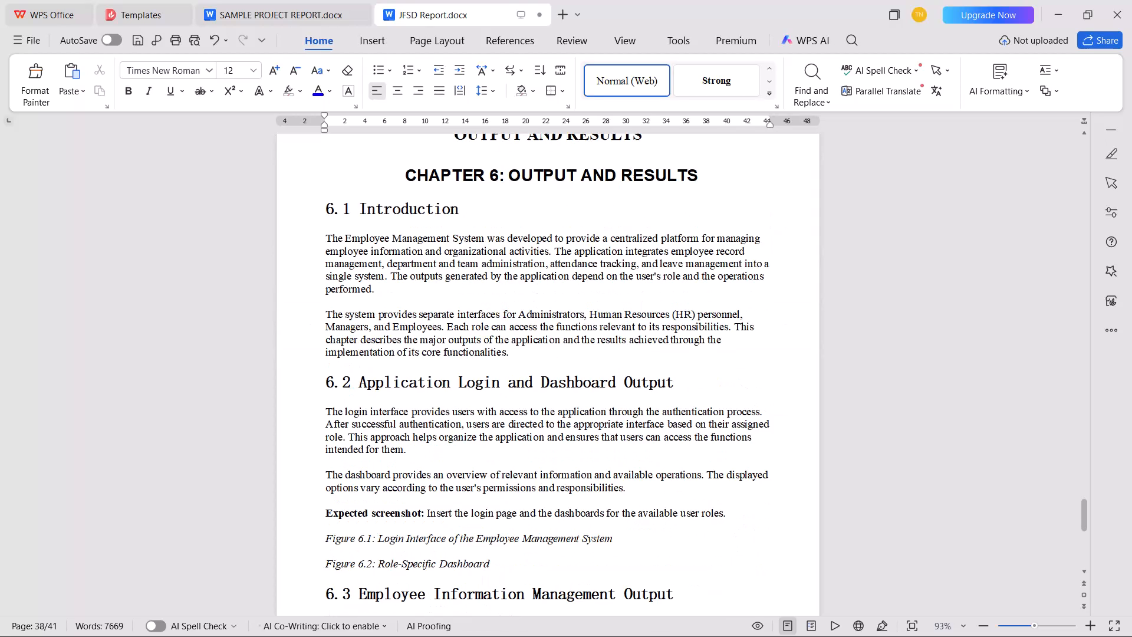
scroll(394, 286, up, 11)
scroll(430, 310, down, 1)
scroll(430, 310, up, 4)
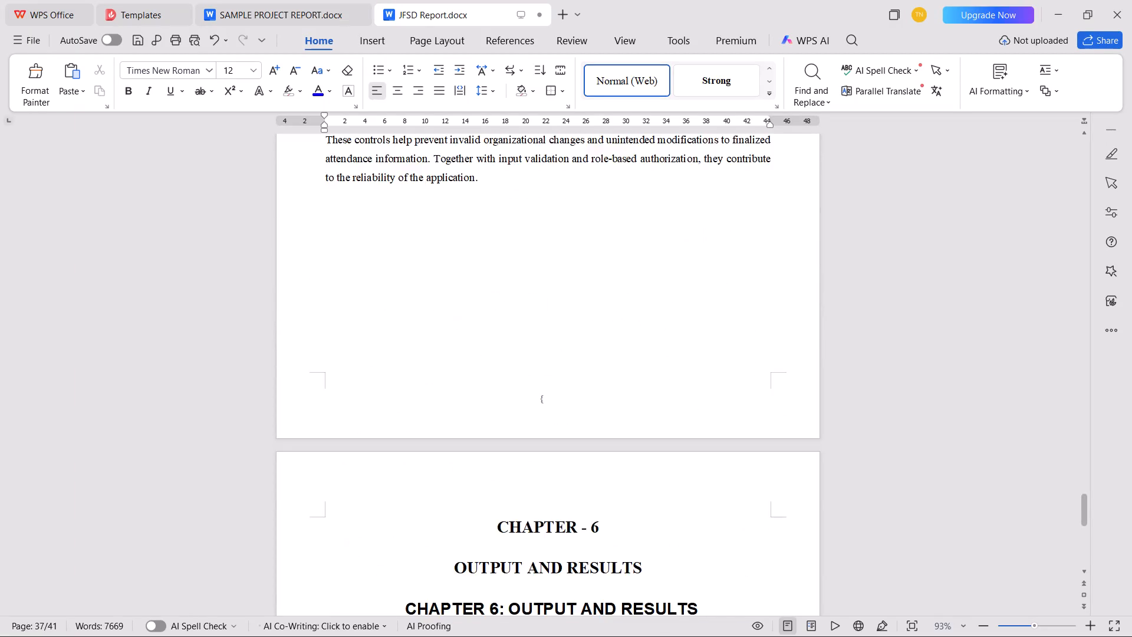
scroll(434, 310, up, 16)
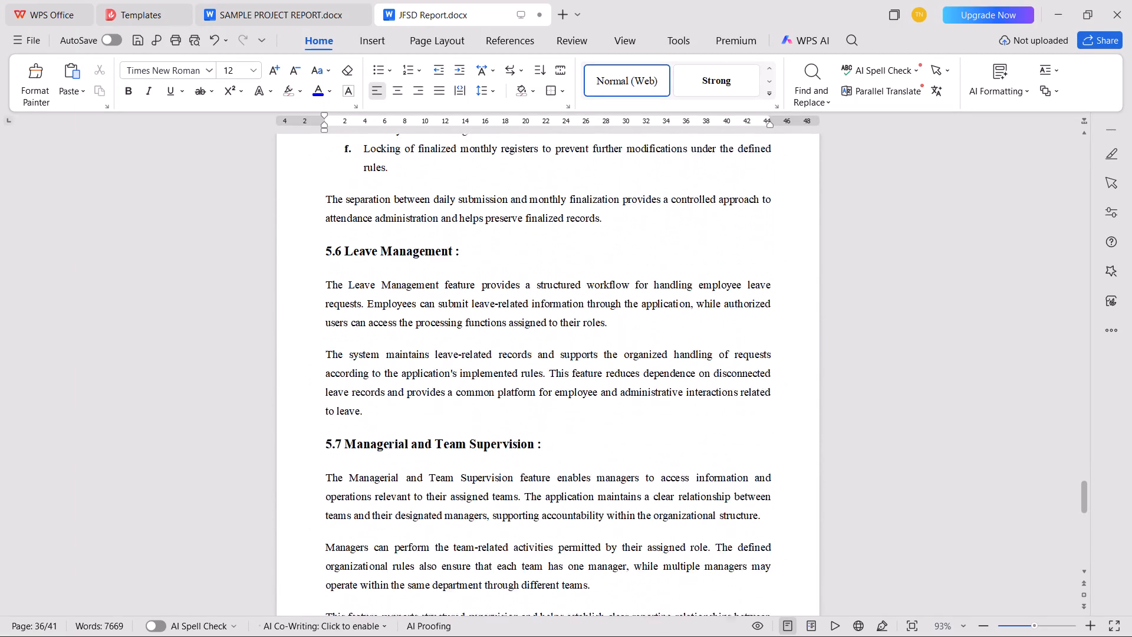
scroll(440, 303, up, 8)
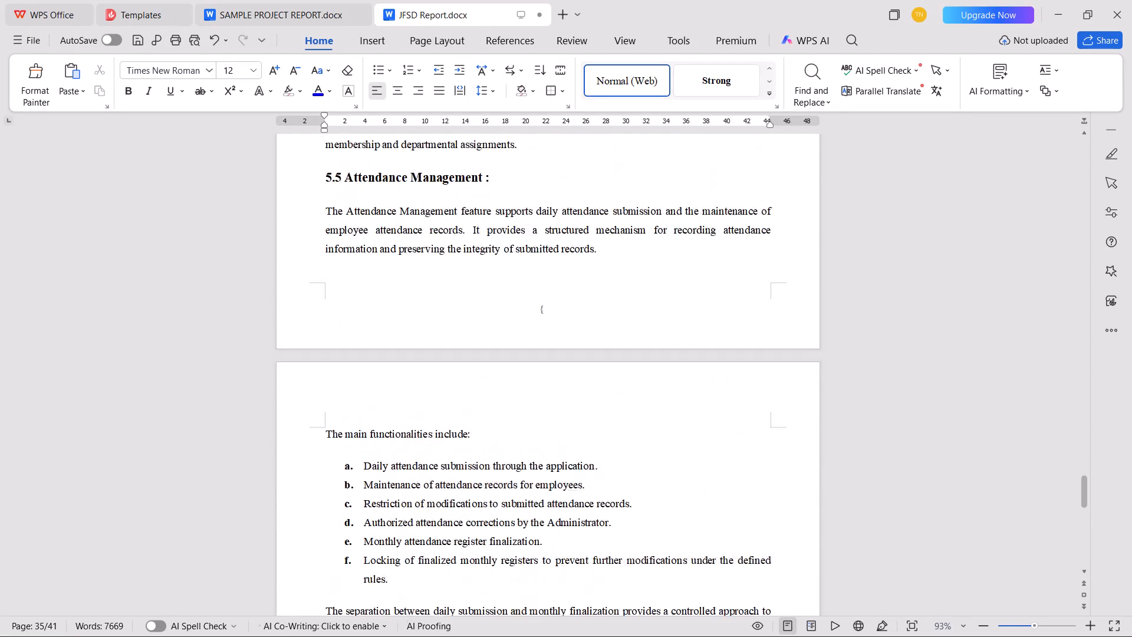
scroll(442, 318, up, 3)
scroll(442, 323, down, 4)
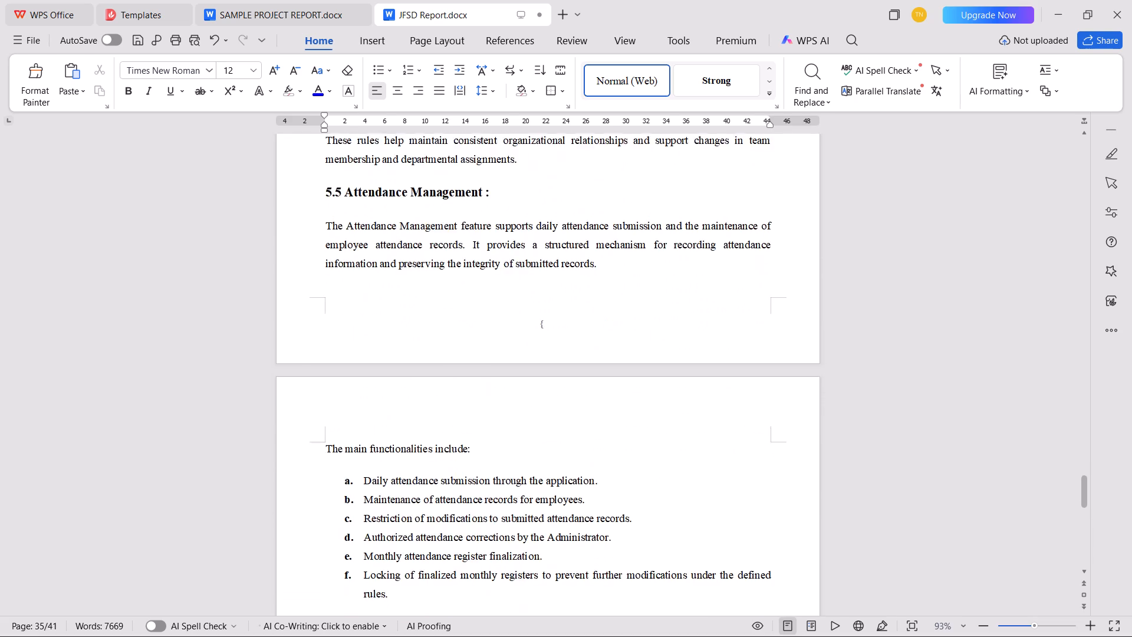
scroll(442, 323, down, 6)
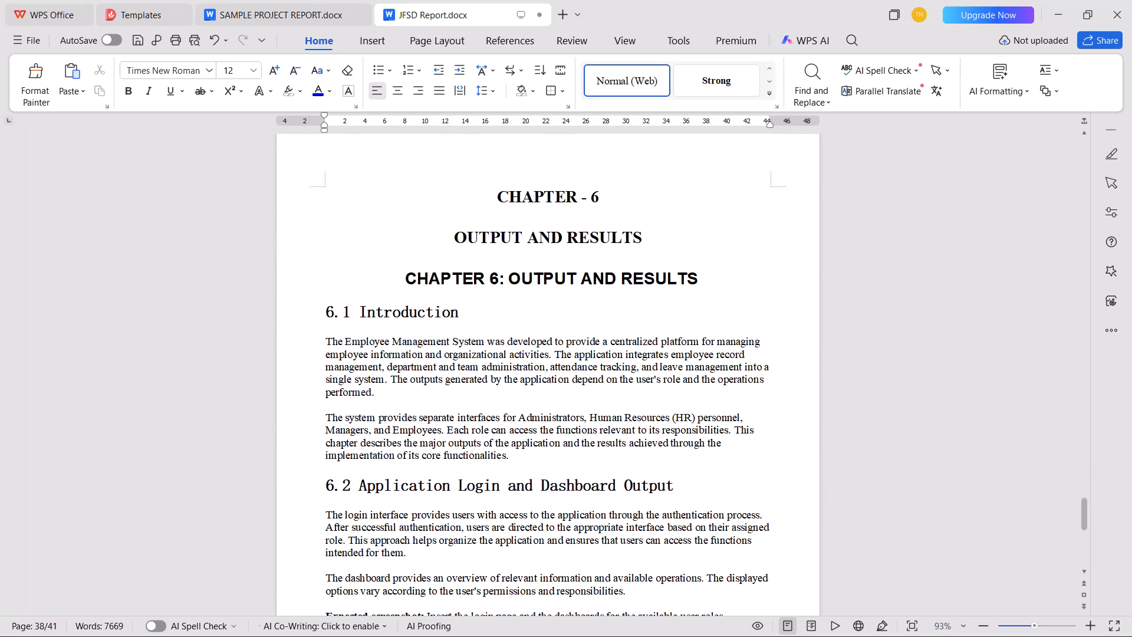
Delete the duplicate "CHAPTER 6: OUTPUT AND RESULTS" heading above section 6.1.
click(294, 280)
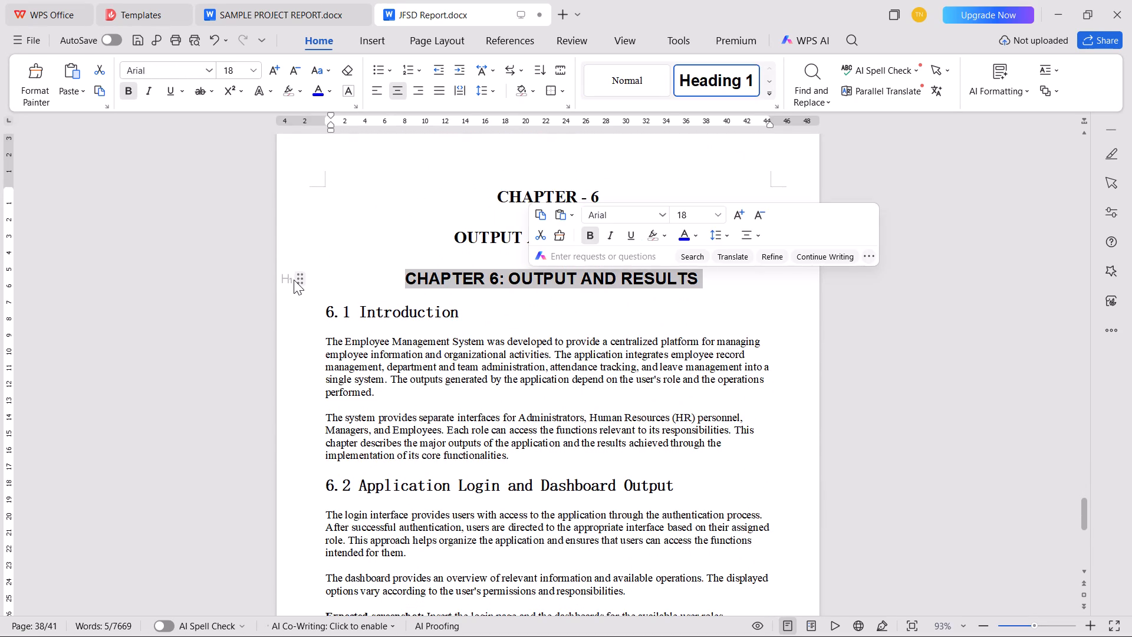
key(BackSpace)
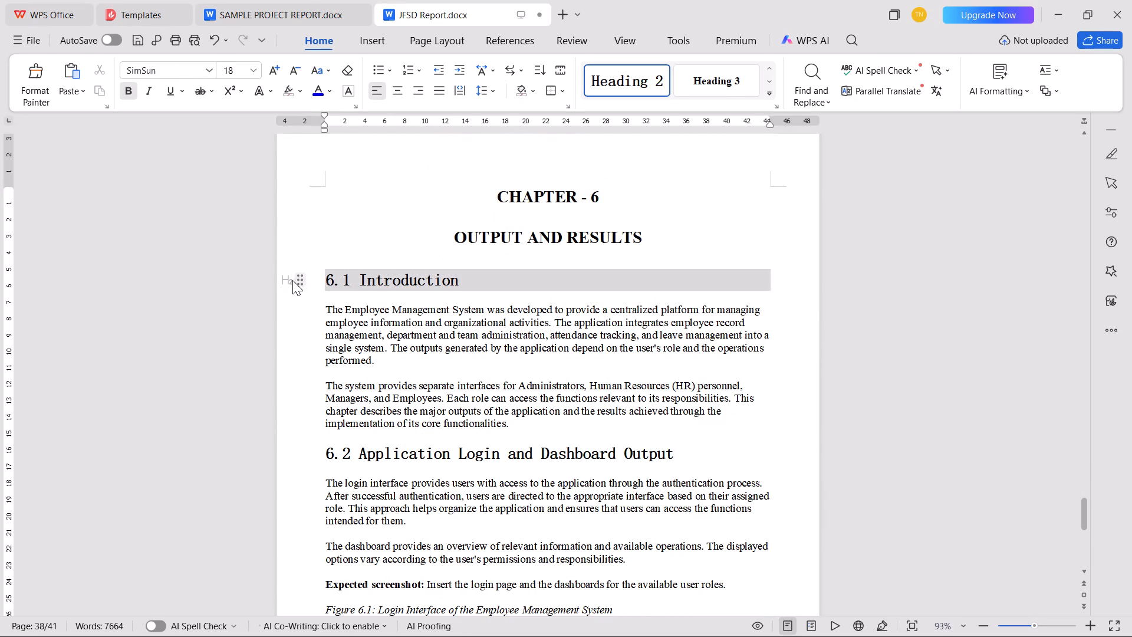
Set the font of all section headings from 6.1 Introduction to 6.8 Results and Observations to Times New Roman.
click(210, 282)
ctrl+click(262, 454)
scroll(266, 449, down, 4)
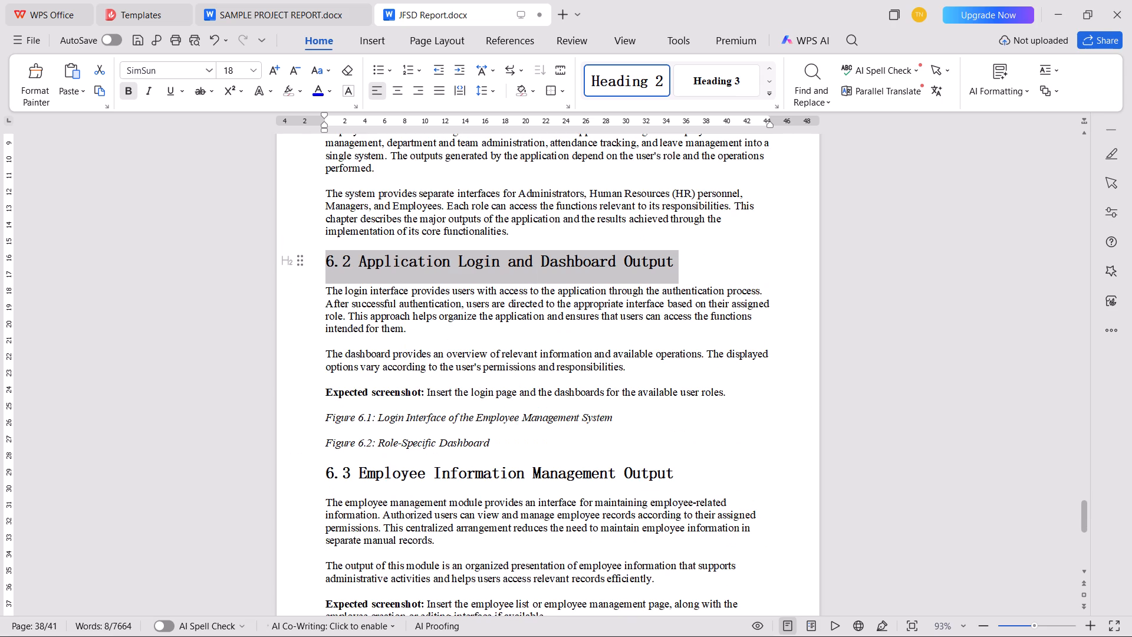
ctrl+click(274, 478)
scroll(302, 464, down, 4)
scroll(246, 464, down, 6)
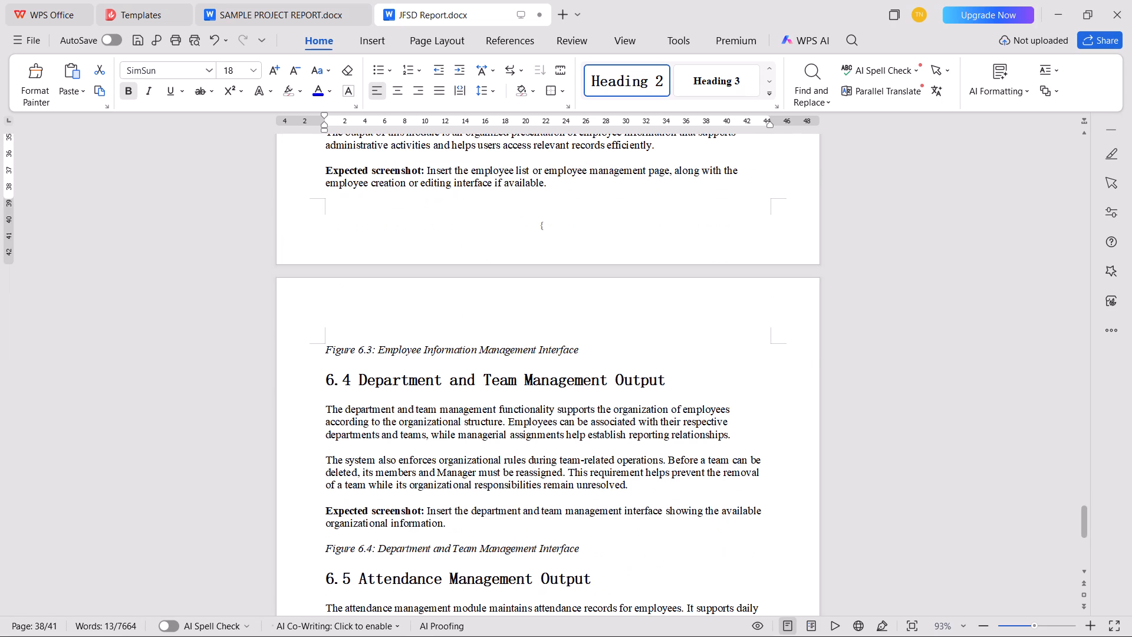
ctrl+click(255, 383)
scroll(265, 406, down, 6)
ctrl+click(254, 294)
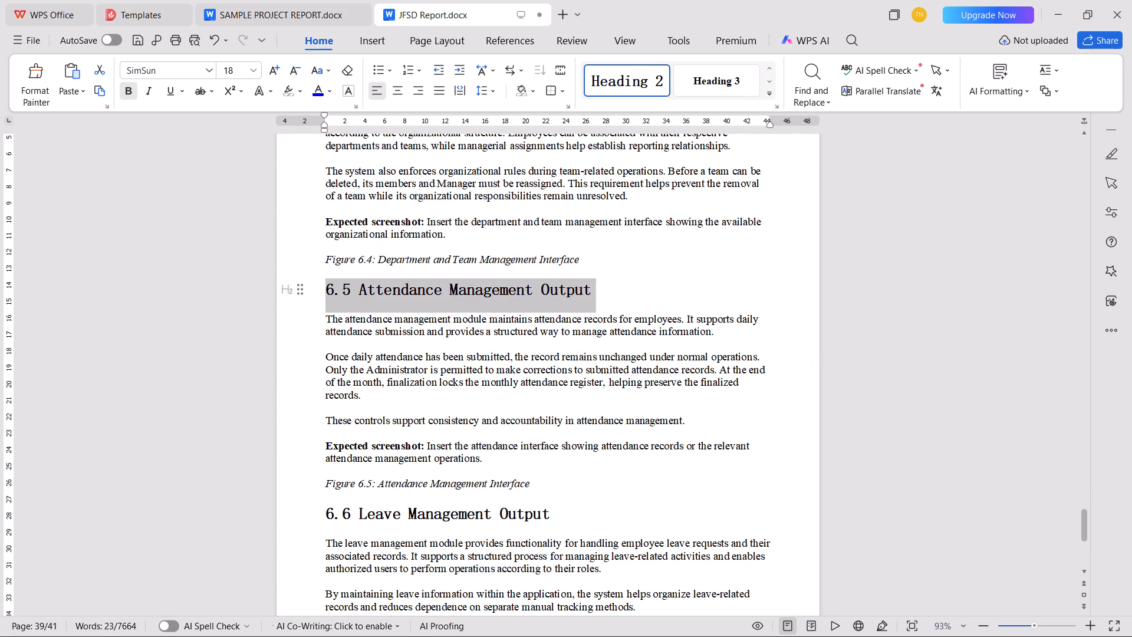
ctrl+click(255, 525)
scroll(279, 408, down, 13)
ctrl+click(277, 373)
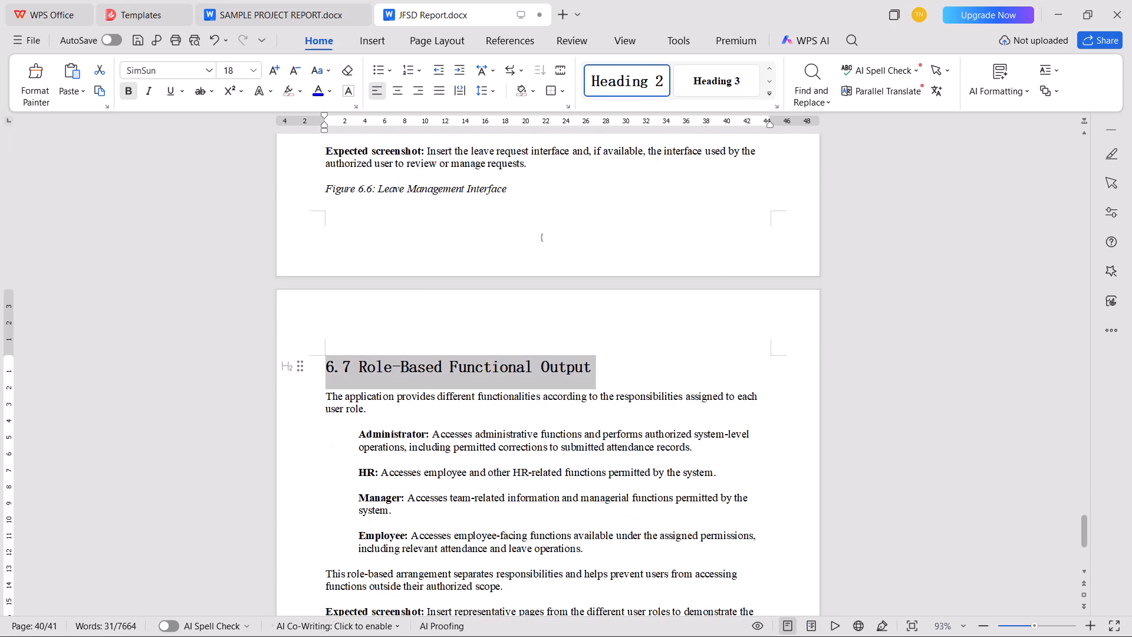
scroll(274, 385, down, 7)
ctrl+click(269, 353)
scroll(268, 354, down, 7)
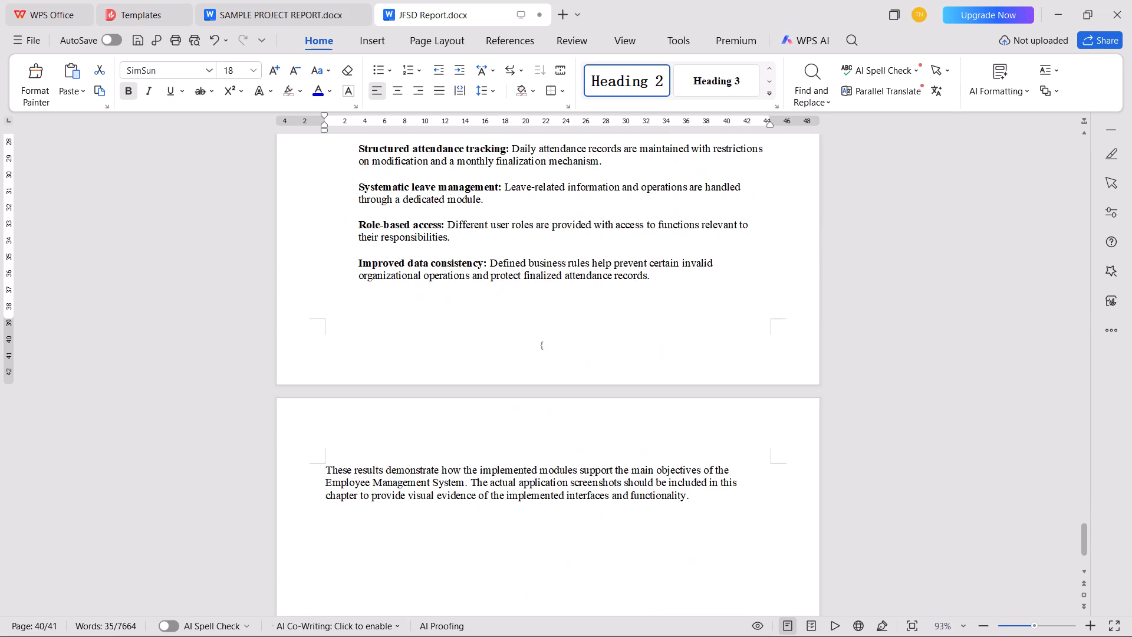
scroll(247, 392, up, 9)
click(207, 75)
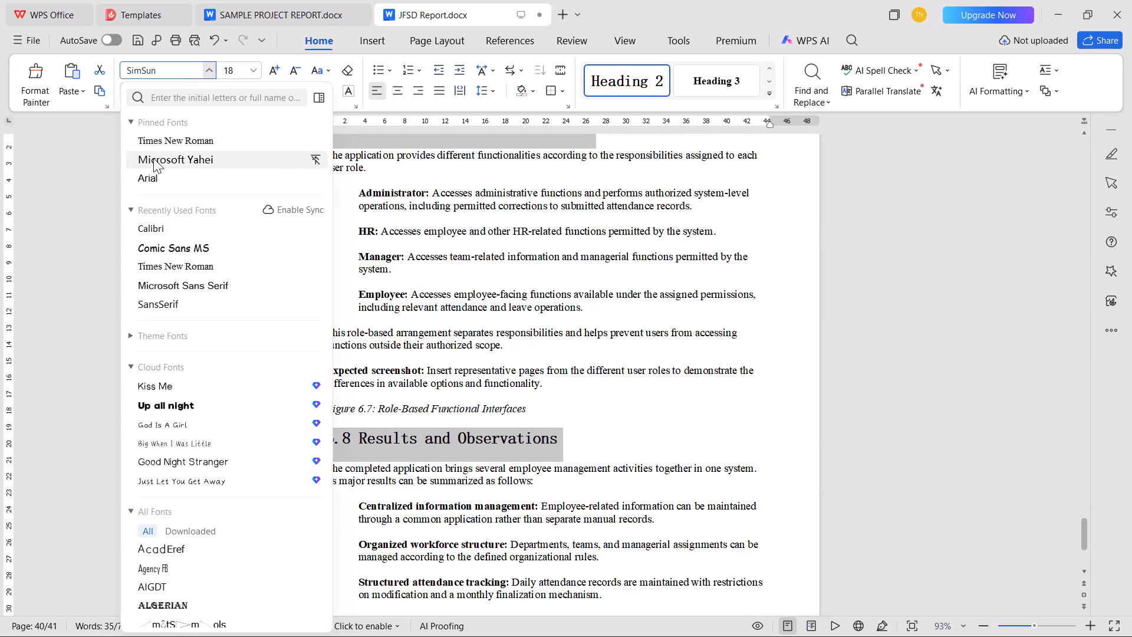
click(155, 143)
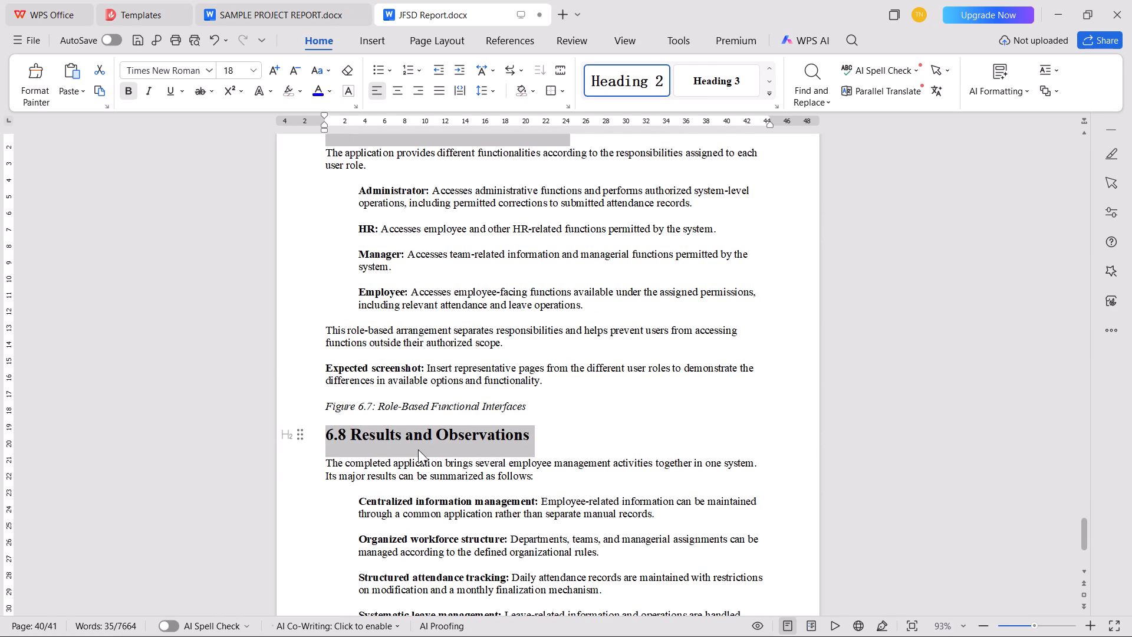
scroll(470, 470, up, 7)
scroll(470, 470, down, 3)
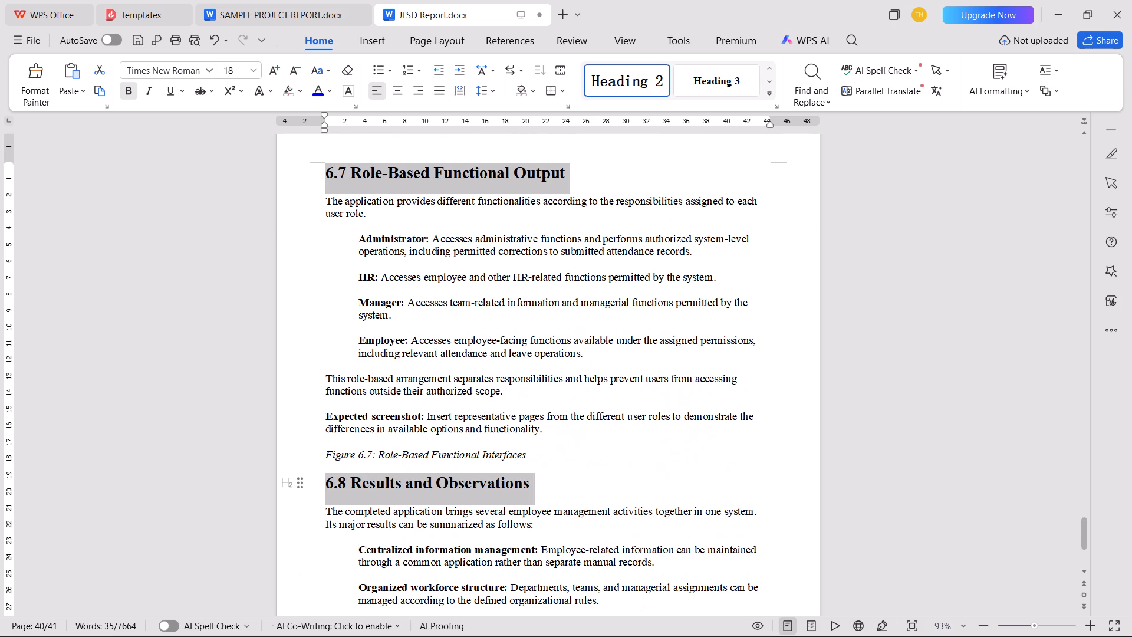
click(529, 484)
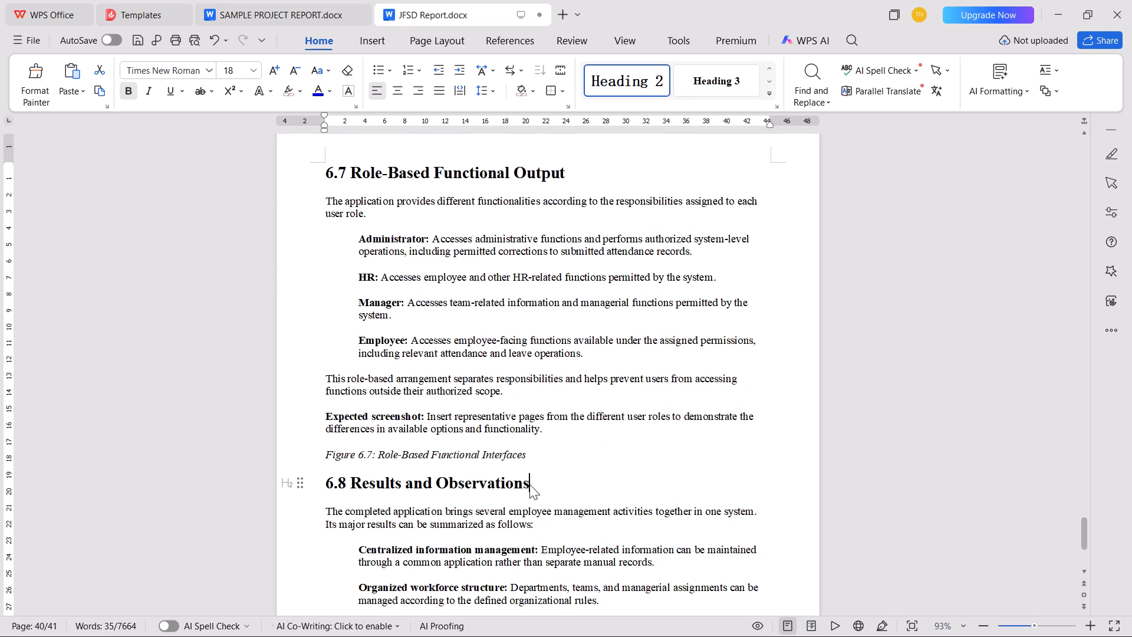
Compare the Chapter 6 section headings with the heading format used in Chapter 5.
scroll(555, 422, up, 2)
scroll(555, 416, down, 1)
scroll(555, 416, up, 9)
scroll(555, 416, down, 2)
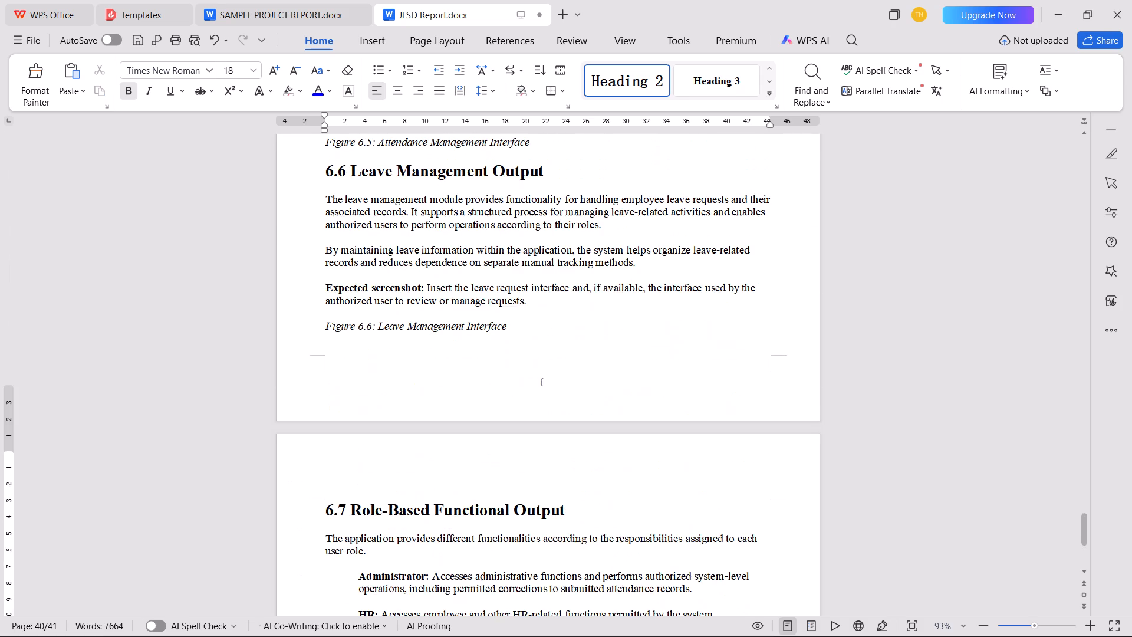
scroll(555, 416, up, 13)
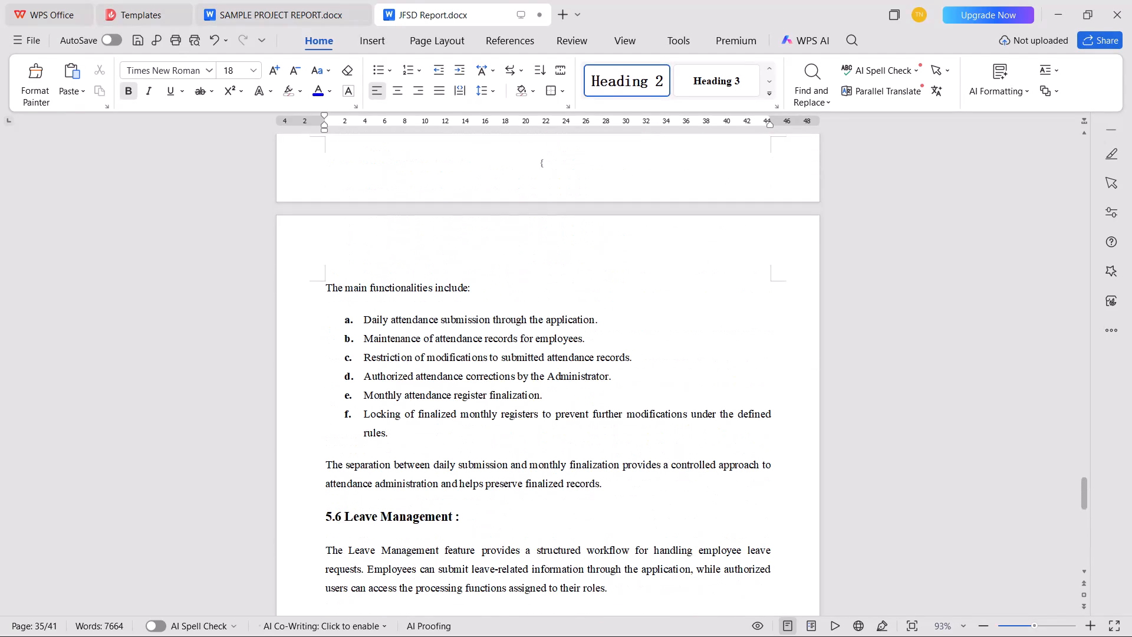
scroll(555, 416, down, 4)
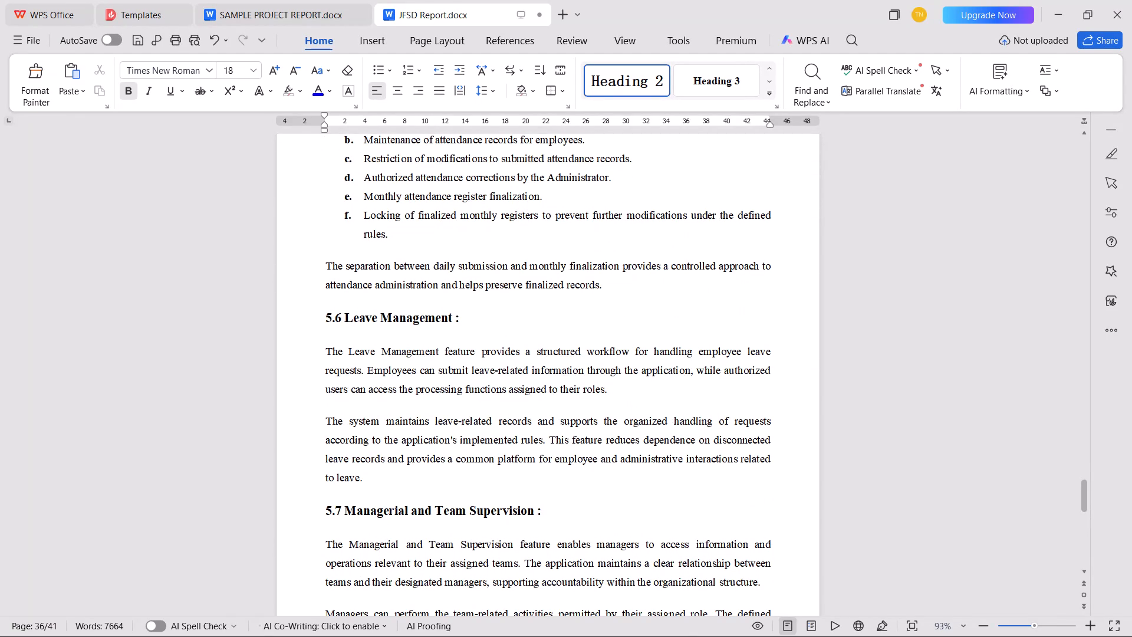
scroll(555, 416, down, 16)
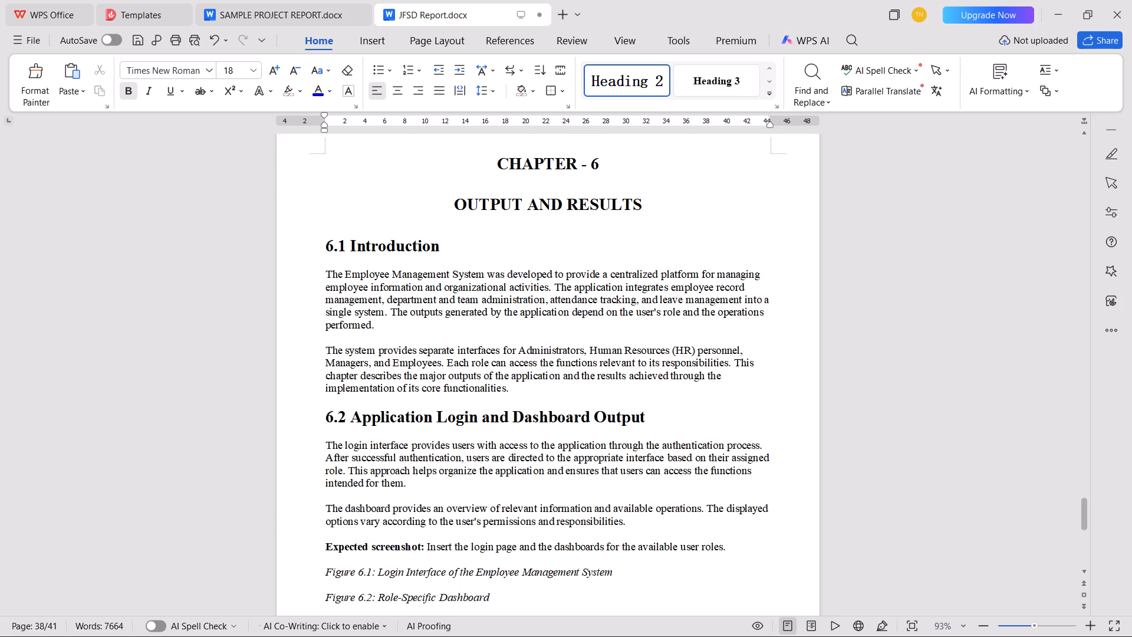
Add a space and a colon at the end of the section headings 6.1, 6.2, 6.3 and 6.4.
click(474, 247)
key(space)
text(:)
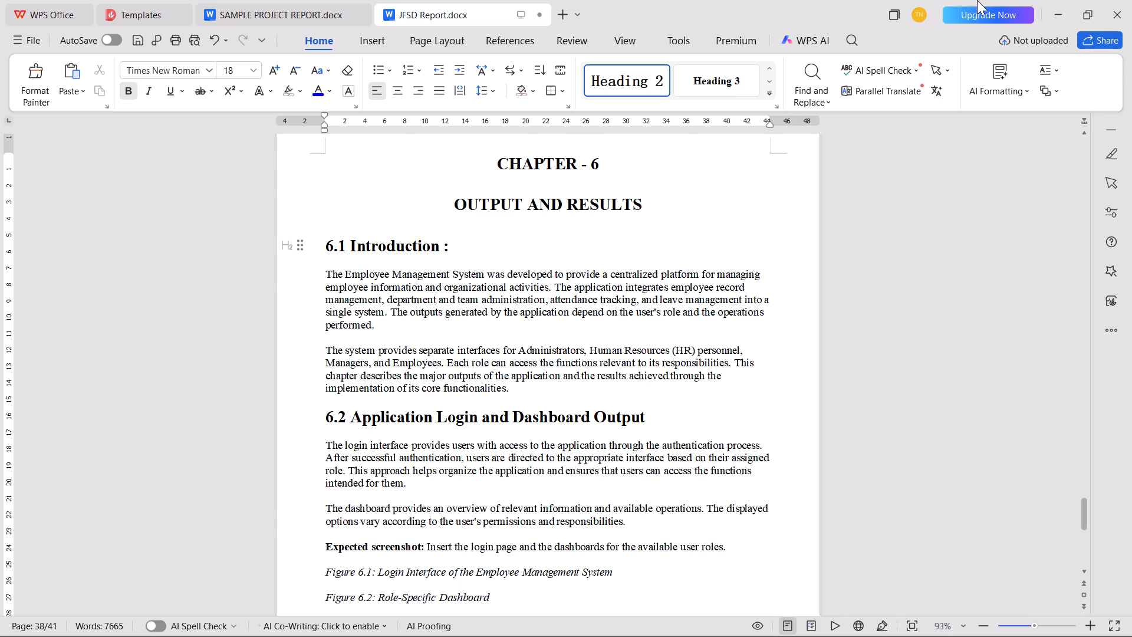
click(686, 425)
key(space)
text(:)
scroll(627, 406, down, 5)
click(681, 442)
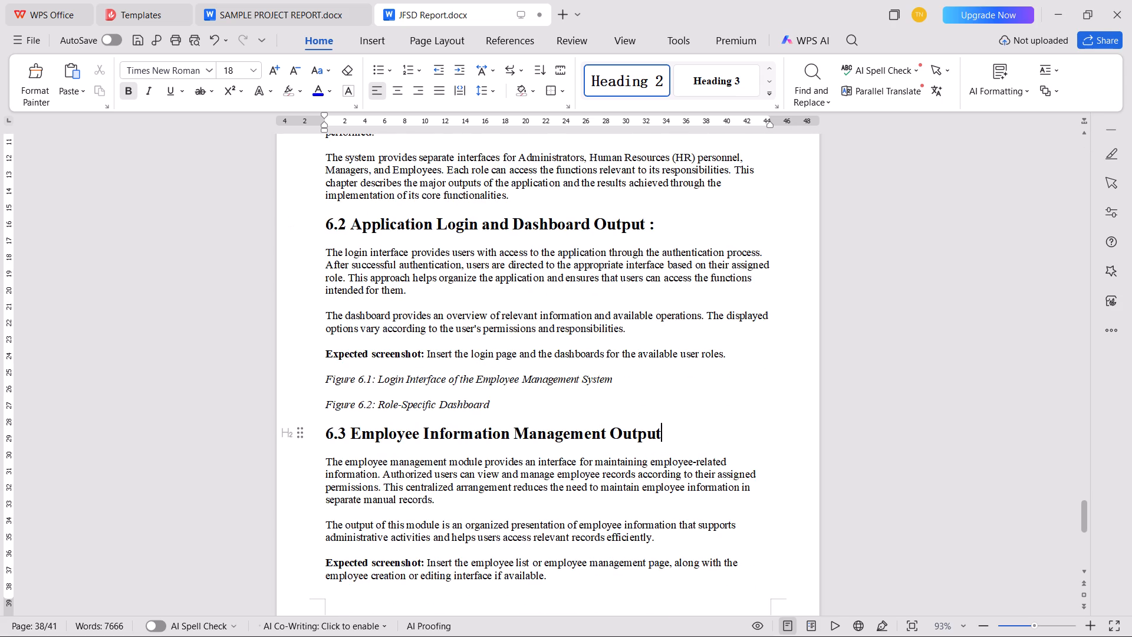
key(space)
text(:)
scroll(621, 477, down, 8)
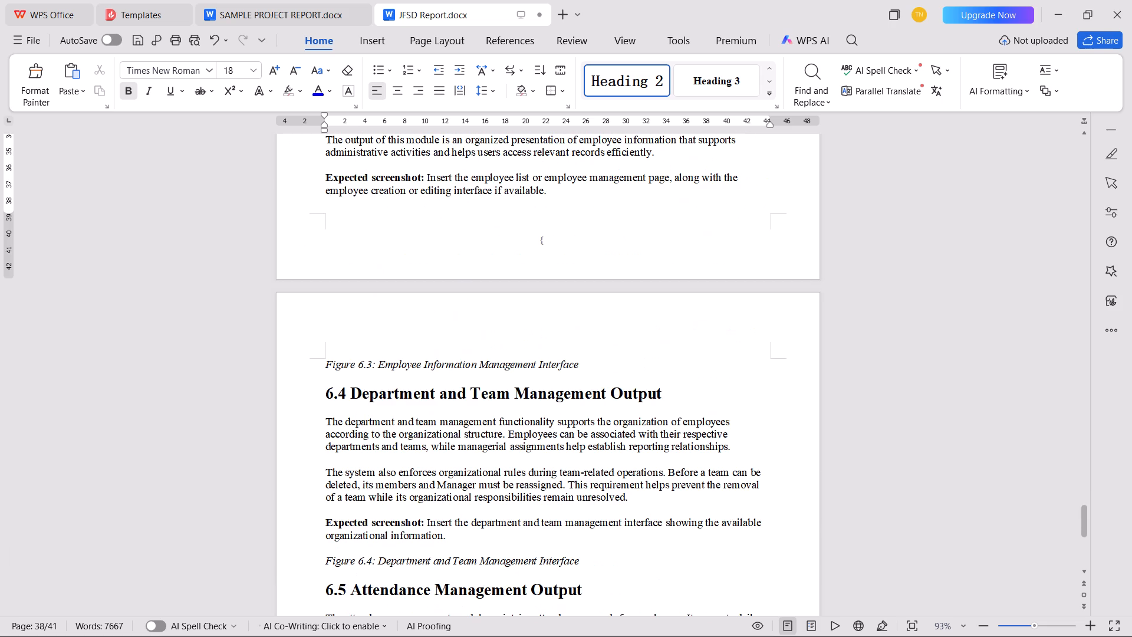
click(719, 399)
key(space)
text(:)
Add a space and a colon at the end of the section headings 6.5, 6.6, 6.7 and 6.8.
scroll(720, 400, down, 4)
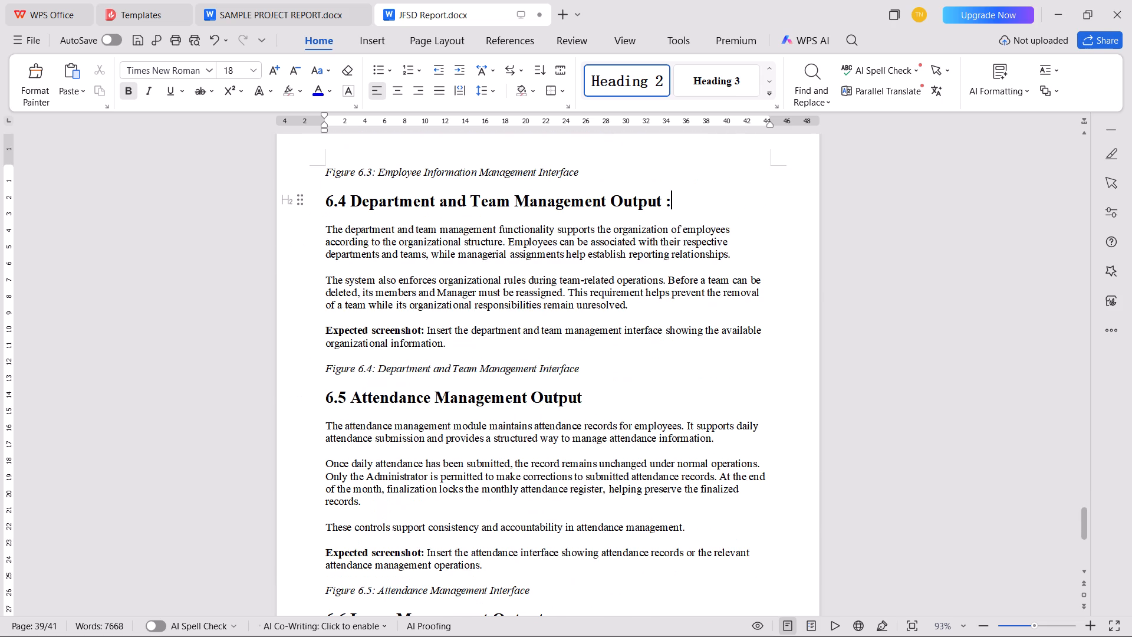
click(640, 400)
key(space)
text(:)
scroll(608, 418, down, 6)
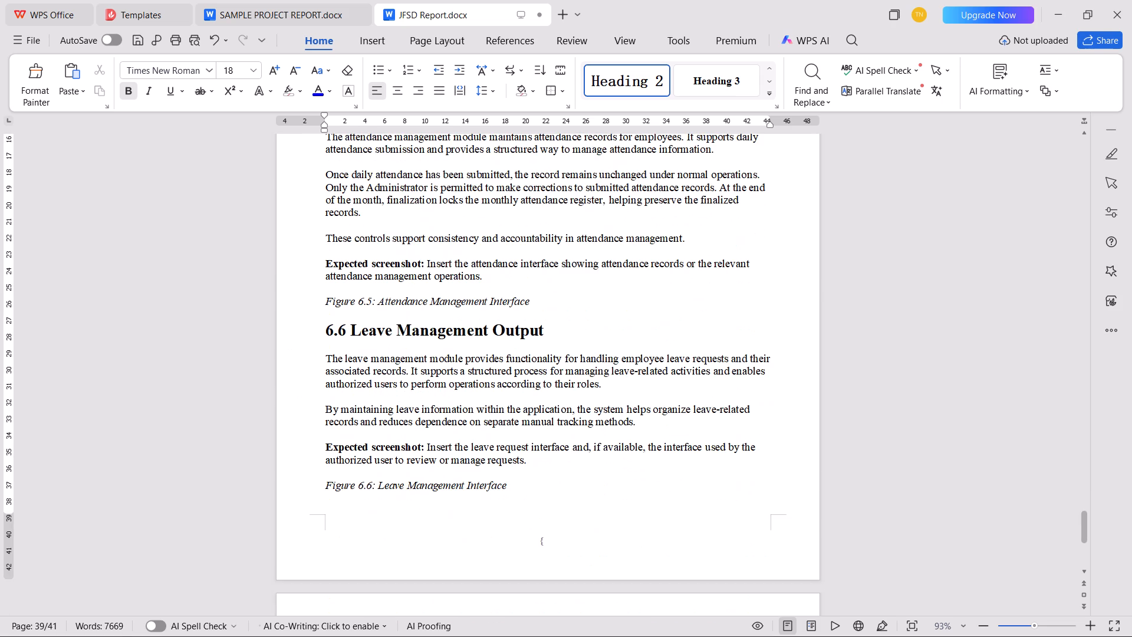
click(591, 328)
key(space)
text(:)
scroll(591, 328, down, 7)
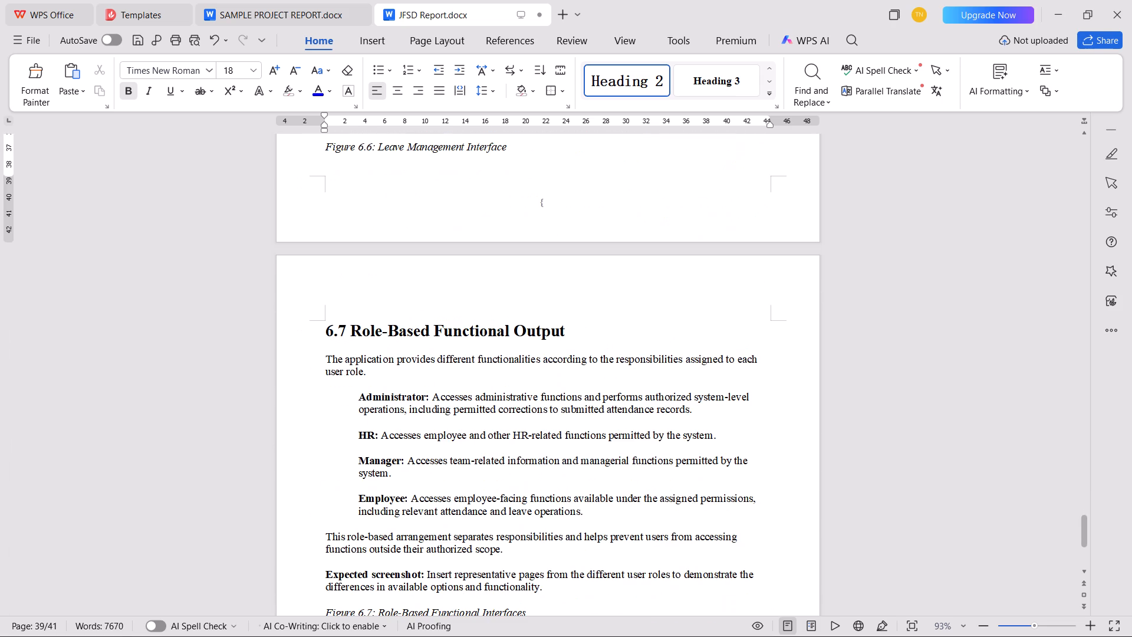
click(594, 324)
key(space)
text(:)
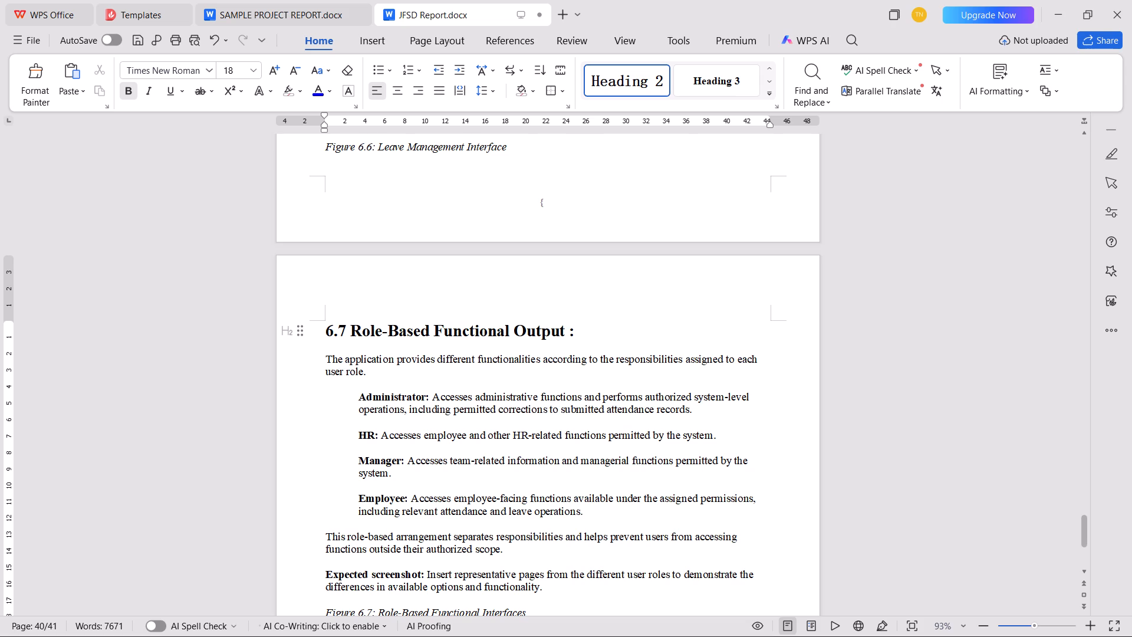
scroll(593, 323, down, 6)
click(577, 446)
key(space)
text(:)
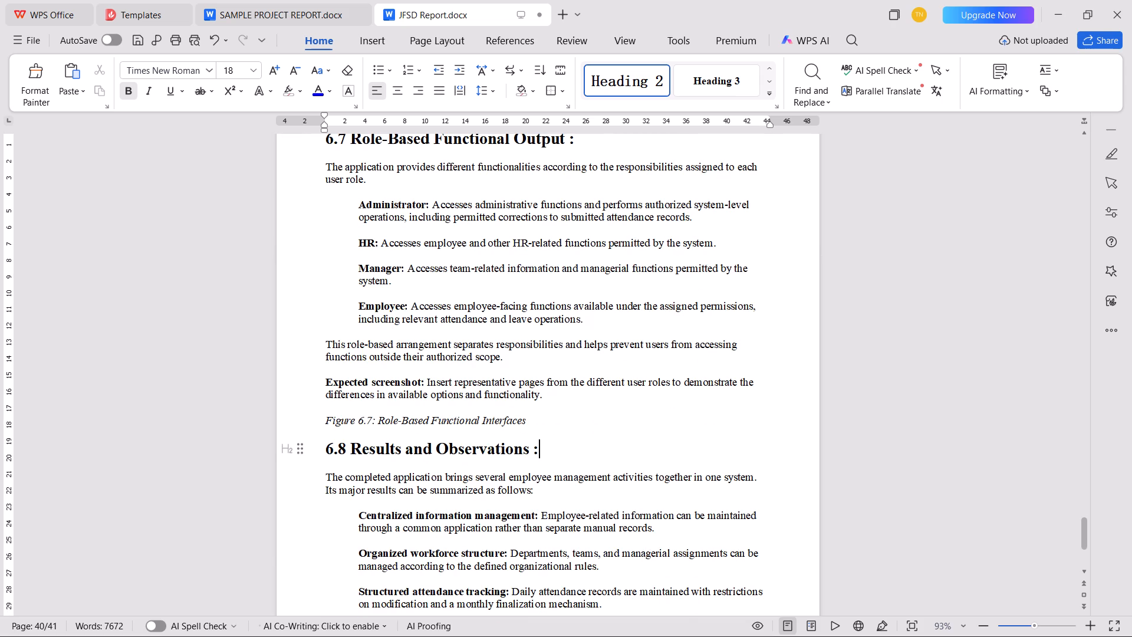
Save the report document.
scroll(569, 447, down, 12)
key(ctrl+s)
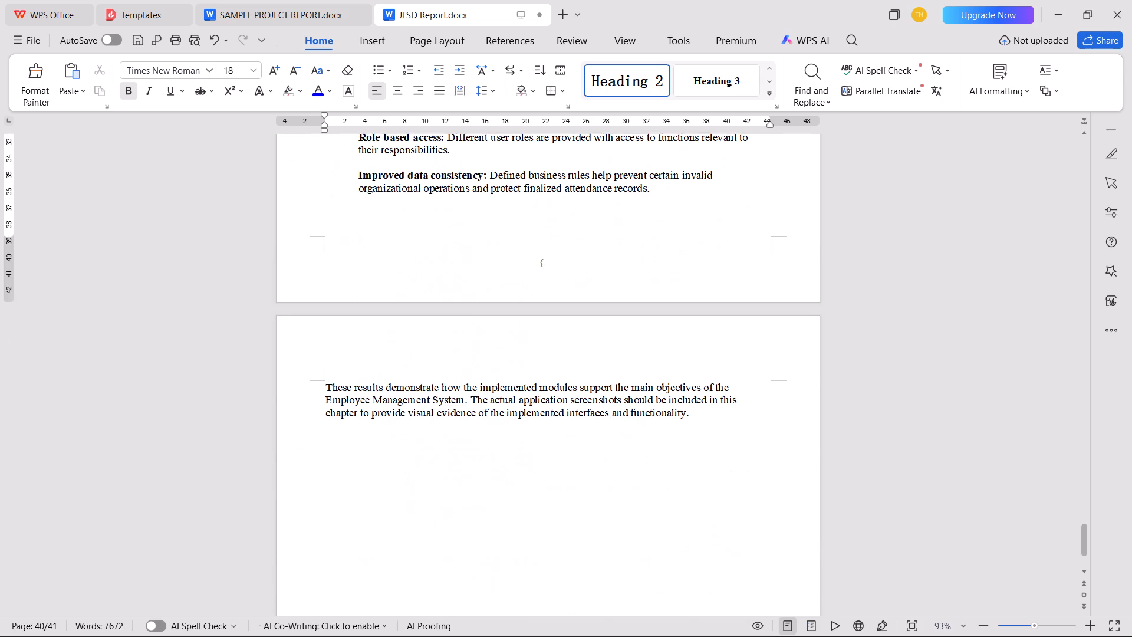
Format the section 6.8 result paragraphs, Centralized information management to Improved data consistency, as an indented a., b., c. list with bold letters.
scroll(579, 439, up, 5)
drag(654, 382, 325, 354)
click(327, 350)
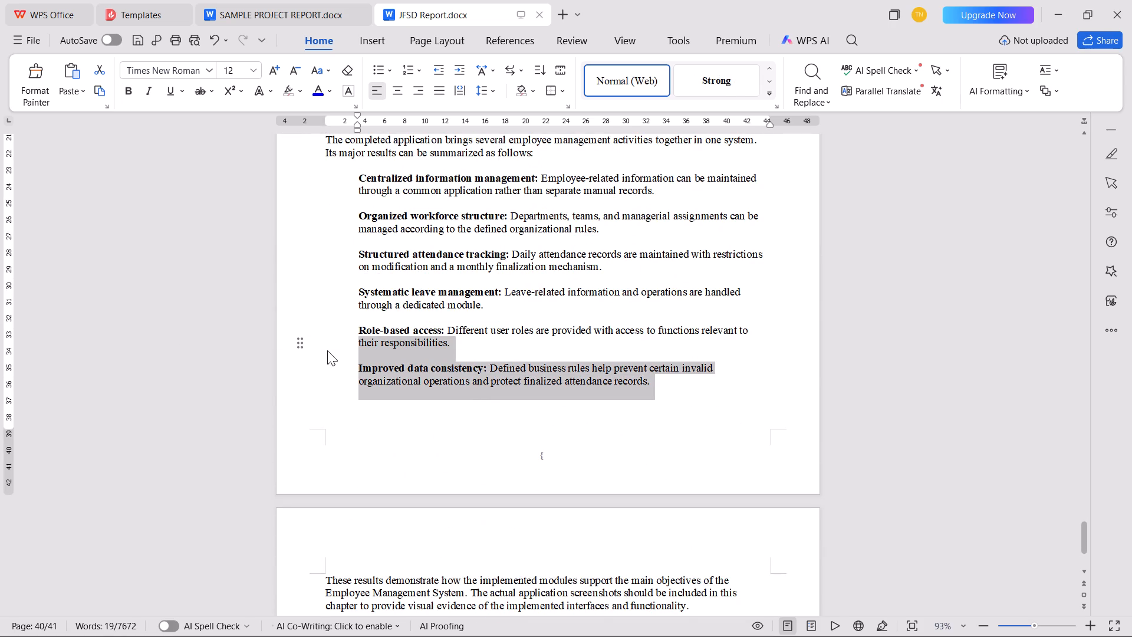
click(703, 393)
drag(682, 389, 341, 356)
scroll(330, 369, up, 4)
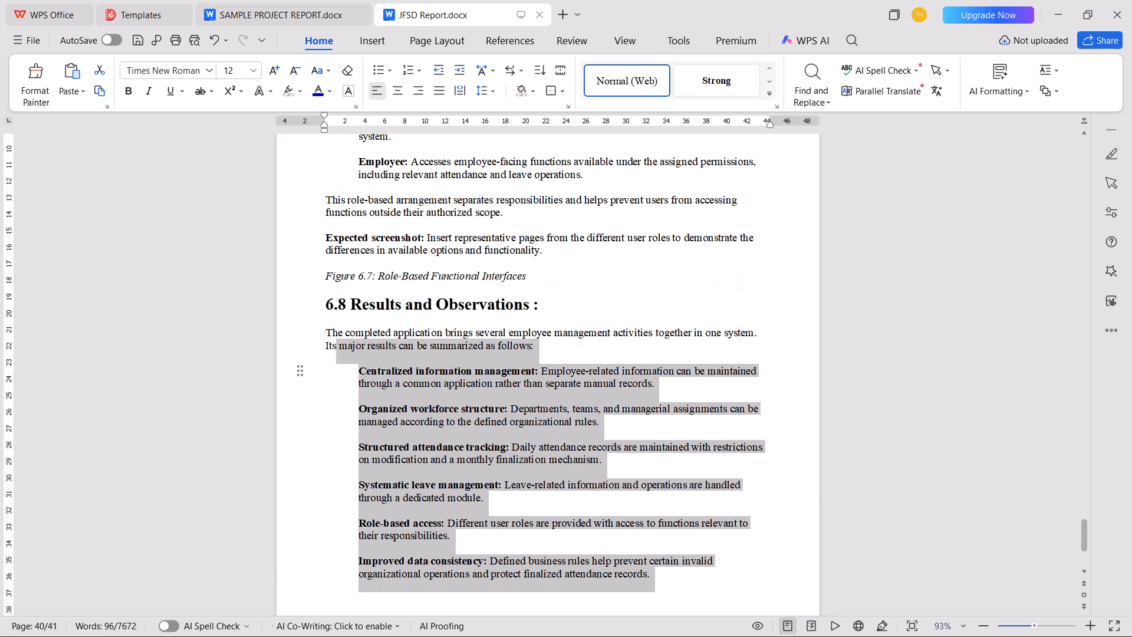
drag(341, 356, 355, 373)
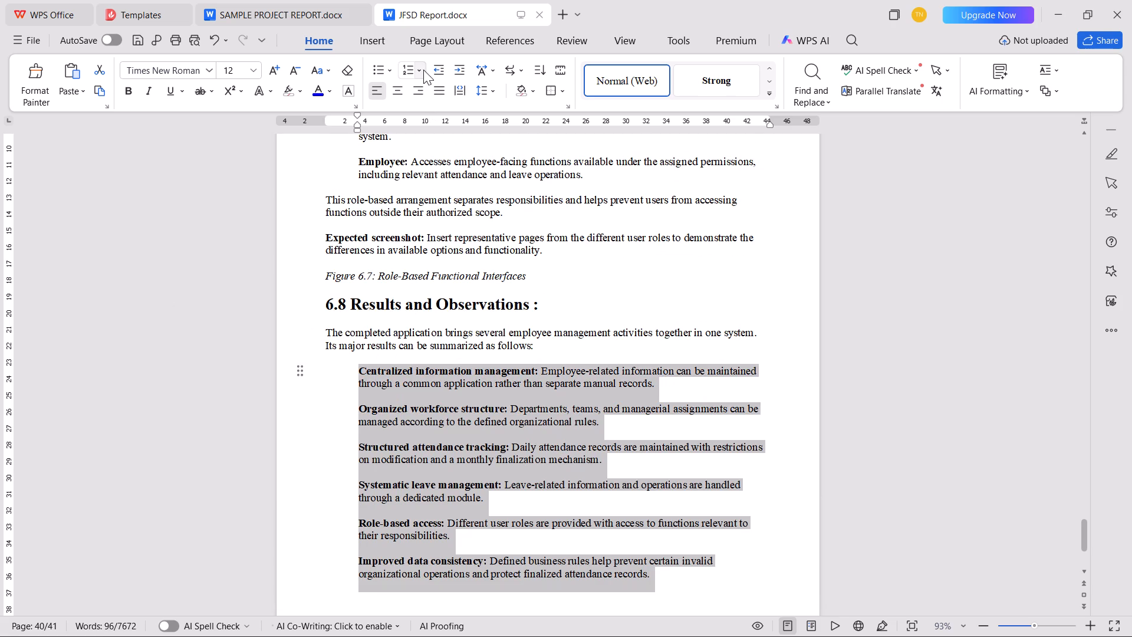
click(419, 69)
click(525, 175)
key(Tab)
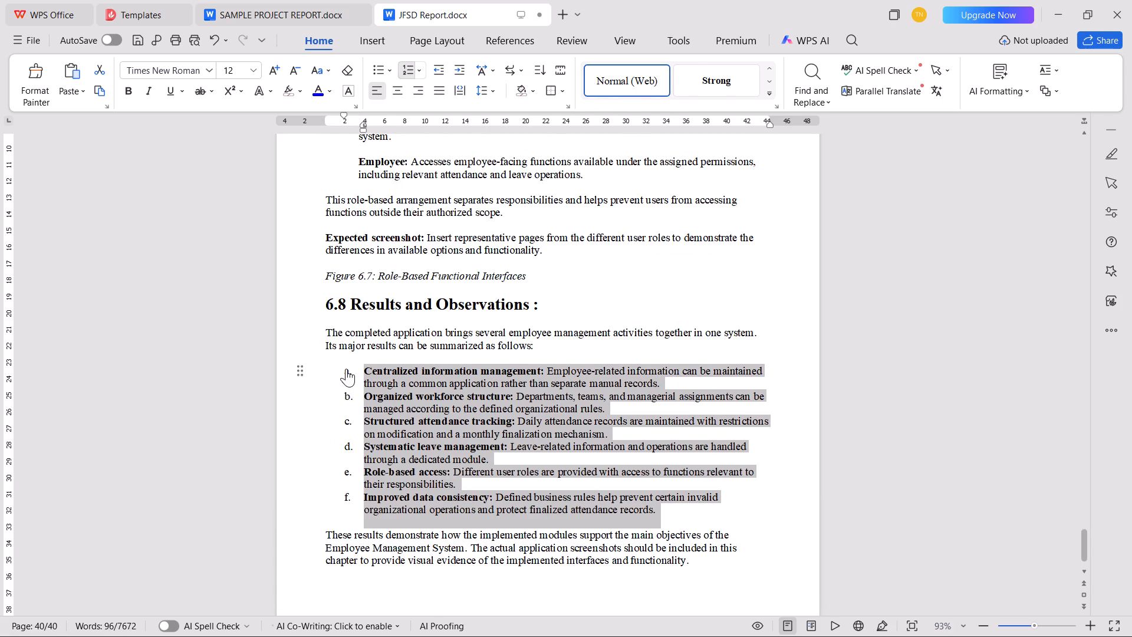
click(347, 370)
key(ctrl+b)
Format the Administrator, HR, Manager and Employee paragraphs in section 6.7 as an indented a., b., c. list with bold letters.
scroll(416, 399, up, 6)
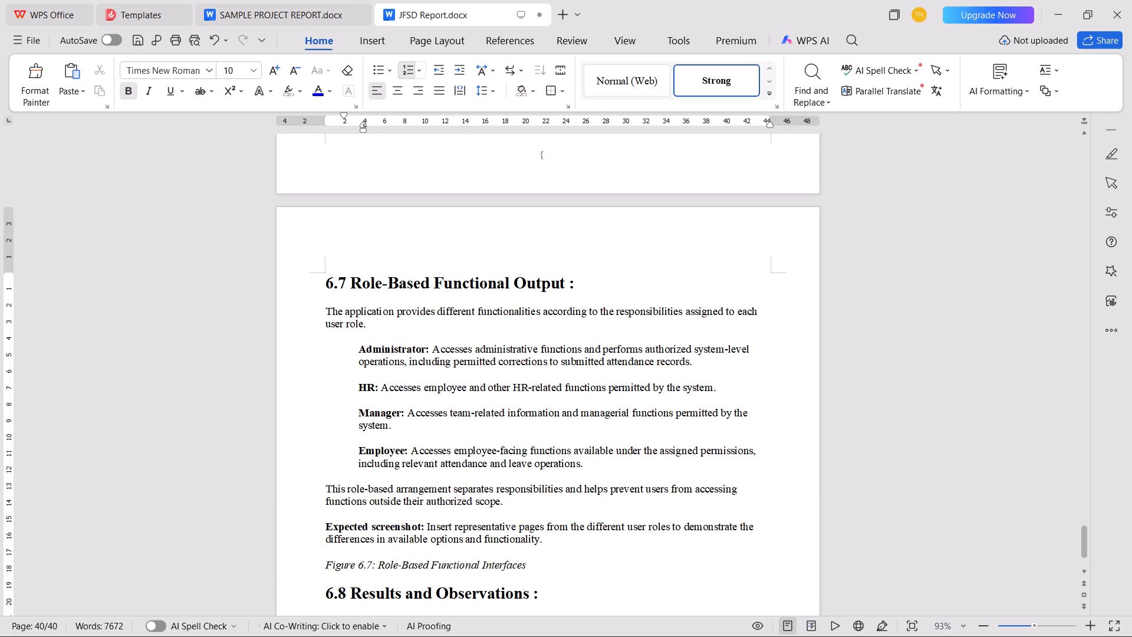
drag(601, 463, 355, 353)
click(416, 69)
click(542, 178)
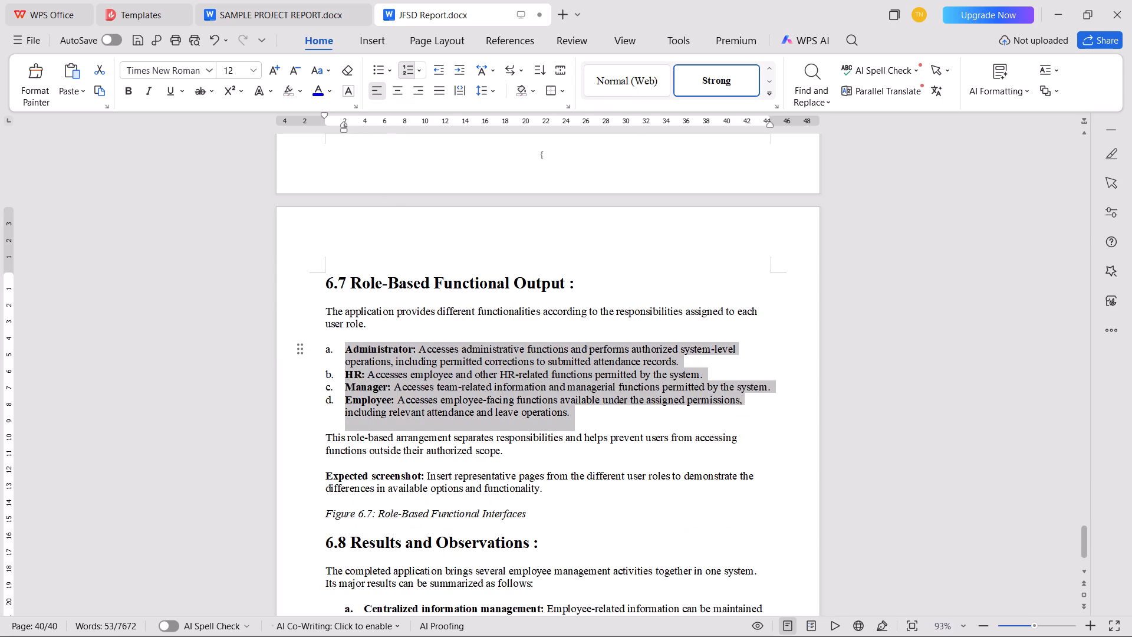
key(Tab)
click(349, 347)
key(ctrl+b)
Review the headings and body text of Chapter 6 from section 6.7 back to section 6.1.
scroll(506, 447, up, 2)
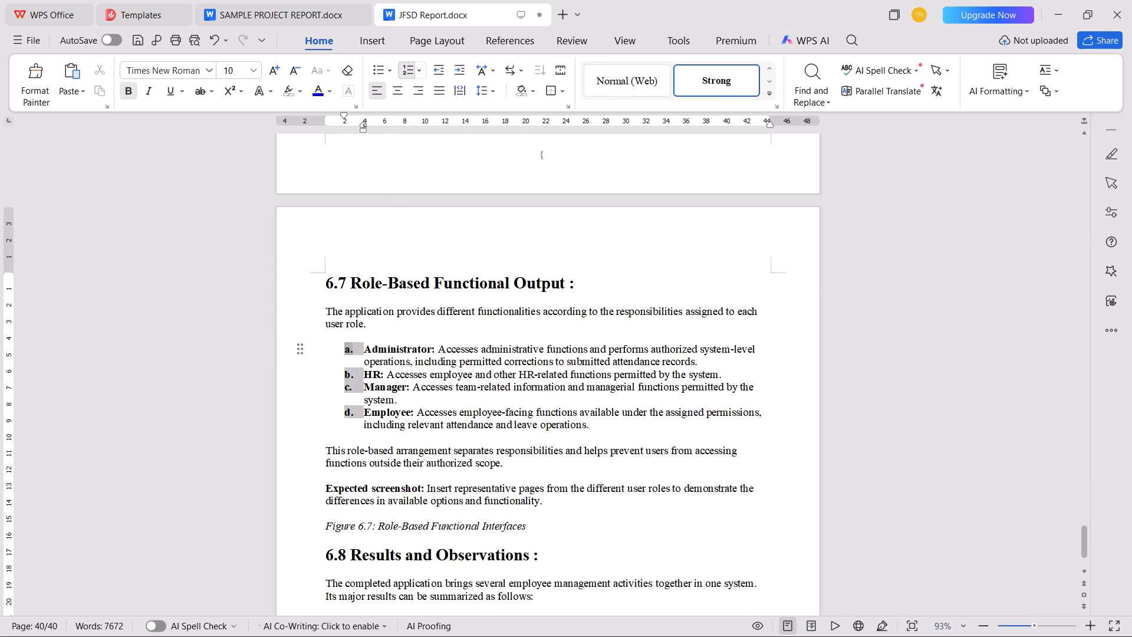
scroll(506, 447, up, 11)
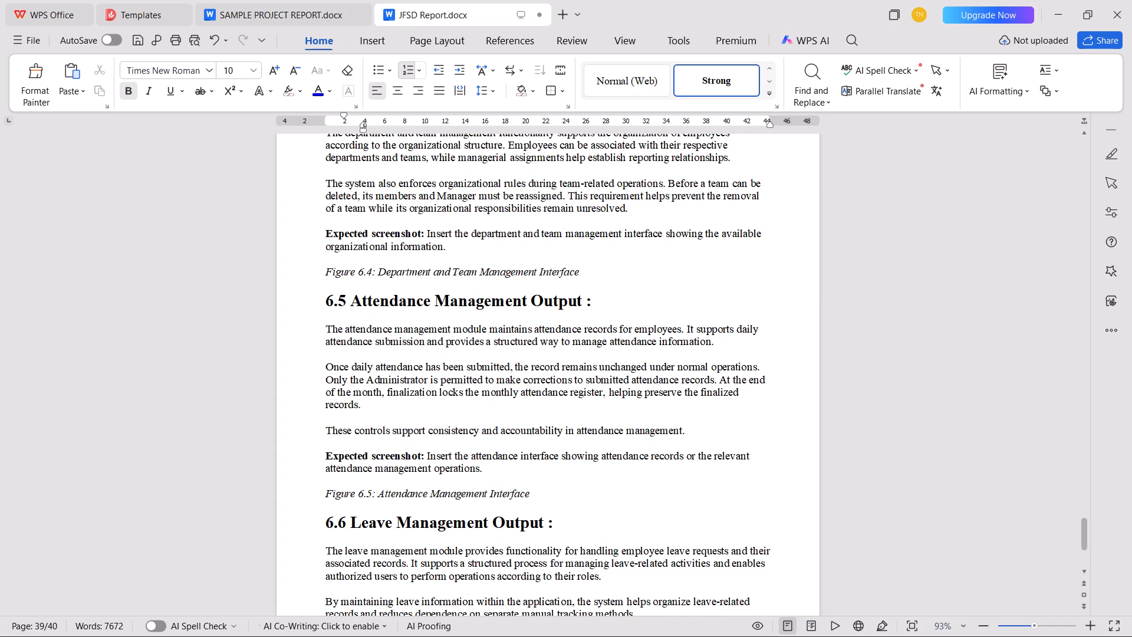
scroll(430, 386, up, 19)
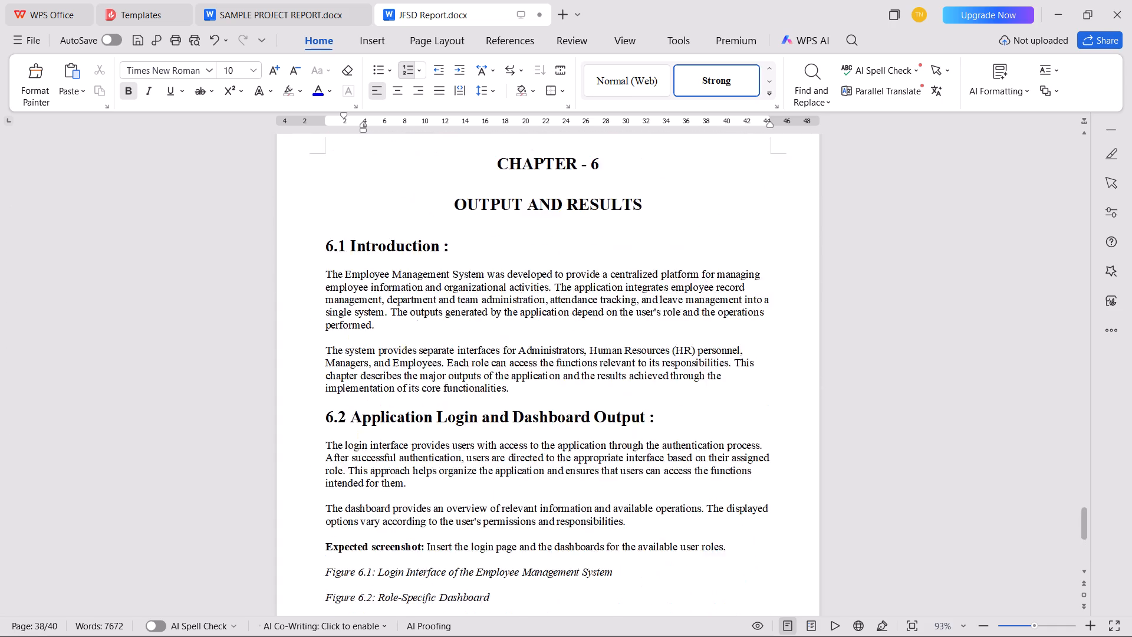
scroll(416, 352, up, 3)
scroll(459, 422, down, 4)
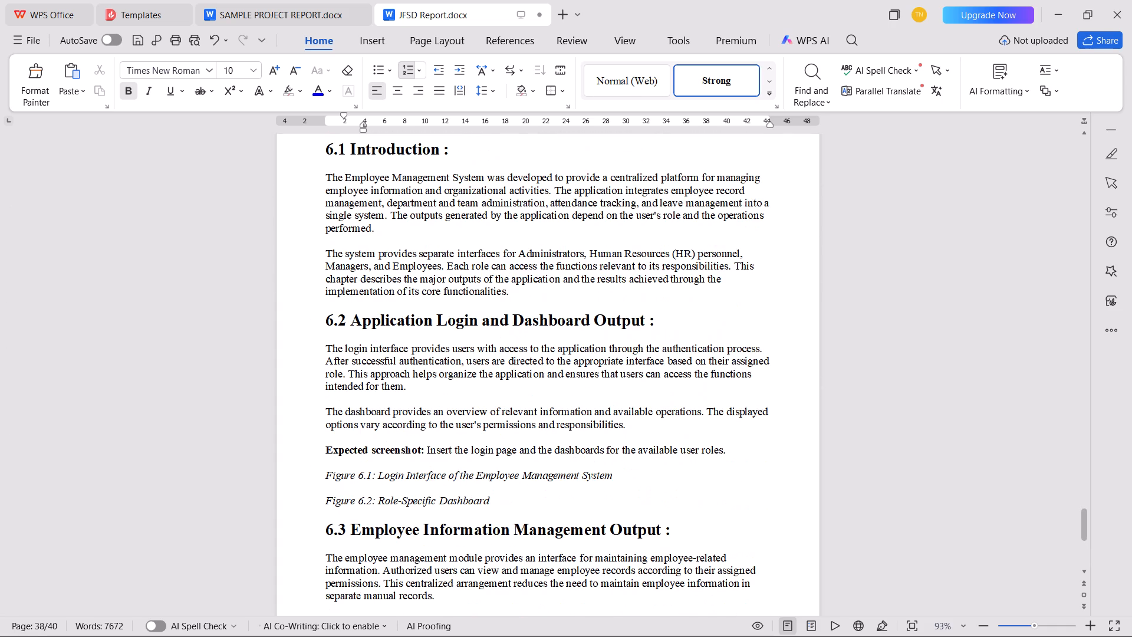
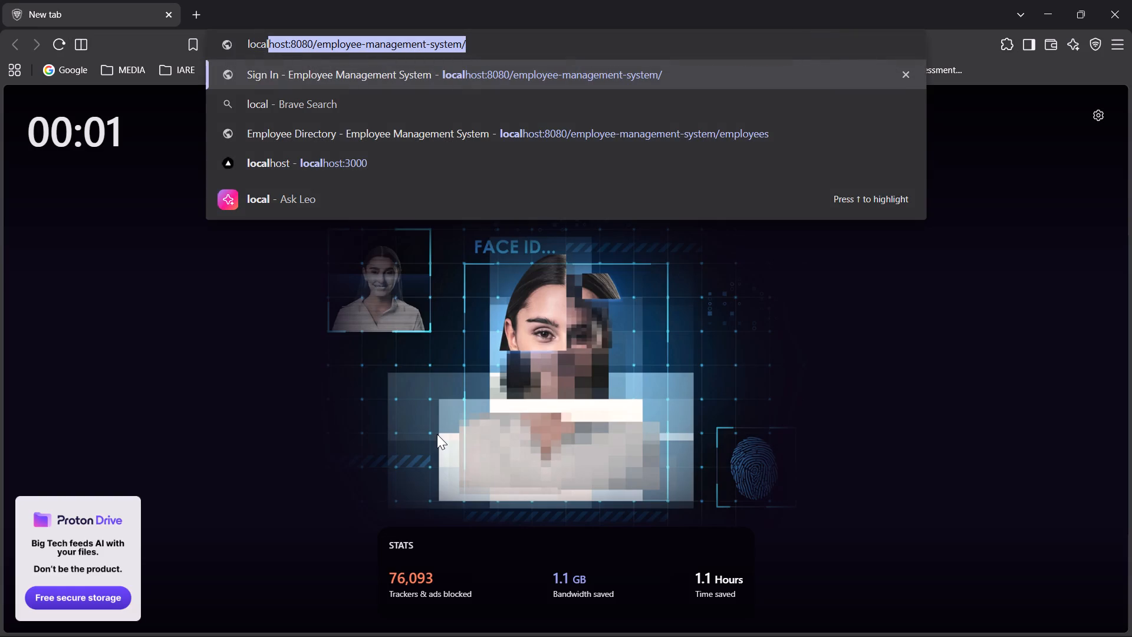
key(ctrl+Right)
key(Return)
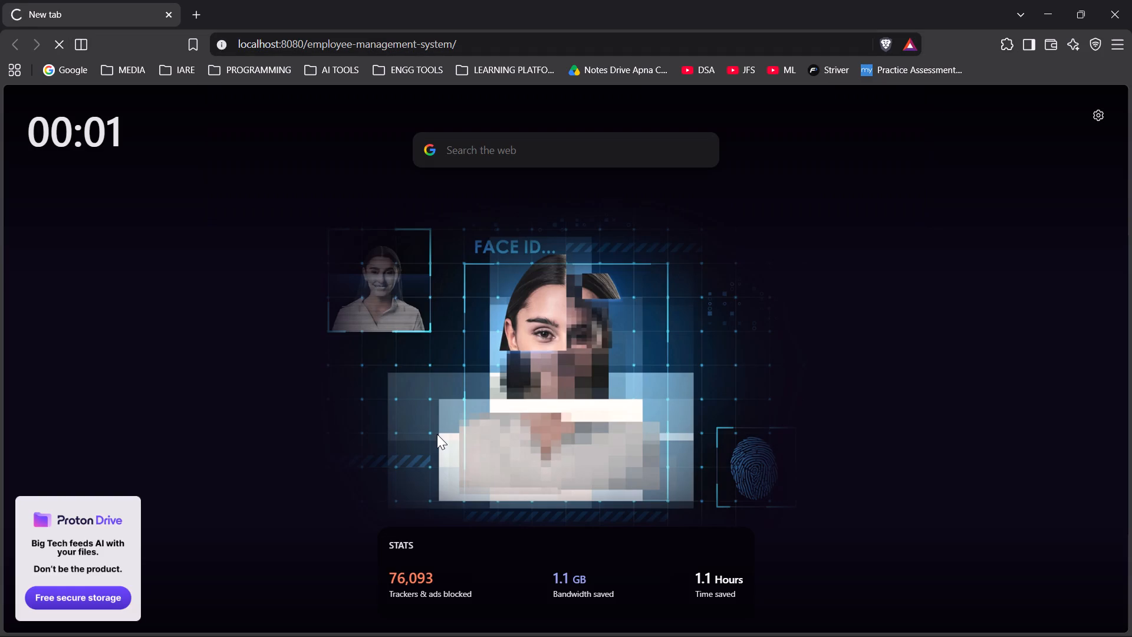
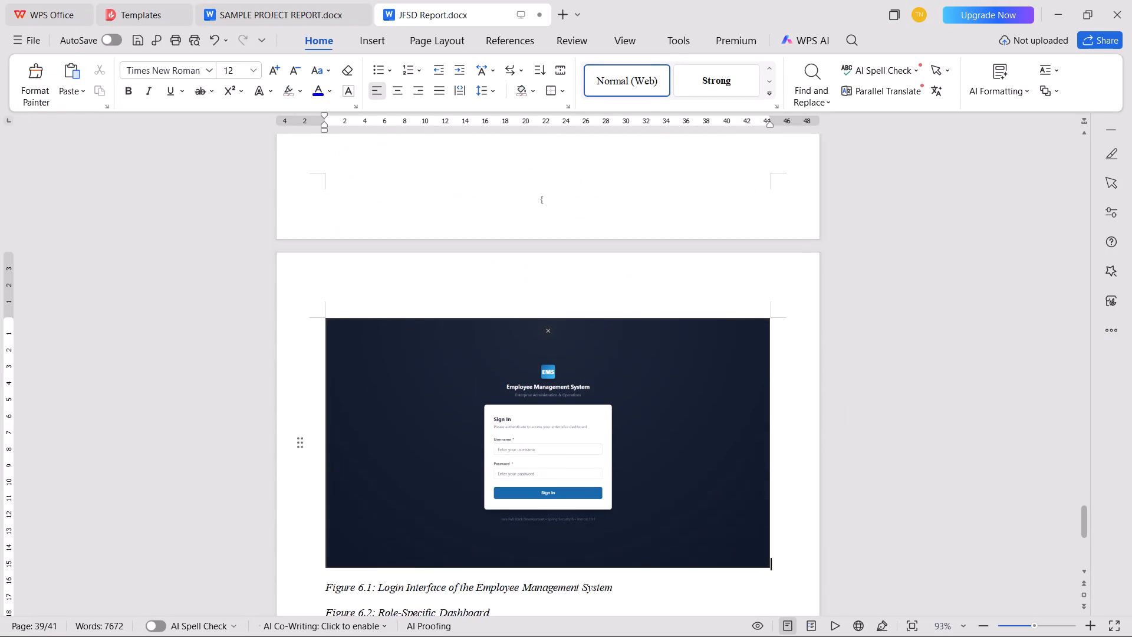
Unlock the aspect ratio of the login page screenshot in section 6.2 and resize it to 8 cm high by 16 cm wide.
click(501, 418)
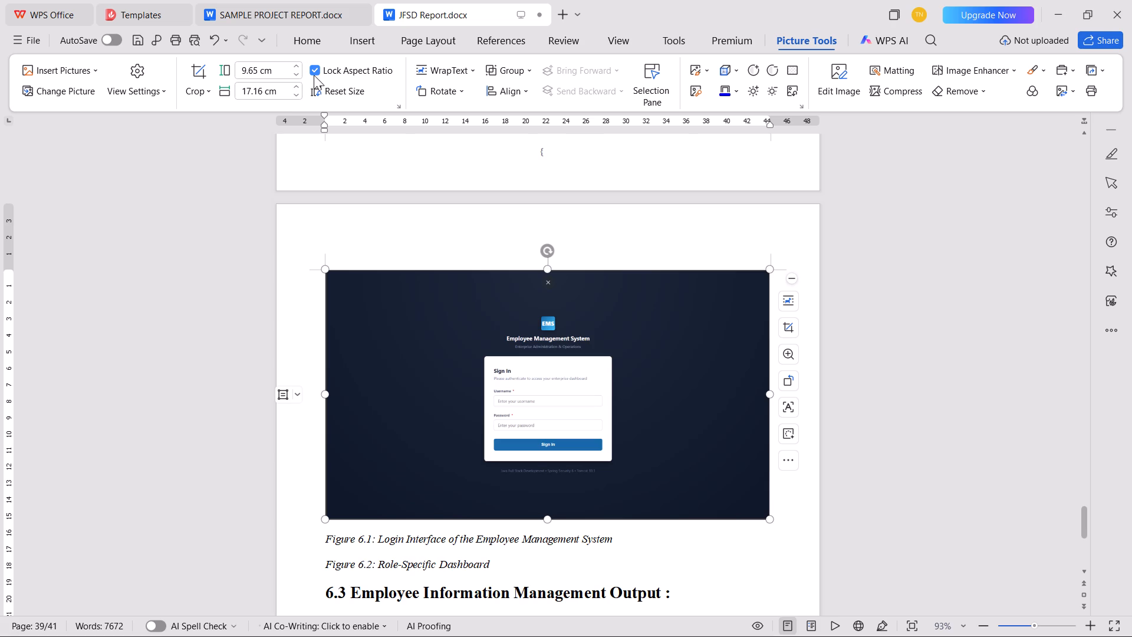
click(315, 73)
drag(257, 71, 207, 77)
key(8)
key(Return)
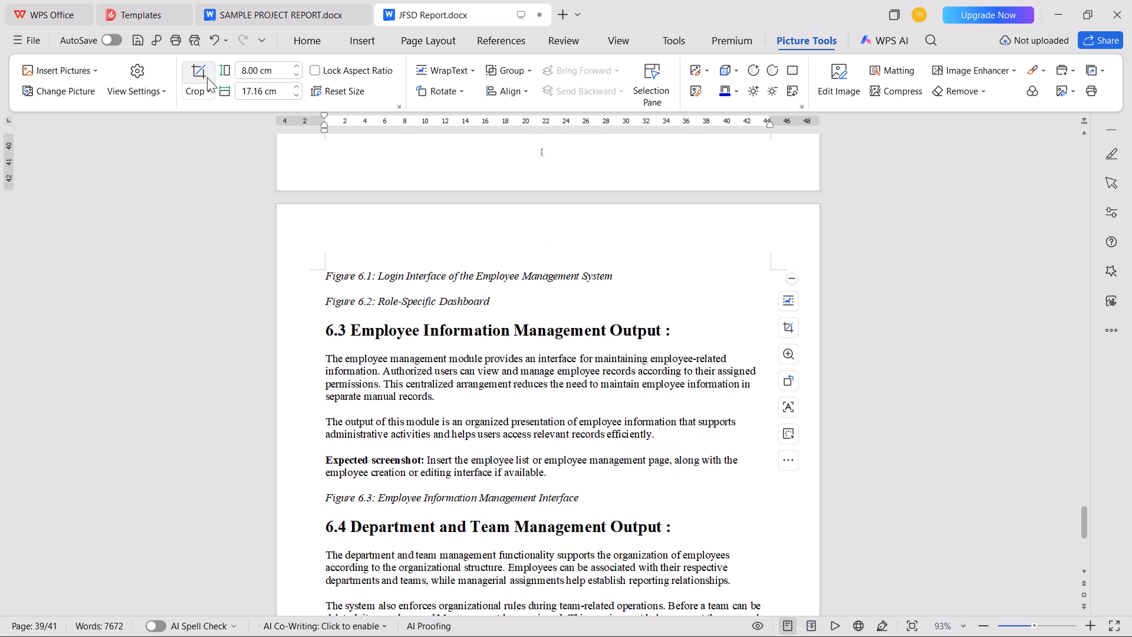
scroll(280, 222, up, 8)
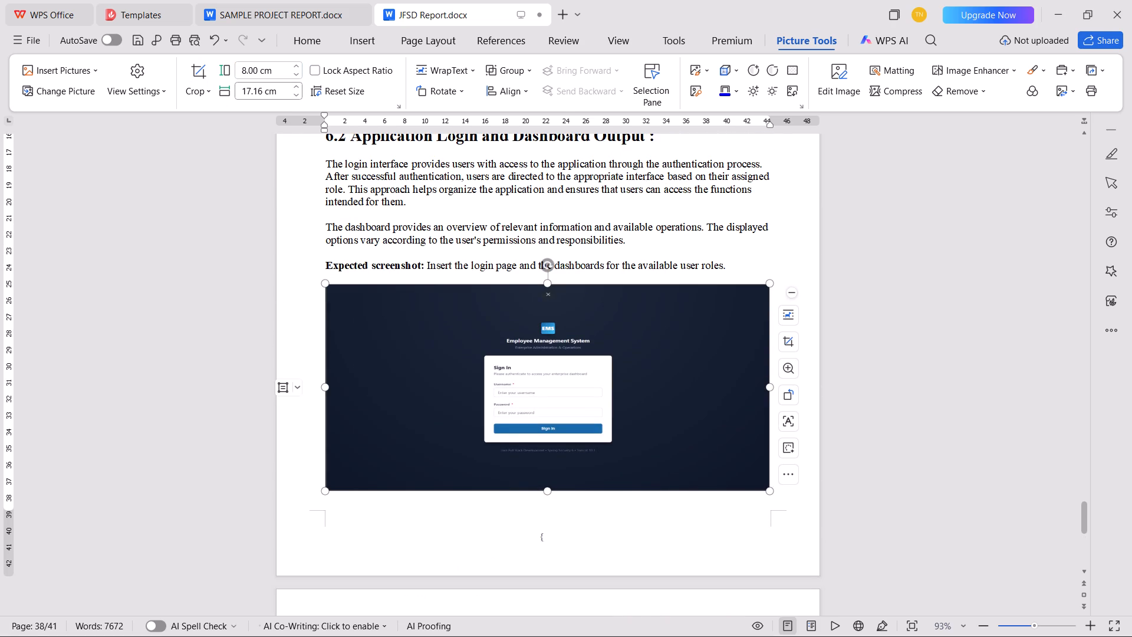
drag(262, 90, 226, 97)
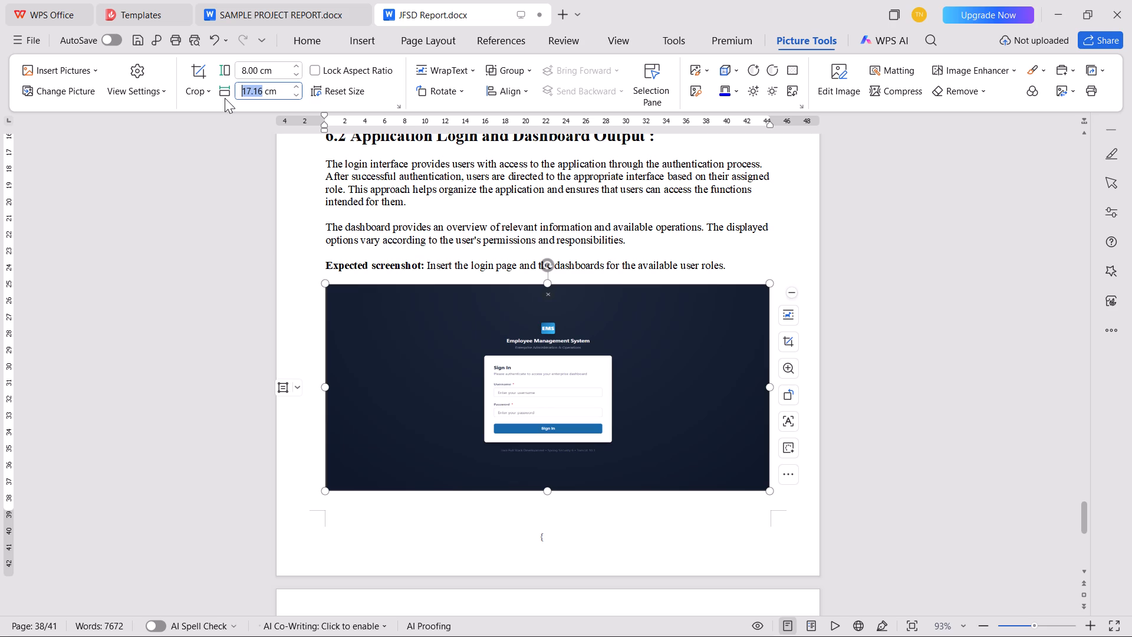
text(16)
key(Return)
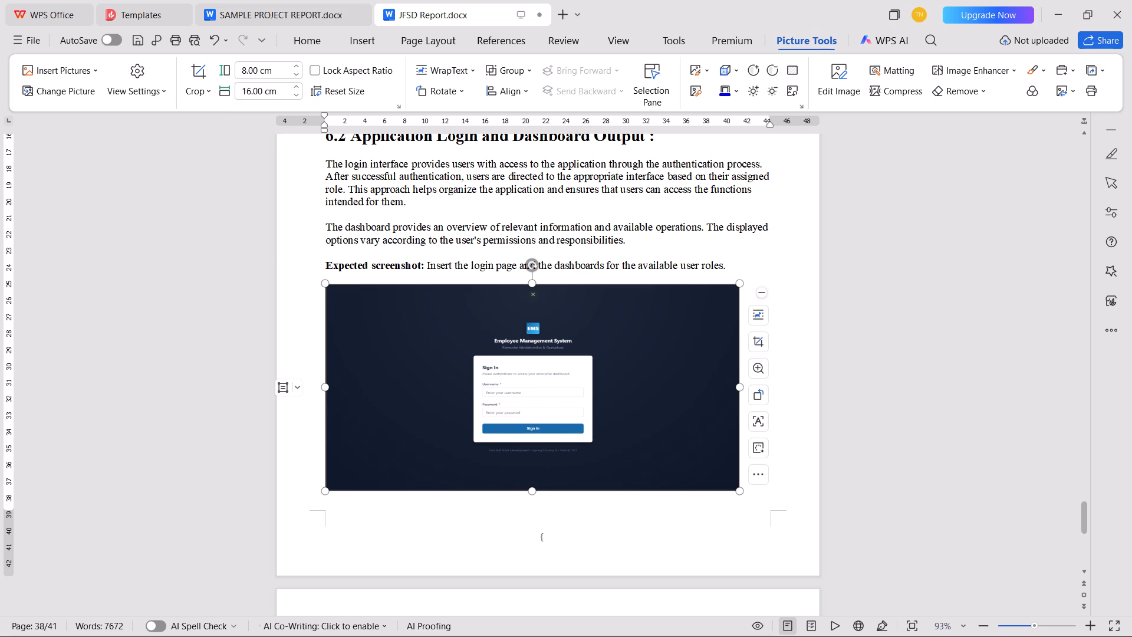
Center the login page screenshot horizontally on the page.
click(301, 327)
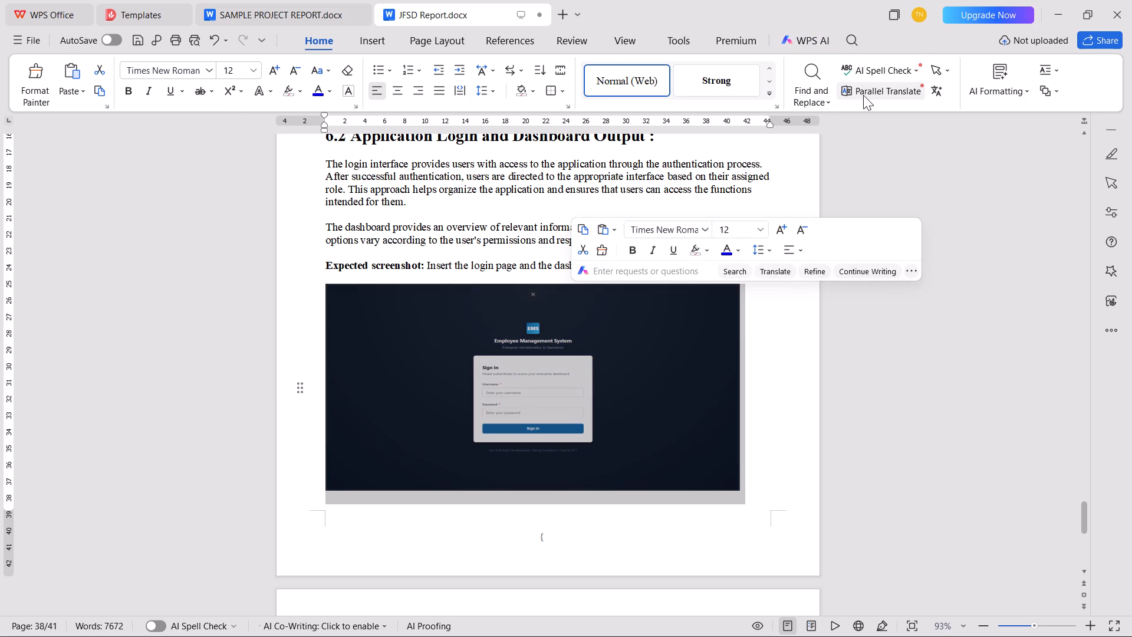
click(397, 88)
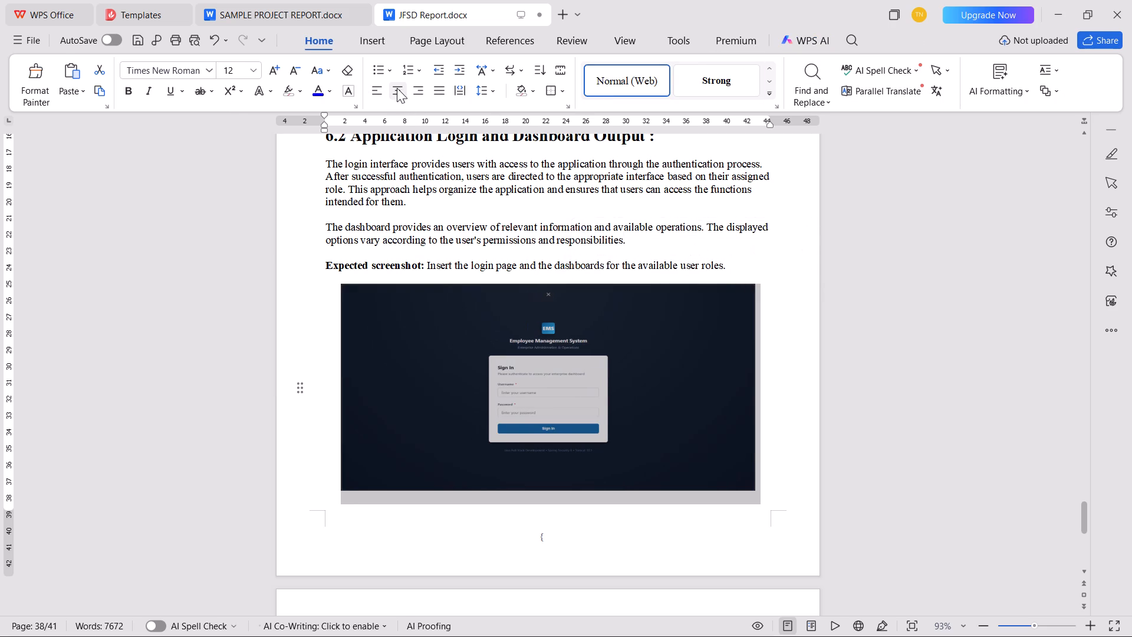
click(173, 480)
Delete the "Expected screenshot" instruction line above the login page screenshot in section 6.2.
click(295, 255)
click(294, 261)
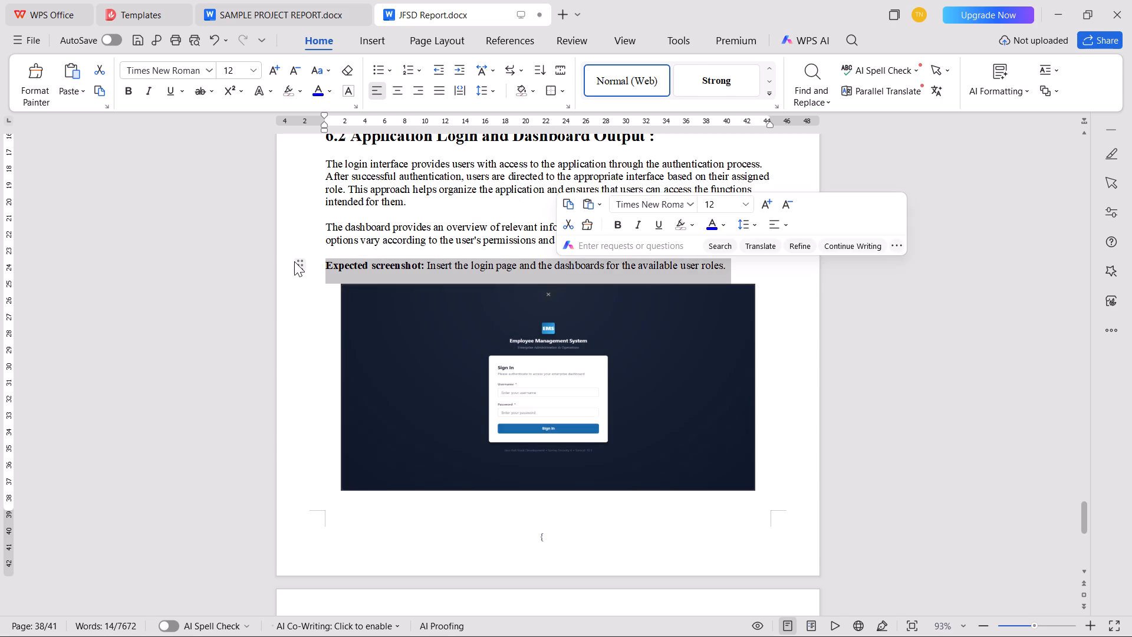
key(BackSpace)
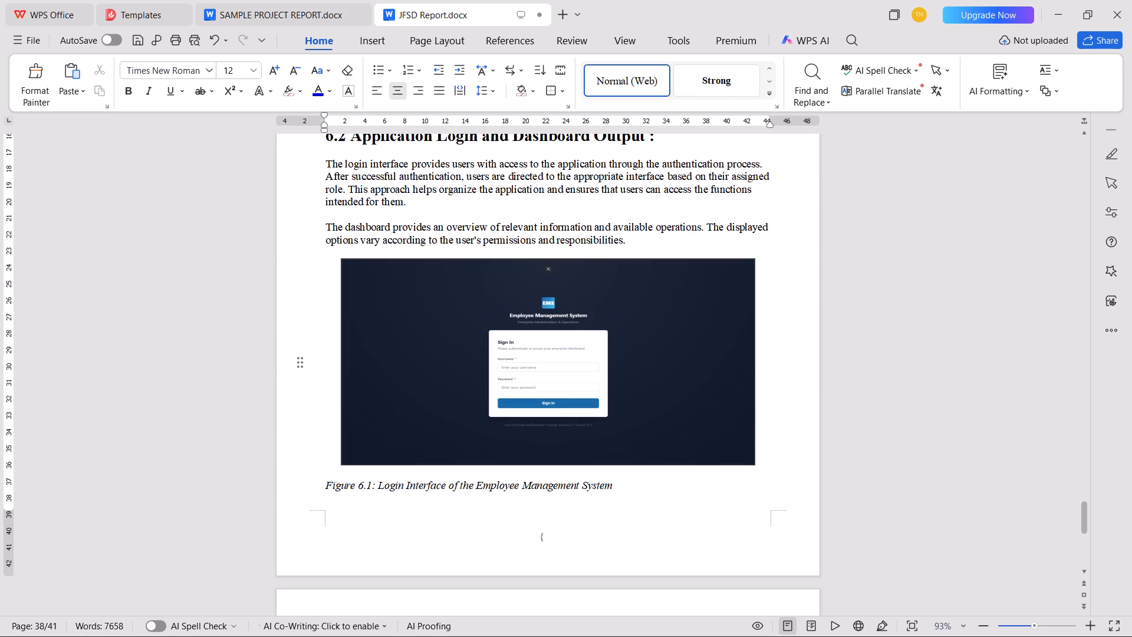
Format the Figure 6.1 caption under the login screenshot as bold, non-italic and centered.
click(306, 489)
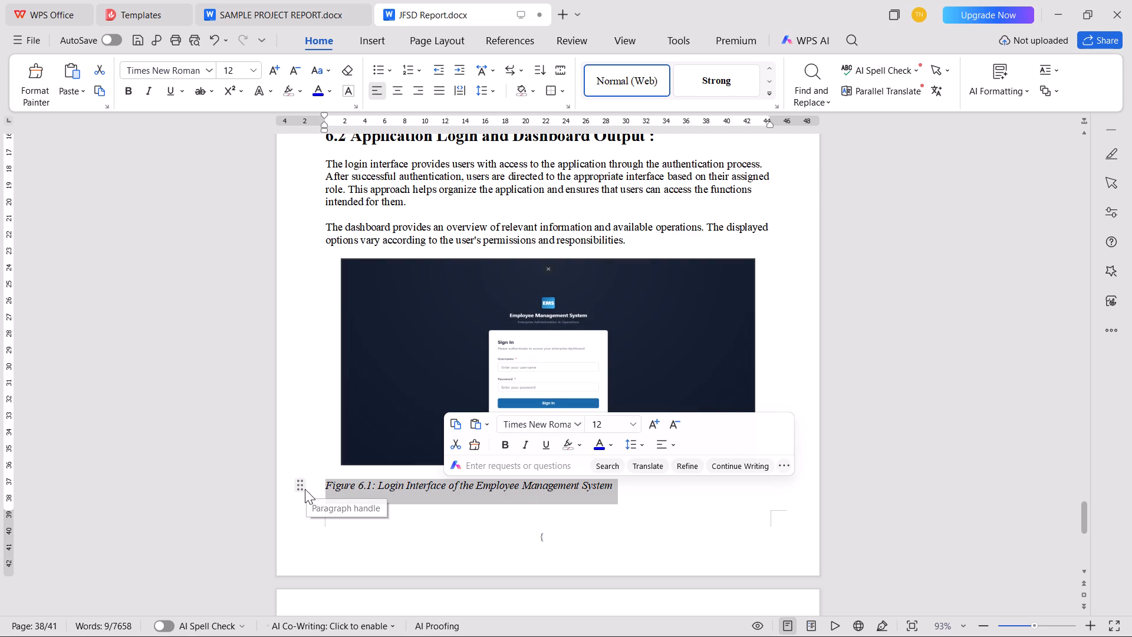
key(ctrl+i)
key(ctrl+b)
key(ctrl+e)
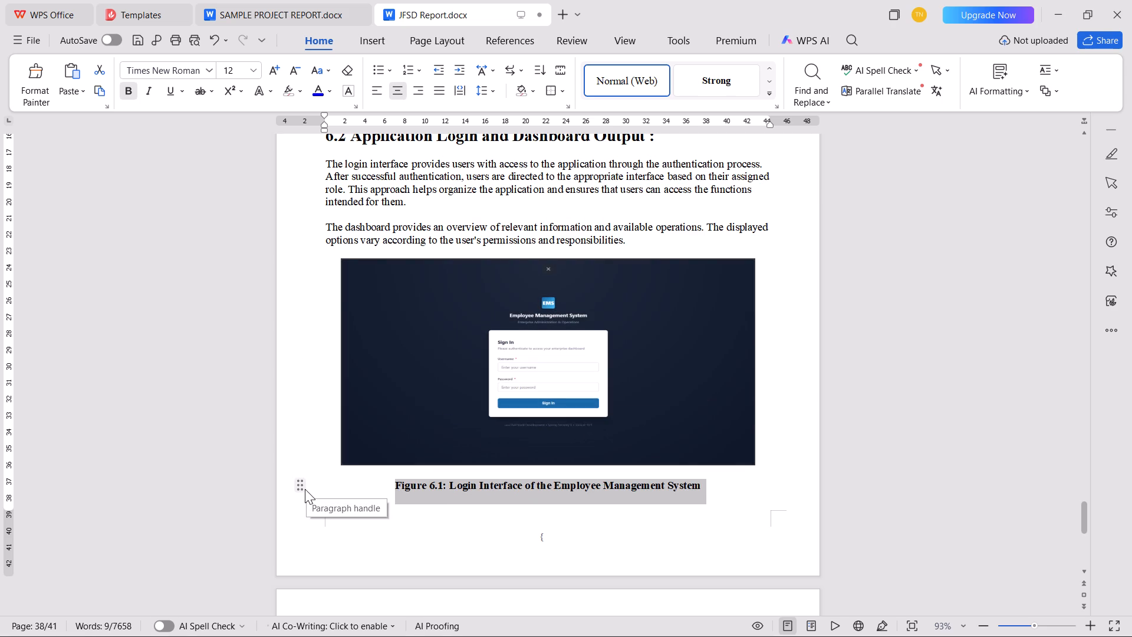
click(826, 407)
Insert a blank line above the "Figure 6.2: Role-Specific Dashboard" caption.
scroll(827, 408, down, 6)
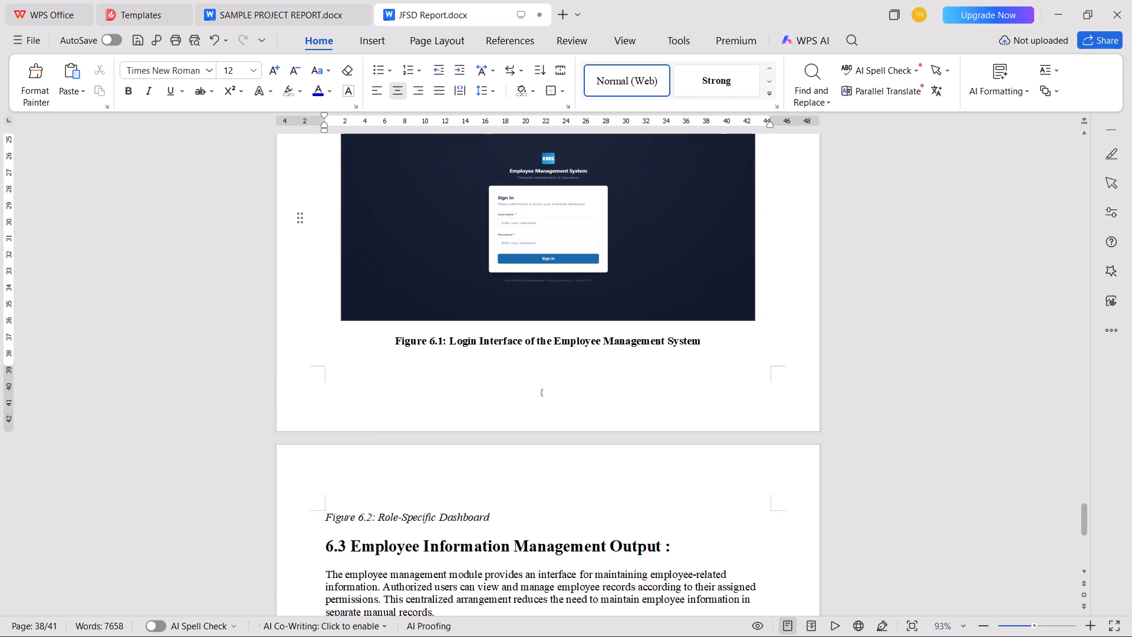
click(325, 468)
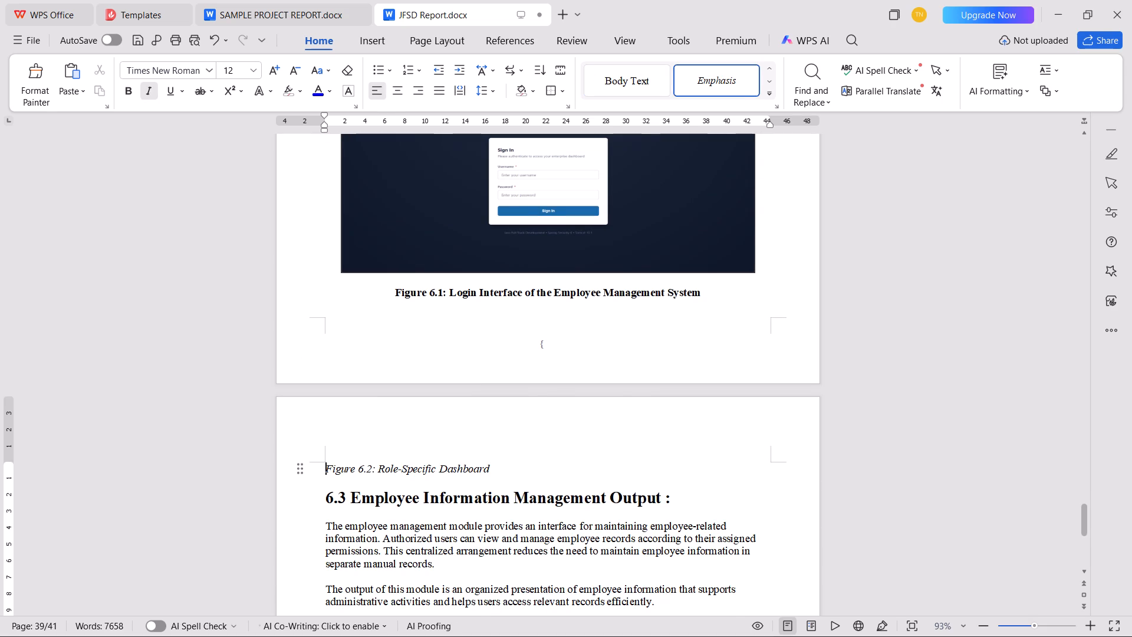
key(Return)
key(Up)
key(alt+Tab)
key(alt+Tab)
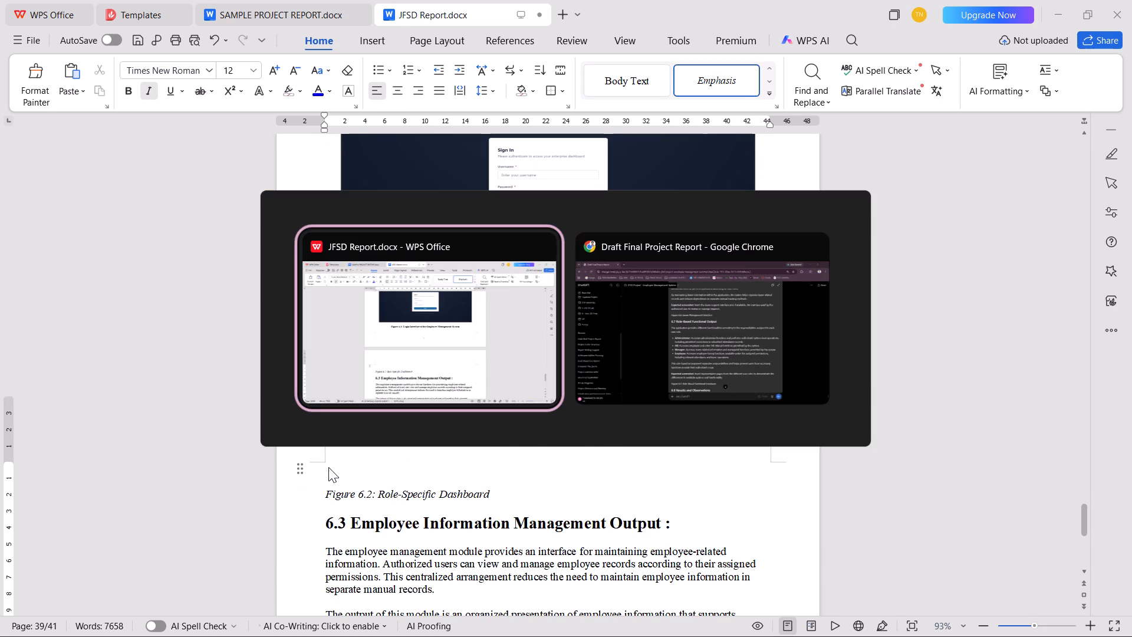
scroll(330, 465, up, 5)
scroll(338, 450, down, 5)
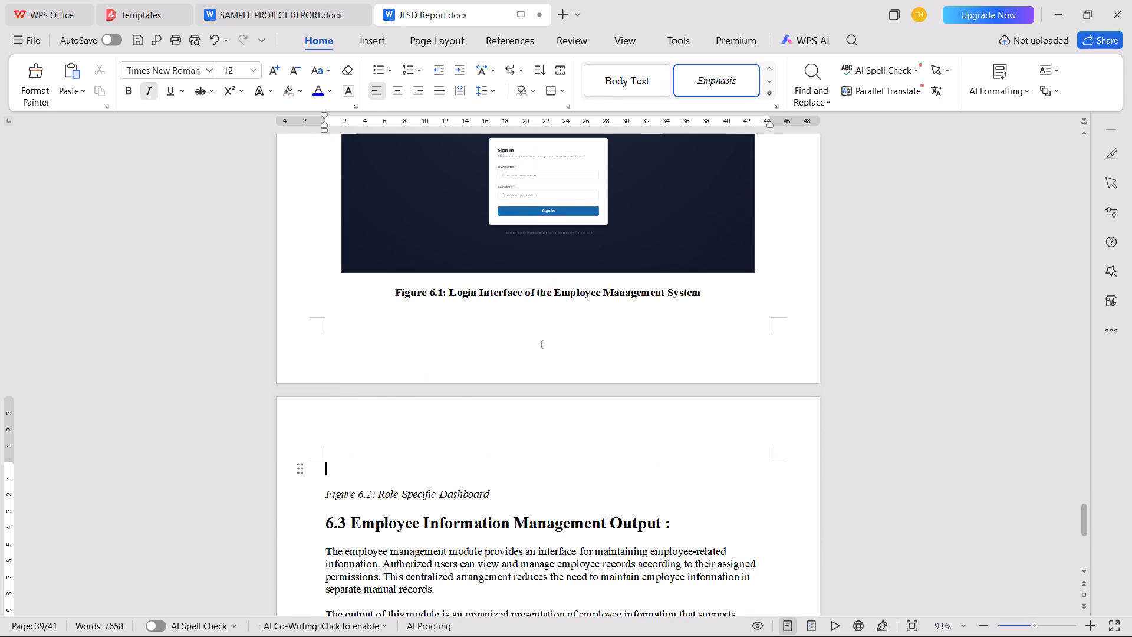
Delete the "Figure 6.2: Role-Specific Dashboard" caption together with the blank line above it.
click(308, 495)
key(BackSpace)
key(BackSpace)
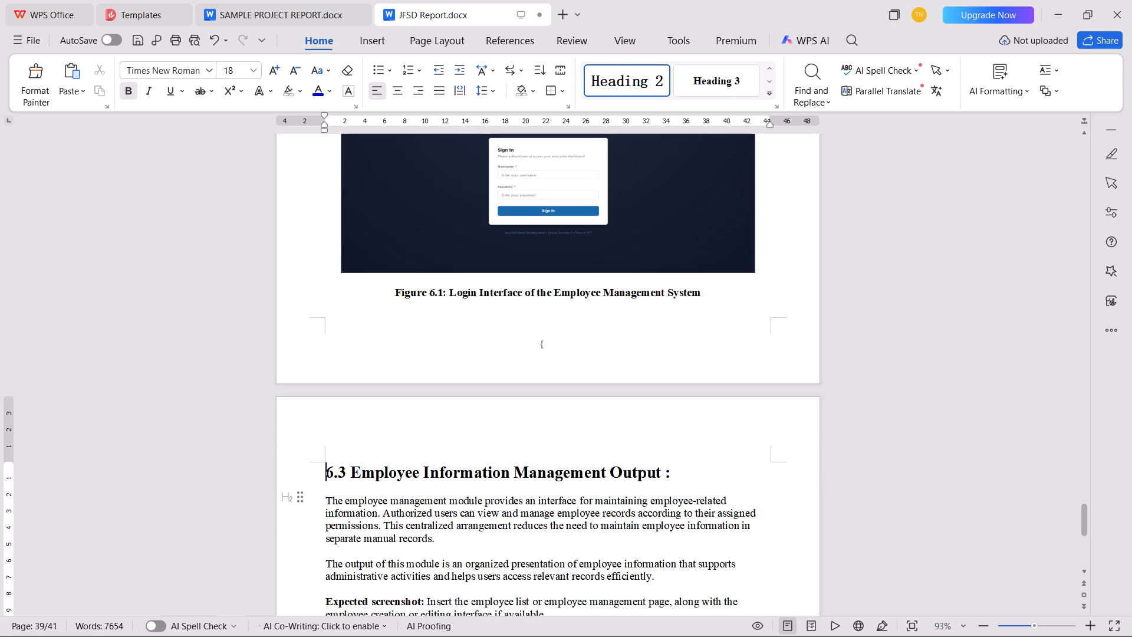
Renumber the "Employee Information Management Interface" caption in section 6.3 as Figure 6.2 and save the report.
scroll(316, 497, up, 8)
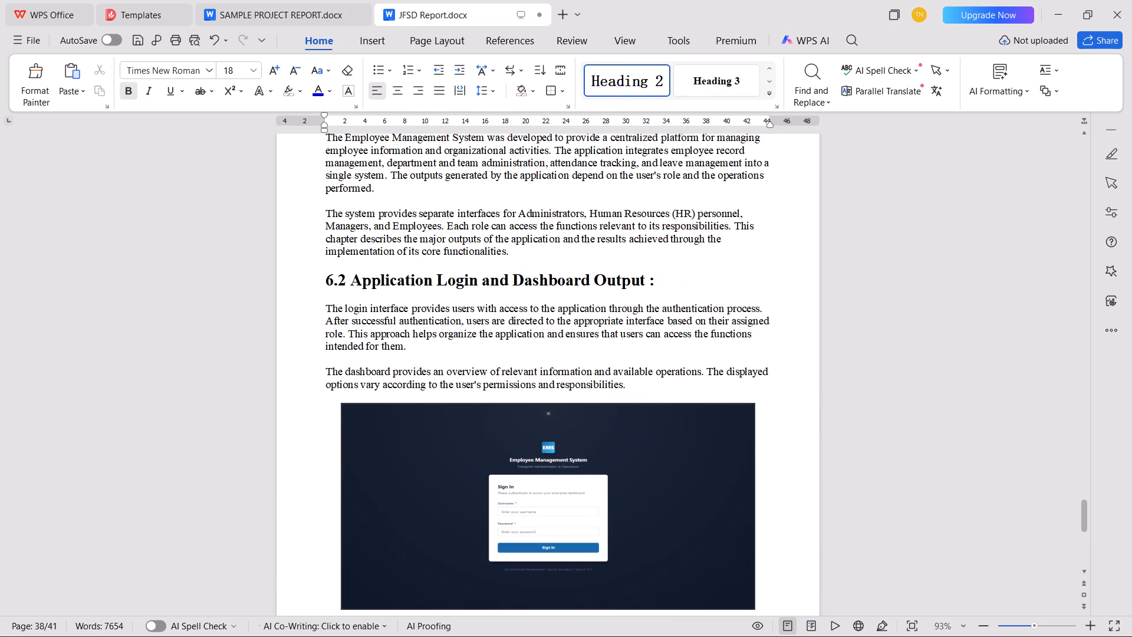
scroll(316, 497, down, 12)
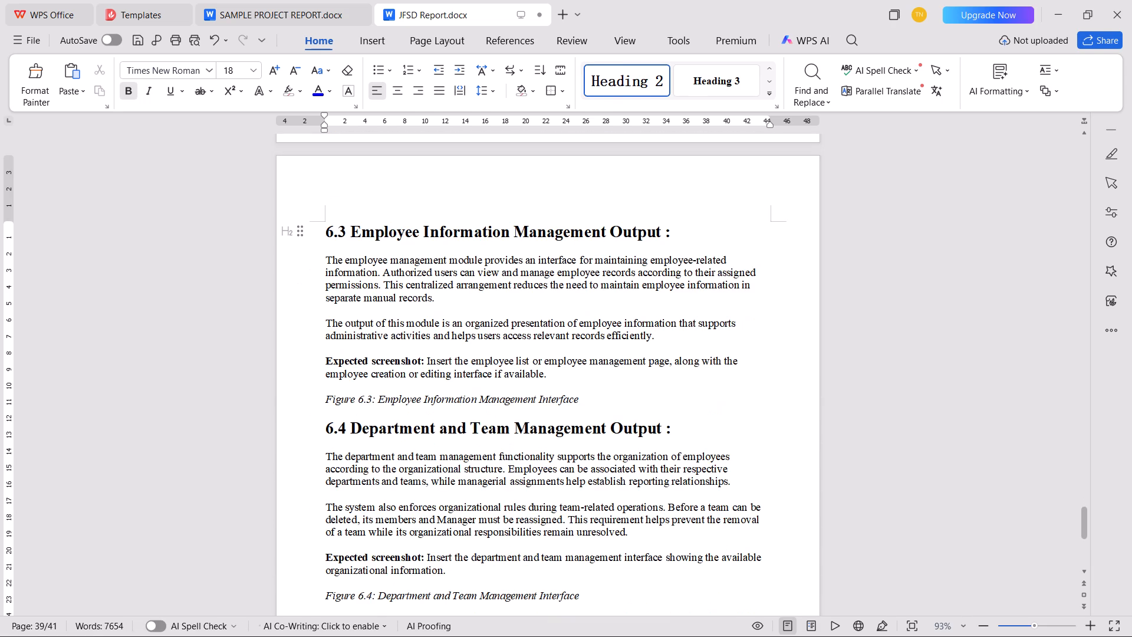
click(371, 398)
key(BackSpace)
key(2)
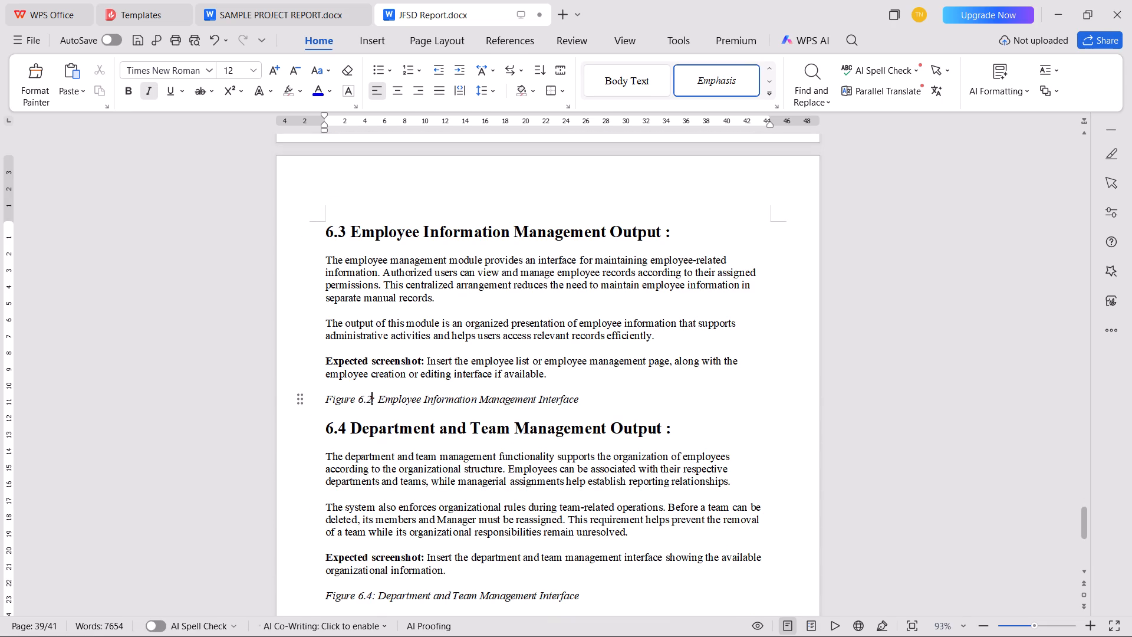
key(ctrl+s)
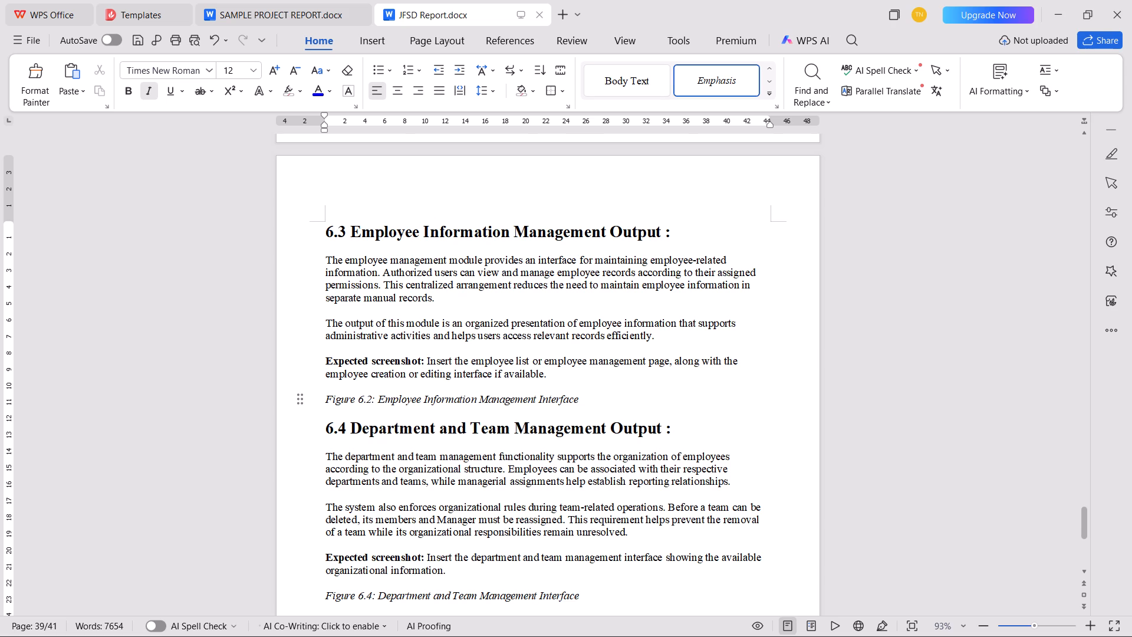
Switch to the Draft Final Project Report window in Google Chrome.
key(alt+Tab)
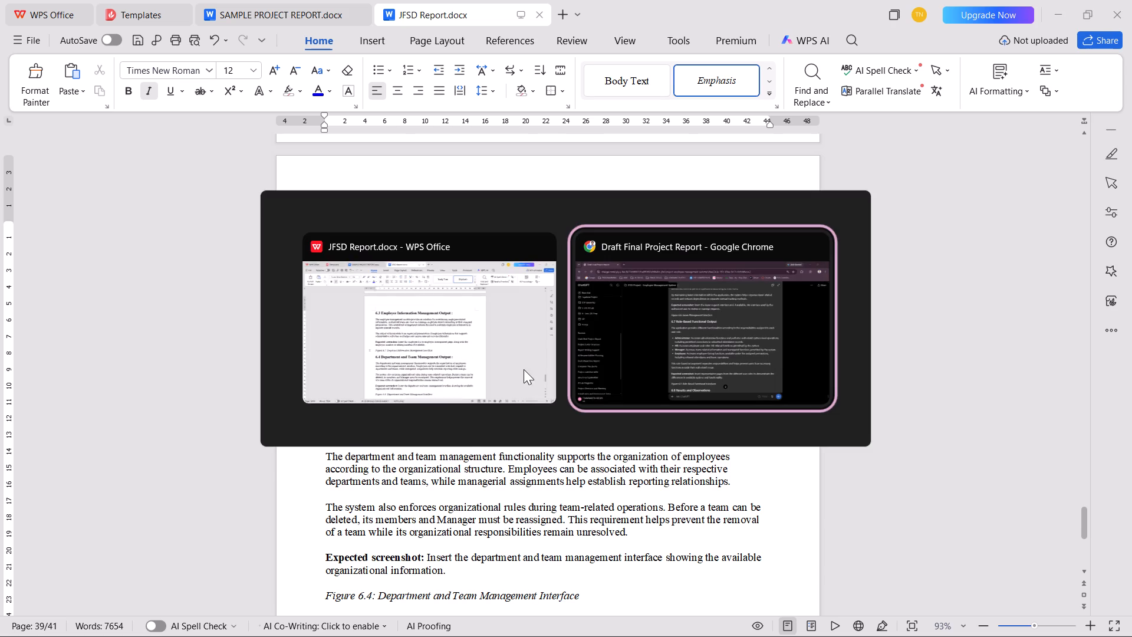
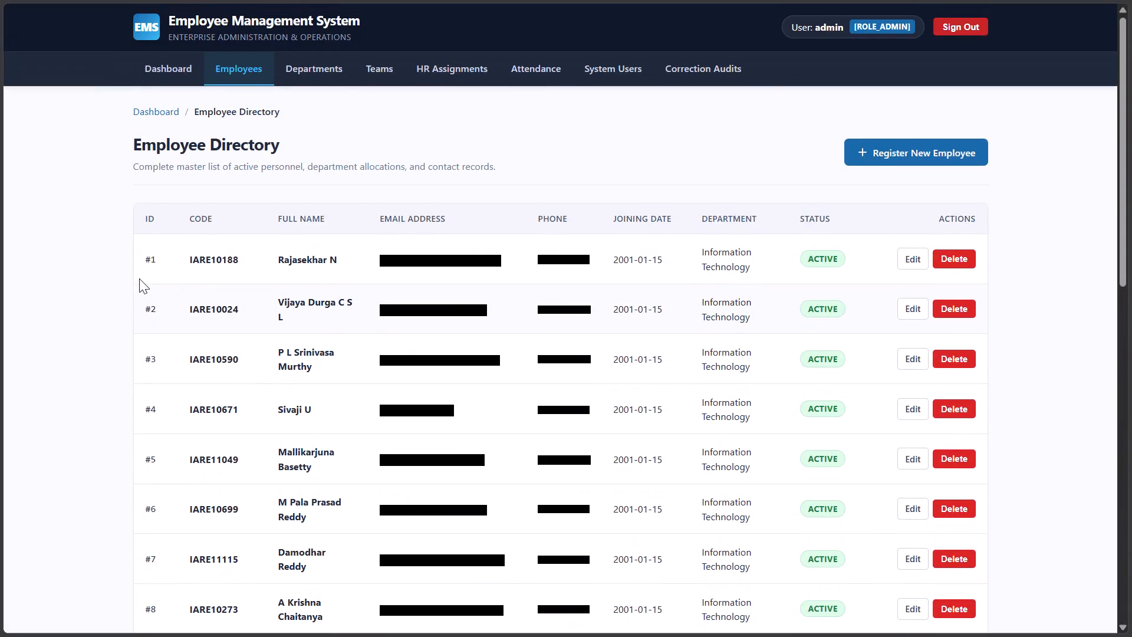
Capture a full-screen screenshot of the Employee Directory page in the Employee Management System.
key(Print)
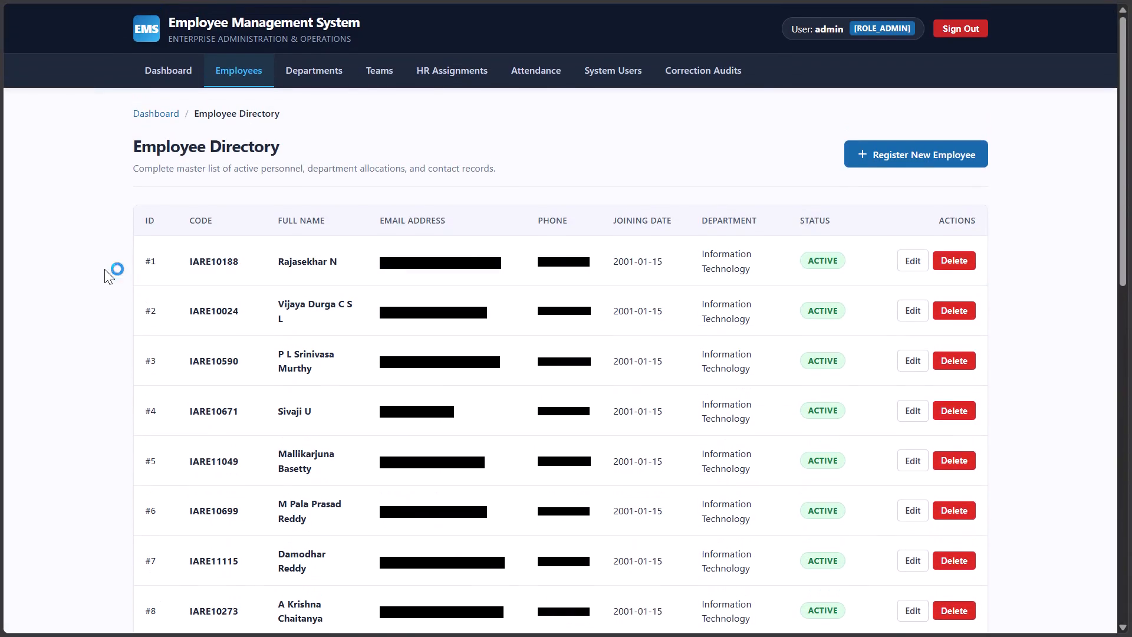
ctrl+drag(0, 0, 1131, 636)
Switch to the JFSD Report in WPS Office and paste the Employee Directory screenshot within section 6.3's "Expected screenshot" paragraph.
key(alt+Tab)
key(alt+Tab)
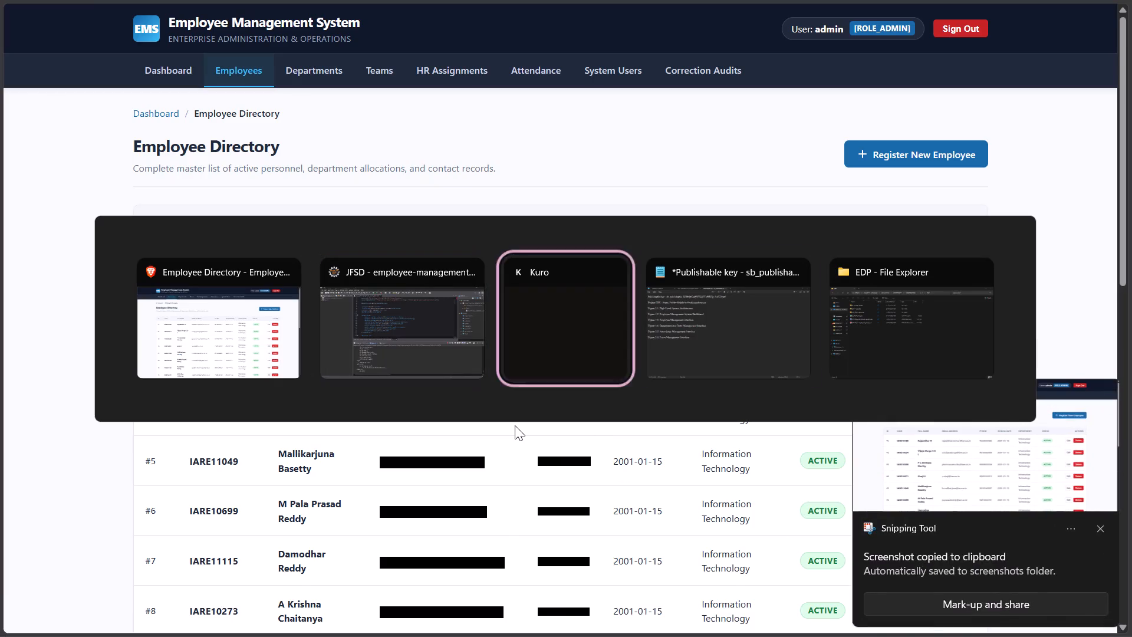
key(alt+Tab)
key(alt+Tab)
key(alt+Tab)
key(ctrl+super+Left)
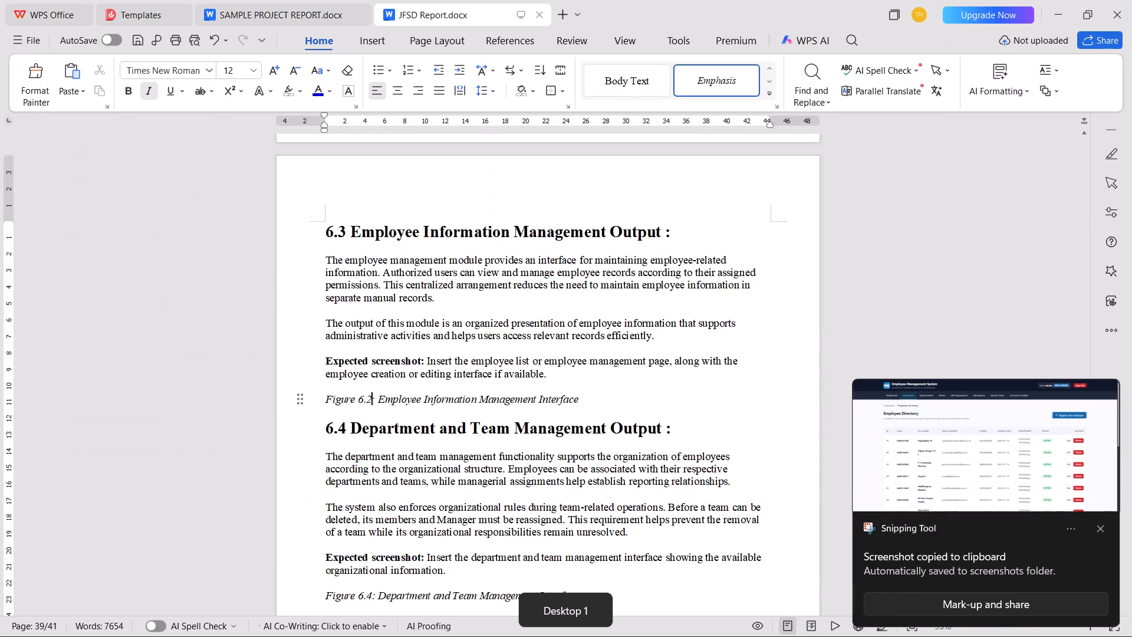
click(557, 377)
key(ctrl+v)
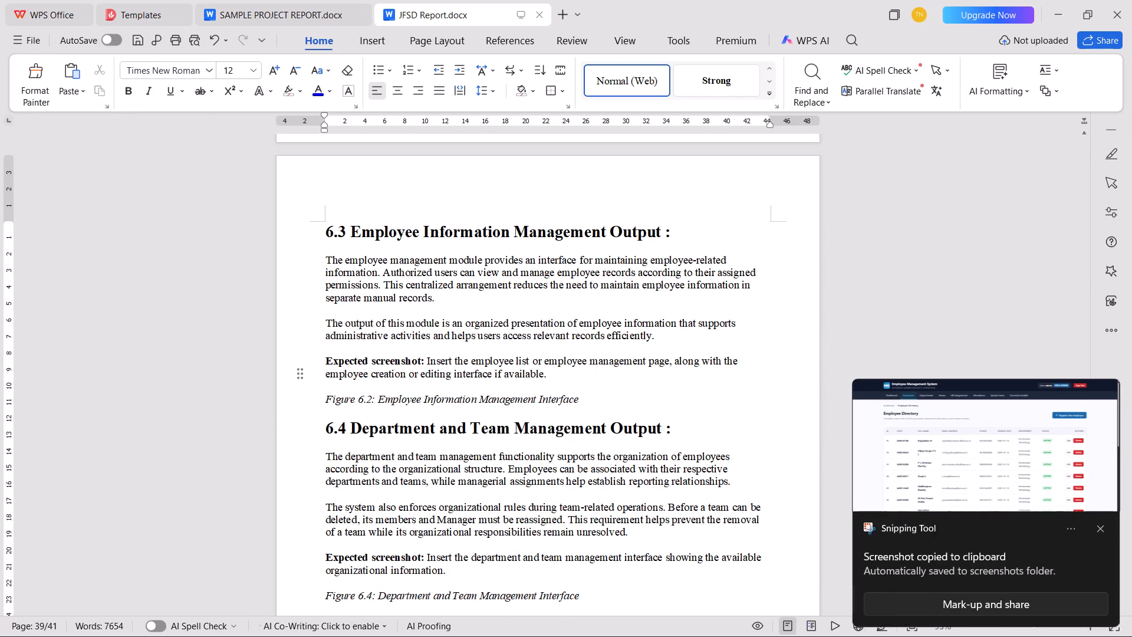
Resize the Employee Directory picture to 8 cm high and 16 cm wide with the aspect ratio unlocked.
click(510, 408)
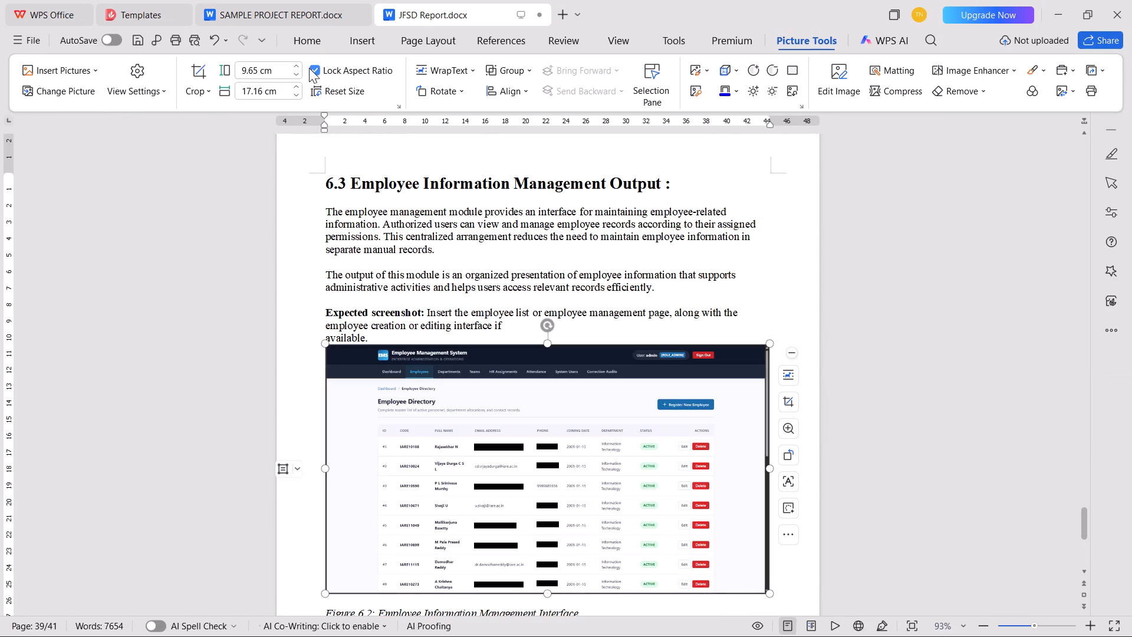
click(317, 69)
drag(258, 72, 210, 71)
key(8)
key(Return)
double_click(244, 86)
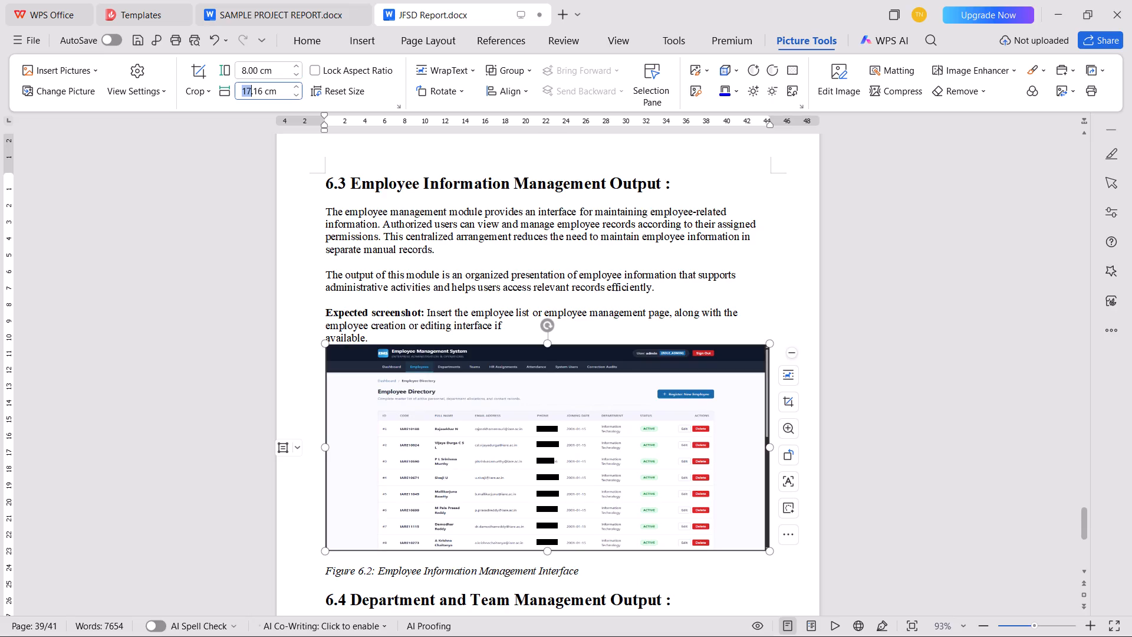
click(249, 87)
click(254, 93)
key(BackSpace)
key(BackSpace)
key(BackSpace)
key(BackSpace)
key(Return)
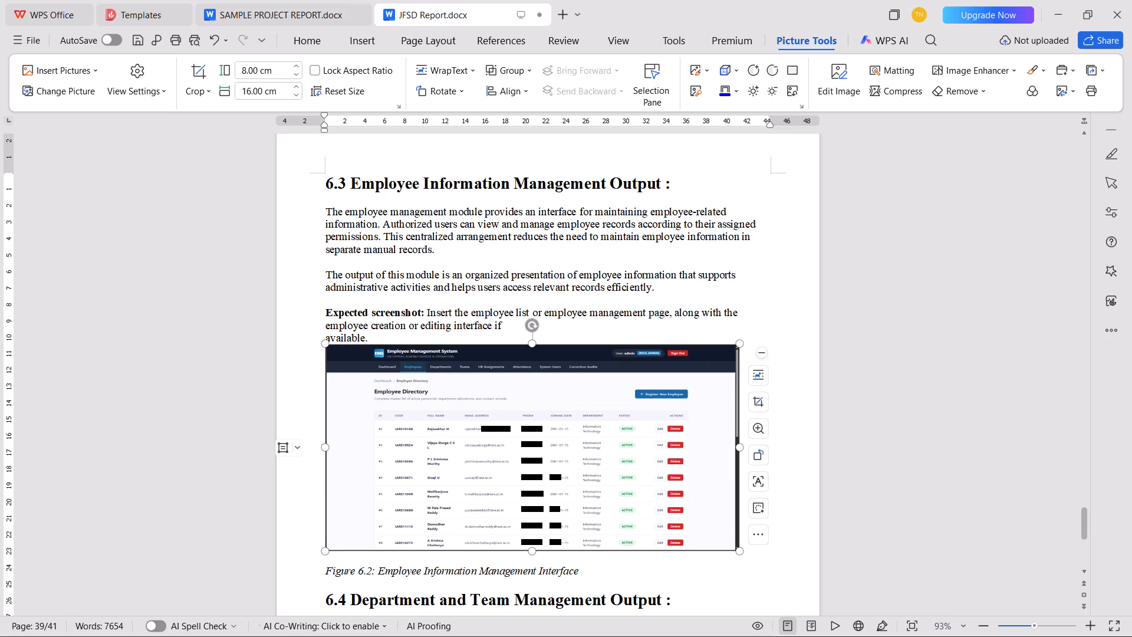
Centre the paragraph containing the Employee Directory picture.
click(312, 379)
click(393, 85)
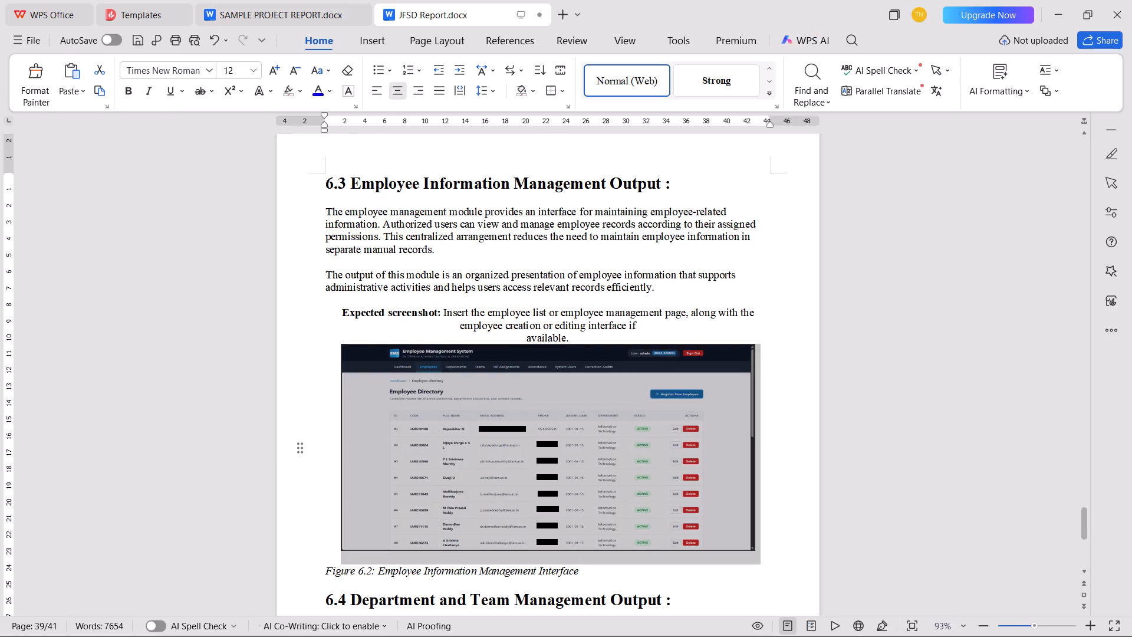
Delete the "Expected screenshot" placeholder text above the Employee Directory picture in section 6.3.
drag(312, 305, 311, 314)
click(311, 314)
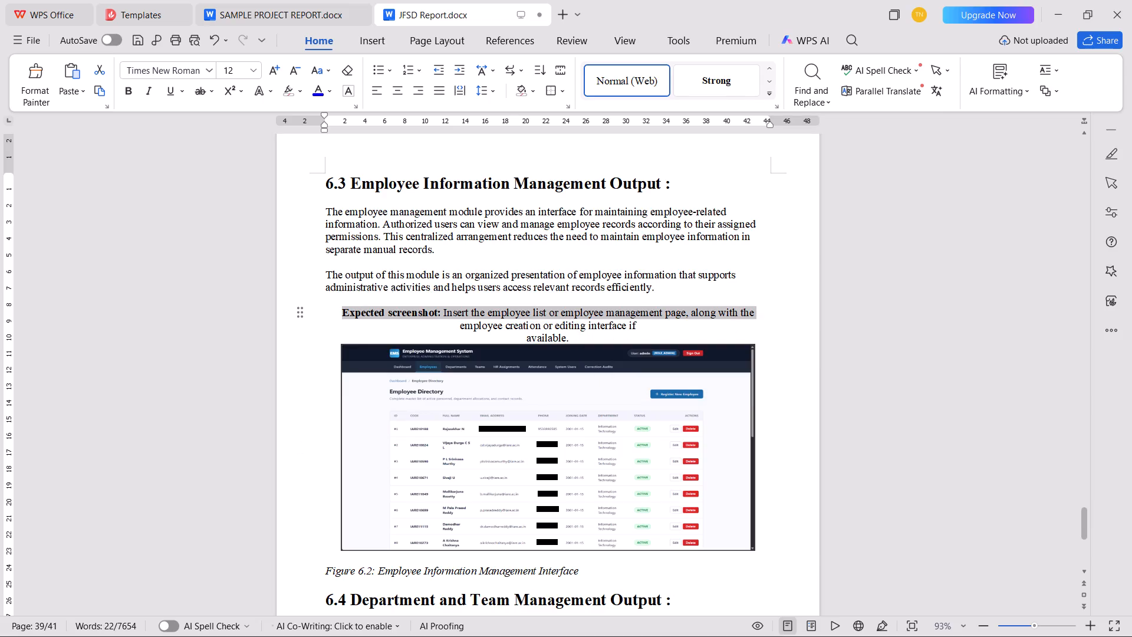
drag(259, 316, 263, 334)
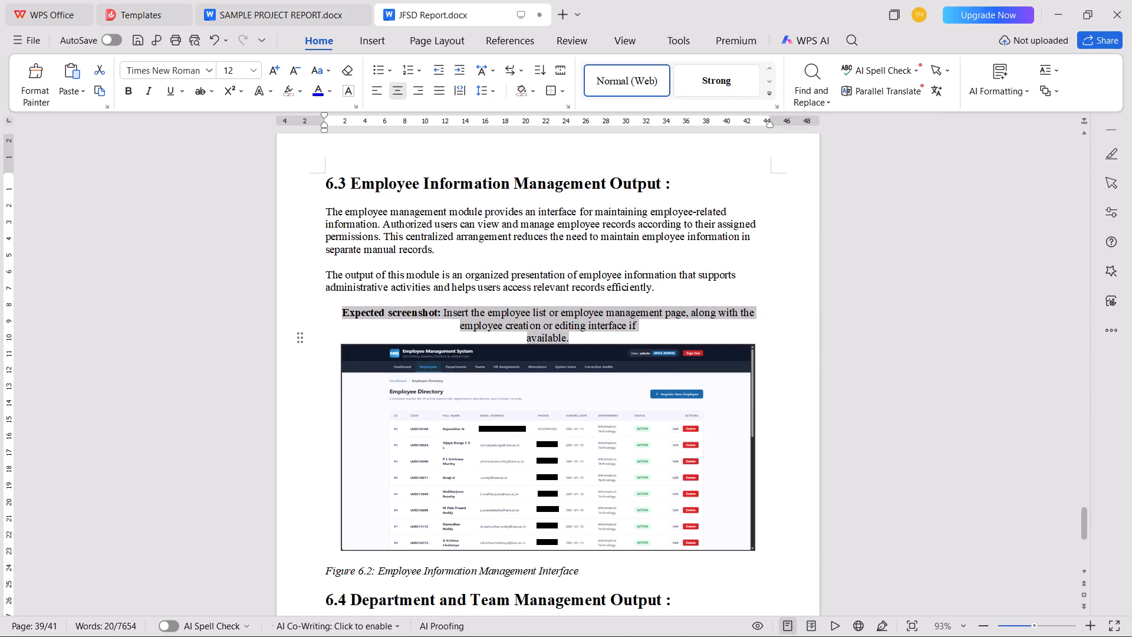
key(BackSpace)
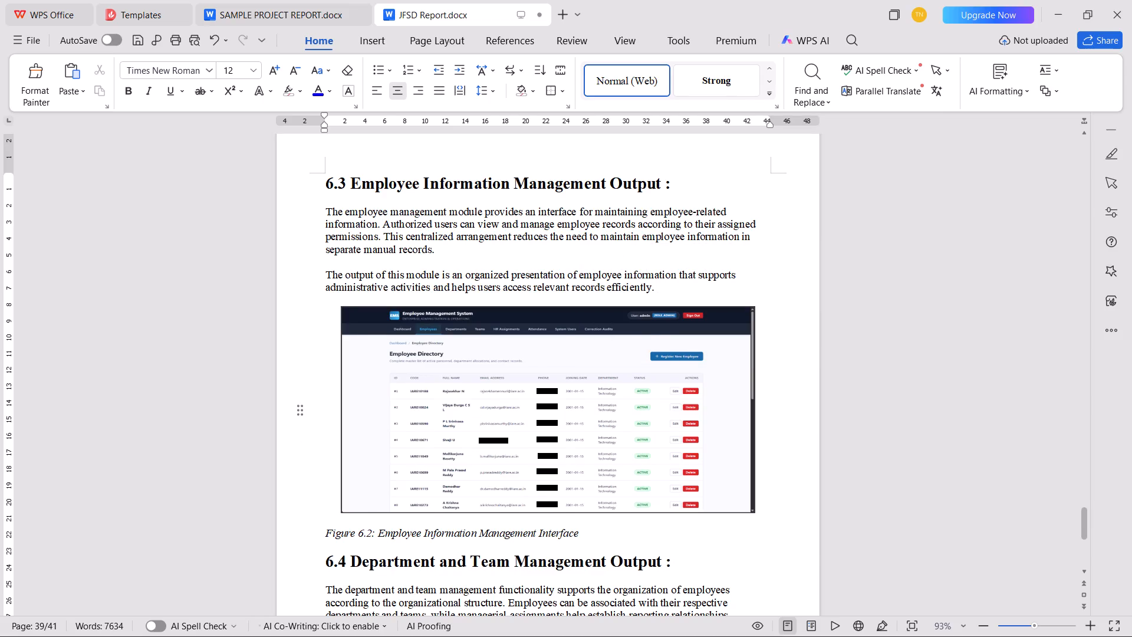
Centre and bold the "Figure 6.2: Employee Information Management Interface" caption.
click(231, 542)
key(ctrl+e)
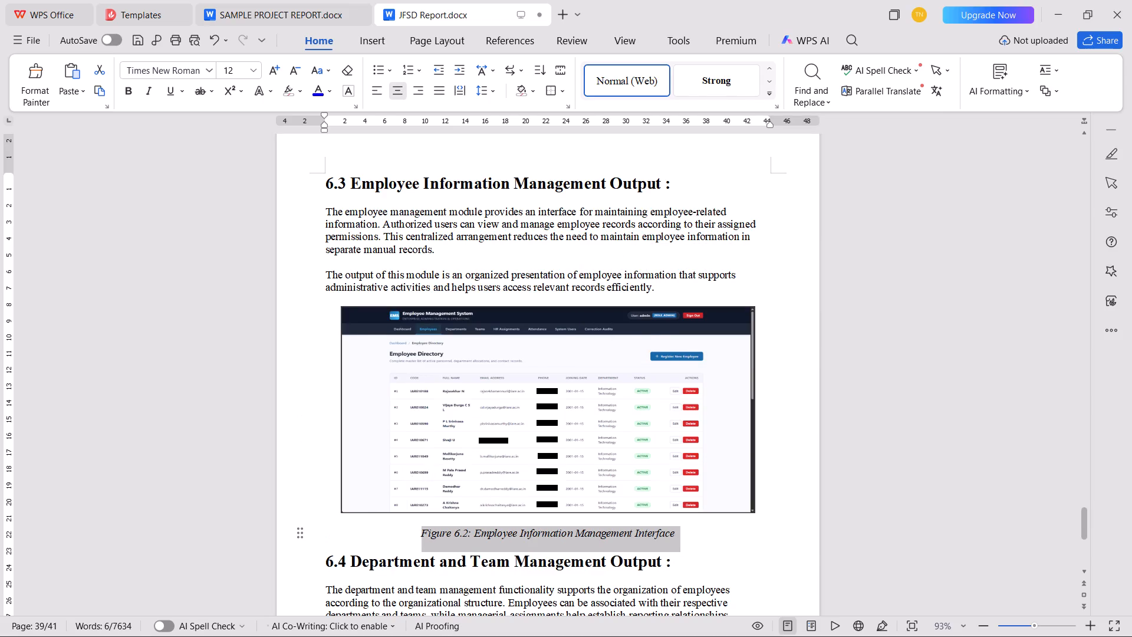
key(ctrl+b)
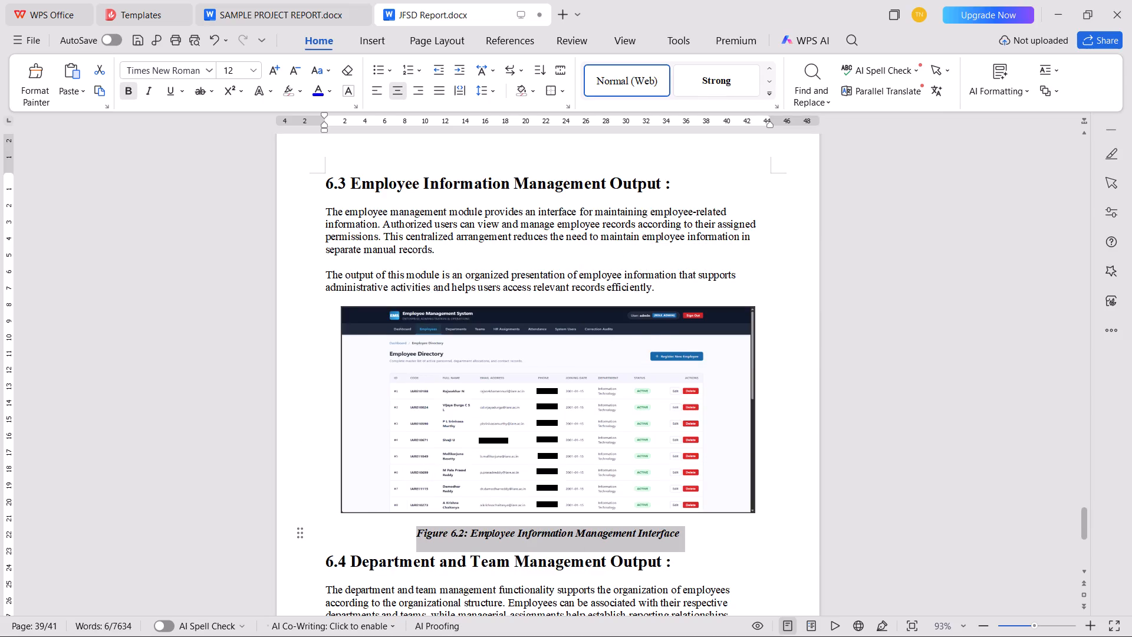
click(239, 387)
click(808, 434)
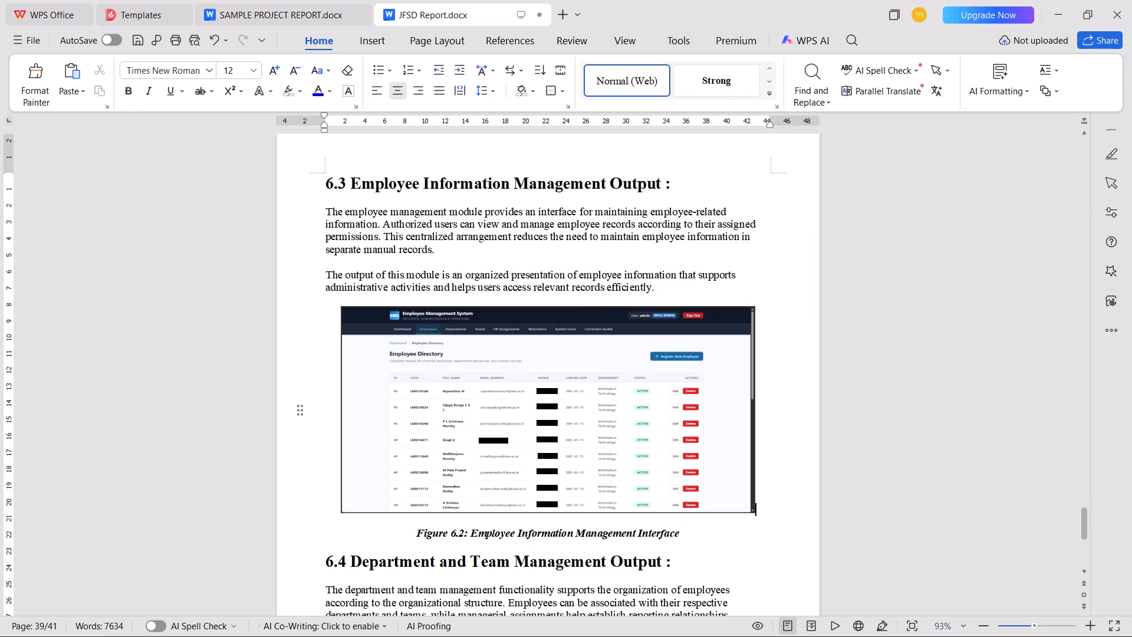
Switch to the Employee Management System in Brave, open the Teams page, and capture a full-screen screenshot for section 6.4.
scroll(257, 286, down, 5)
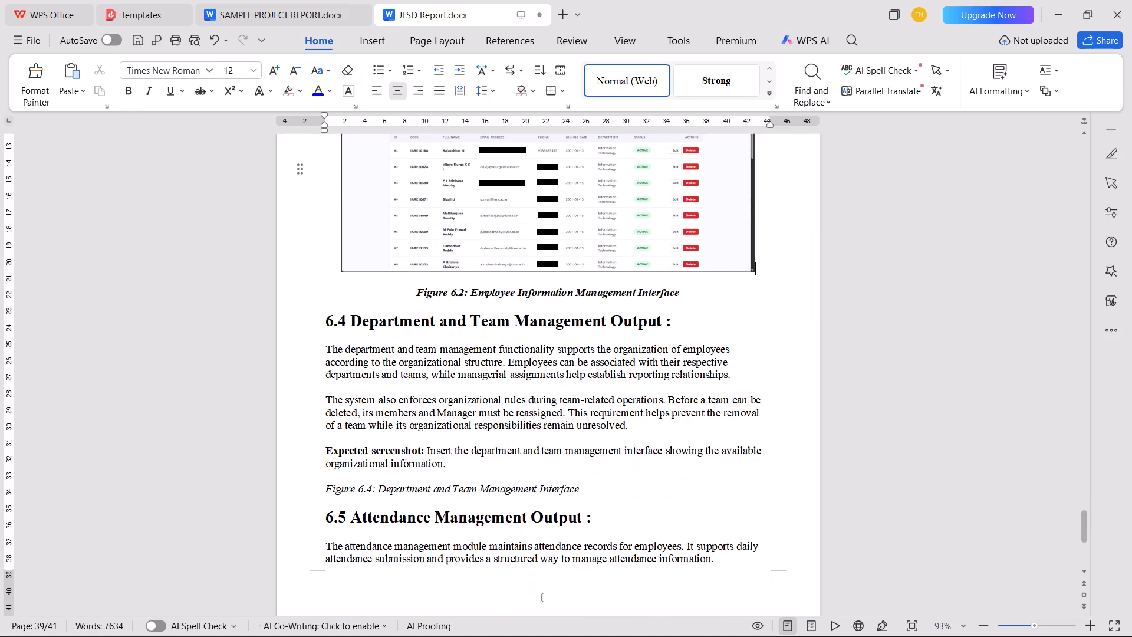
key(alt+Tab)
key(alt+Tab)
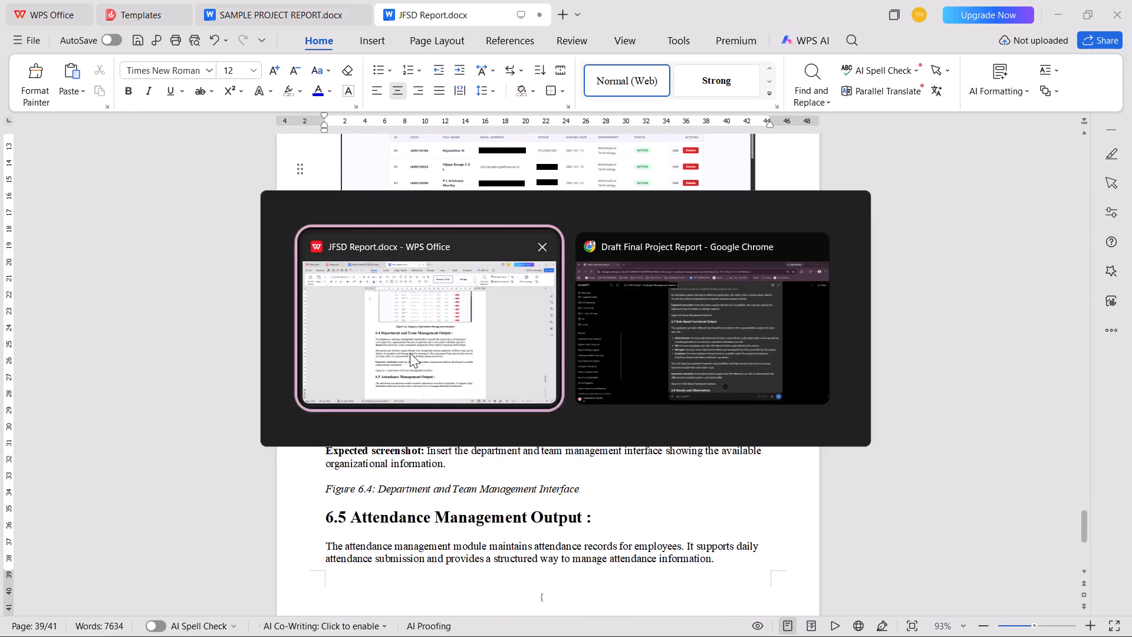
key(ctrl+super+Right)
click(324, 74)
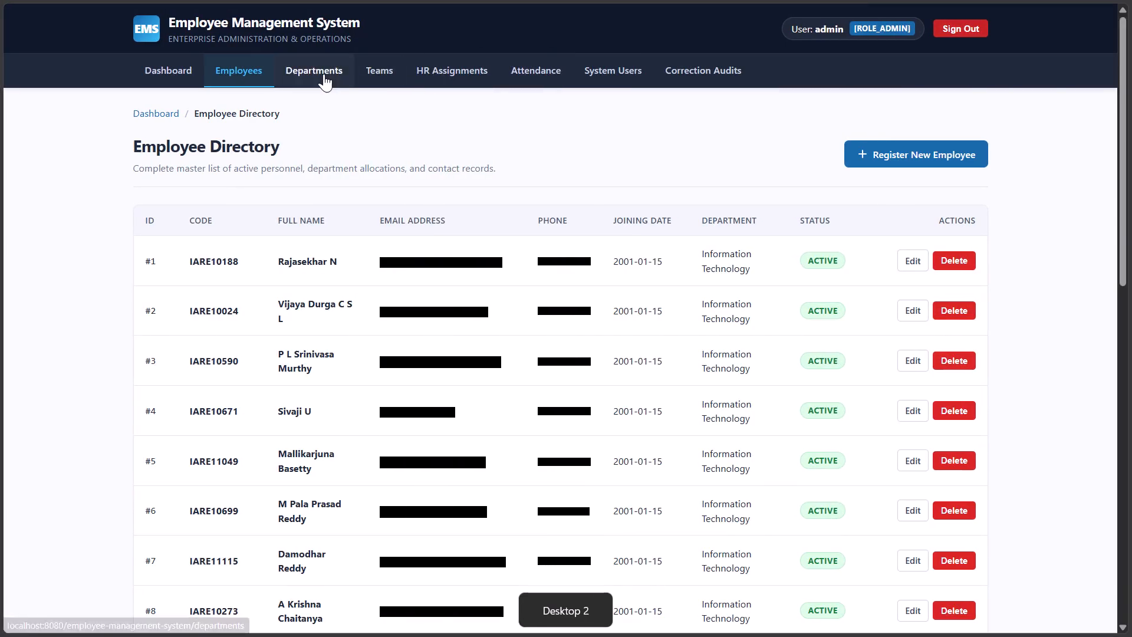
click(391, 71)
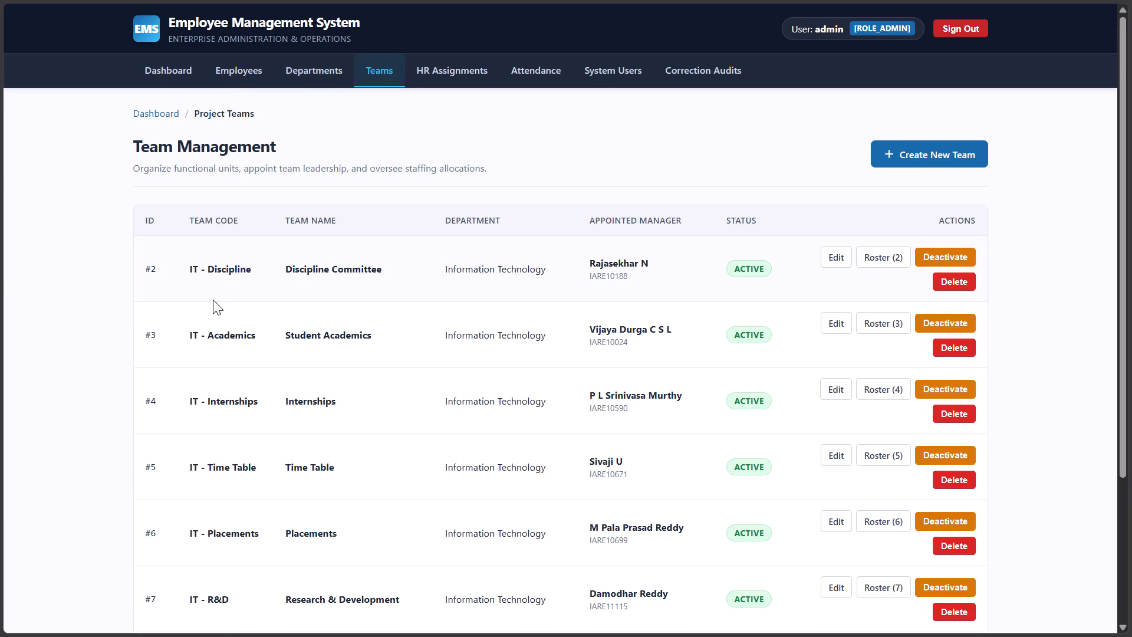
key(Print)
drag(0, 0, 1131, 636)
Return to the JFSD Report and replace section 6.4's "Expected screenshot" paragraph with the Team Management screenshot.
key(alt+Tab)
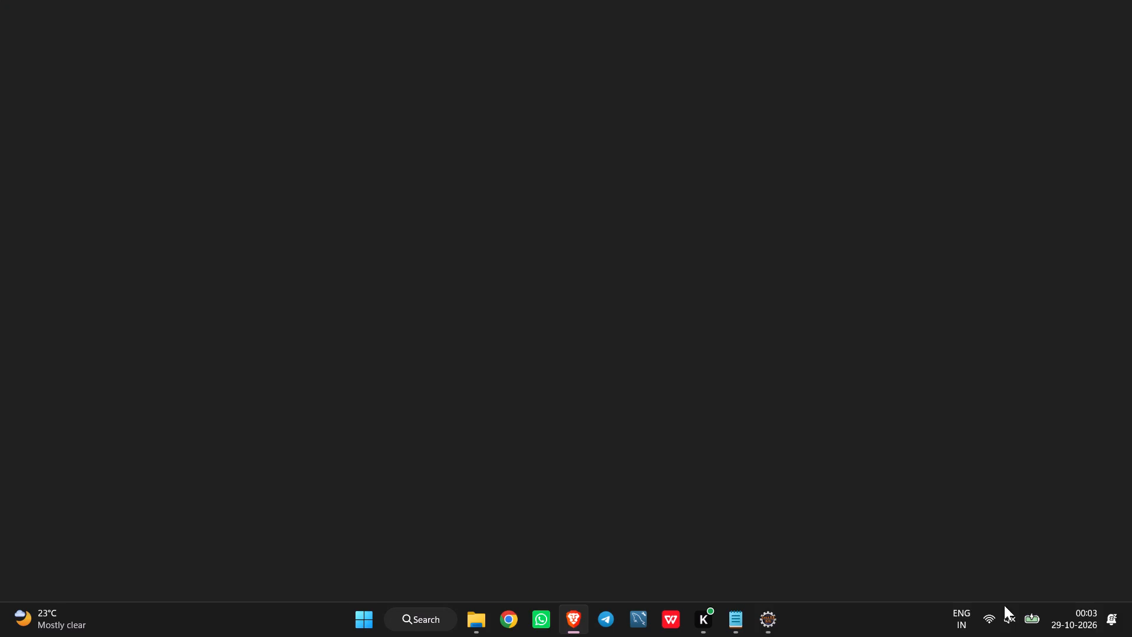
key(alt+Tab)
key(ctrl+super+Left)
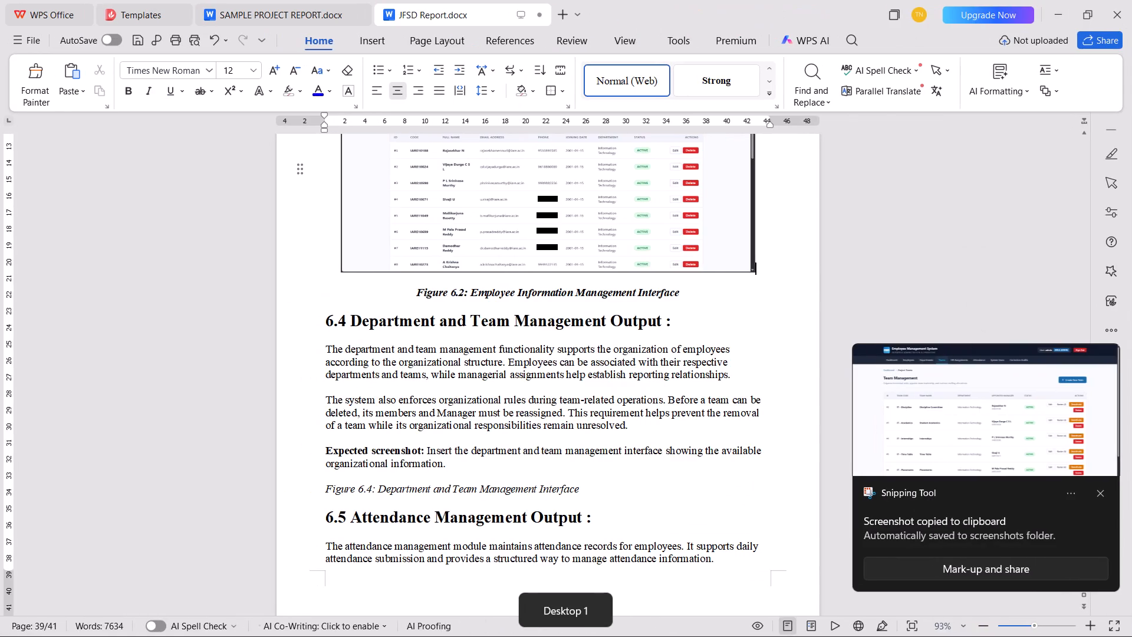
drag(459, 467, 288, 456)
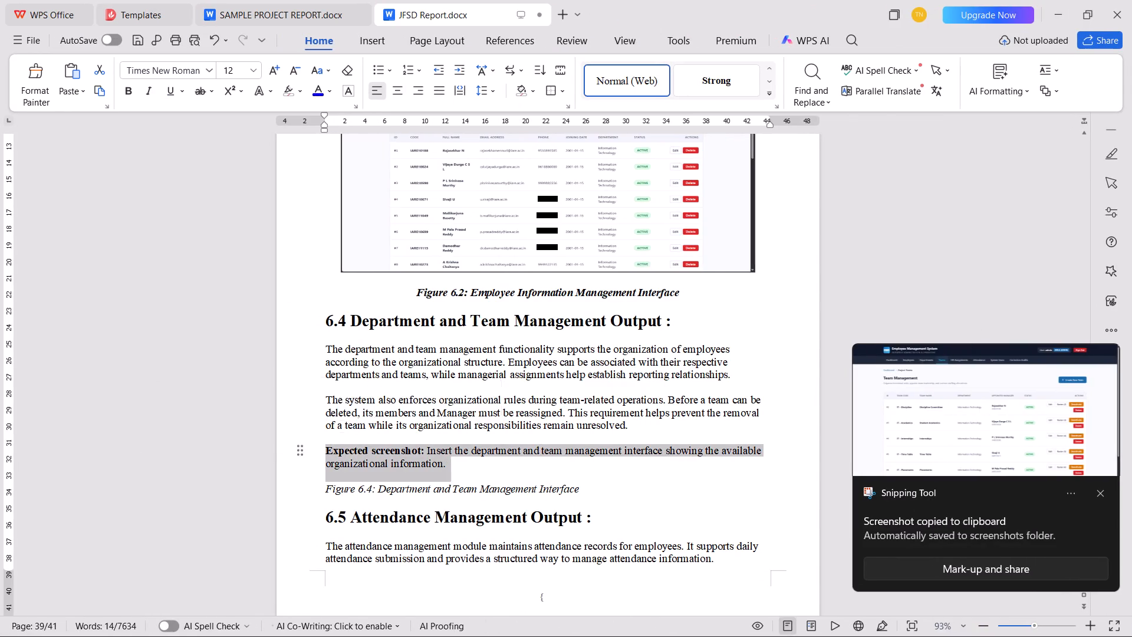
key(ctrl+v)
scroll(315, 459, up, 6)
scroll(352, 462, down, 6)
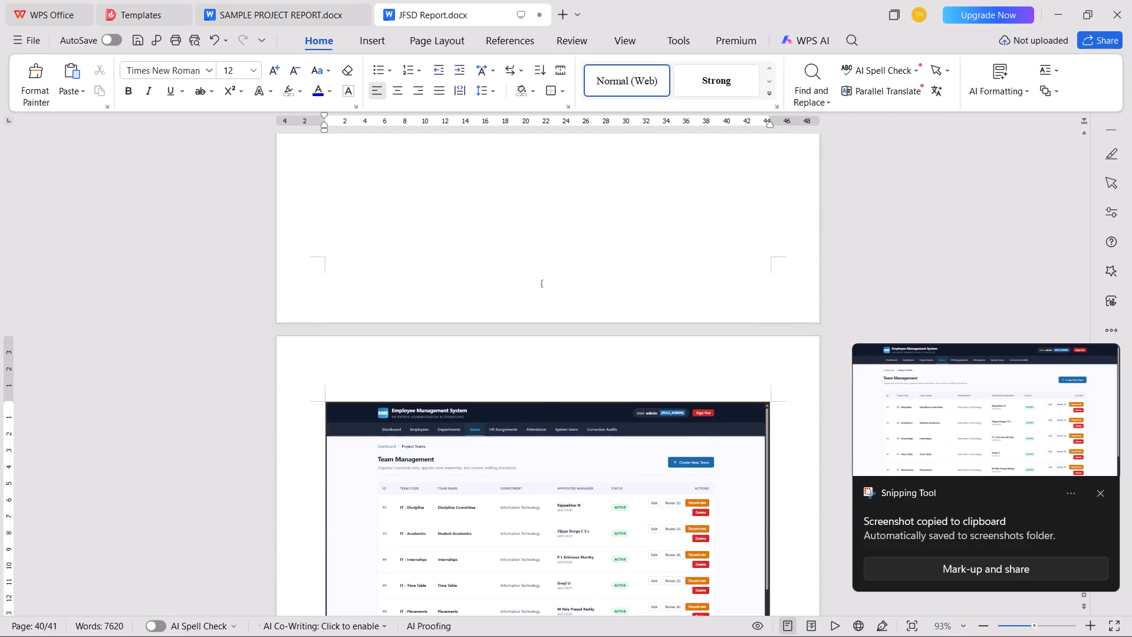
Resize the Team Management picture to 8 cm high and 16 cm wide with the aspect ratio unlocked.
click(433, 468)
scroll(352, 416, up, 4)
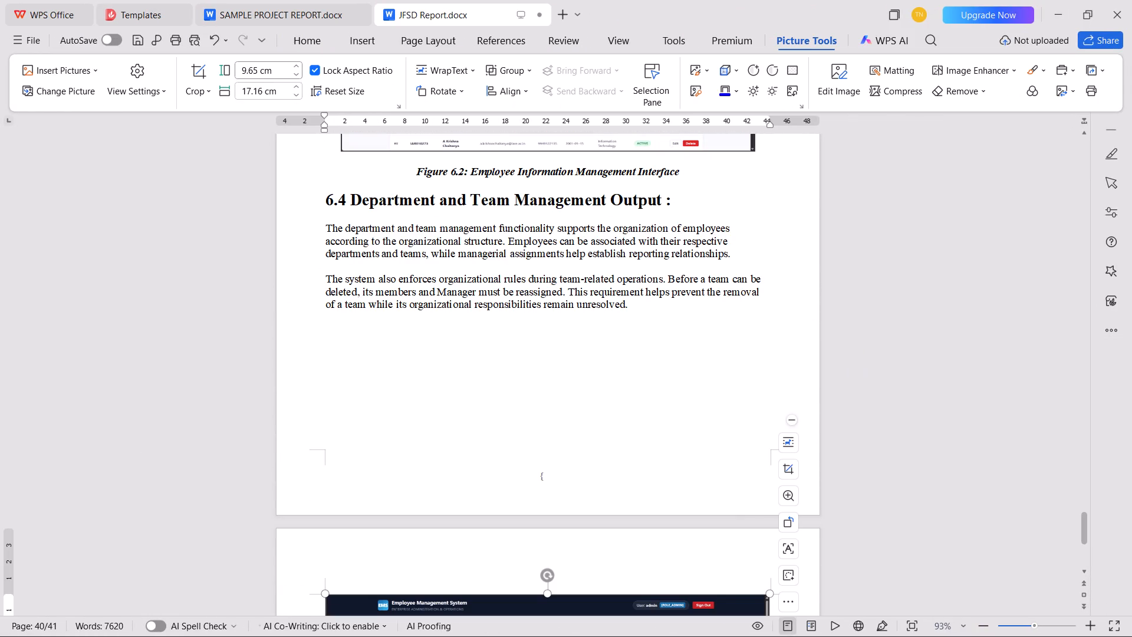
drag(258, 68, 214, 69)
key(8)
key(Return)
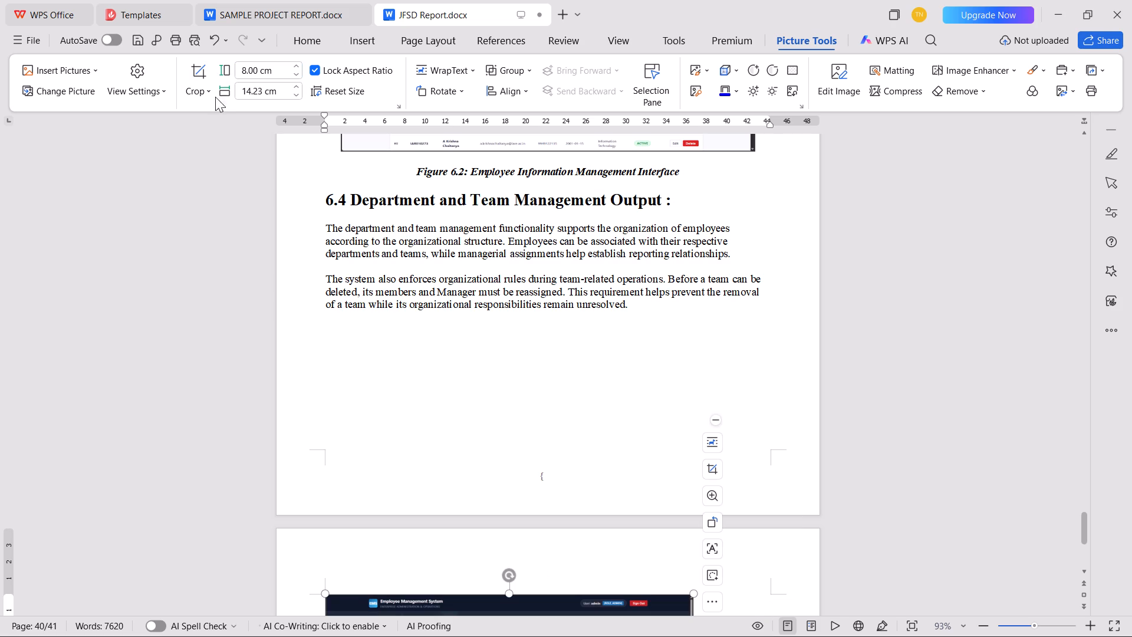
click(311, 70)
drag(262, 89, 195, 90)
text(16)
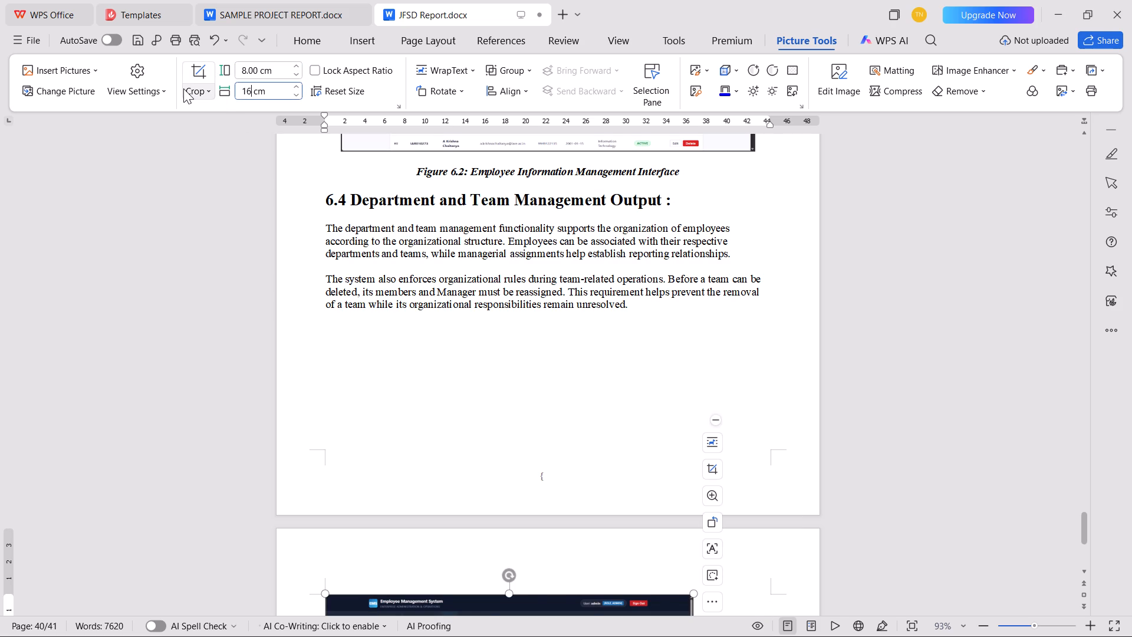
key(Return)
Centre the paragraph holding the Team Management picture and its Figure 6.4 caption.
scroll(179, 89, down, 7)
scroll(183, 221, down, 6)
click(225, 343)
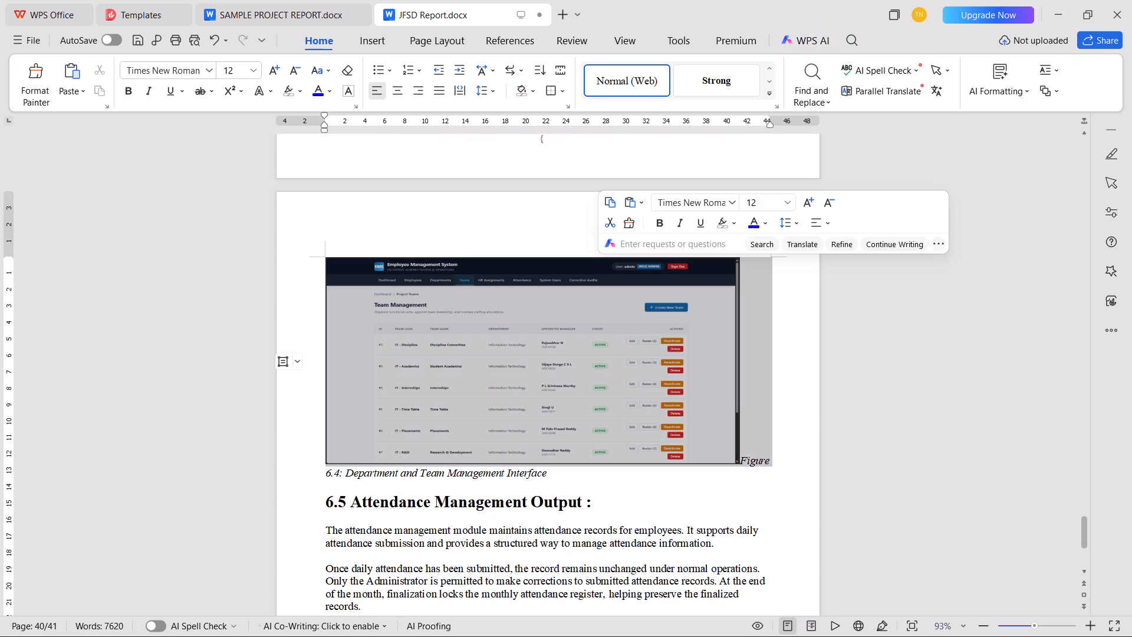
click(402, 94)
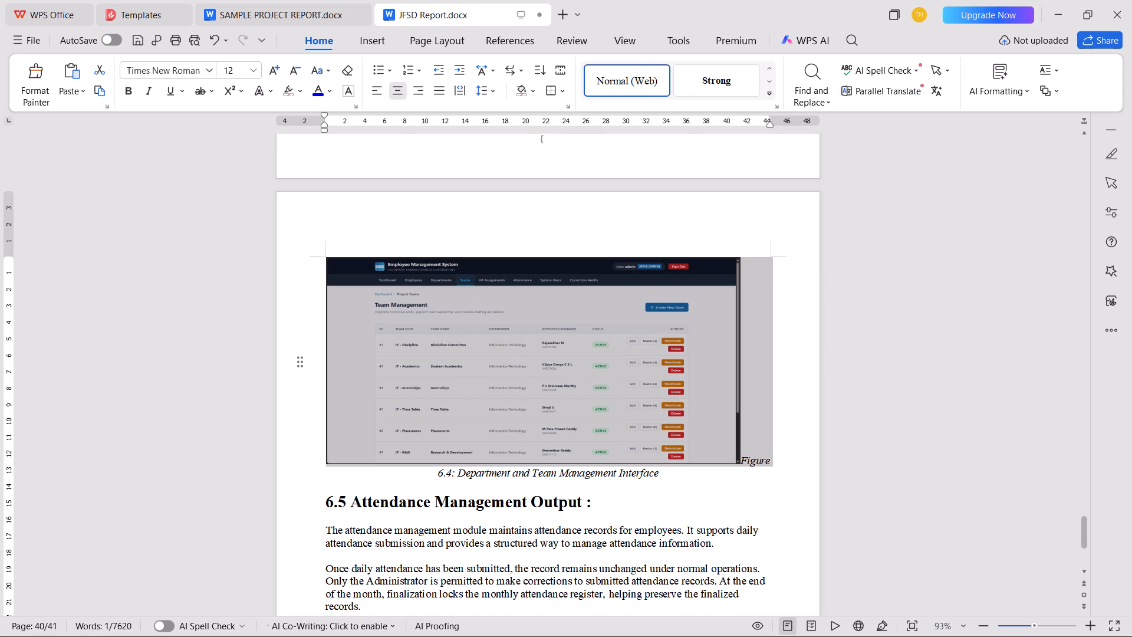
Move the Figure 6.4 caption onto its own line below the Team Management picture.
click(746, 459)
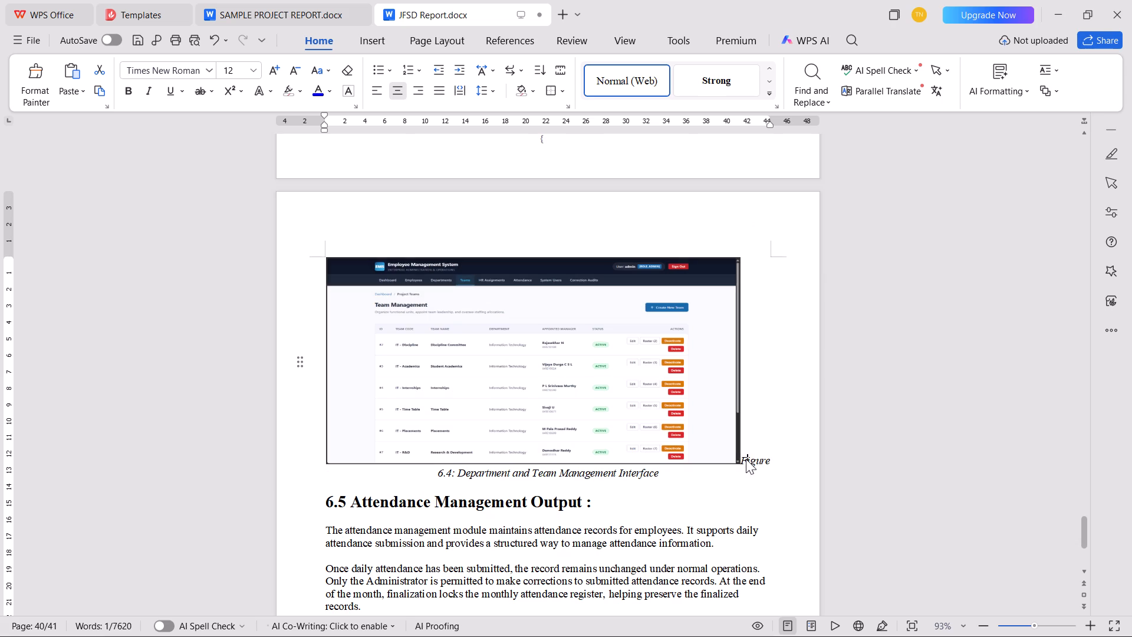
key(Left)
key(Return)
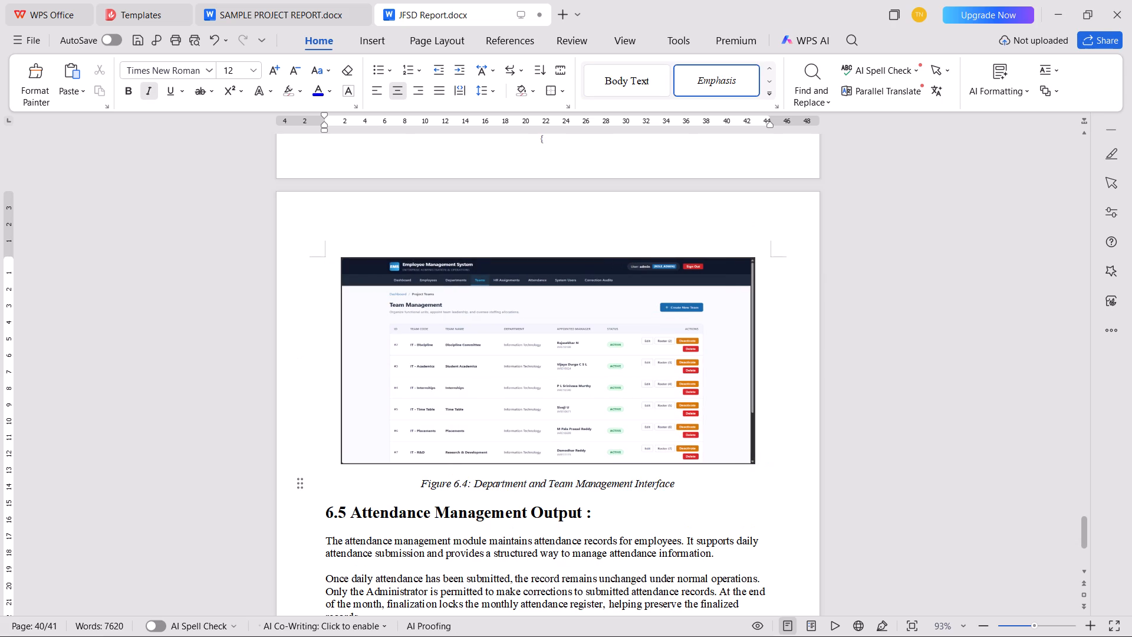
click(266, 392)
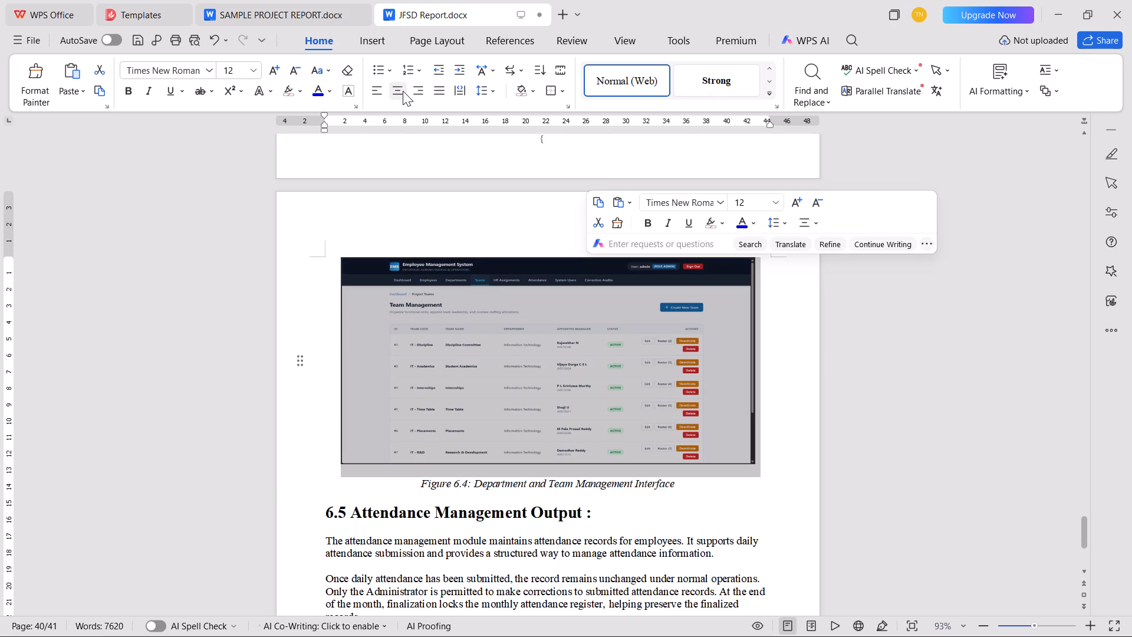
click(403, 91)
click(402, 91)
Centre the Figure 6.4 caption below the Team Management picture and make it bold.
click(287, 487)
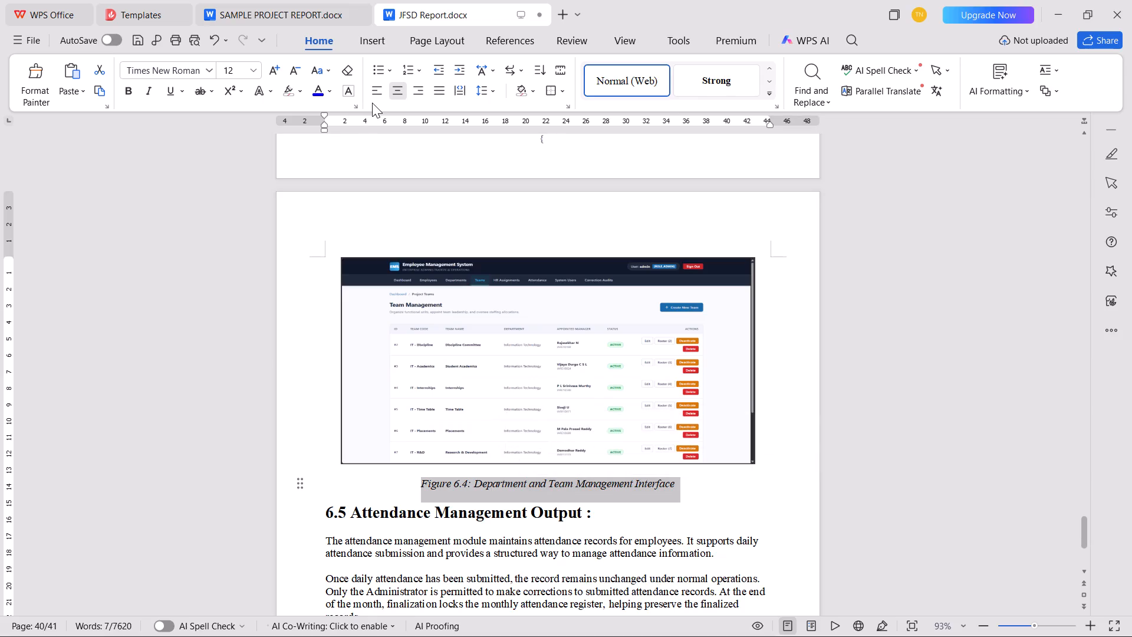
key(ctrl+e)
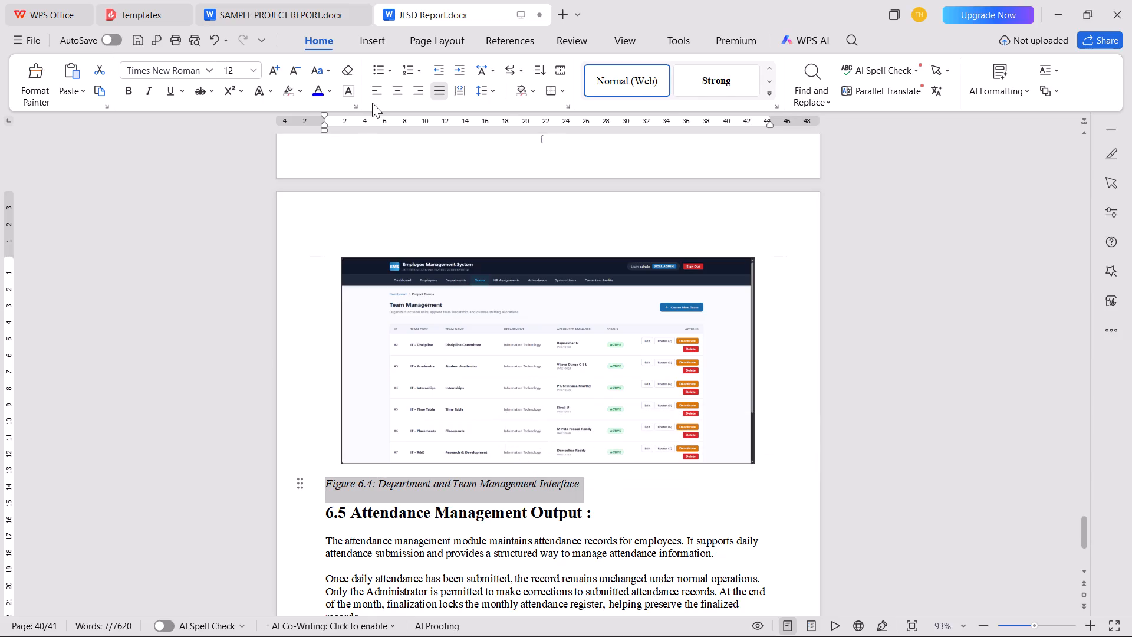
key(ctrl+e)
key(ctrl+b)
Renumber the Department and Team Management Interface caption as Figure 6.3 and save the report.
scroll(372, 103, up, 12)
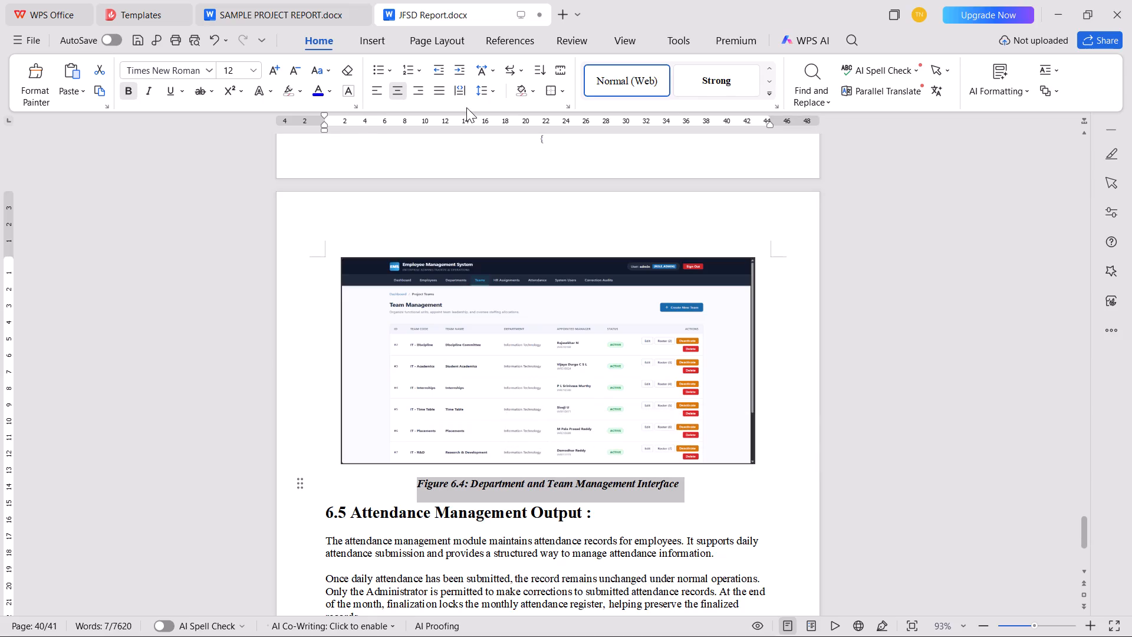
scroll(397, 357, up, 10)
scroll(426, 345, down, 13)
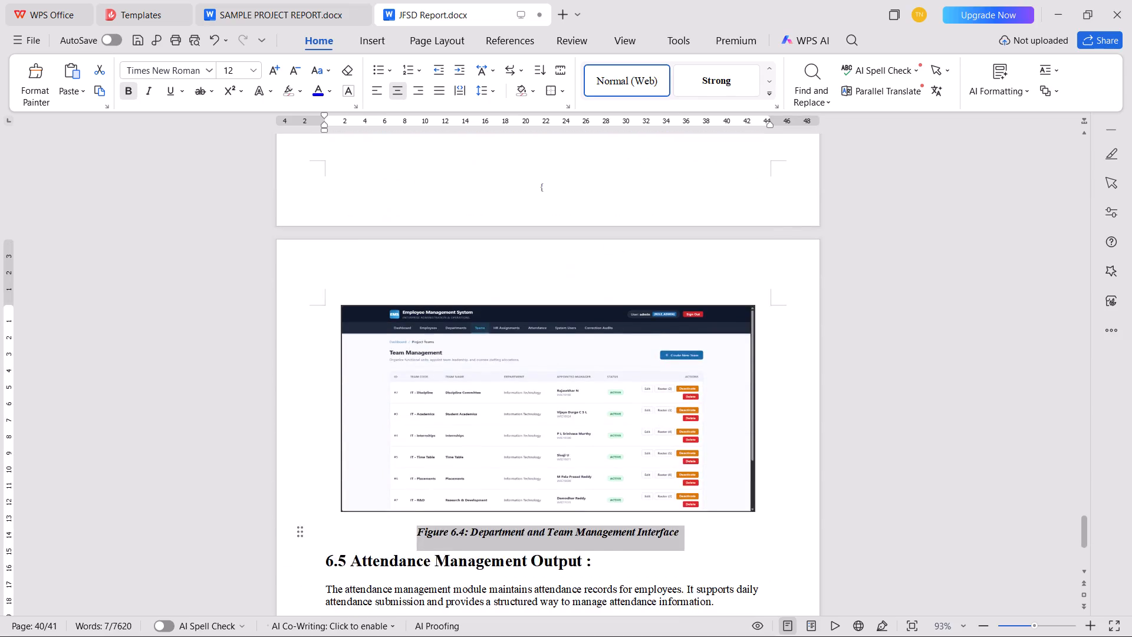
click(465, 534)
key(BackSpace)
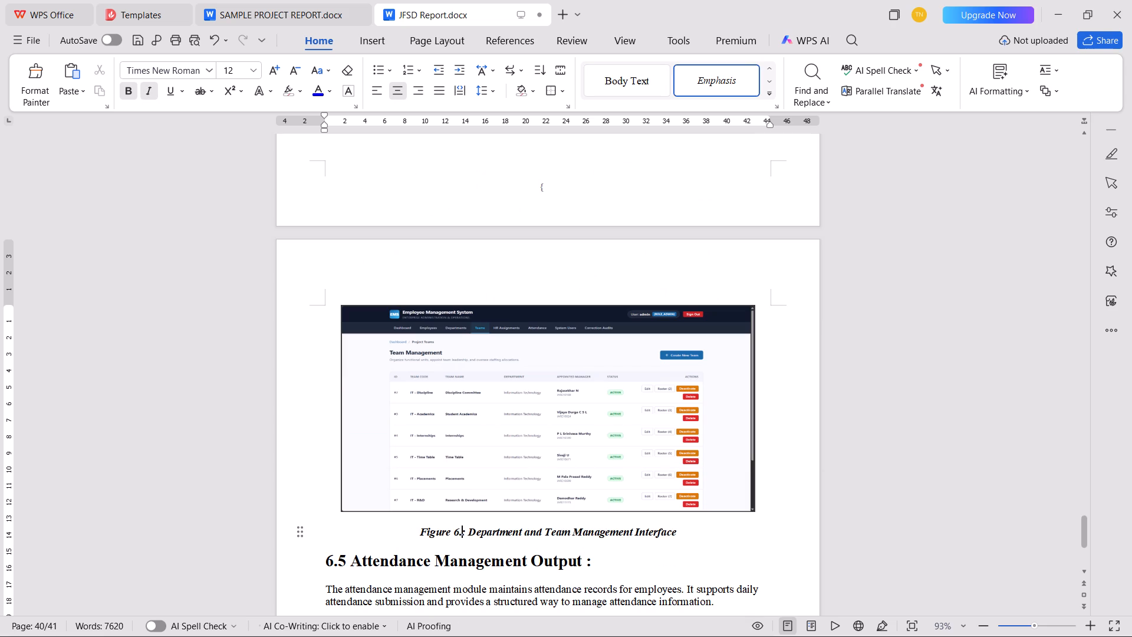
key(3)
scroll(468, 512, down, 1)
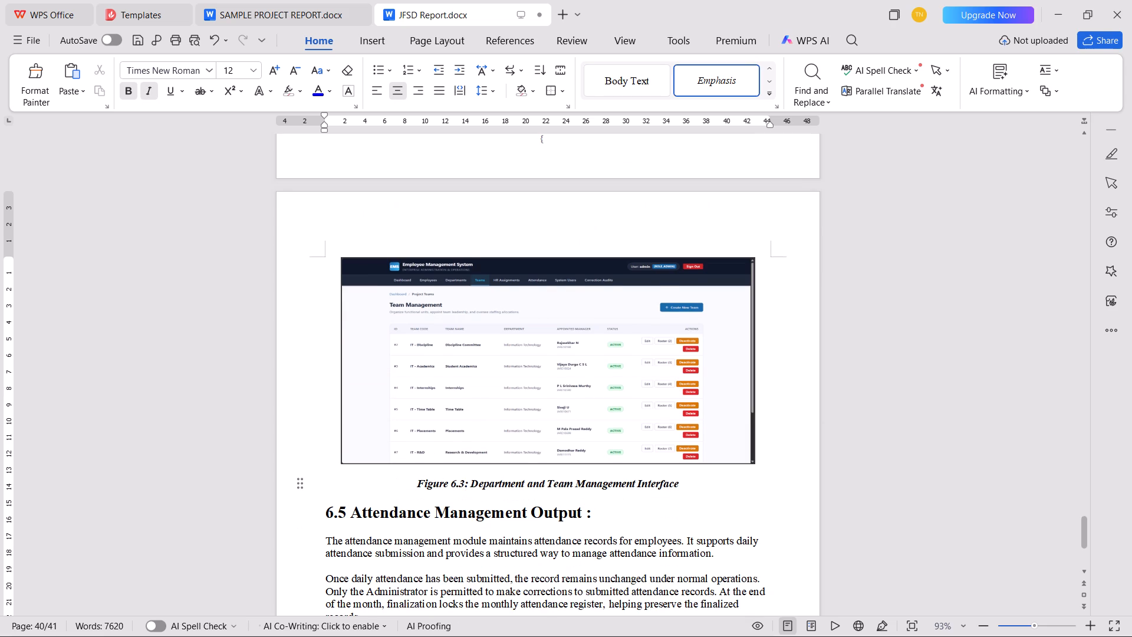
key(ctrl+s)
Switch to the Employee Management System, open the Attendance page and capture a full-screen screenshot of the Daily Attendance Register.
scroll(396, 482, down, 5)
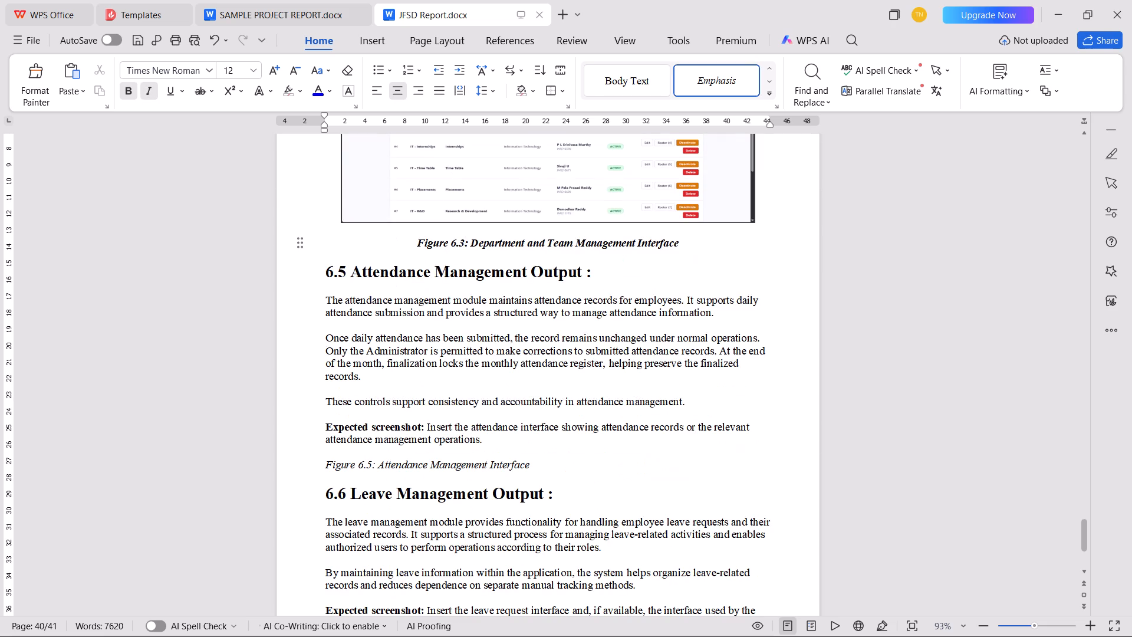
key(alt+Tab)
key(alt+Tab)
key(ctrl+super+Right)
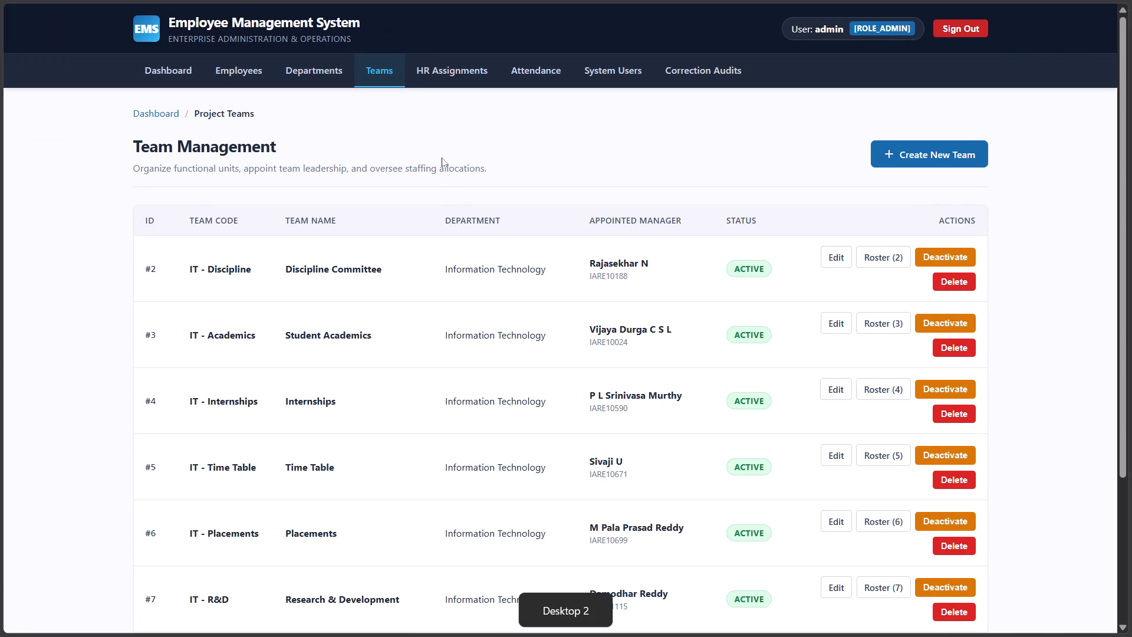
click(517, 71)
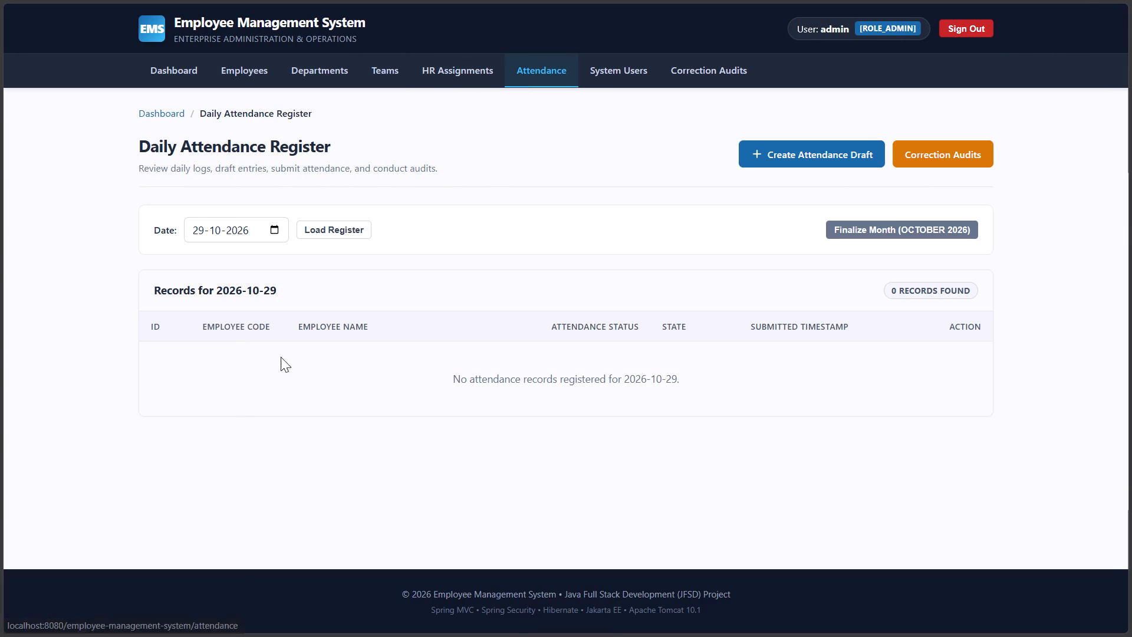
key(Print)
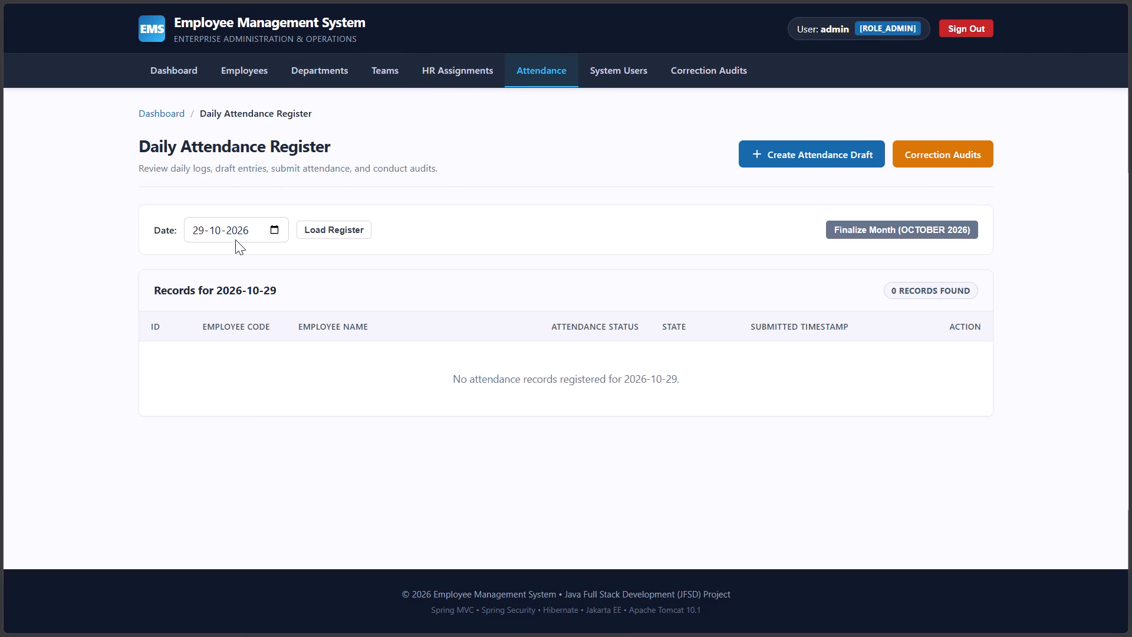
drag(0, 0, 1131, 636)
Return to the JFSD Report and replace section 6.5's "Expected screenshot" paragraph with the Daily Attendance Register screenshot.
key(ctrl+super+Left)
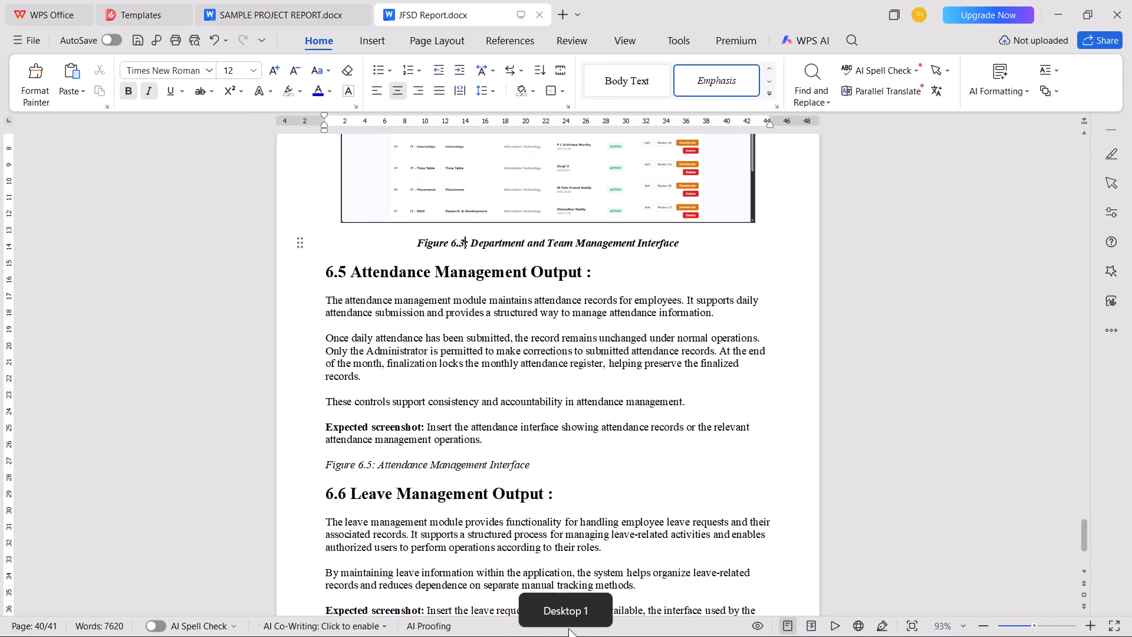
drag(482, 442, 345, 428)
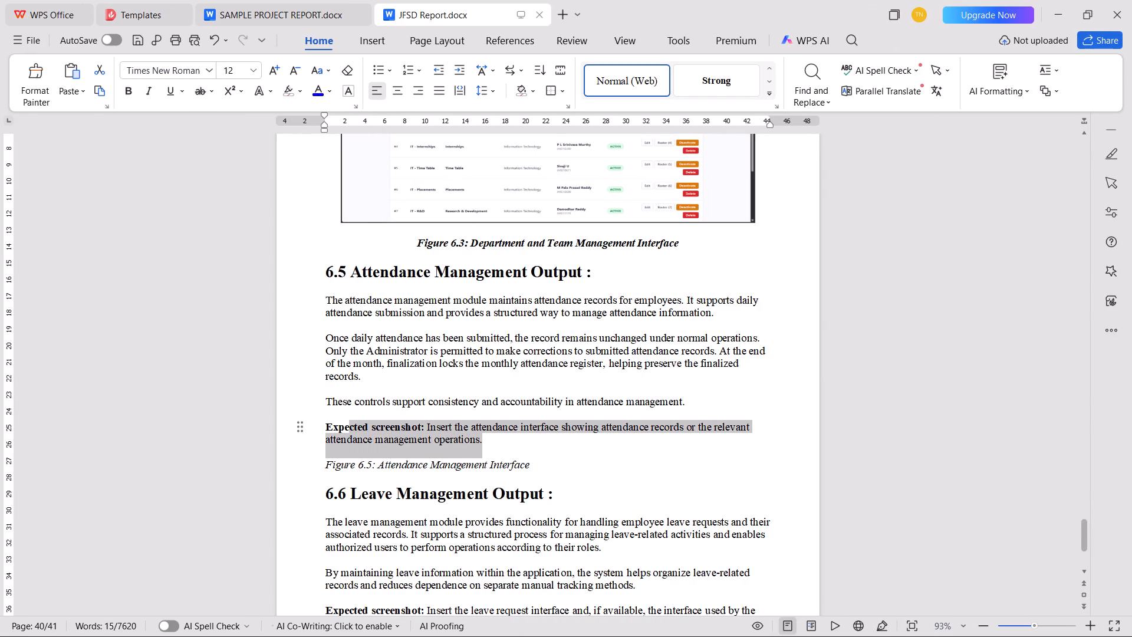
drag(345, 428, 329, 431)
drag(329, 431, 328, 431)
key(ctrl+v)
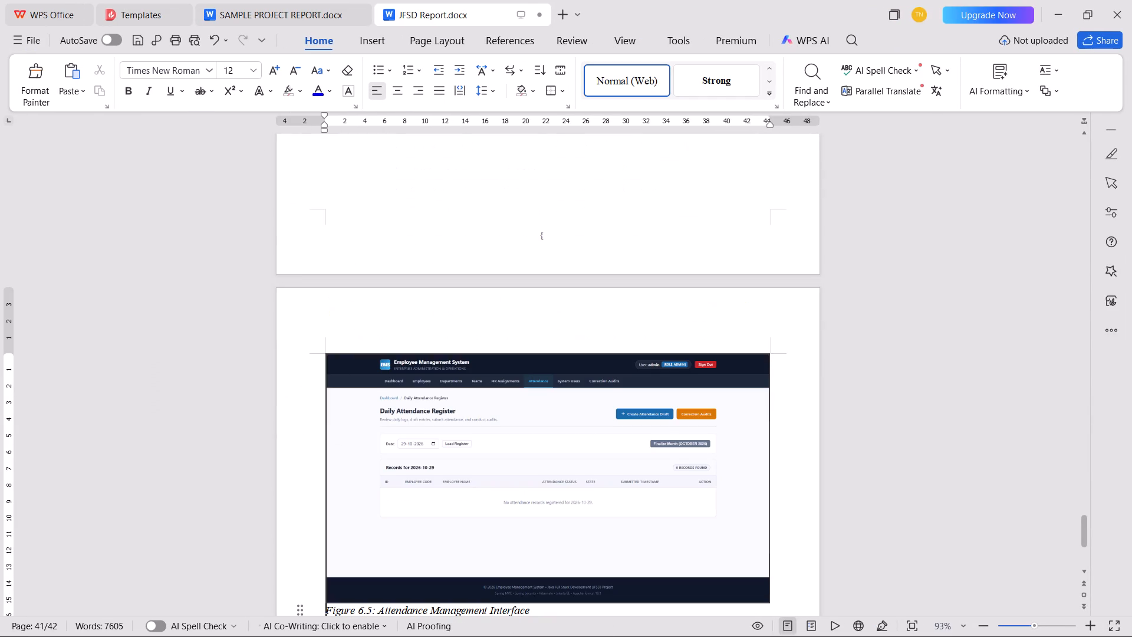
Centre the Figure 6.5 caption below the attendance picture and make it bold.
scroll(509, 447, down, 2)
click(281, 517)
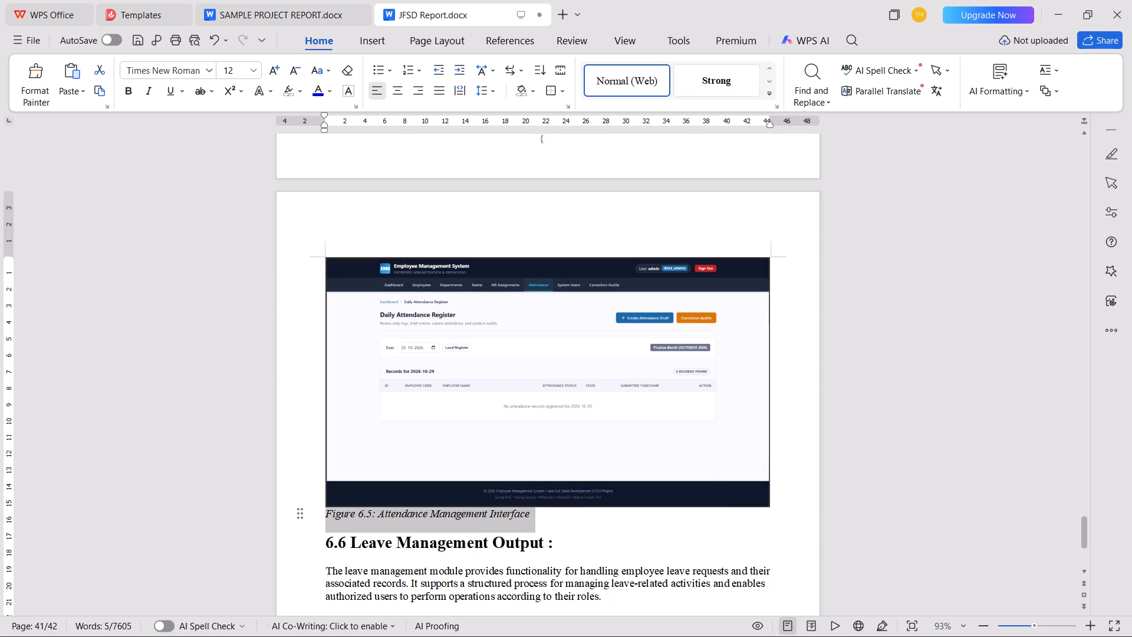
key(ctrl+e)
key(ctrl+b)
Renumber the Attendance Management Interface caption as Figure 6.4.
scroll(519, 496, up, 3)
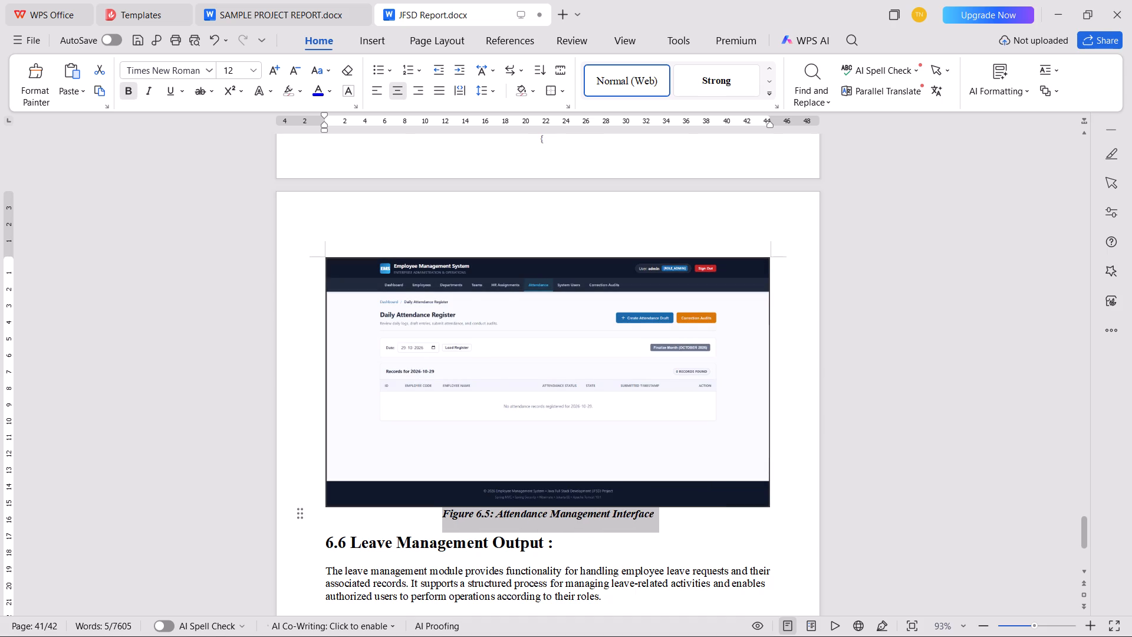
scroll(520, 491, up, 1)
scroll(520, 484, down, 1)
scroll(520, 483, up, 11)
scroll(500, 442, down, 13)
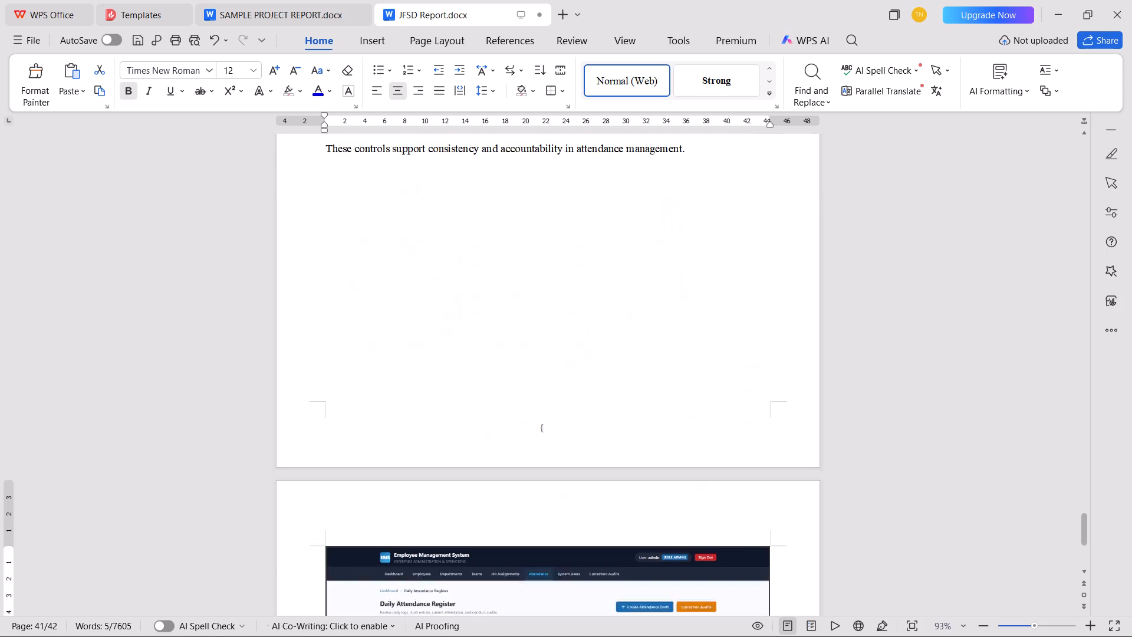
scroll(498, 442, down, 4)
click(492, 464)
key(Left)
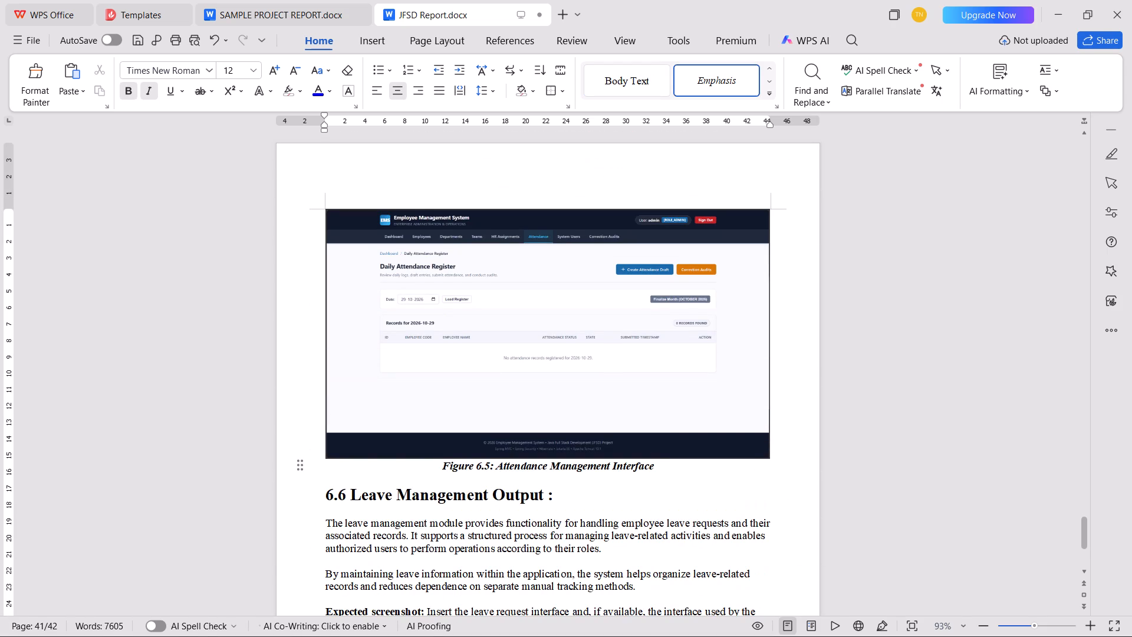
key(BackSpace)
key(4)
Resize the Daily Attendance Register picture to 8 cm high and 16 cm wide with the aspect ratio unlocked.
click(513, 328)
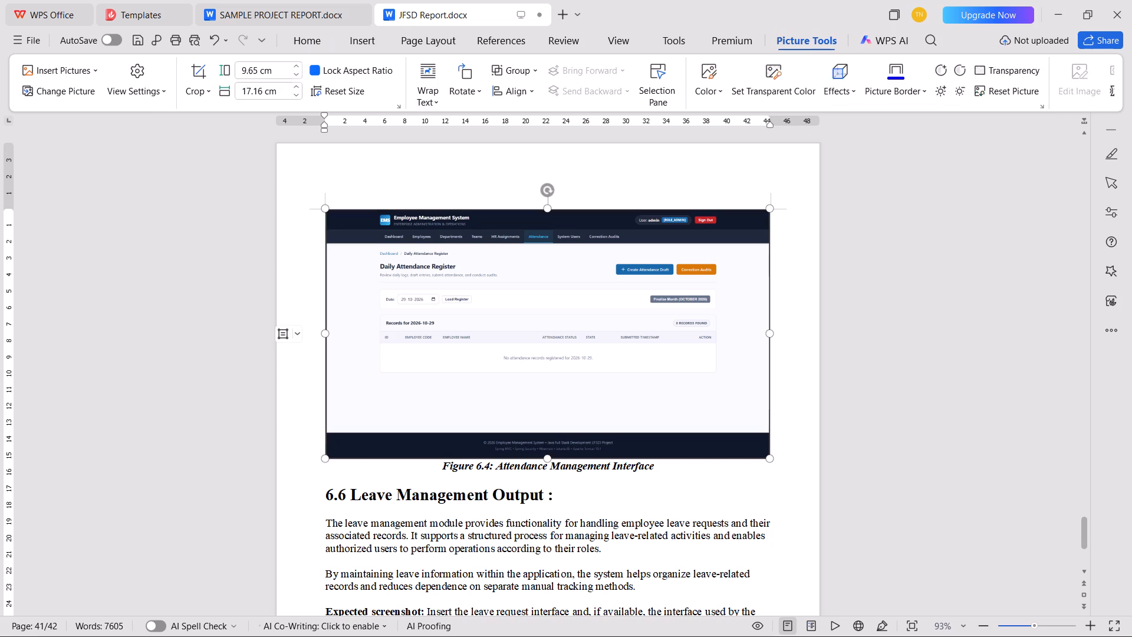
click(311, 76)
drag(256, 72, 225, 68)
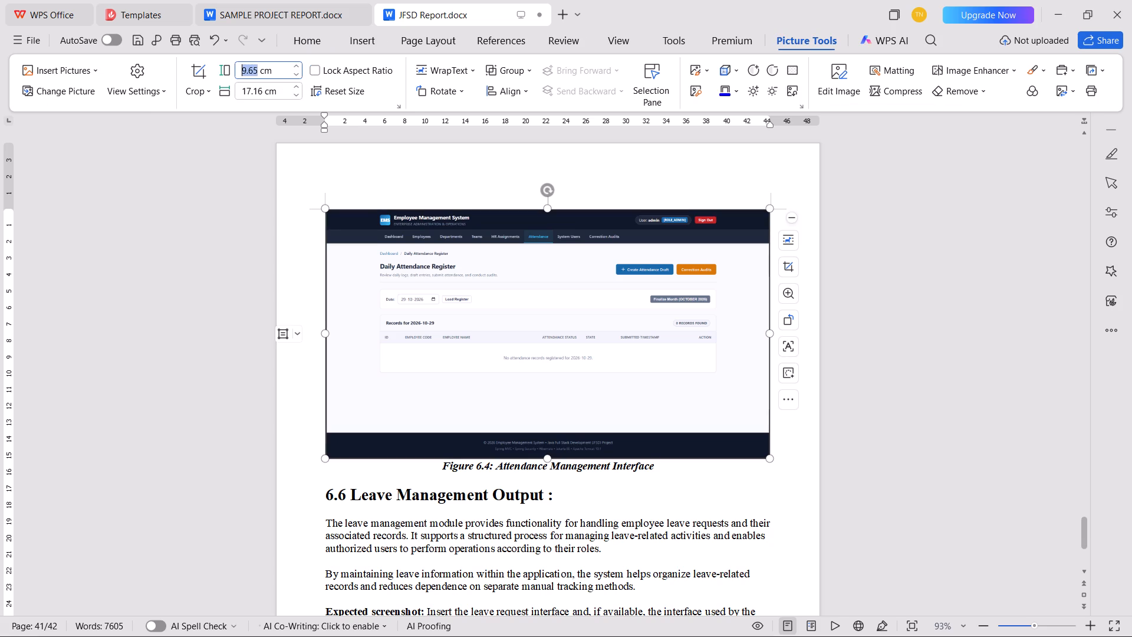
drag(225, 68, 164, 50)
key(8)
key(Return)
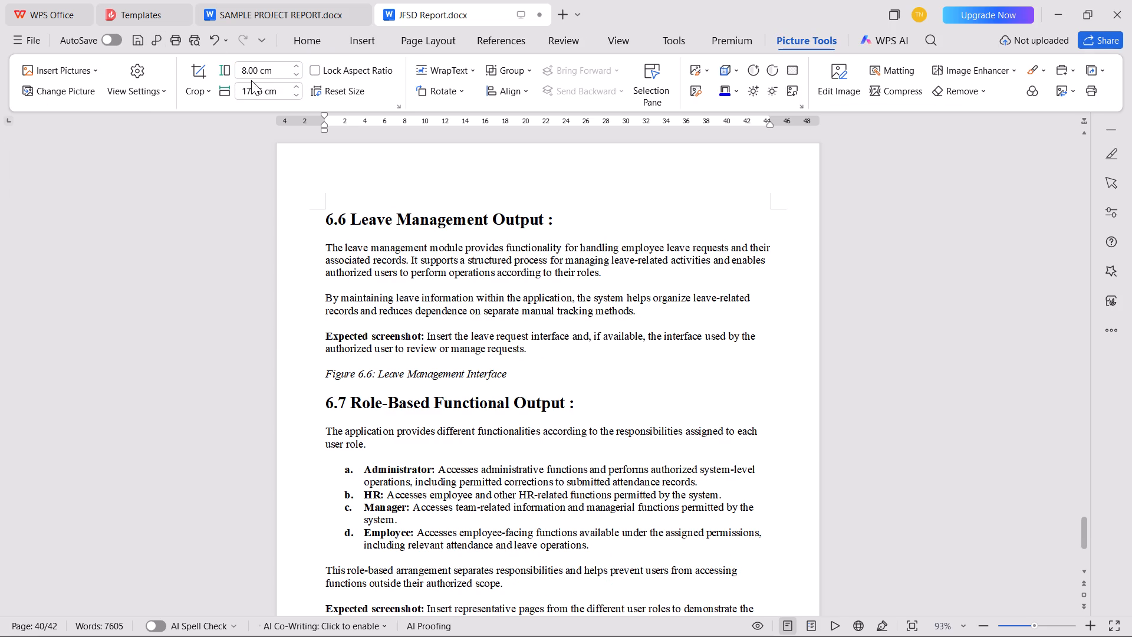
drag(263, 93, 217, 87)
key(1)
key(6)
key(Return)
Move the Figure 6.4 caption onto its own line below the centred attendance picture and save the report.
scroll(390, 294, up, 8)
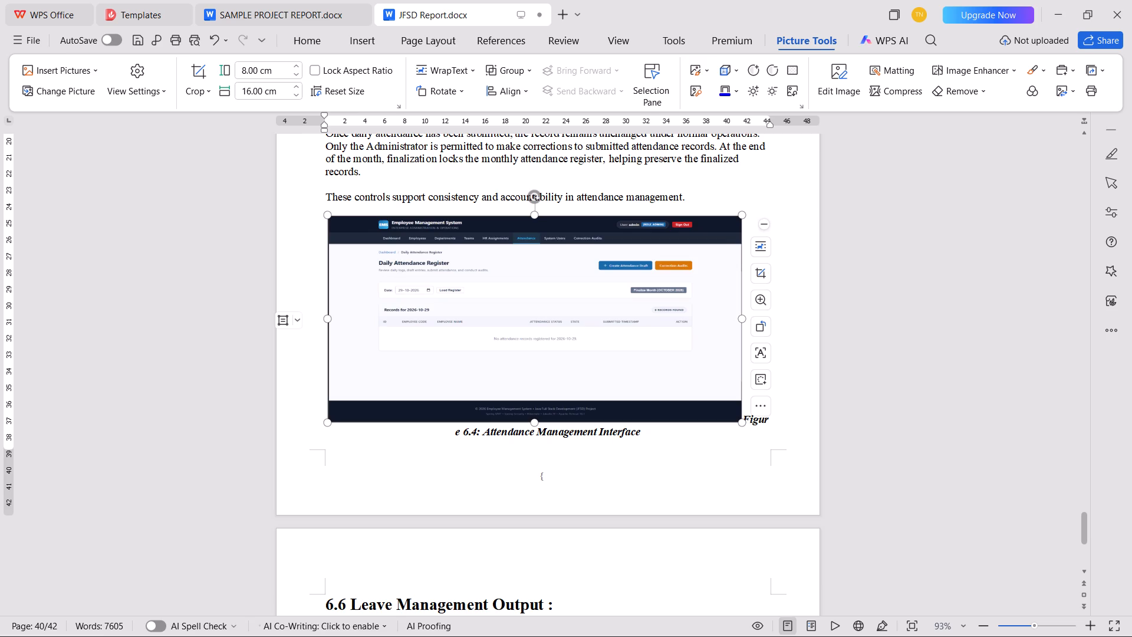
click(296, 281)
key(ctrl+e)
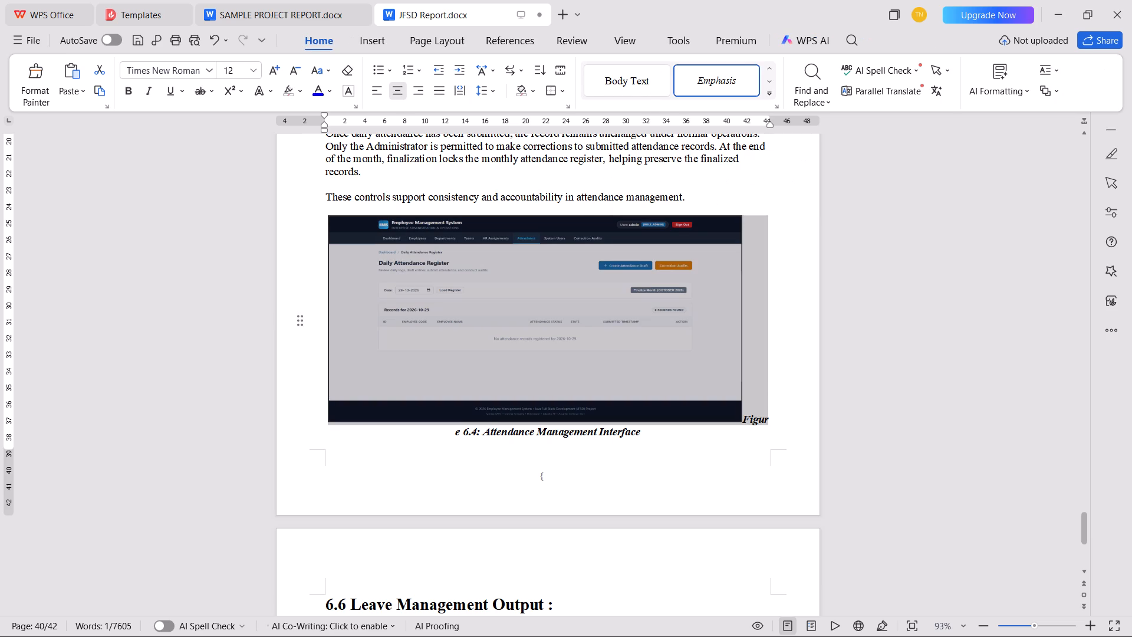
key(ctrl+e)
click(745, 422)
key(Return)
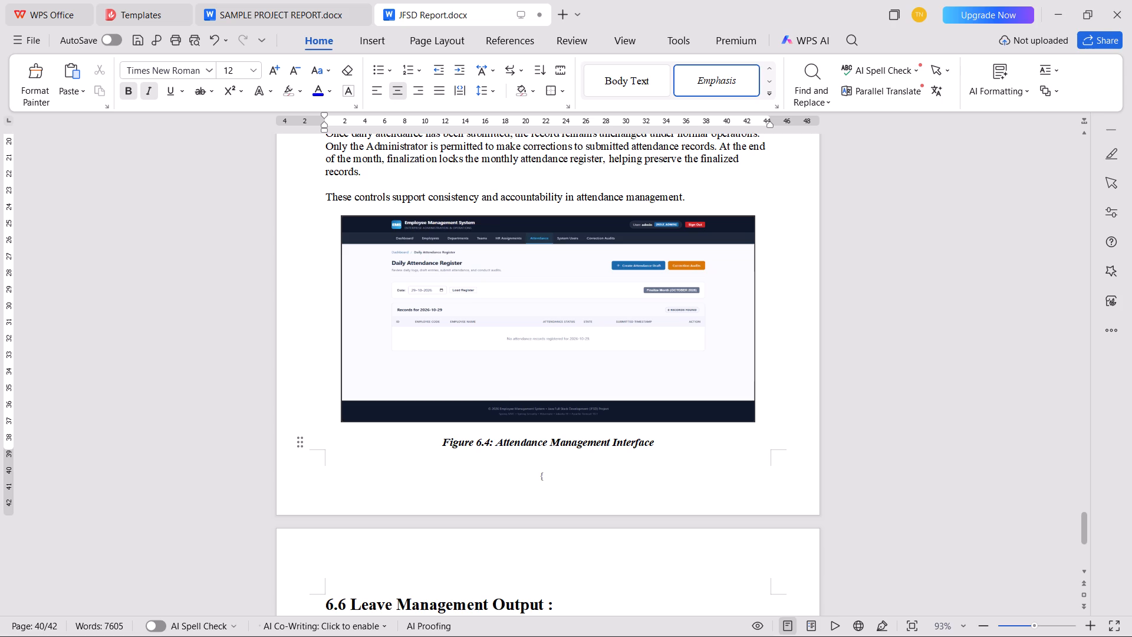
key(ctrl+s)
Switch to the Employee Management System and examine the Dashboard for a page suited to section 6.6, Leave Management Output.
scroll(391, 408, down, 6)
key(alt+Tab)
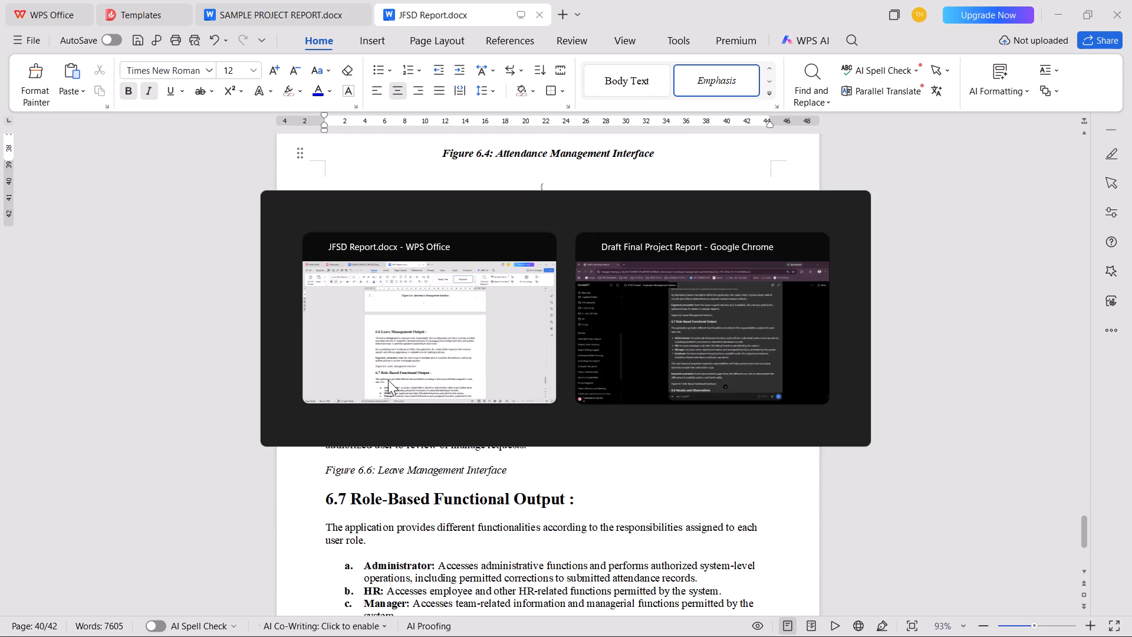
key(alt+Tab)
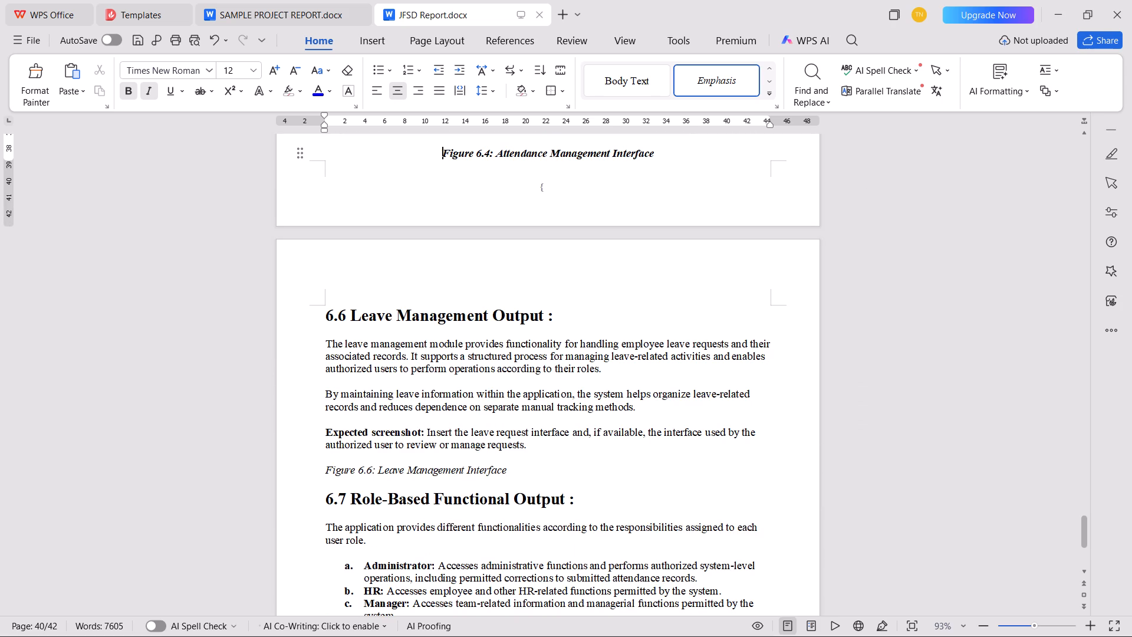
key(ctrl+super+Right)
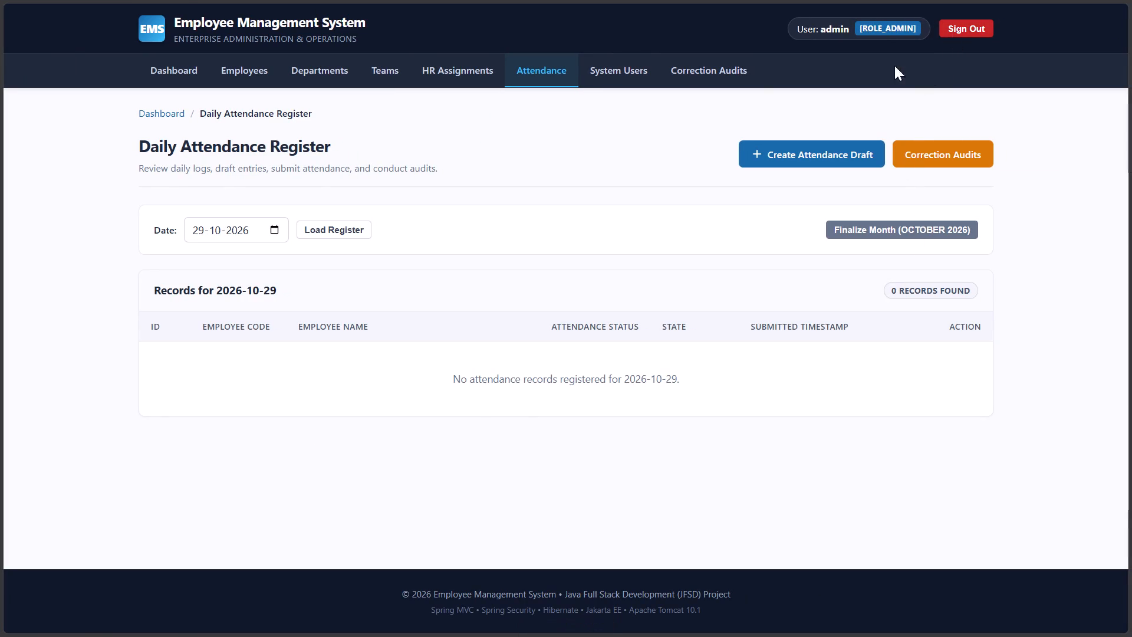
click(168, 74)
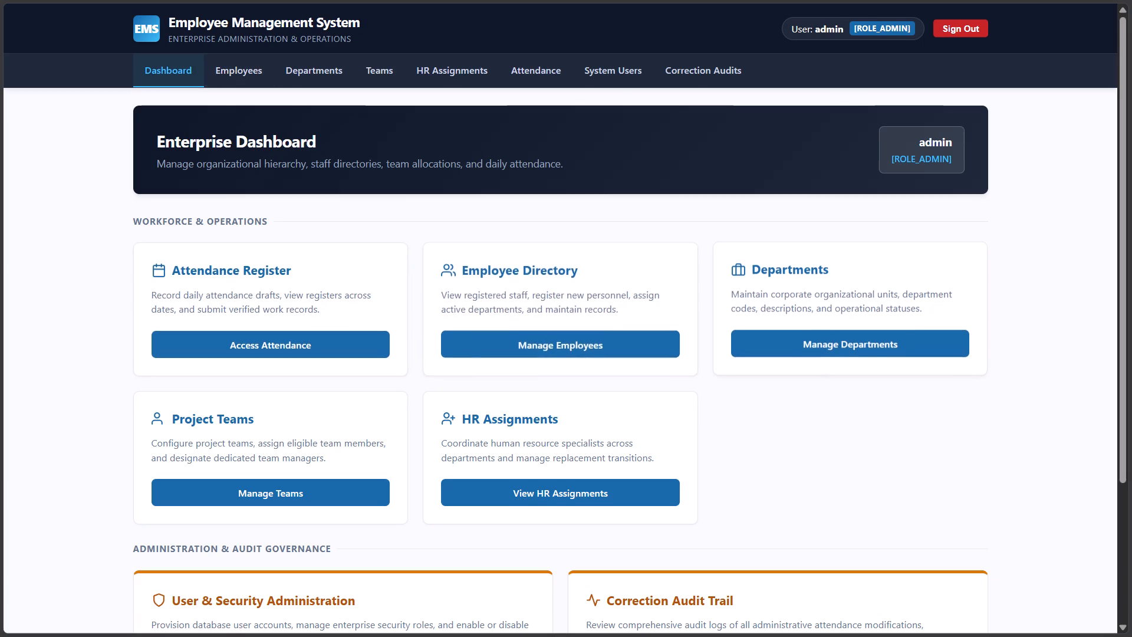
scroll(436, 354, down, 5)
scroll(572, 411, up, 6)
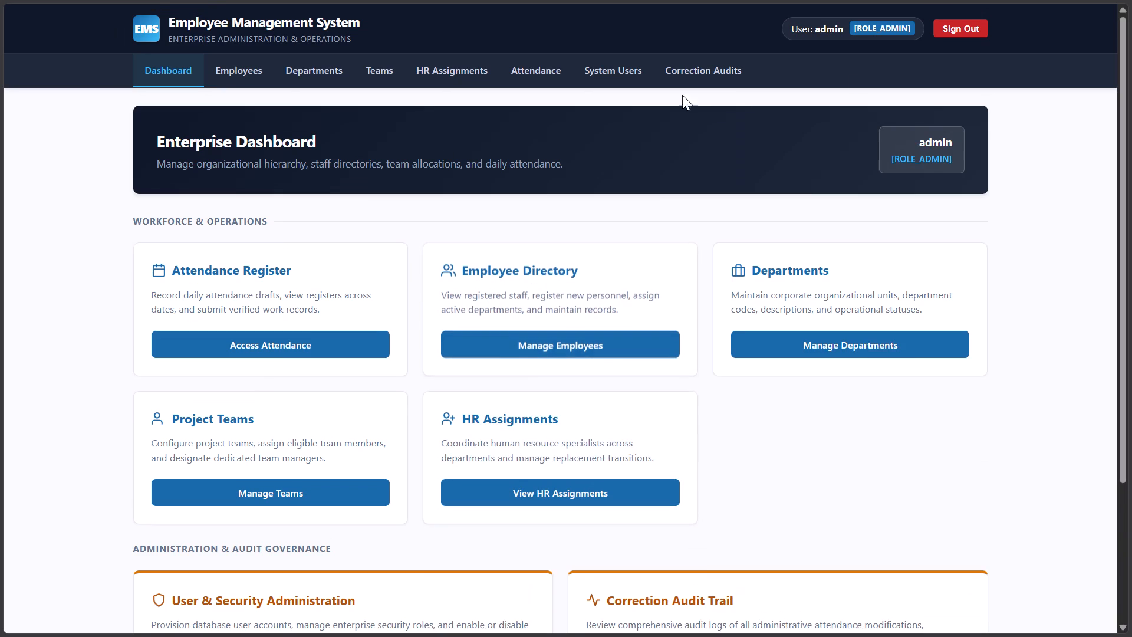
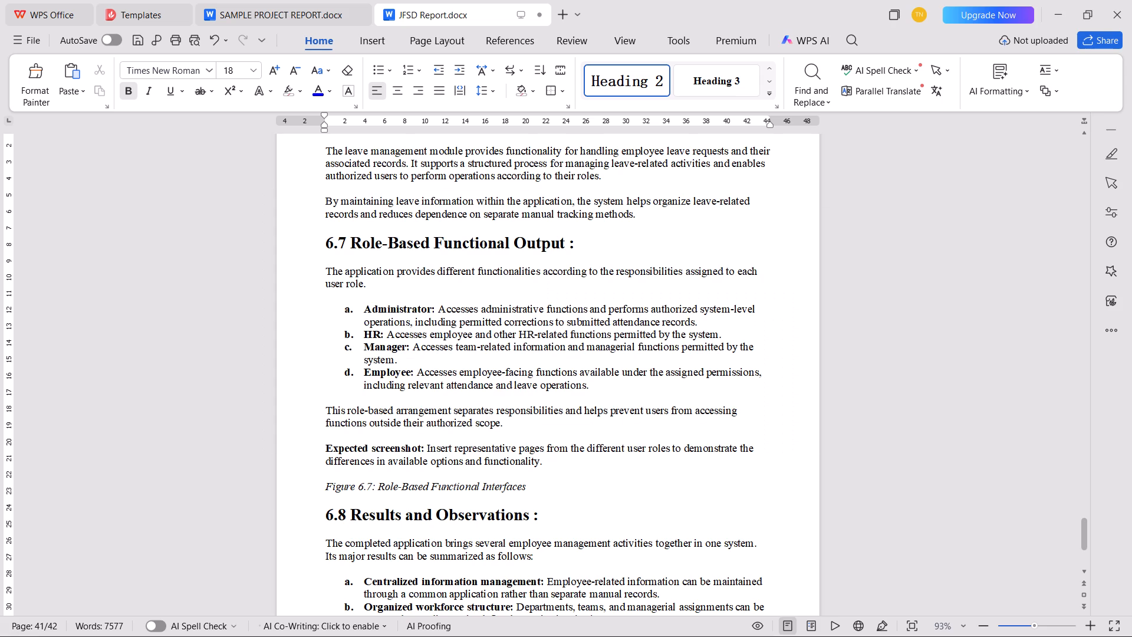
Delete the expected-screenshot note and the Figure 6.7 caption at the end of section 6.7.
drag(537, 486, 282, 448)
key(BackSpace)
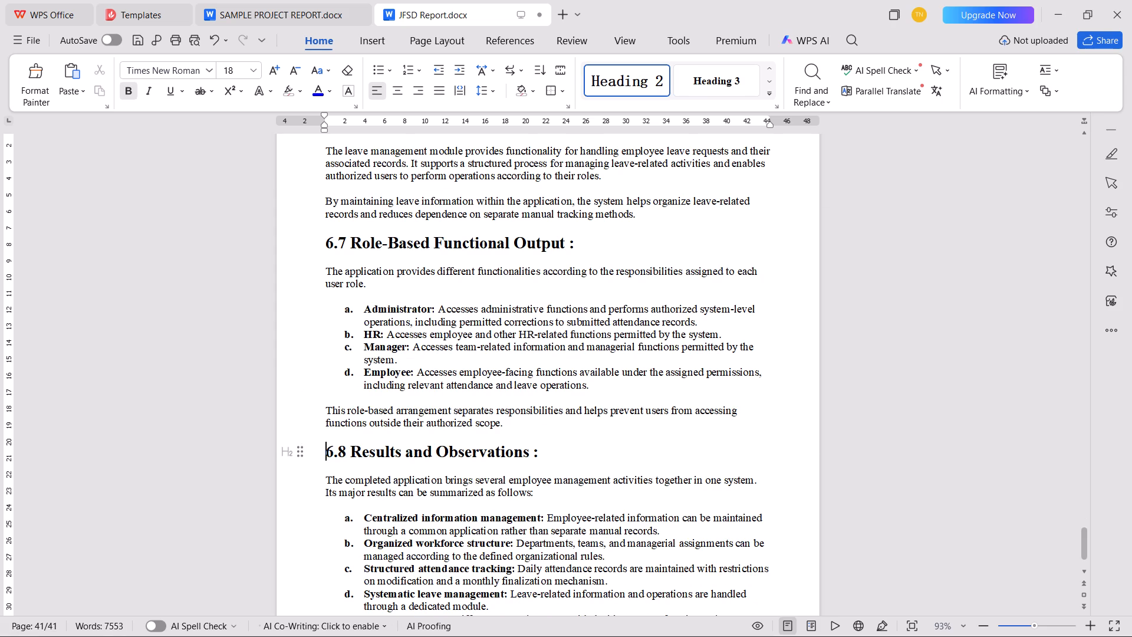
Remove the word "Output" from the 6.7 Role-Based Functional heading.
double_click(543, 244)
key(BackSpace)
Justify all of Chapter 6, from its title through the end of section 6.8, and widen its line spacing.
scroll(429, 452, down, 5)
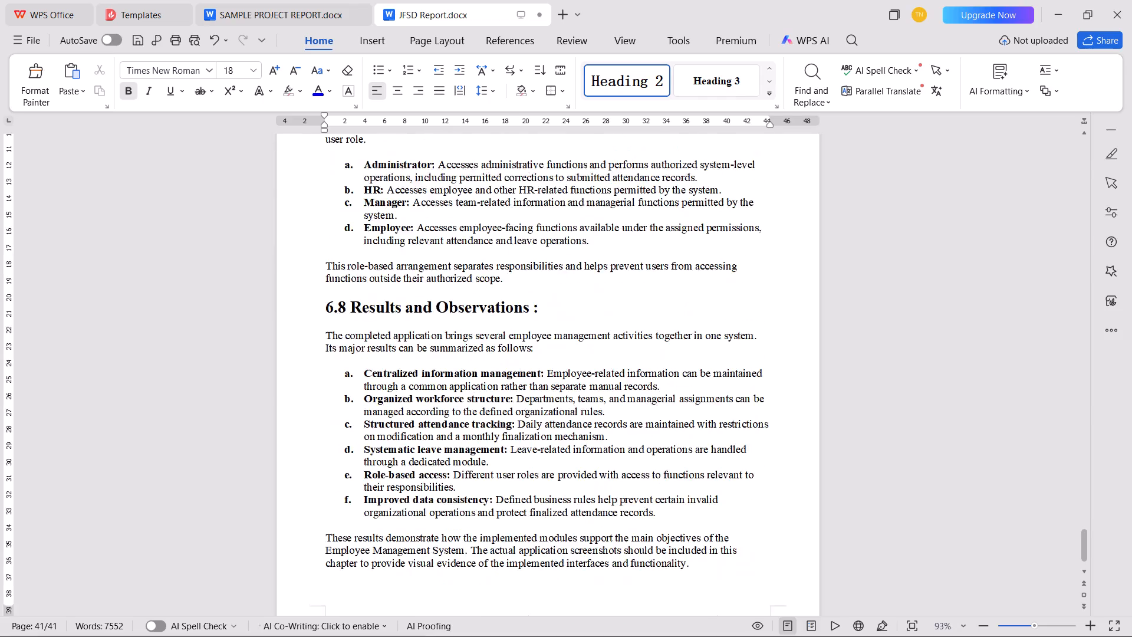
scroll(338, 359, up, 11)
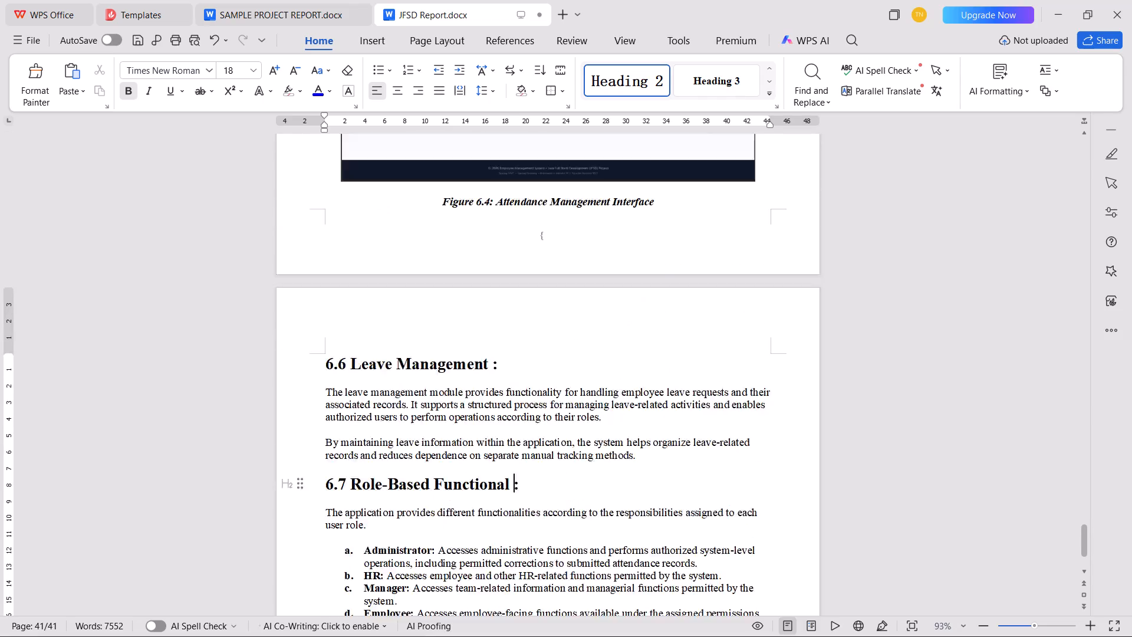
scroll(333, 354, up, 20)
scroll(333, 354, up, 11)
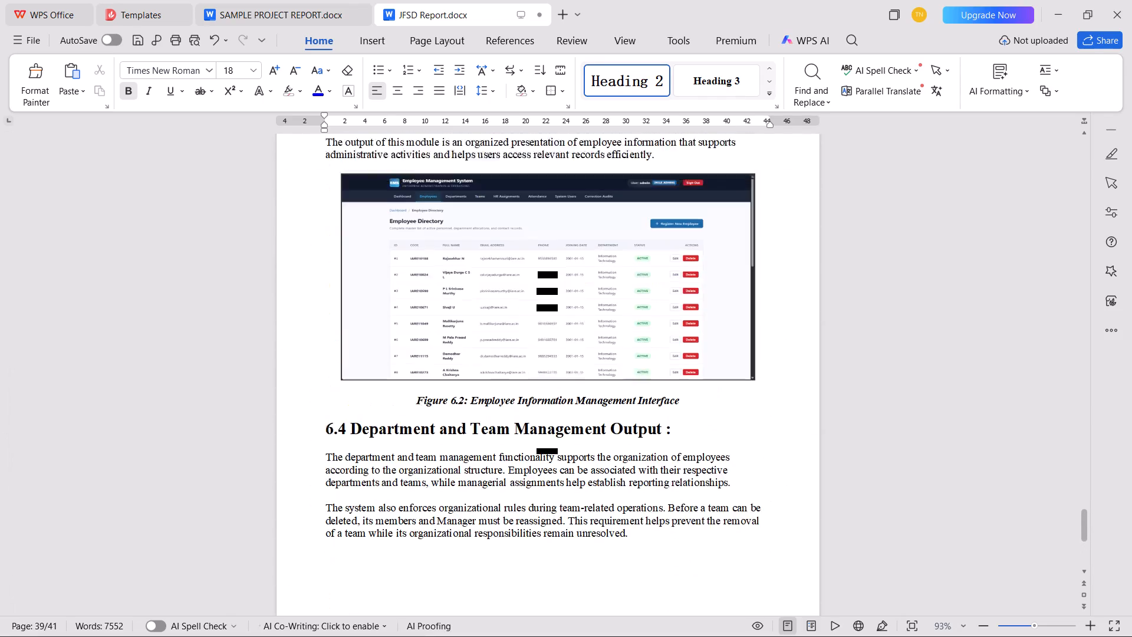
scroll(333, 344, up, 8)
scroll(329, 342, up, 18)
scroll(328, 342, down, 8)
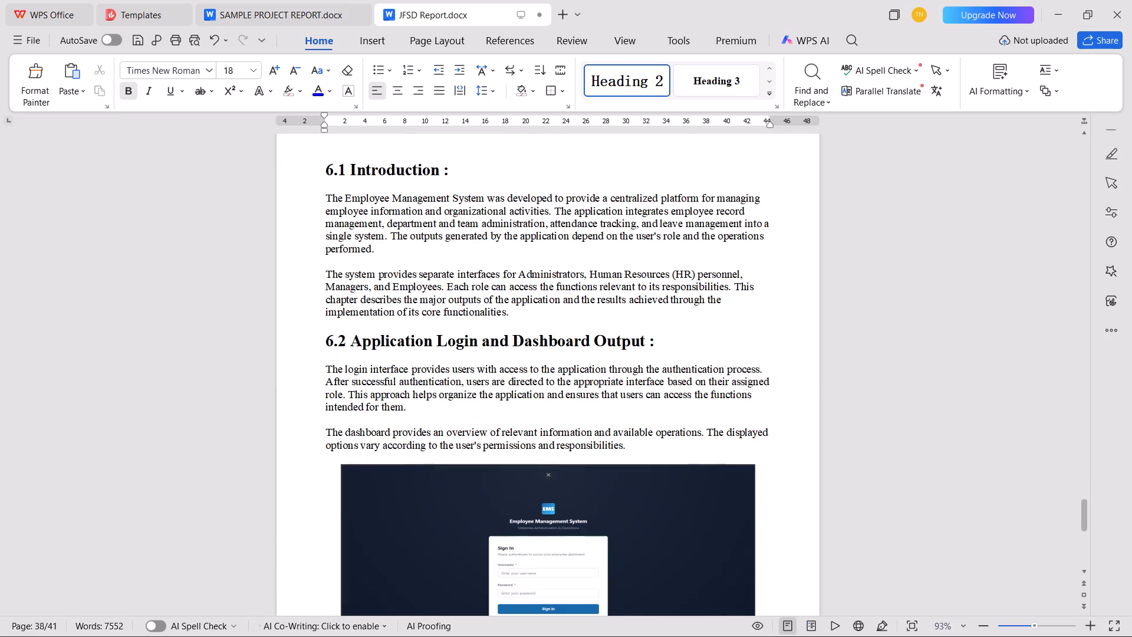
scroll(275, 215, up, 3)
drag(274, 238, 269, 281)
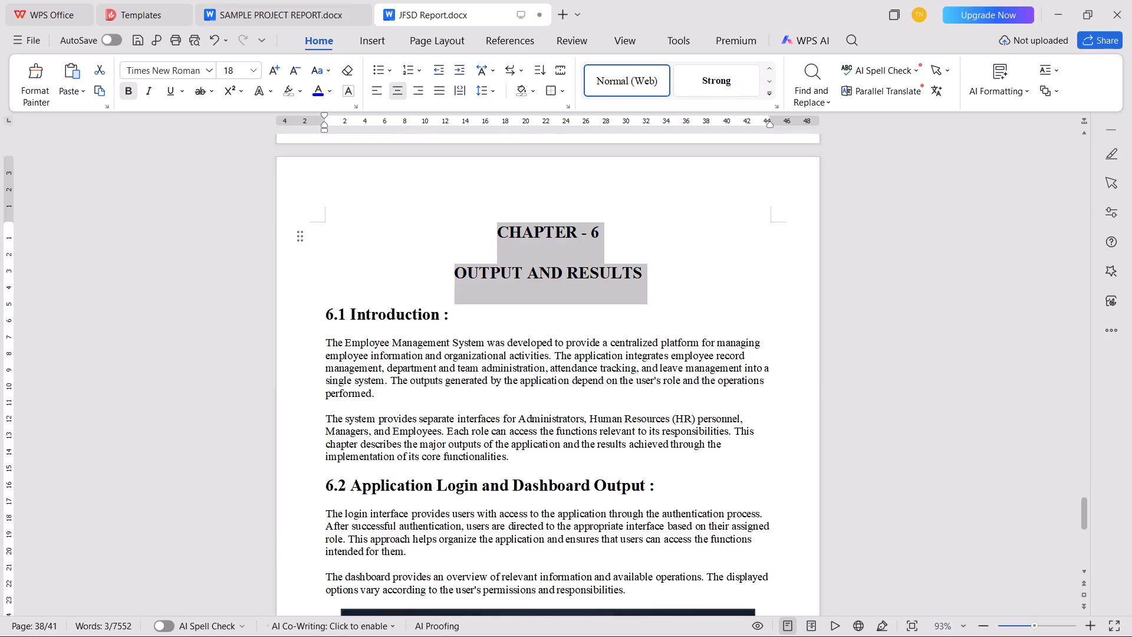
drag(269, 281, 232, 611)
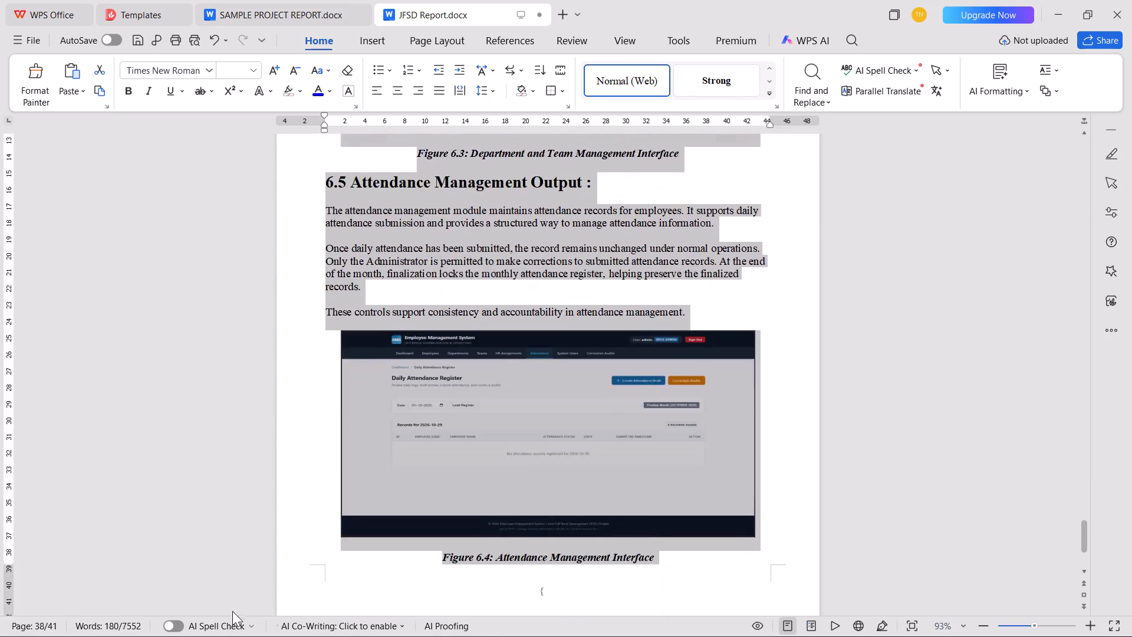
drag(232, 611, 266, 543)
scroll(266, 543, down, 10)
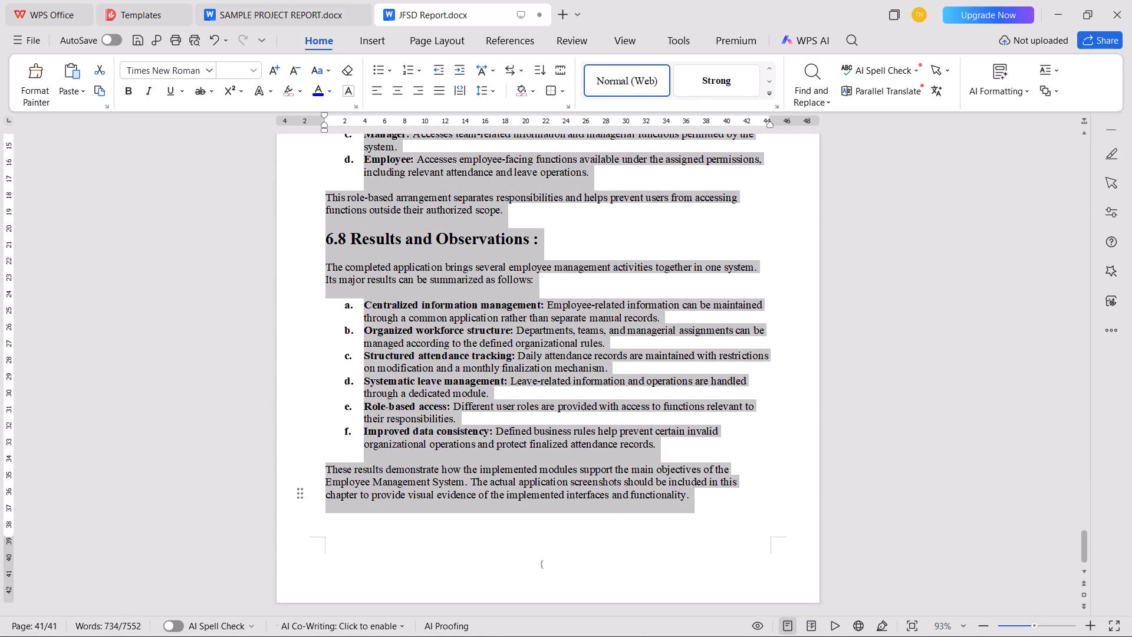
key(ctrl+j)
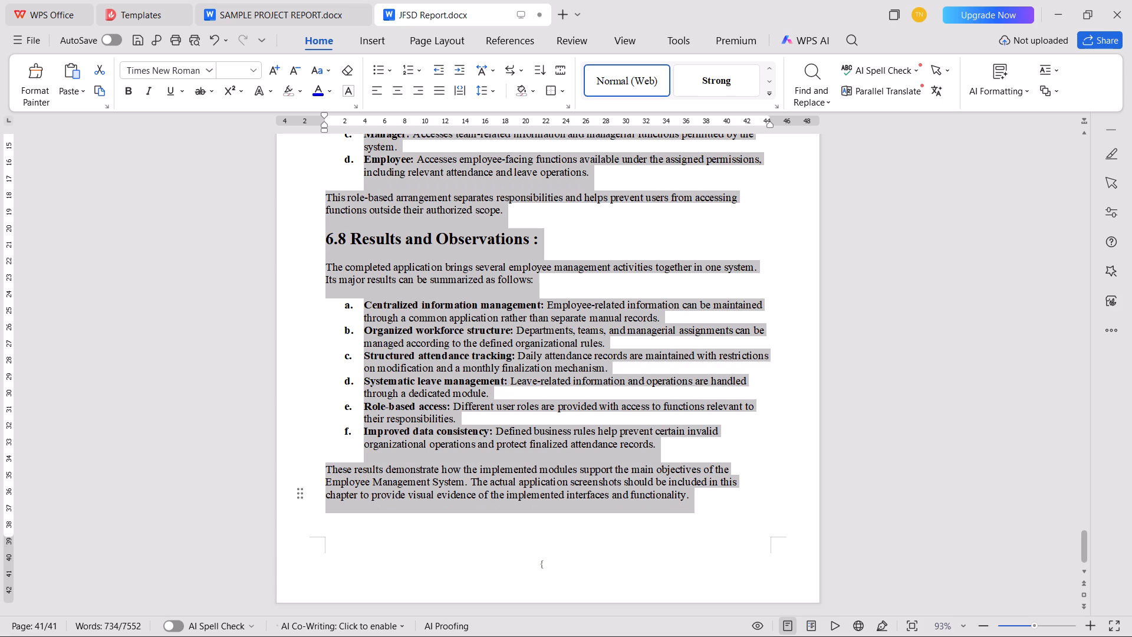
click(488, 91)
click(495, 146)
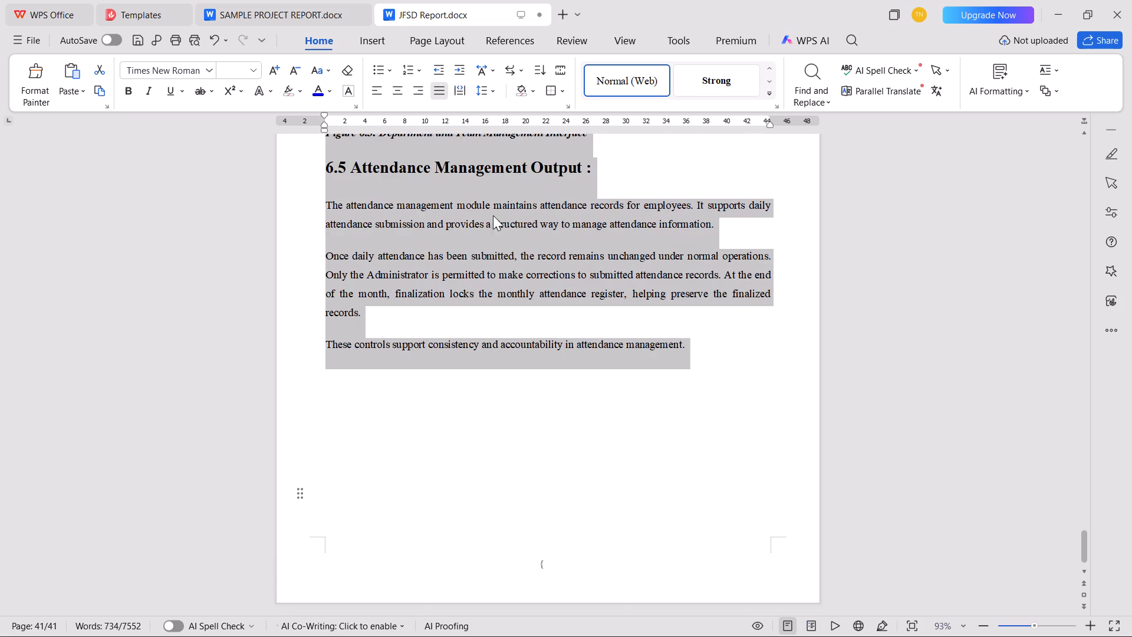
Centre the two title lines "CHAPTER - 6" and "OUTPUT AND RESULTS".
scroll(470, 484, up, 8)
scroll(450, 399, up, 3)
scroll(450, 399, down, 1)
scroll(450, 399, up, 18)
scroll(450, 397, up, 3)
scroll(450, 397, down, 1)
click(346, 392)
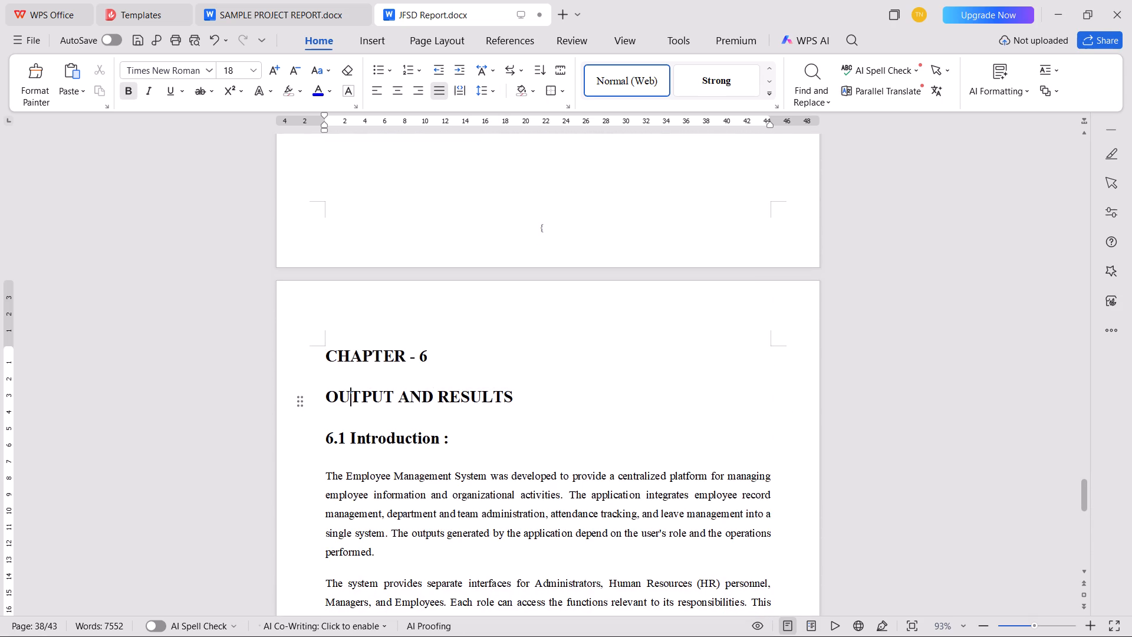
drag(294, 357, 289, 397)
key(ctrl+e)
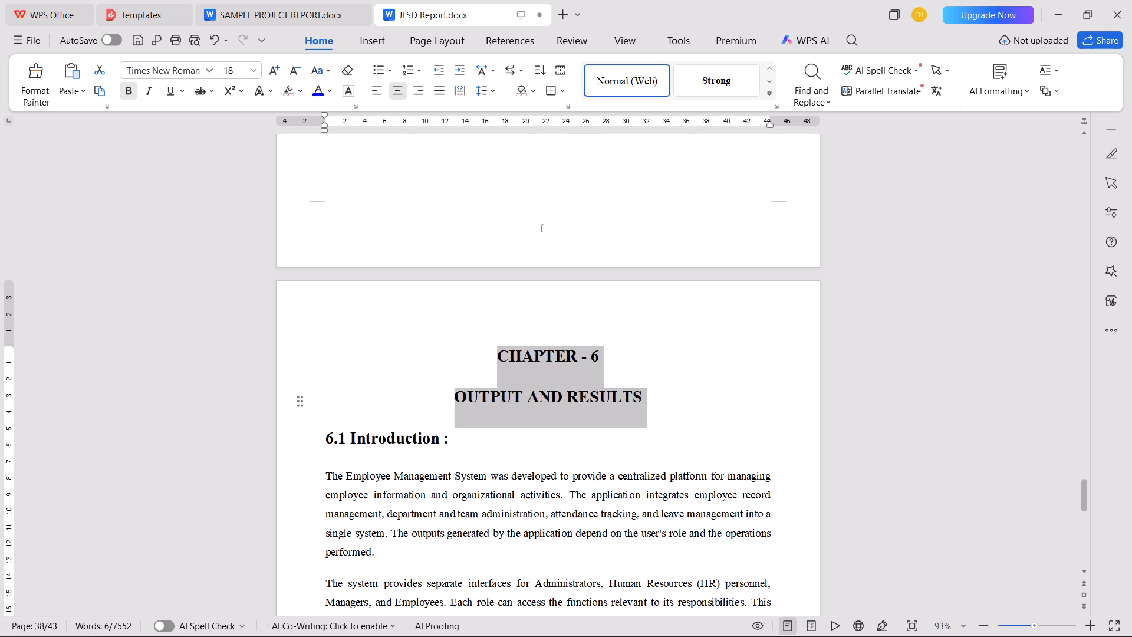
Delete the second paragraph of section 6.2, the one describing the dashboard overview.
scroll(330, 484, down, 13)
scroll(330, 452, up, 5)
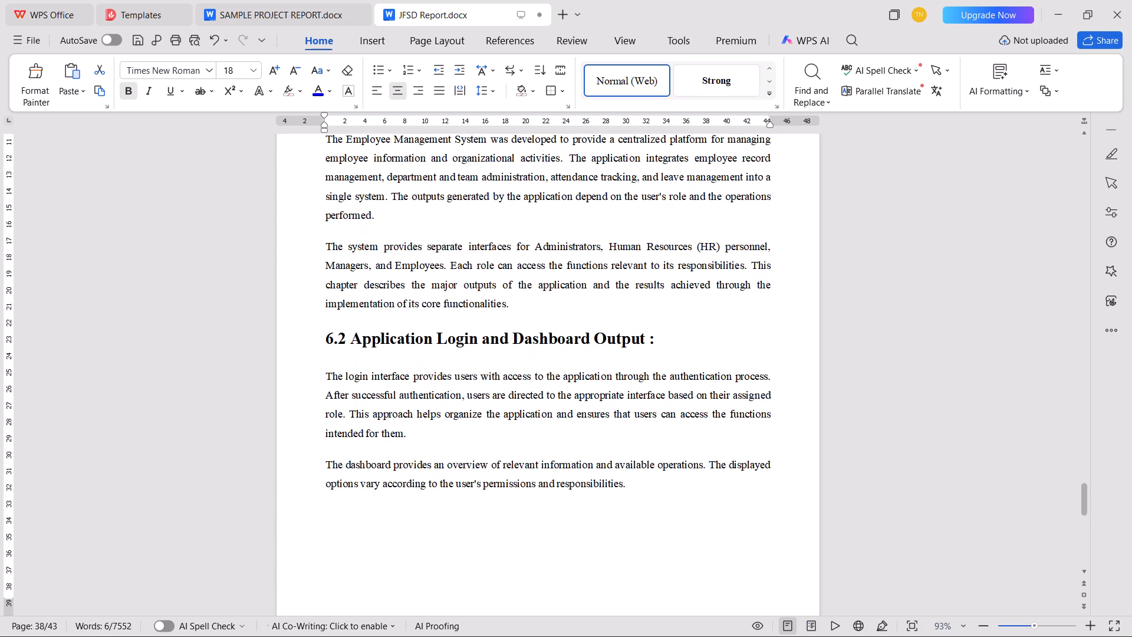
scroll(524, 469, down, 7)
scroll(628, 284, up, 3)
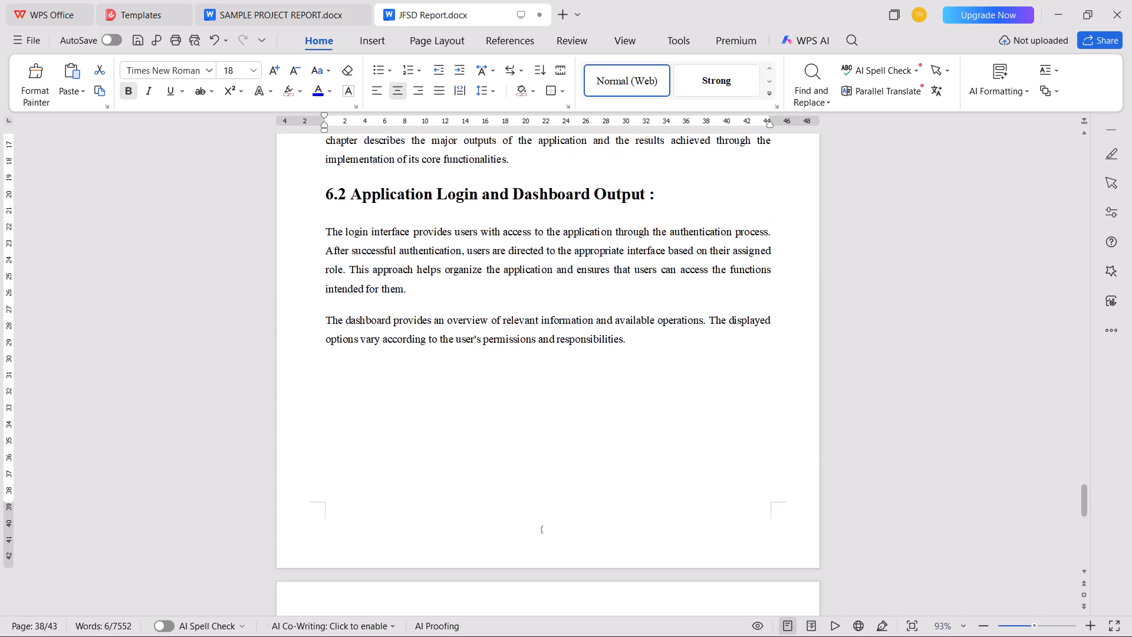
drag(633, 338, 608, 294)
key(BackSpace)
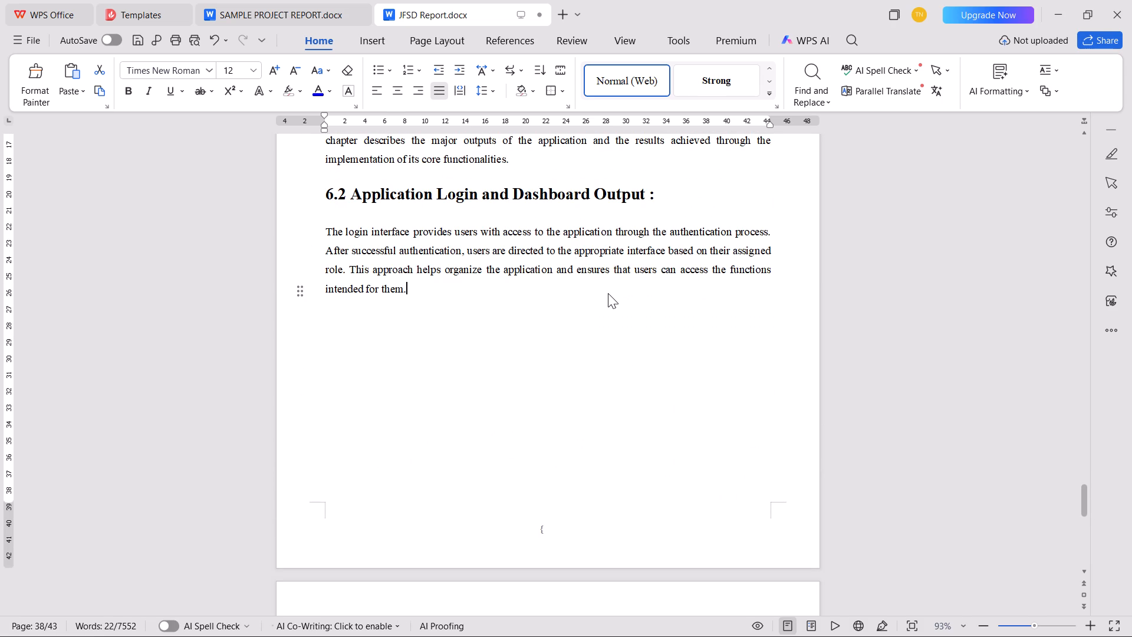
Centre the login screenshot and its Figure 6.1 caption.
scroll(407, 303, down, 4)
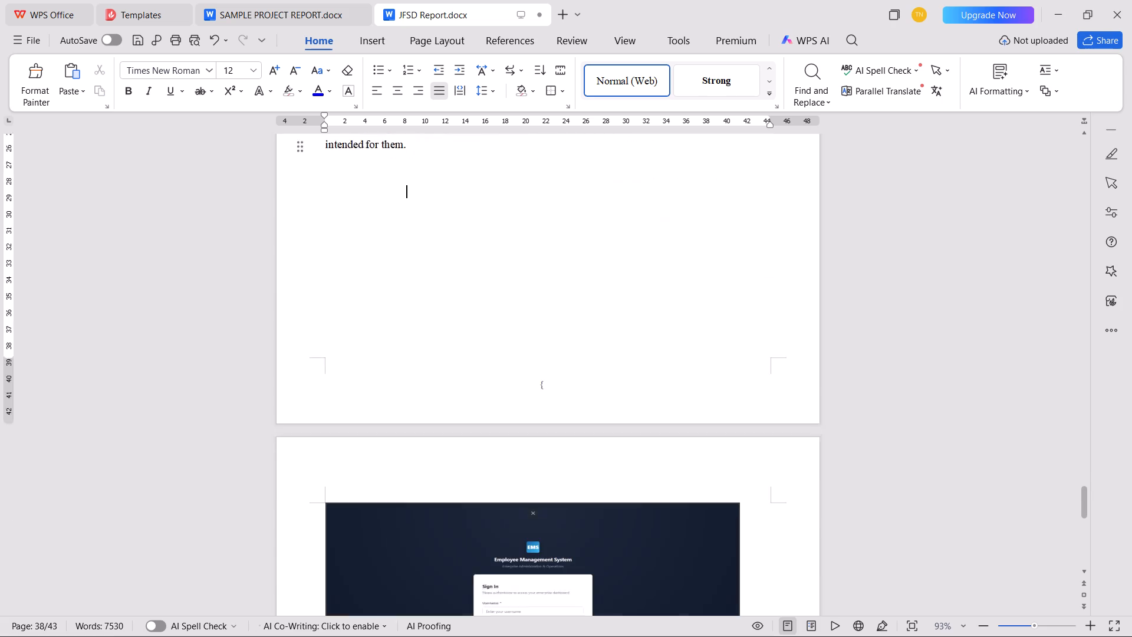
scroll(403, 309, down, 5)
click(304, 320)
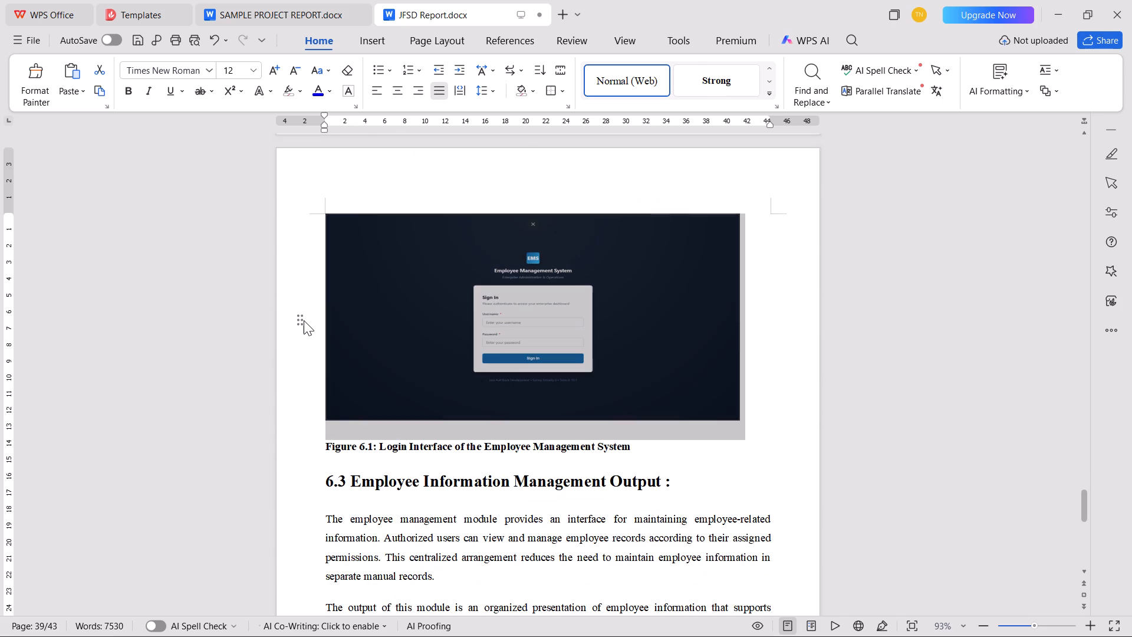
key(ctrl+e)
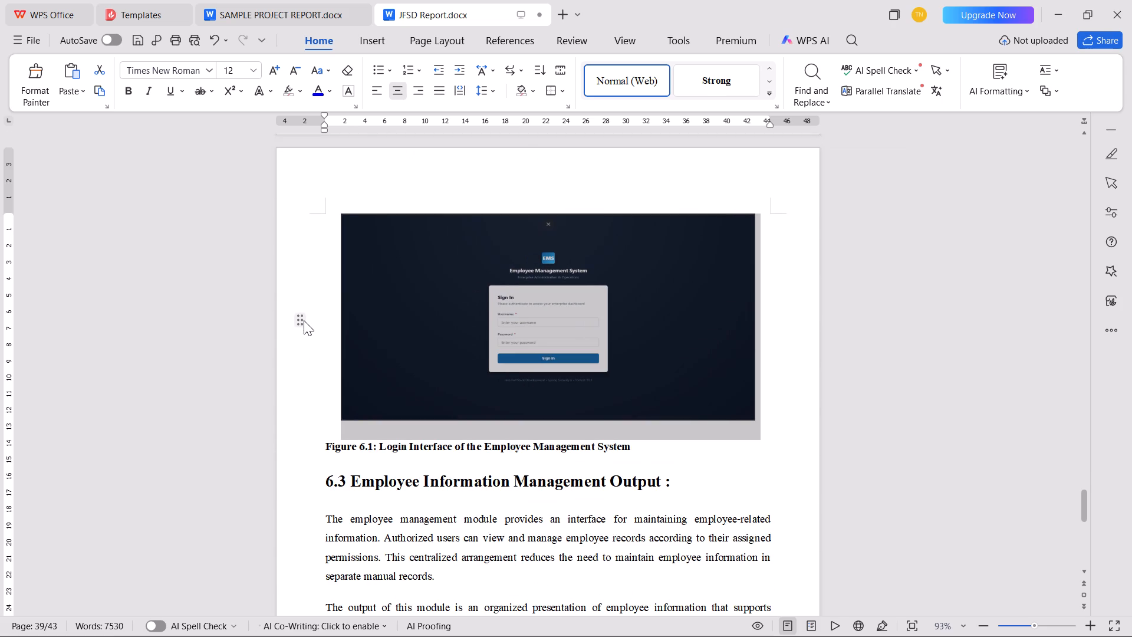
click(296, 445)
key(ctrl+e)
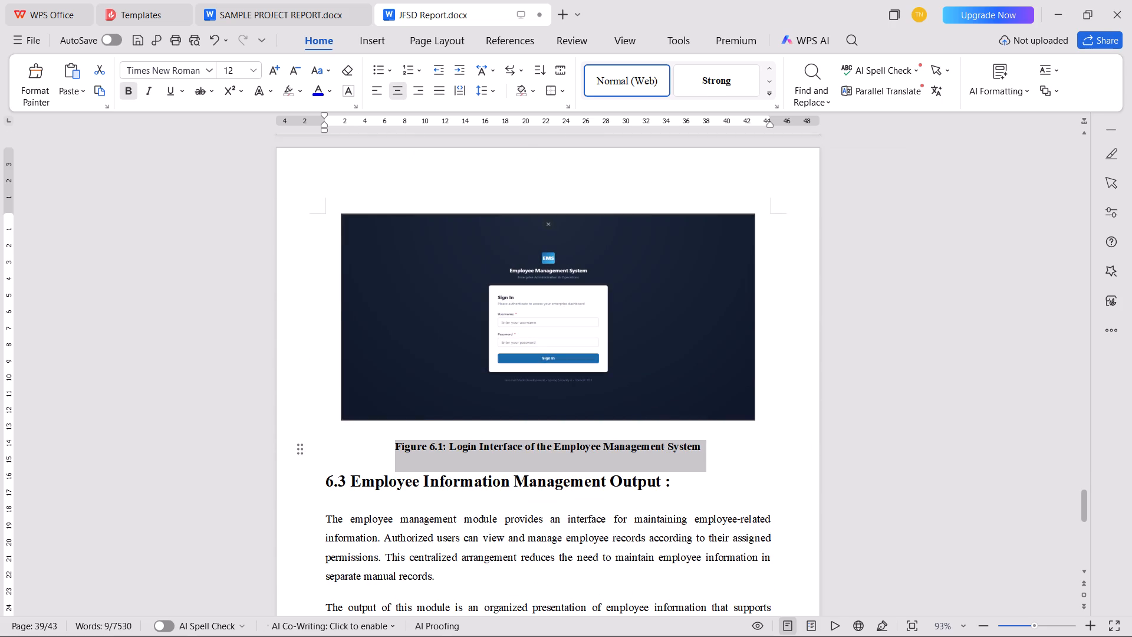
Crop the top and bottom of the login screenshot to a height of about 5.77 cm, keeping the sign-in form.
scroll(292, 445, up, 3)
scroll(291, 441, down, 6)
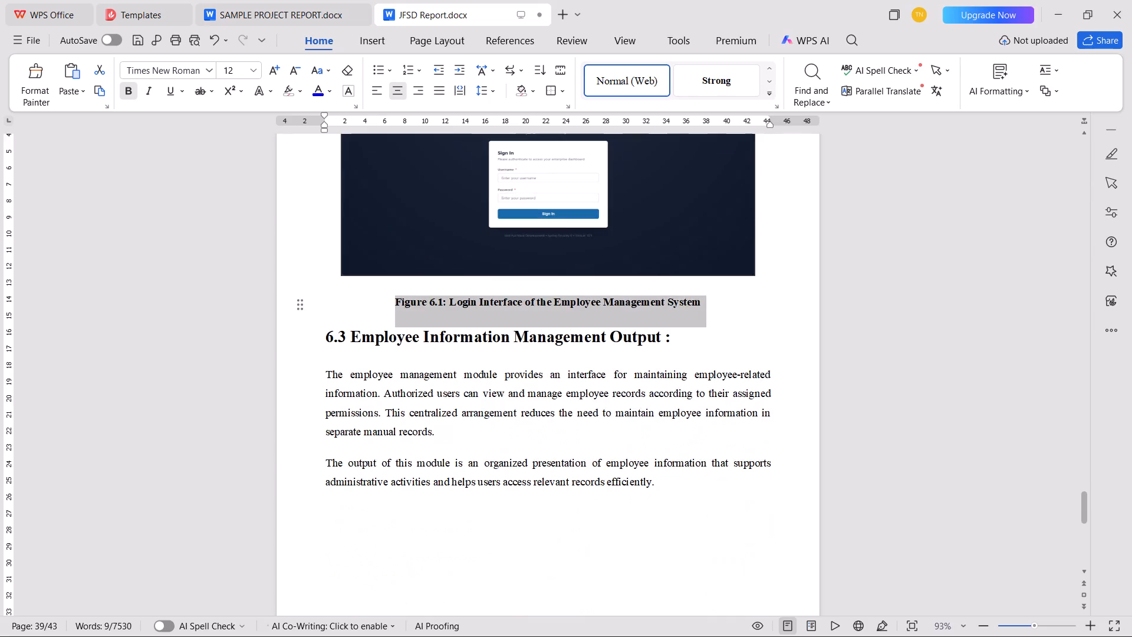
scroll(291, 389, up, 6)
click(412, 382)
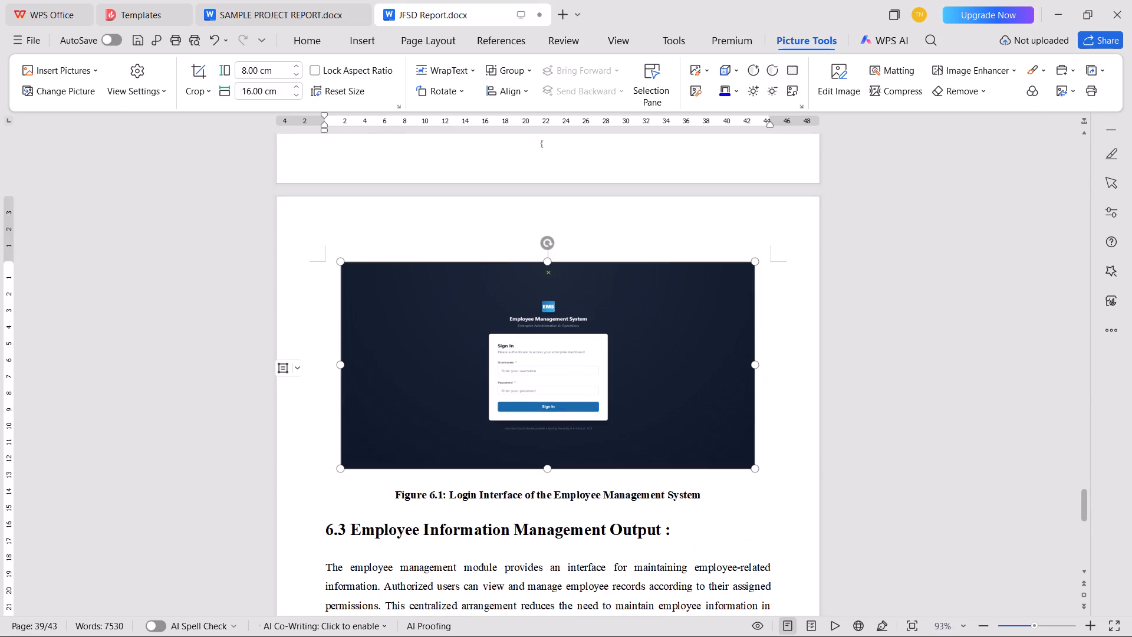
click(772, 318)
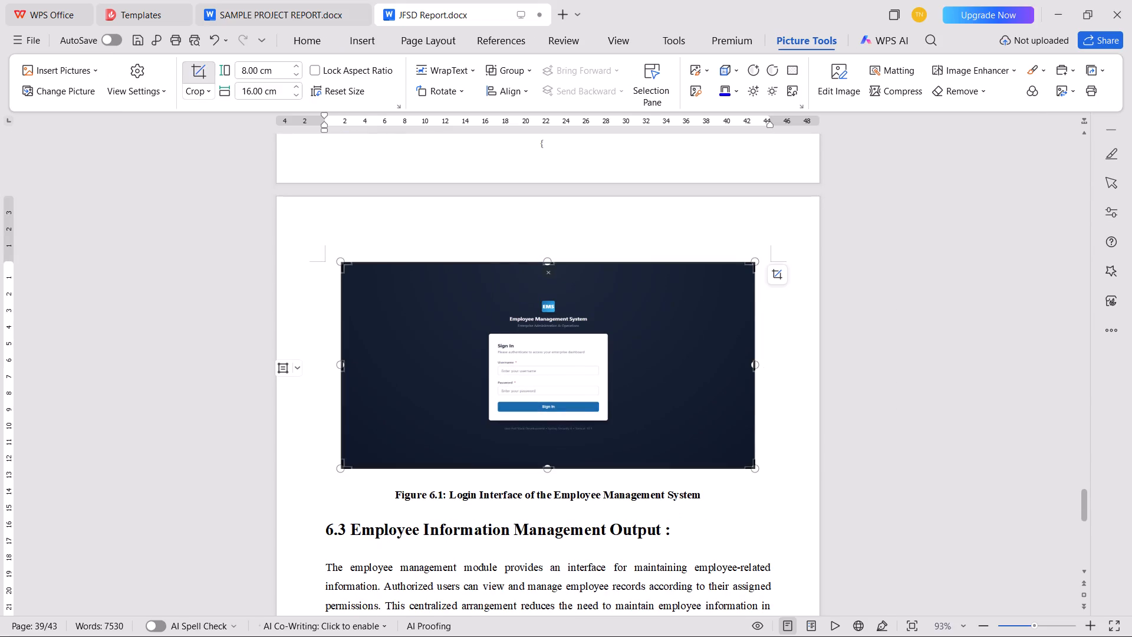
drag(547, 263, 544, 291)
scroll(511, 422, up, 10)
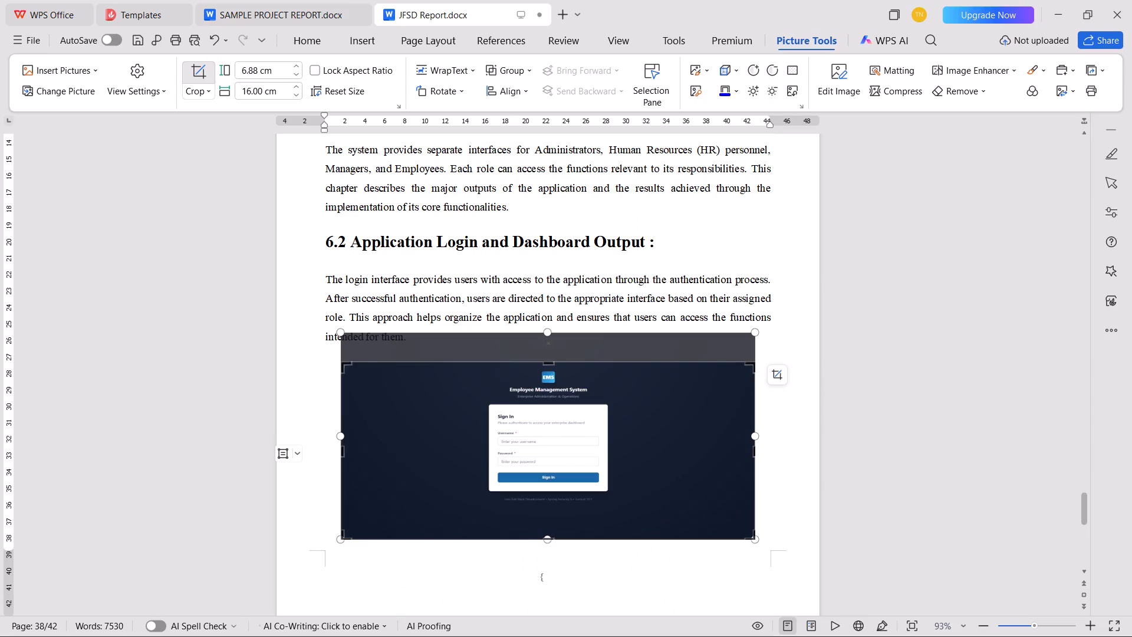
drag(544, 540, 545, 511)
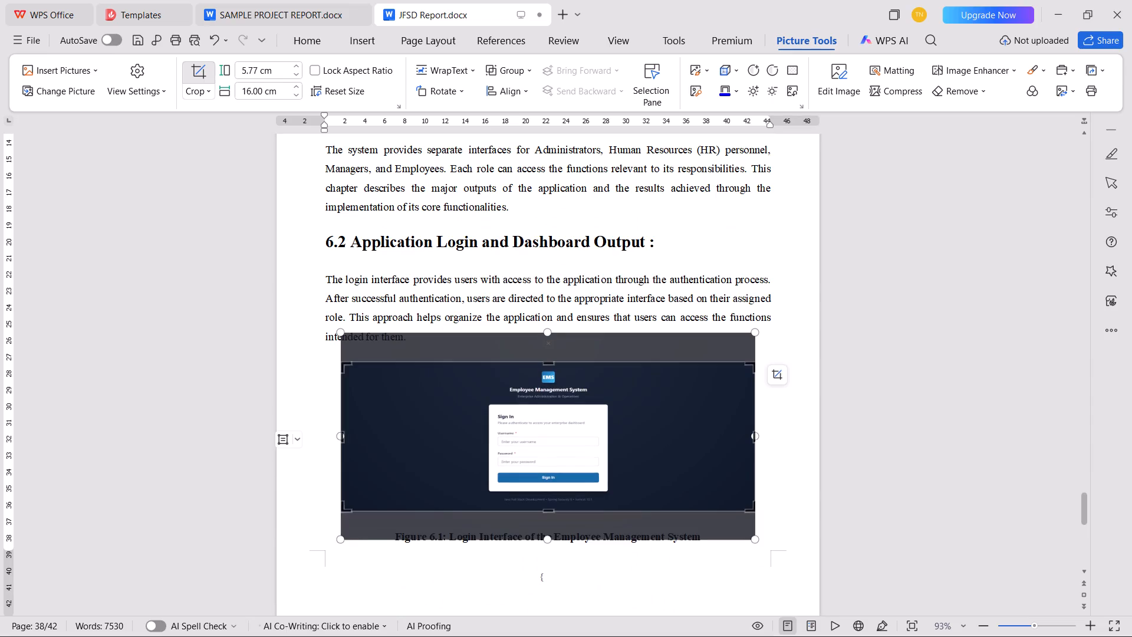
click(248, 438)
click(875, 406)
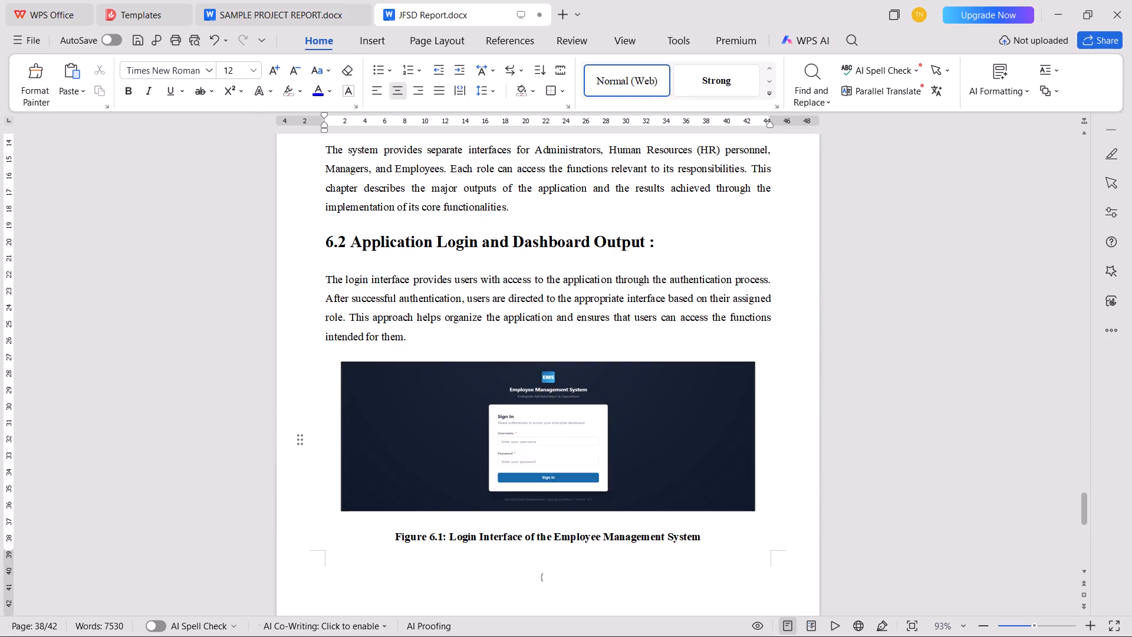
Centre the Employee Directory screenshot together with its Figure 6.2 caption, and save the document.
scroll(437, 373, down, 10)
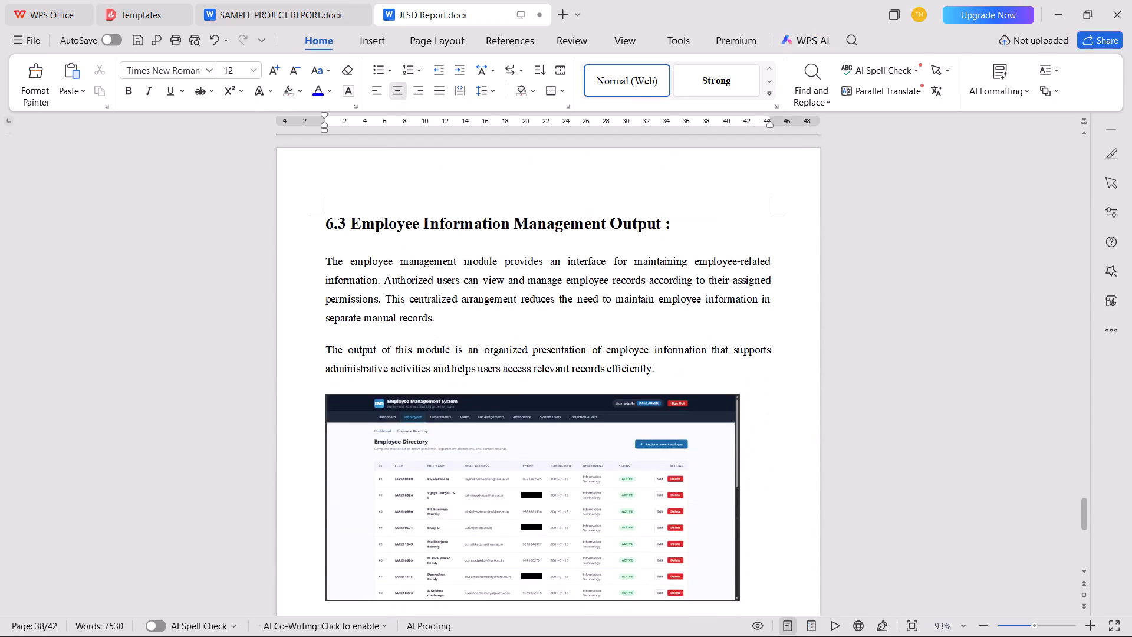
scroll(417, 330, up, 11)
scroll(414, 325, down, 7)
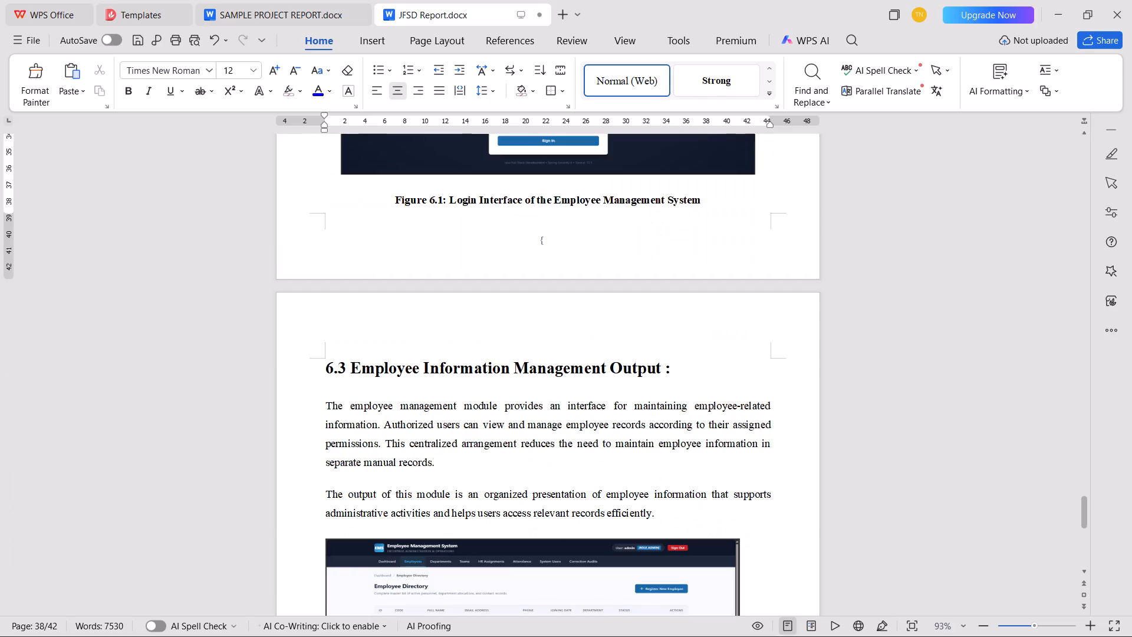
scroll(450, 380, down, 5)
click(272, 413)
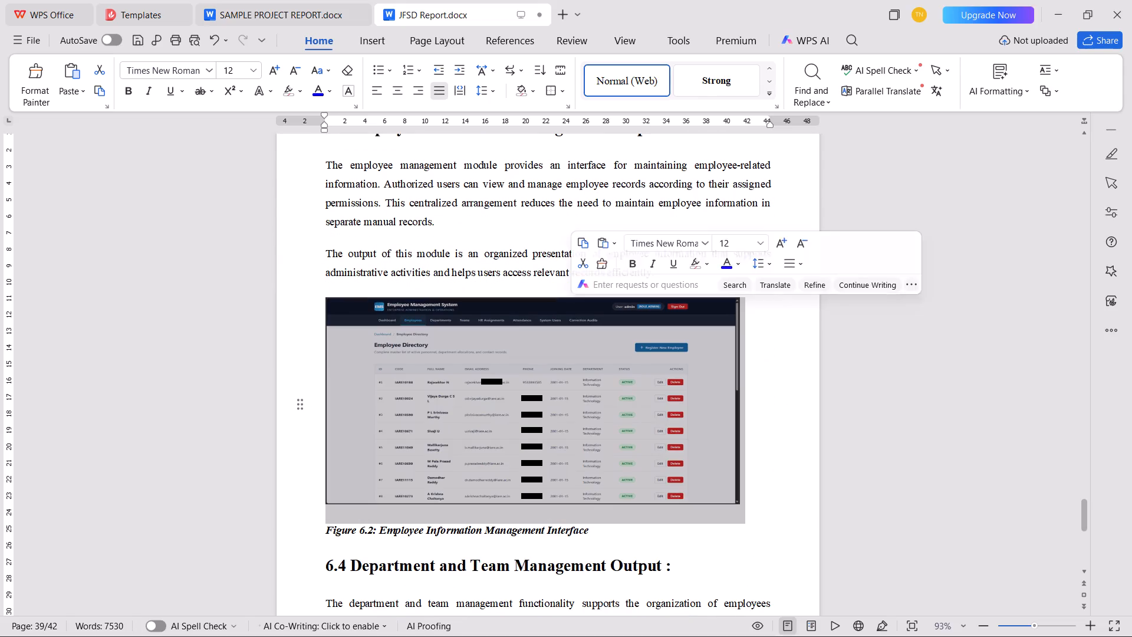
ctrl+click(265, 534)
key(ctrl+e)
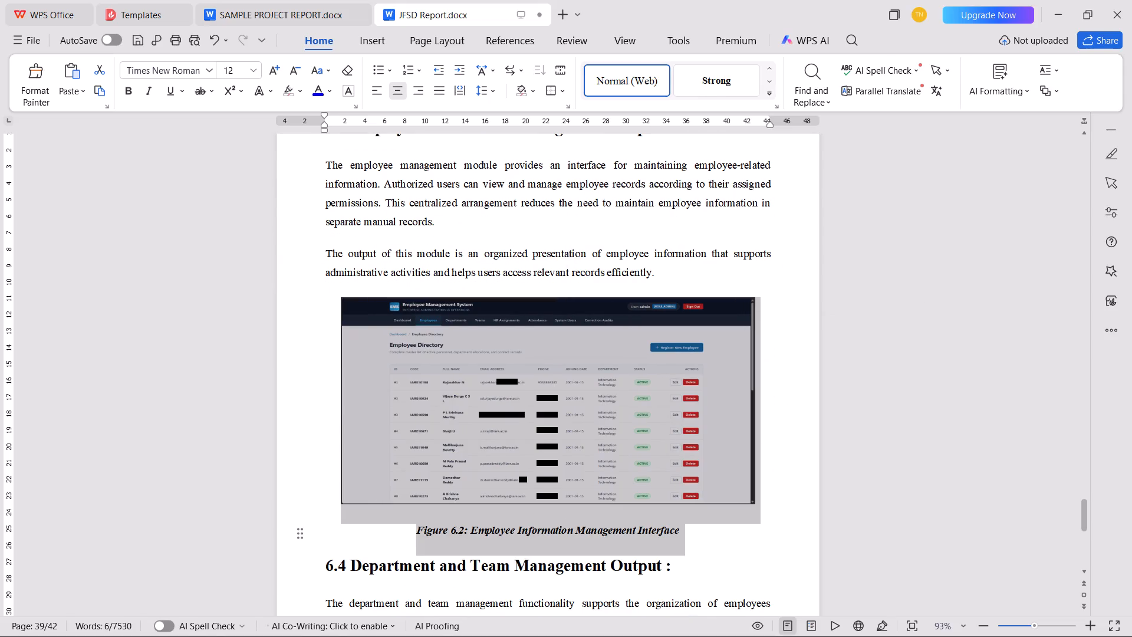
click(220, 426)
click(472, 217)
key(ctrl+s)
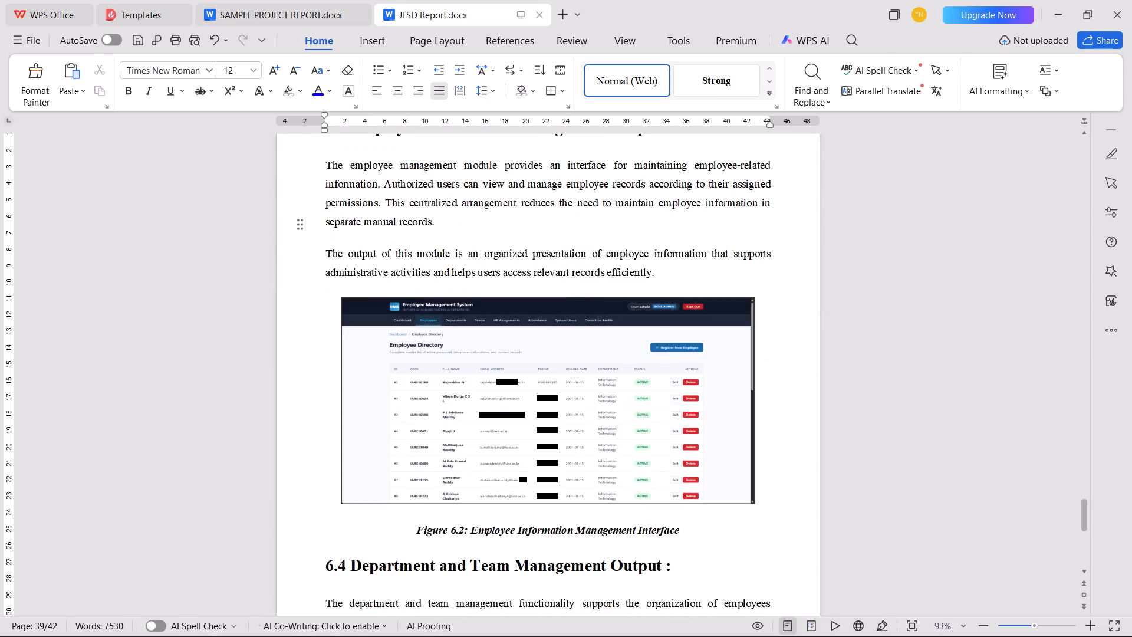
Centre the Team Management screenshot together with its Figure 6.3 caption, and save the document.
scroll(352, 332, down, 5)
scroll(318, 358, up, 10)
scroll(282, 334, down, 8)
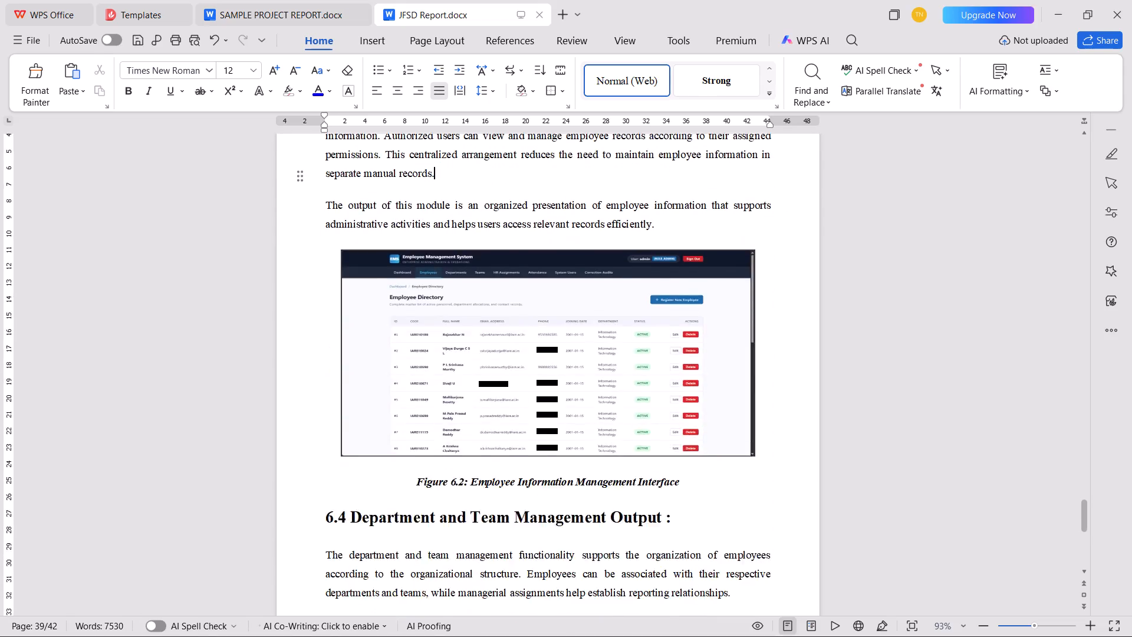
scroll(282, 334, down, 12)
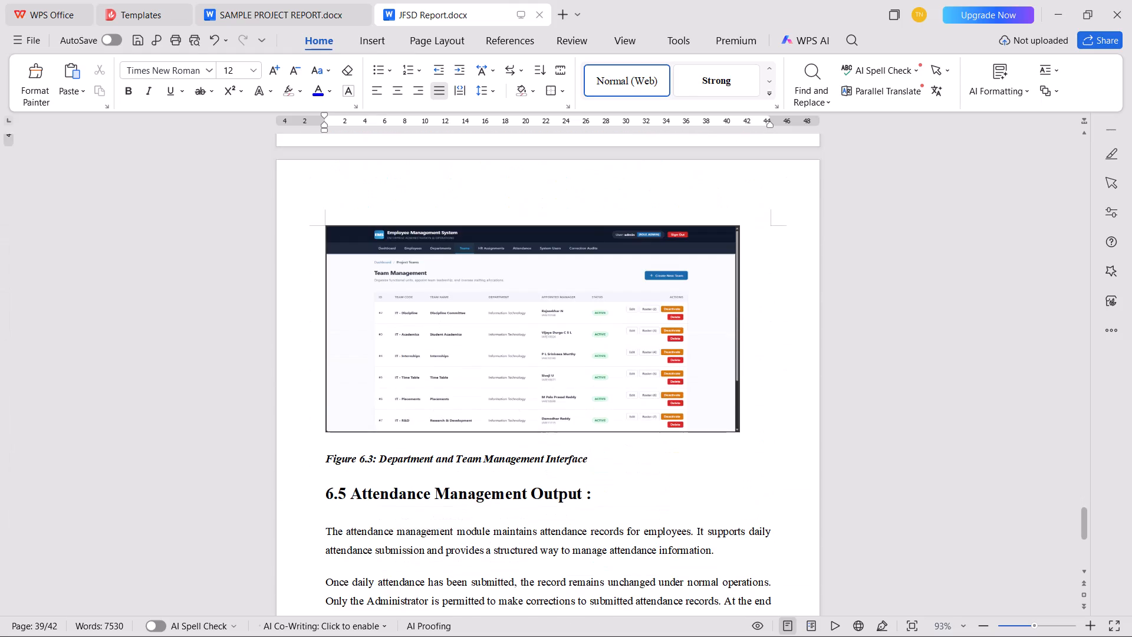
click(249, 368)
ctrl+click(245, 452)
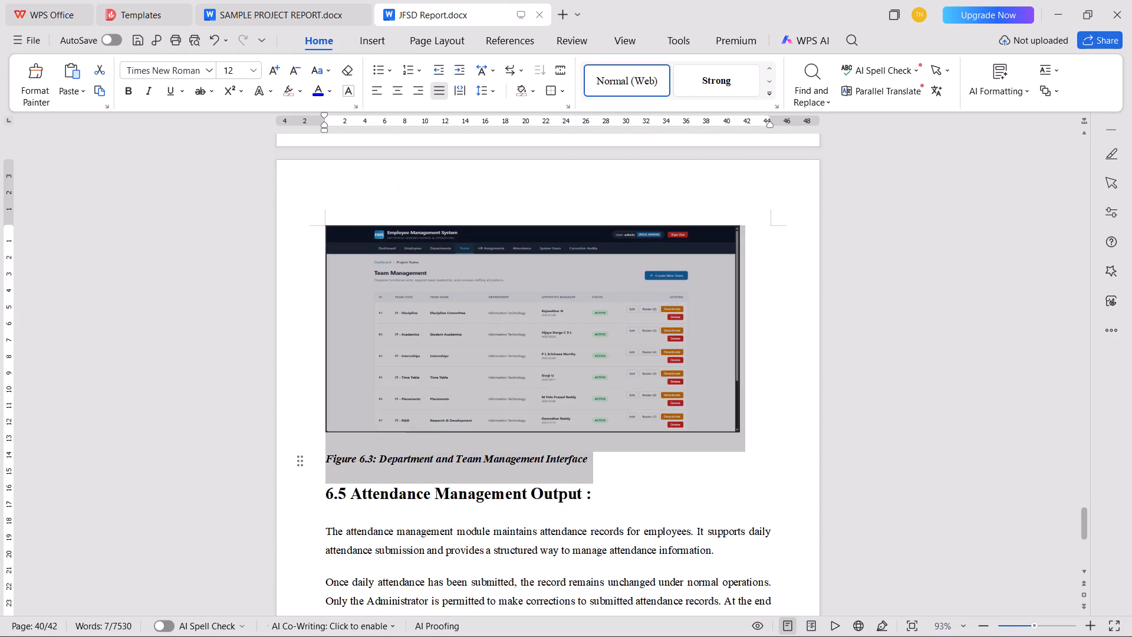
key(ctrl+e)
click(379, 527)
key(ctrl+s)
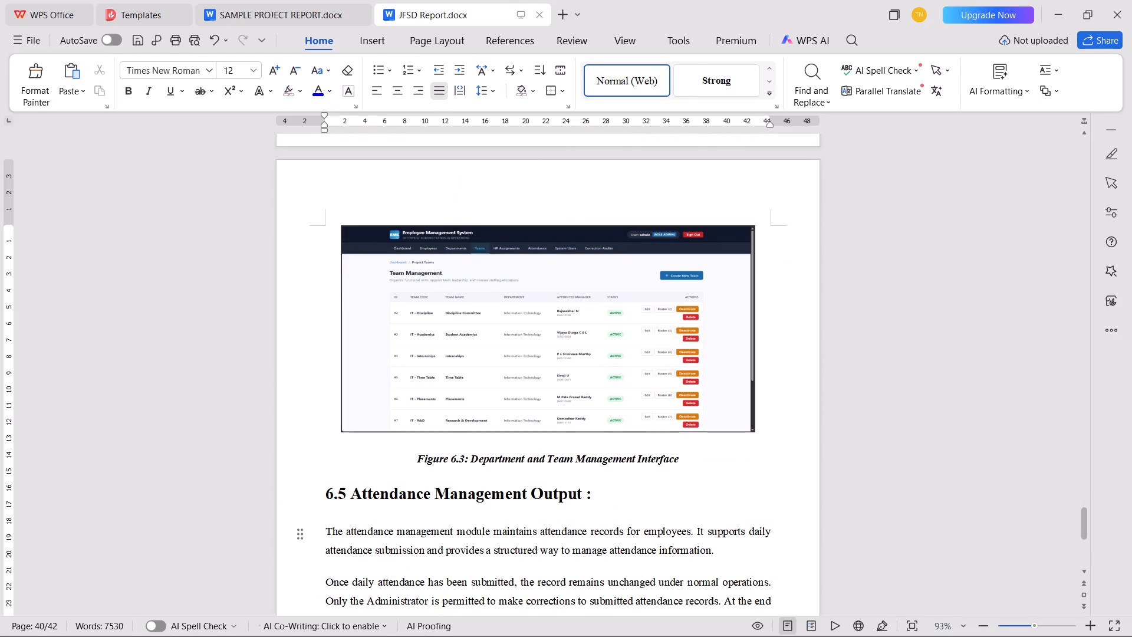
Review sections 6.5 to 6.8 of the JFSD report for remaining text and figure layout problems.
scroll(232, 459, up, 9)
scroll(196, 376, down, 9)
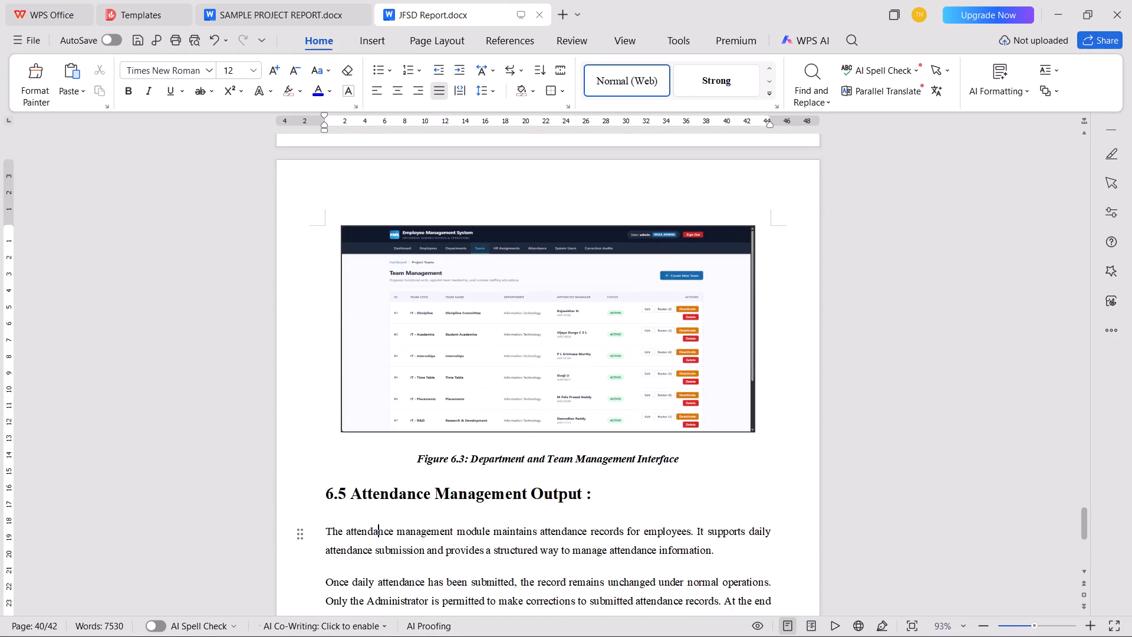
scroll(196, 376, down, 15)
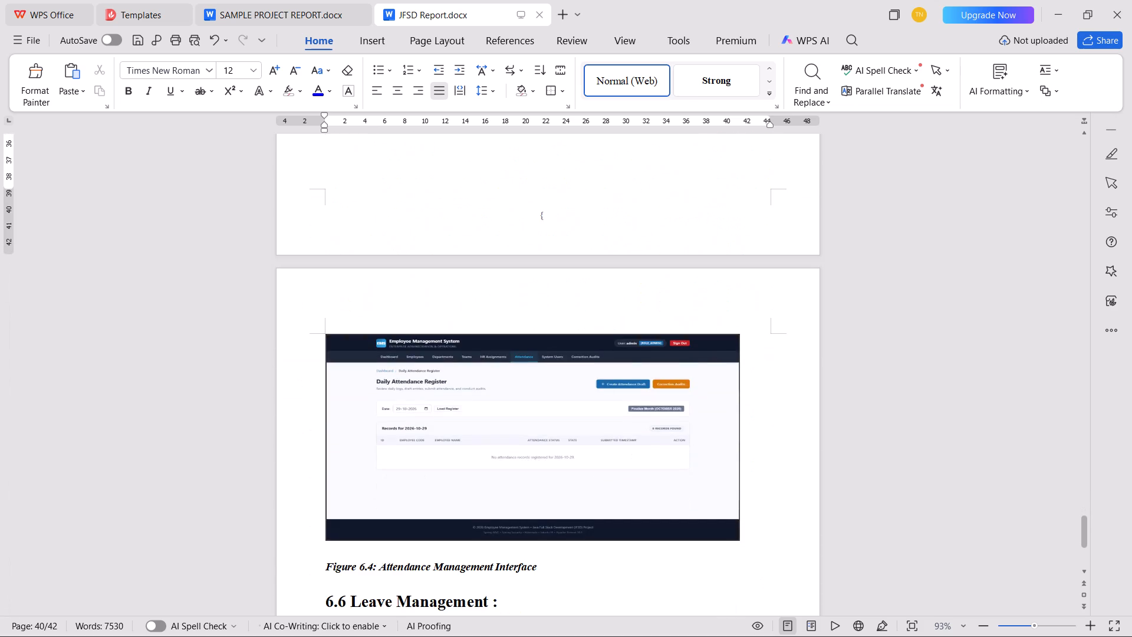
scroll(196, 376, down, 14)
scroll(196, 376, up, 1)
scroll(196, 376, down, 1)
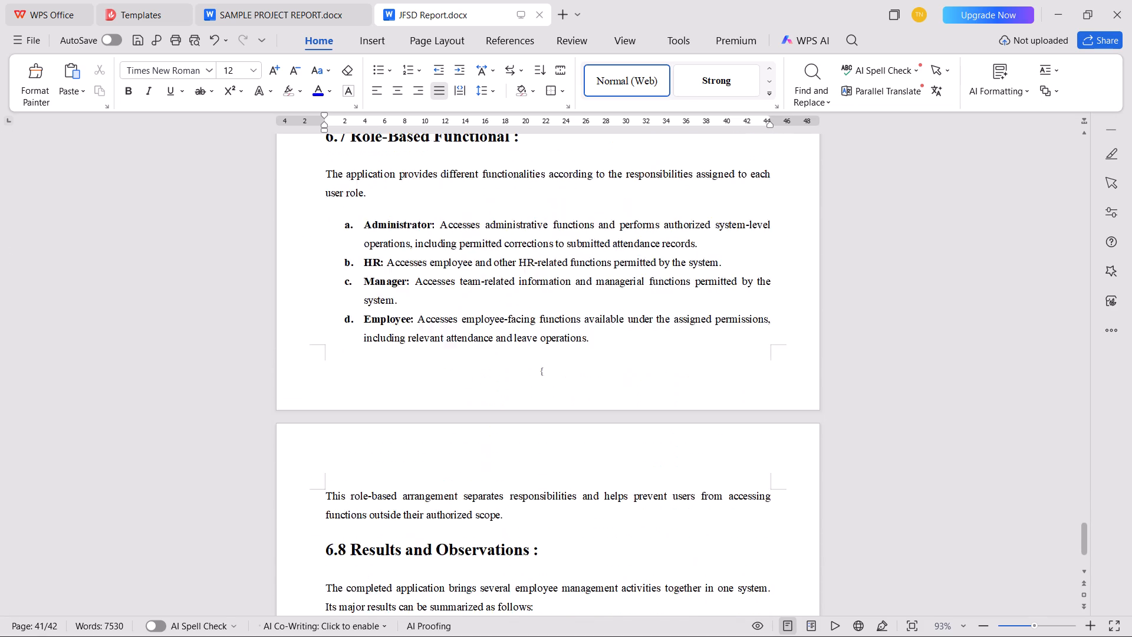
scroll(196, 376, up, 1)
scroll(196, 376, down, 1)
scroll(196, 376, up, 20)
scroll(196, 376, up, 11)
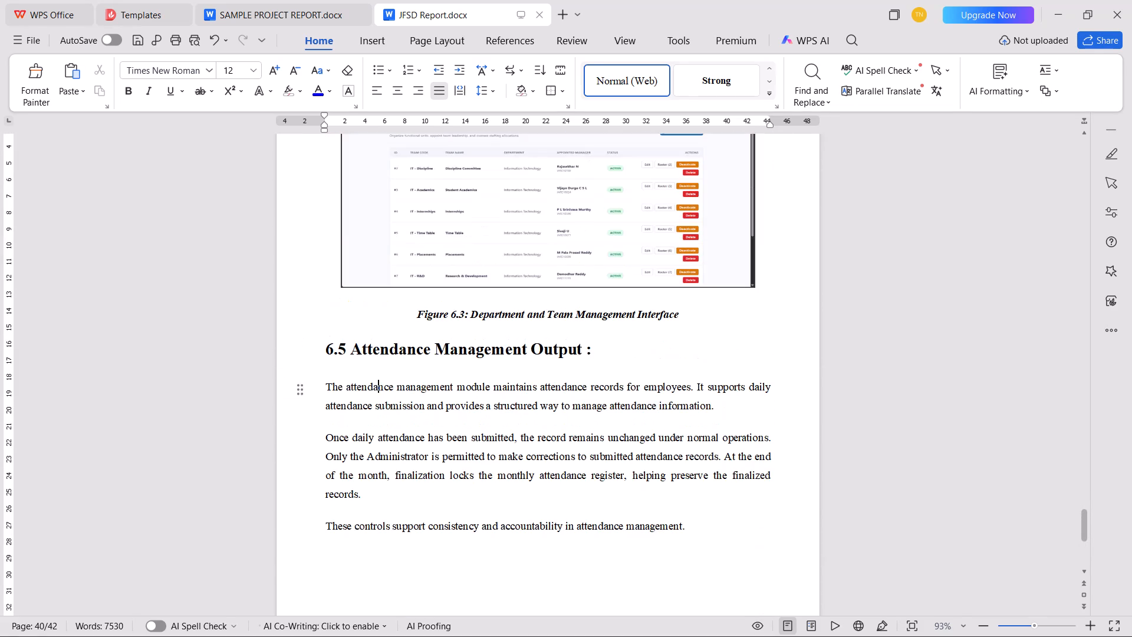
Delete section 6.5's closing paragraph, "These controls support consistency…", and join the "Once daily attendance…" paragraph to the first one.
drag(692, 528, 661, 504)
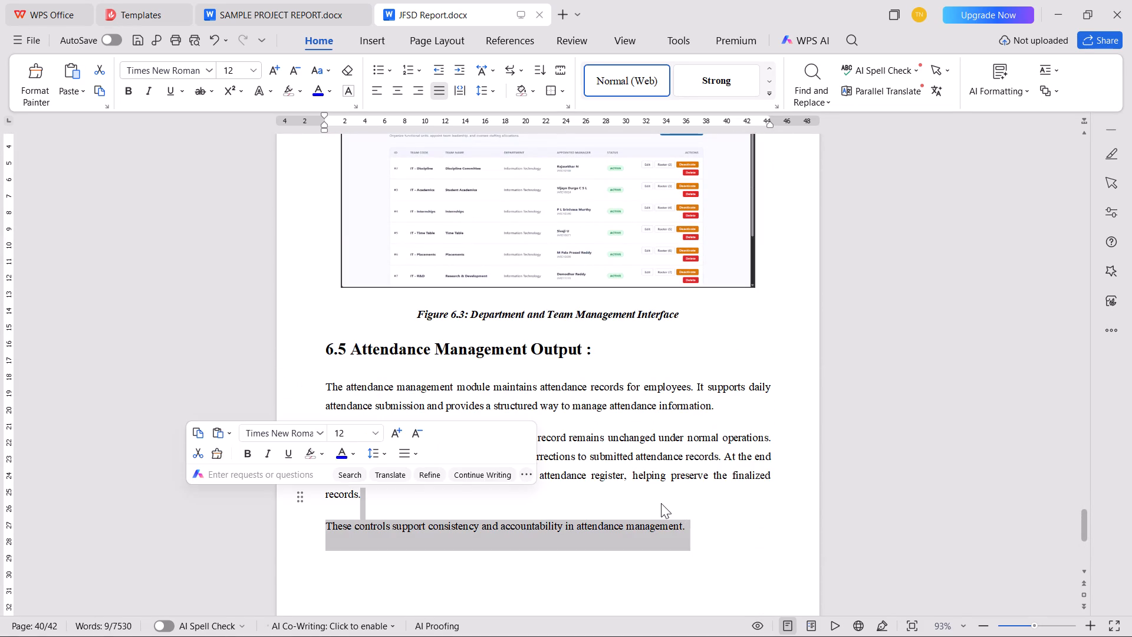
key(BackSpace)
click(326, 439)
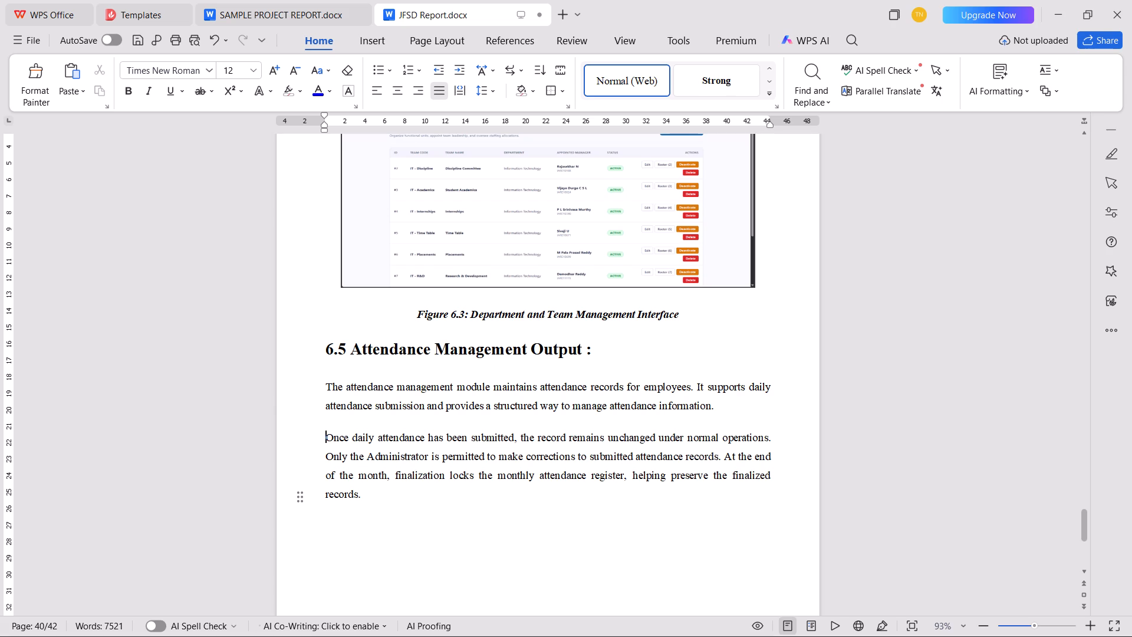
key(BackSpace)
Delete the sentence in section 6.5 about only the Administrator being permitted to correct submitted attendance records, including its full stop.
scroll(343, 428, down, 5)
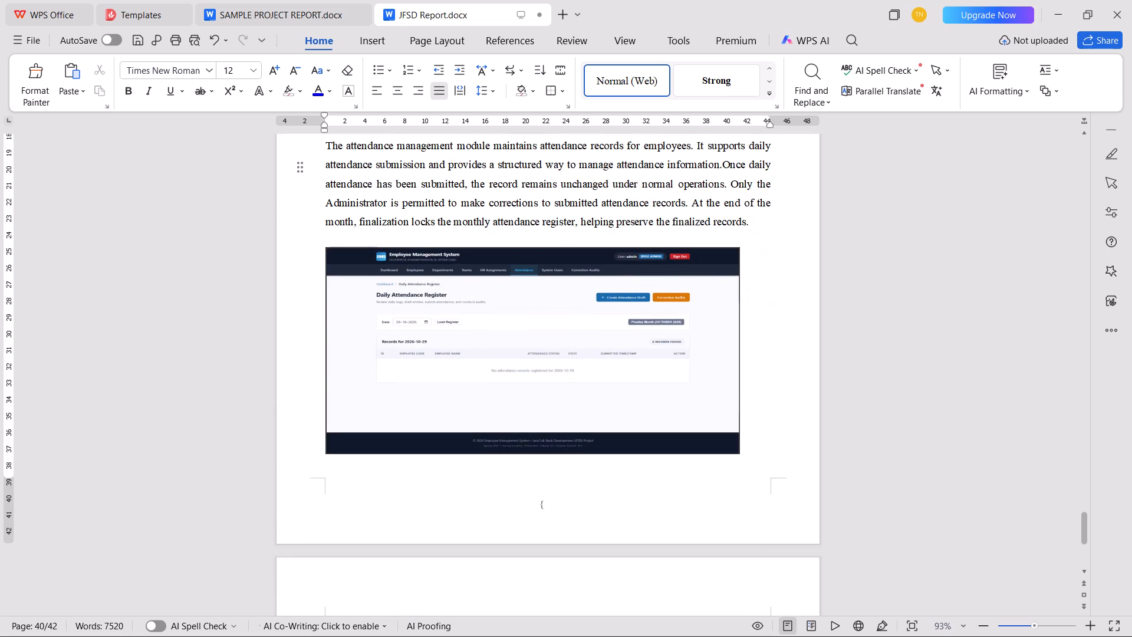
scroll(369, 423, down, 1)
scroll(311, 329, up, 2)
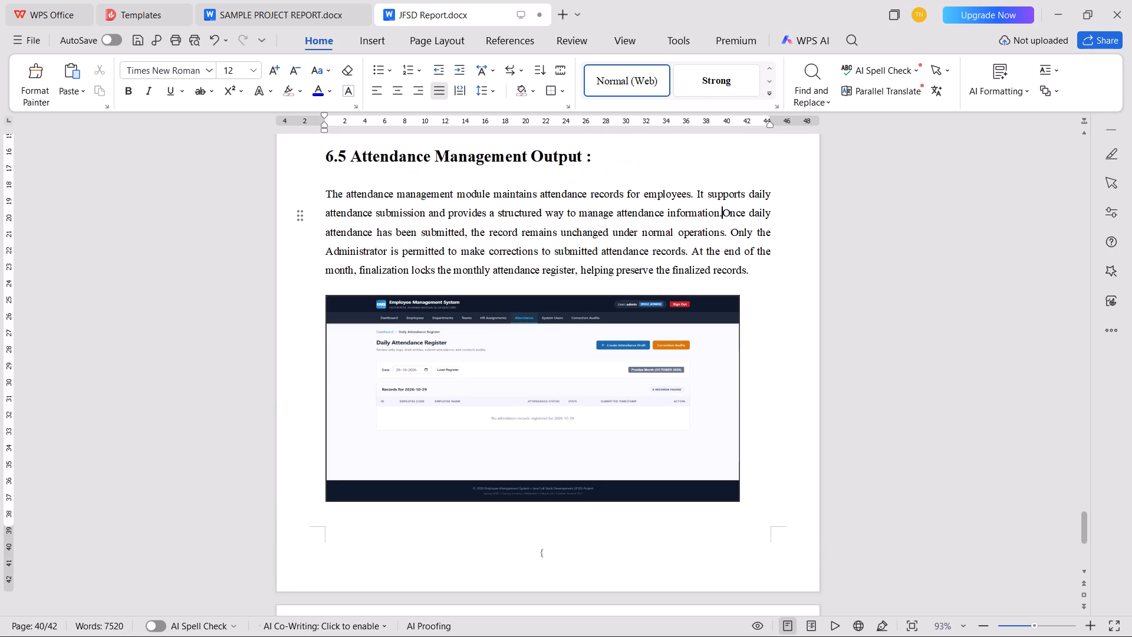
drag(729, 229, 684, 249)
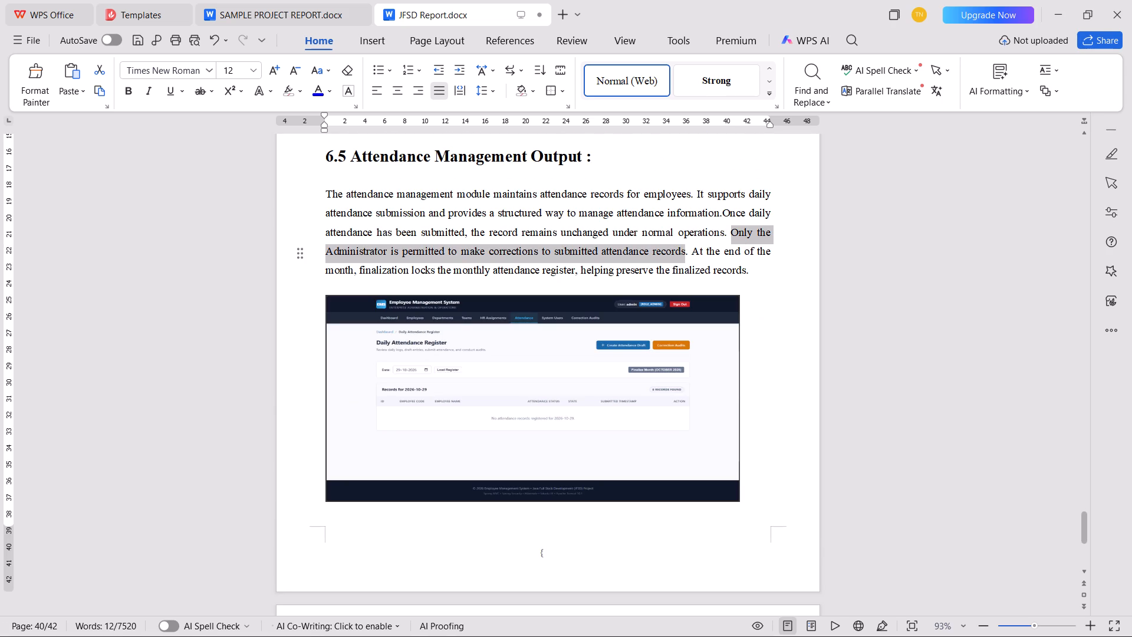
key(BackSpace)
key(BackSpace)
key(BackSpace)
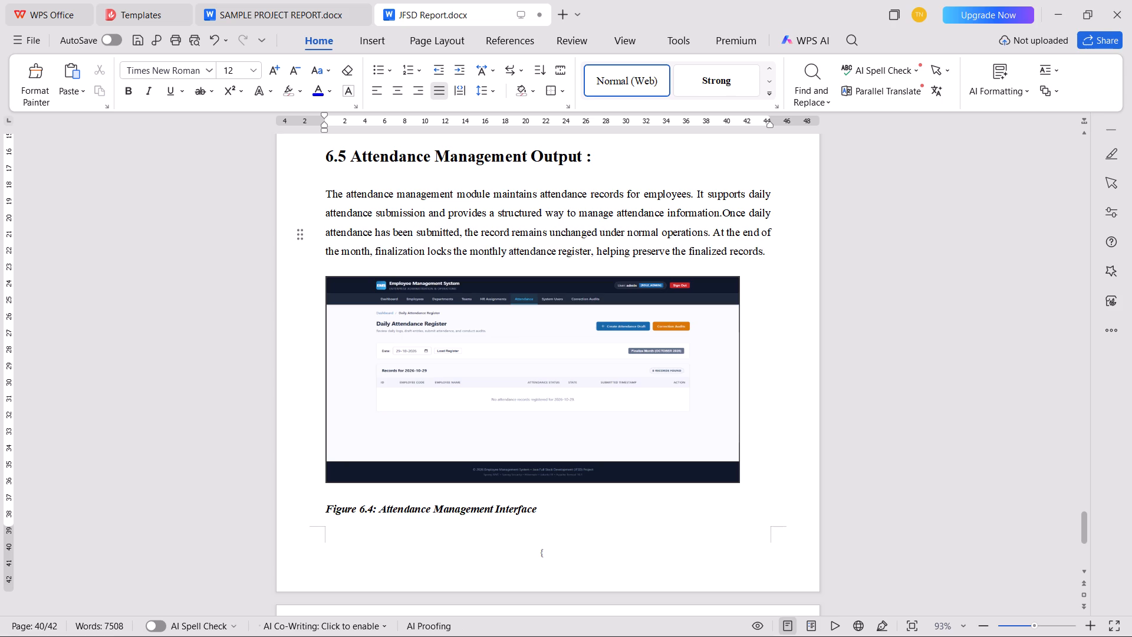
Centre the Daily Attendance Register screenshot together with its Figure 6.4 caption, and save the document.
drag(304, 367, 294, 488)
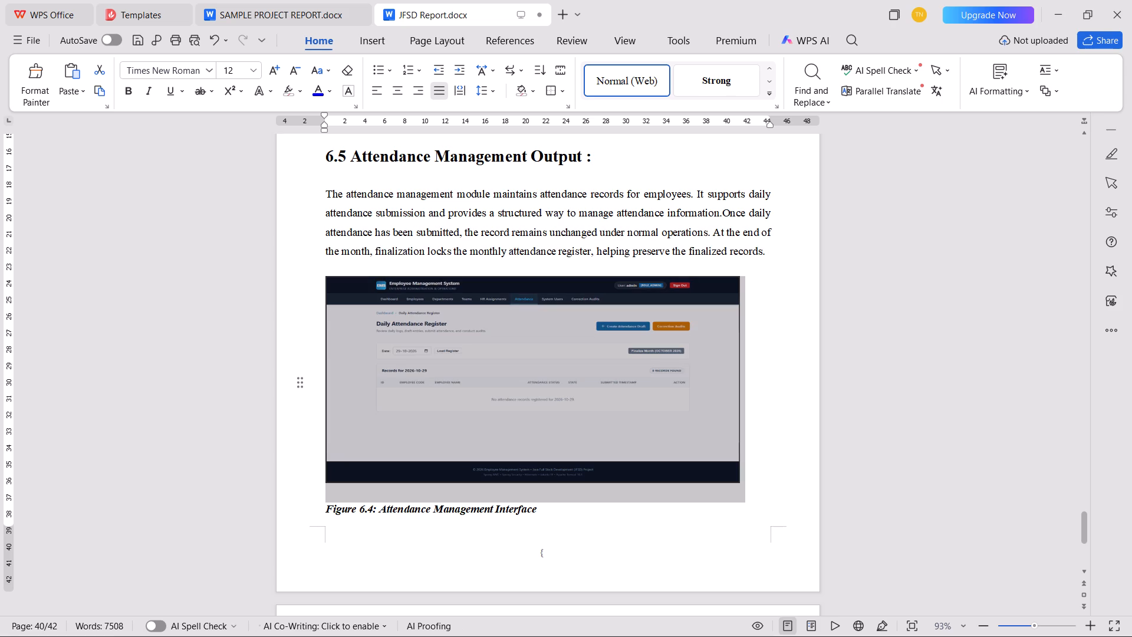
drag(294, 488, 294, 503)
key(ctrl+e)
key(ctrl+s)
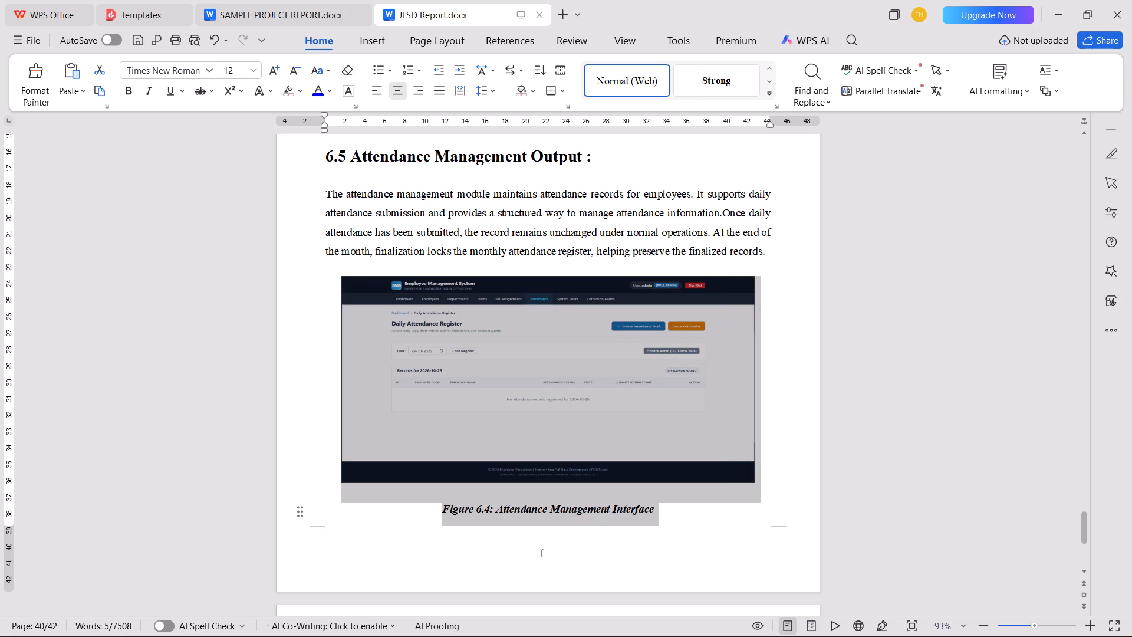
click(352, 222)
Check sections 6.6 to 6.8 through to the end of the JFSD report.
scroll(355, 346, down, 6)
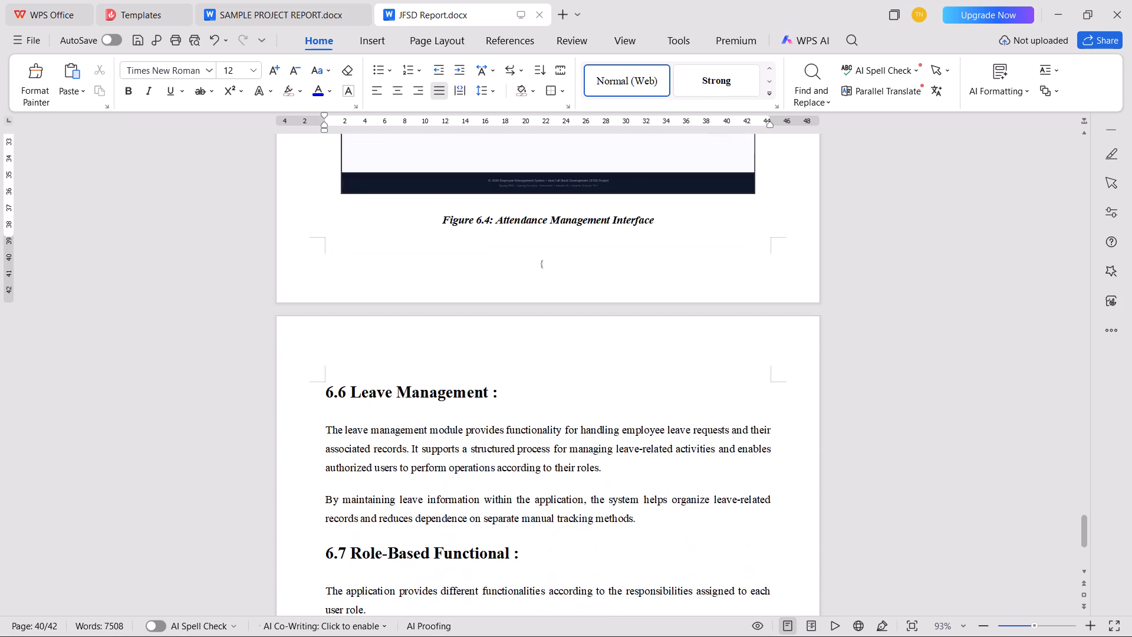
scroll(353, 386, down, 13)
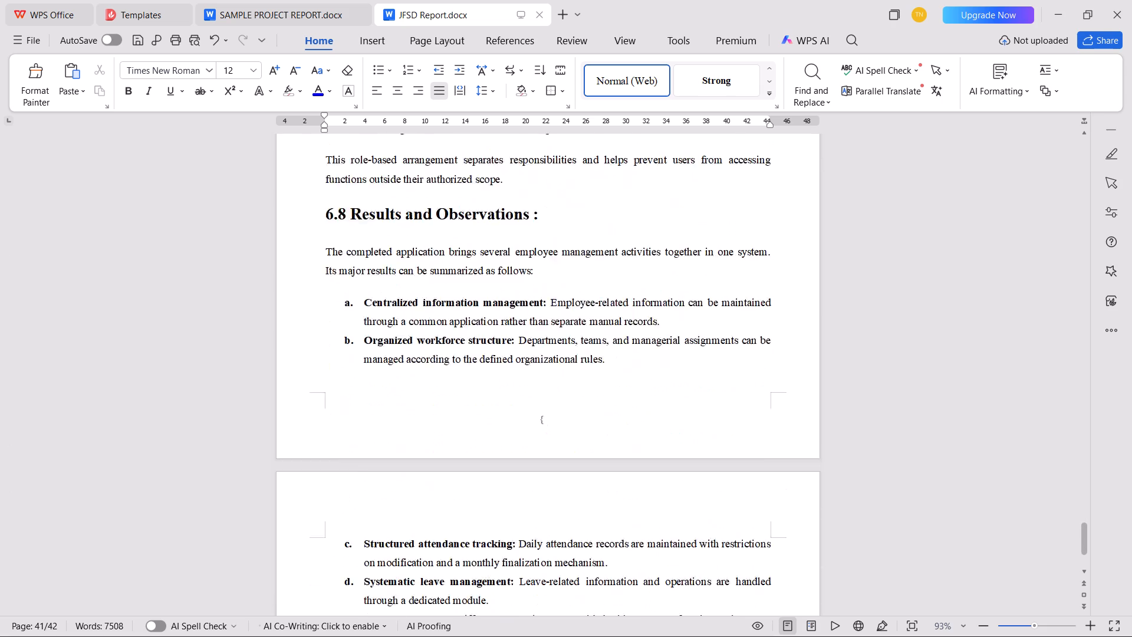
scroll(350, 413, down, 11)
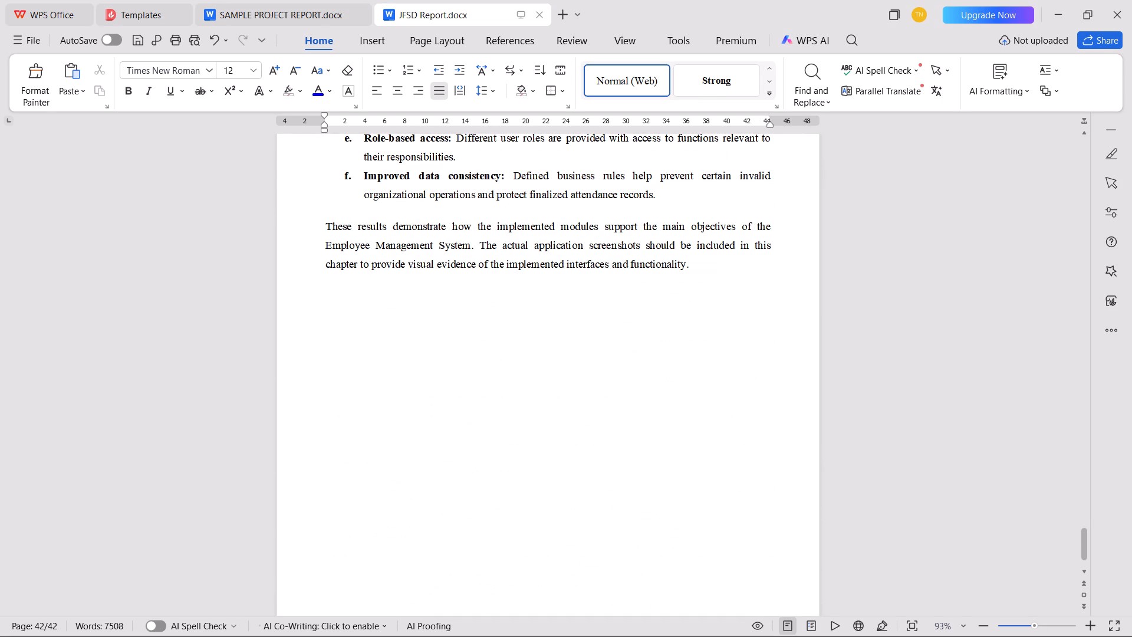
click(318, 0)
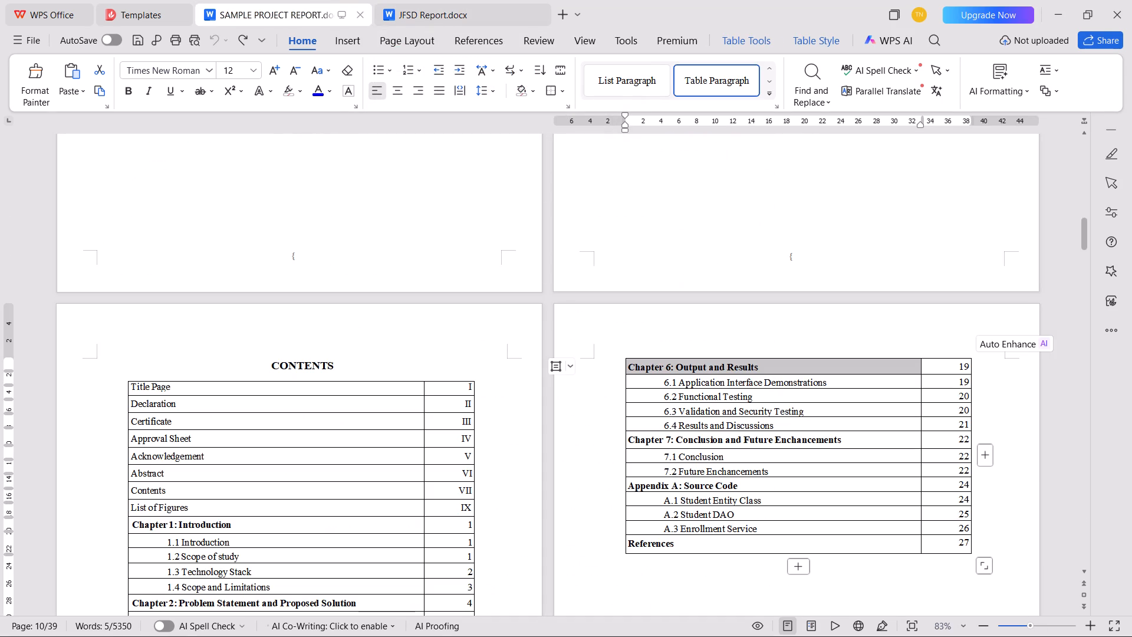
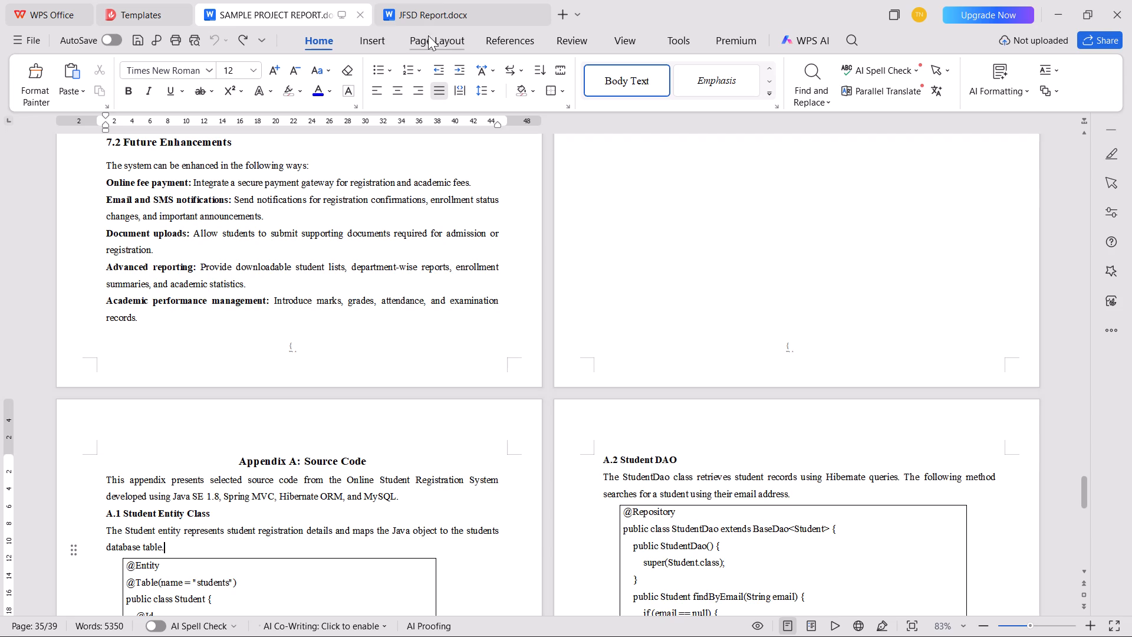
click(432, 17)
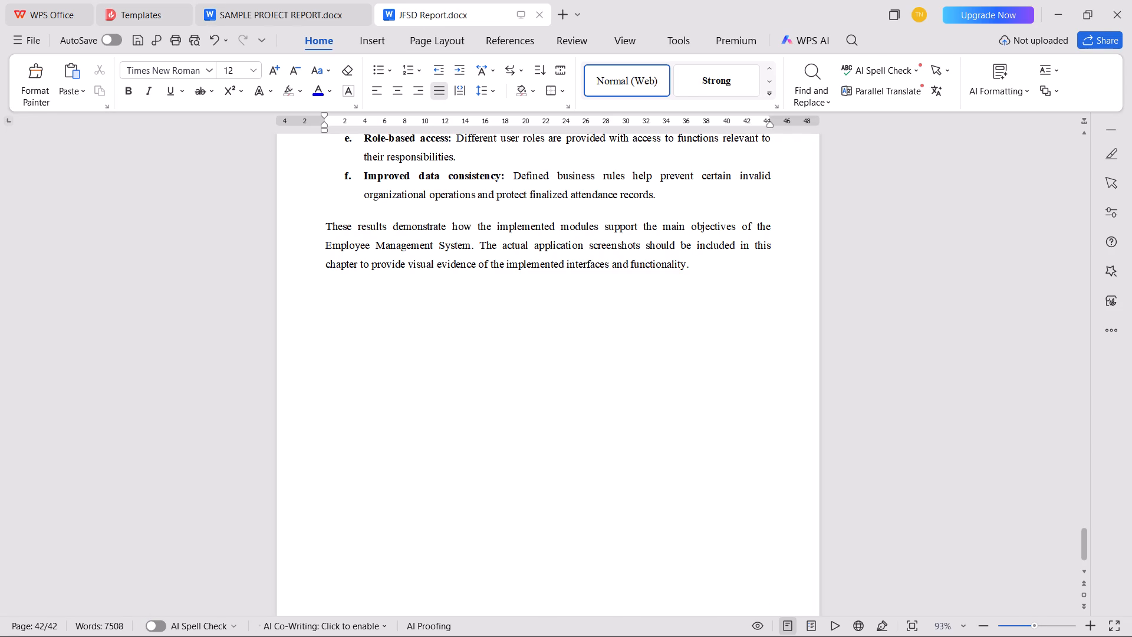
drag(1084, 548, 1116, 50)
scroll(504, 394, down, 19)
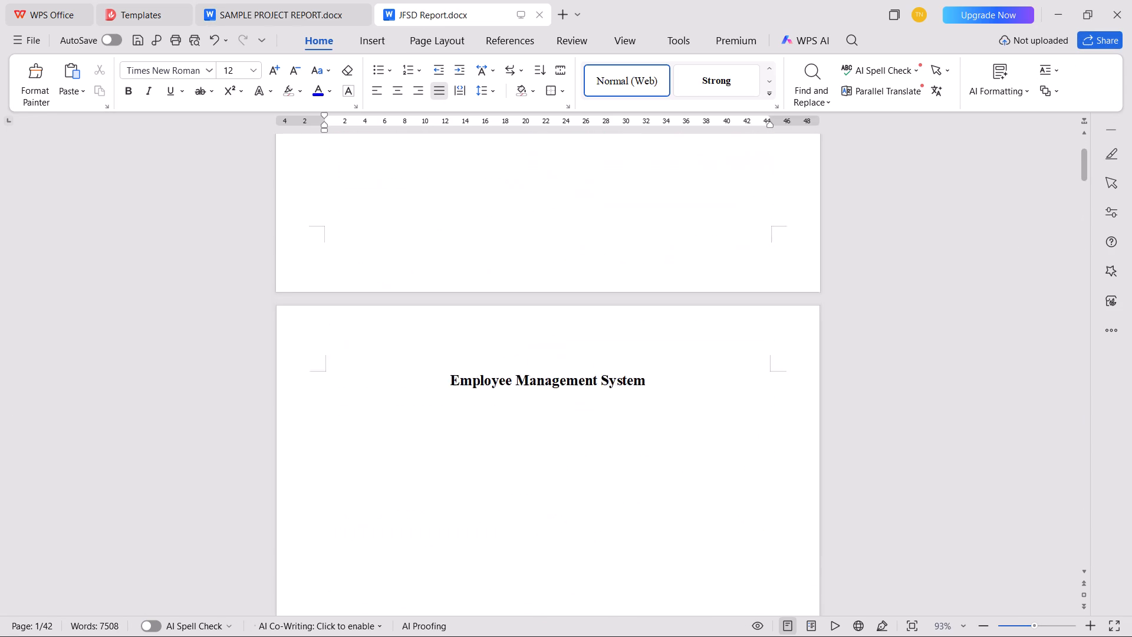
scroll(498, 395, down, 9)
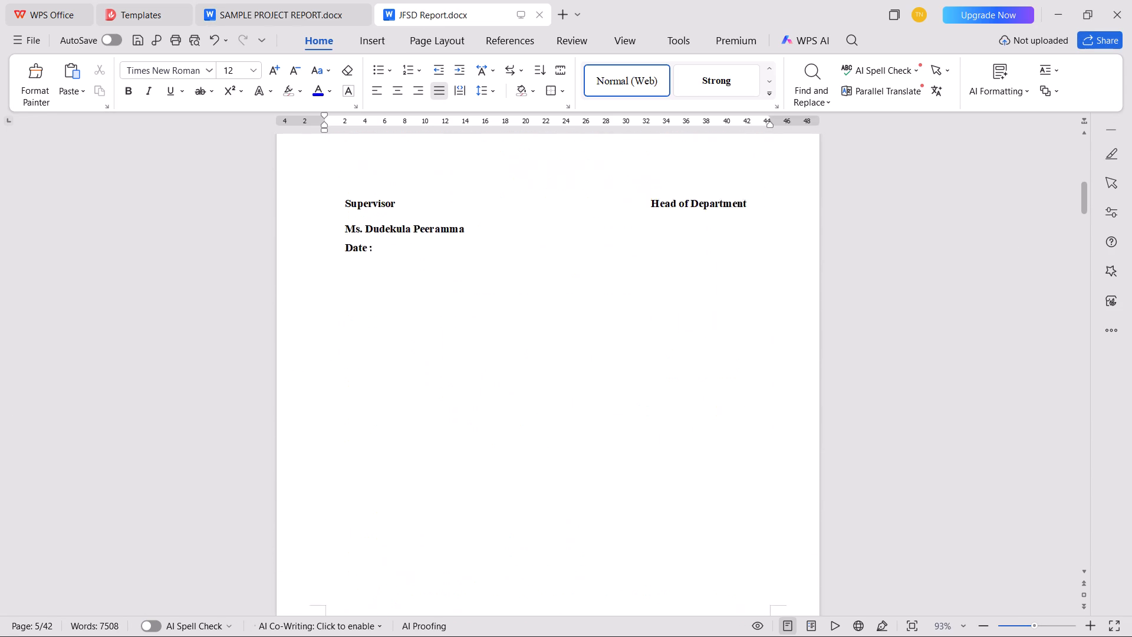
scroll(478, 415, down, 7)
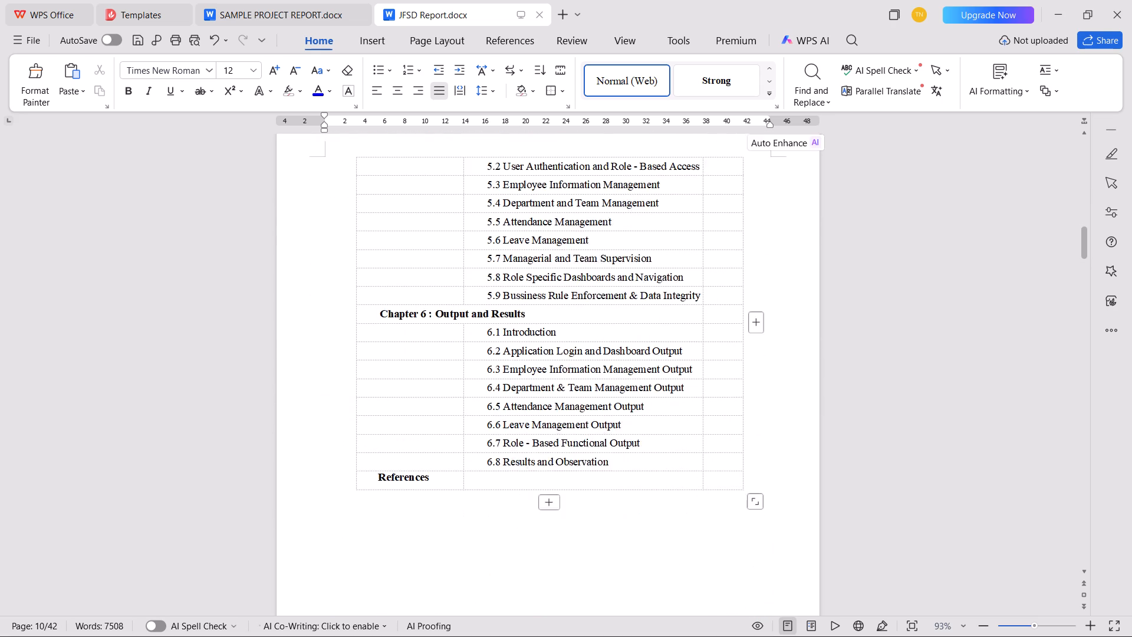
scroll(456, 422, down, 1)
right_click(627, 429)
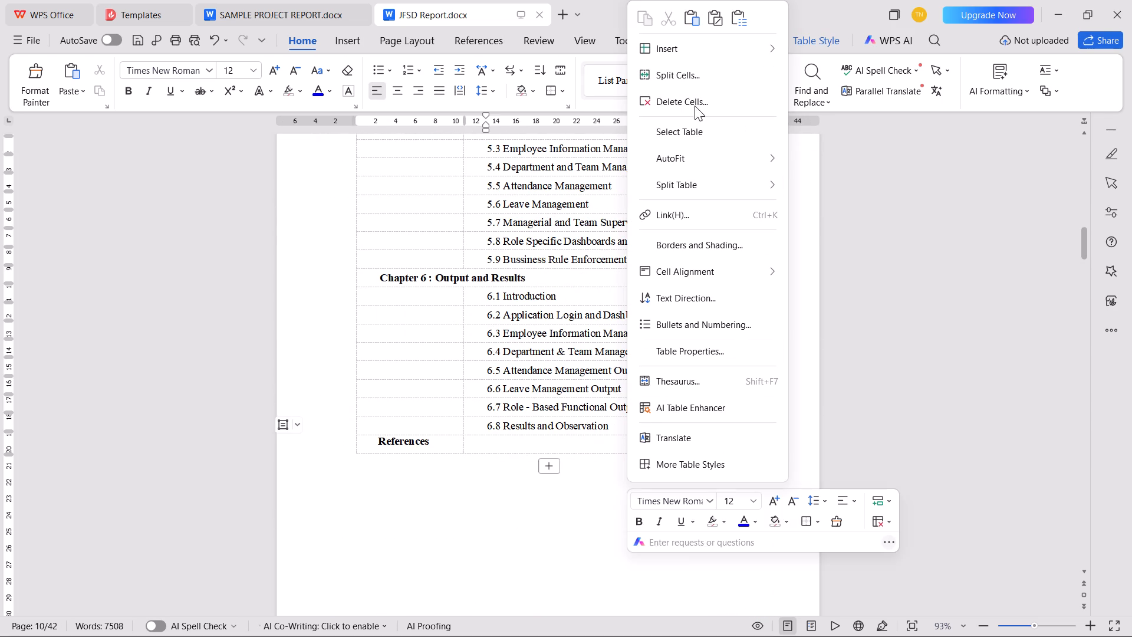
click(699, 51)
click(877, 139)
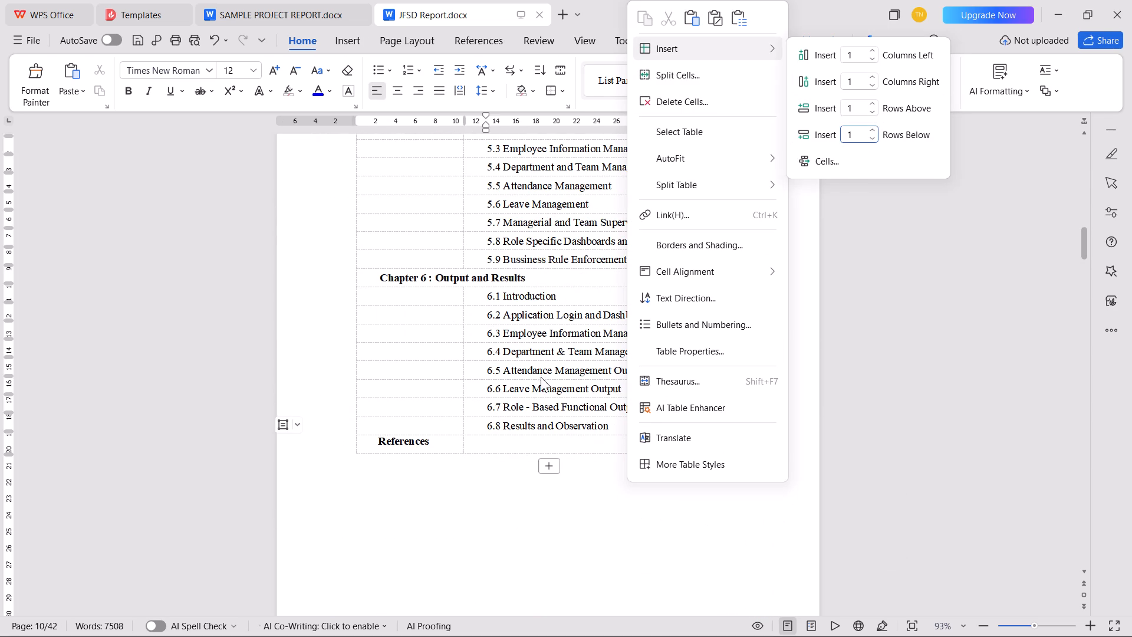
click(899, 136)
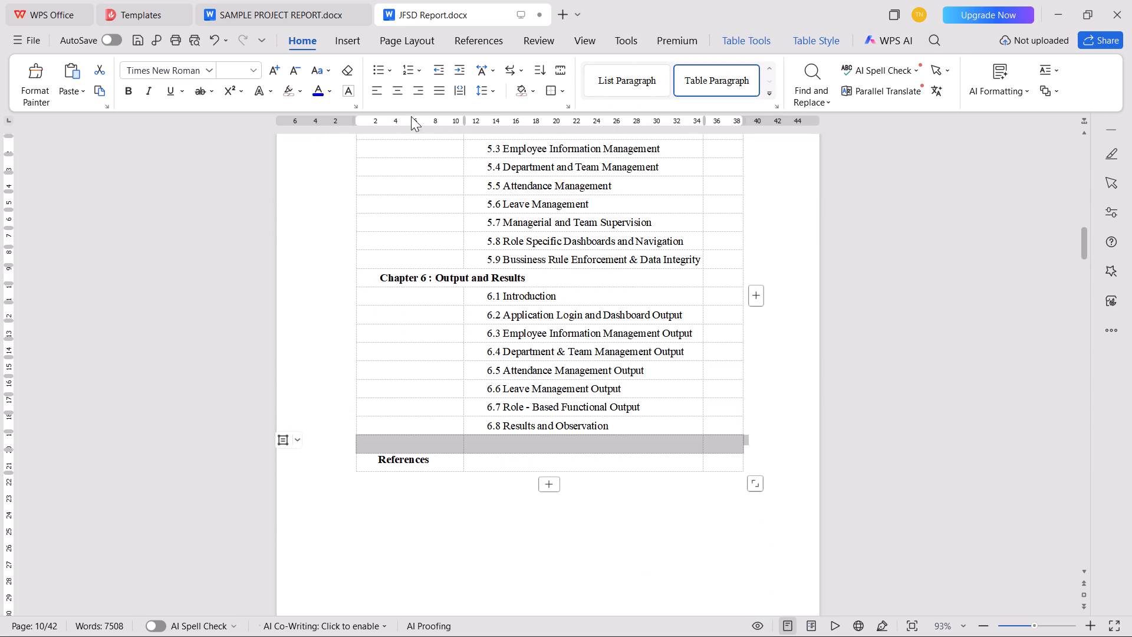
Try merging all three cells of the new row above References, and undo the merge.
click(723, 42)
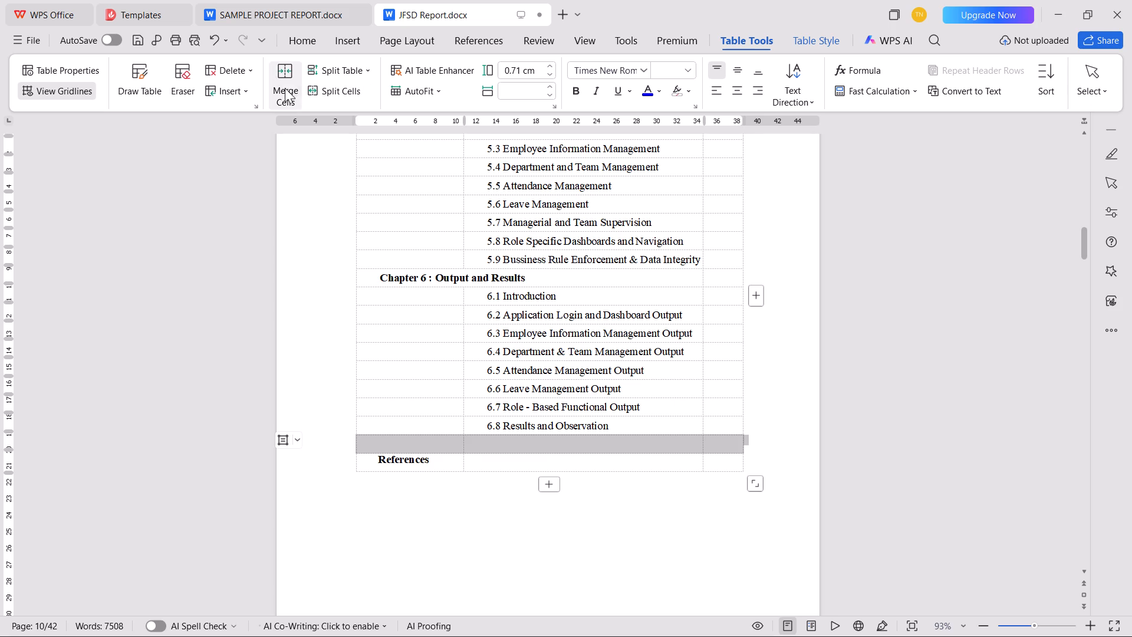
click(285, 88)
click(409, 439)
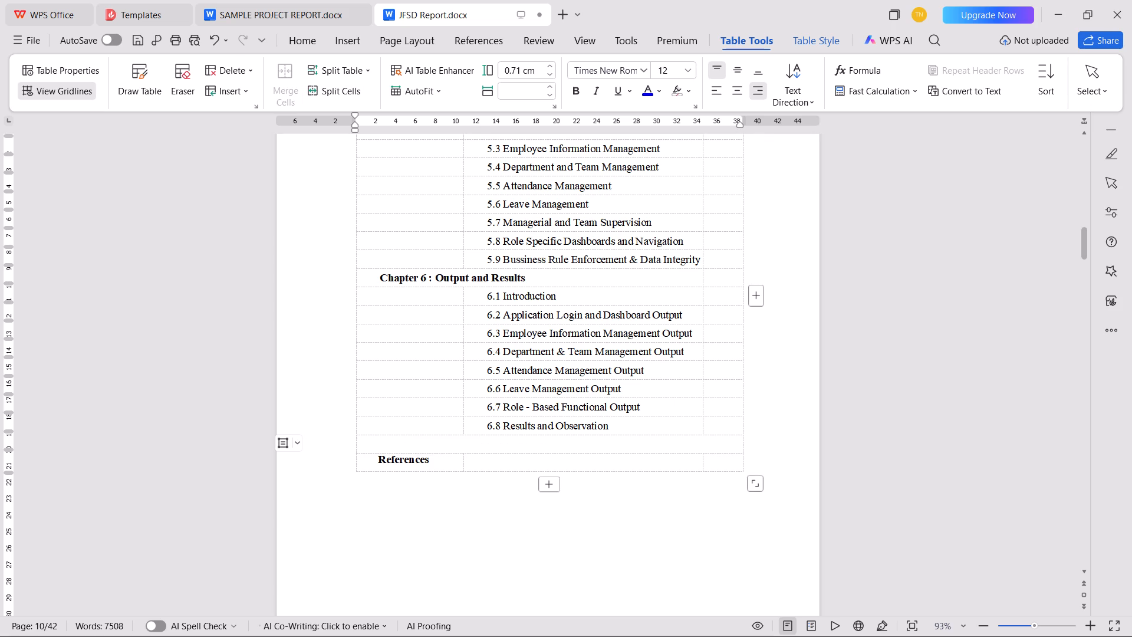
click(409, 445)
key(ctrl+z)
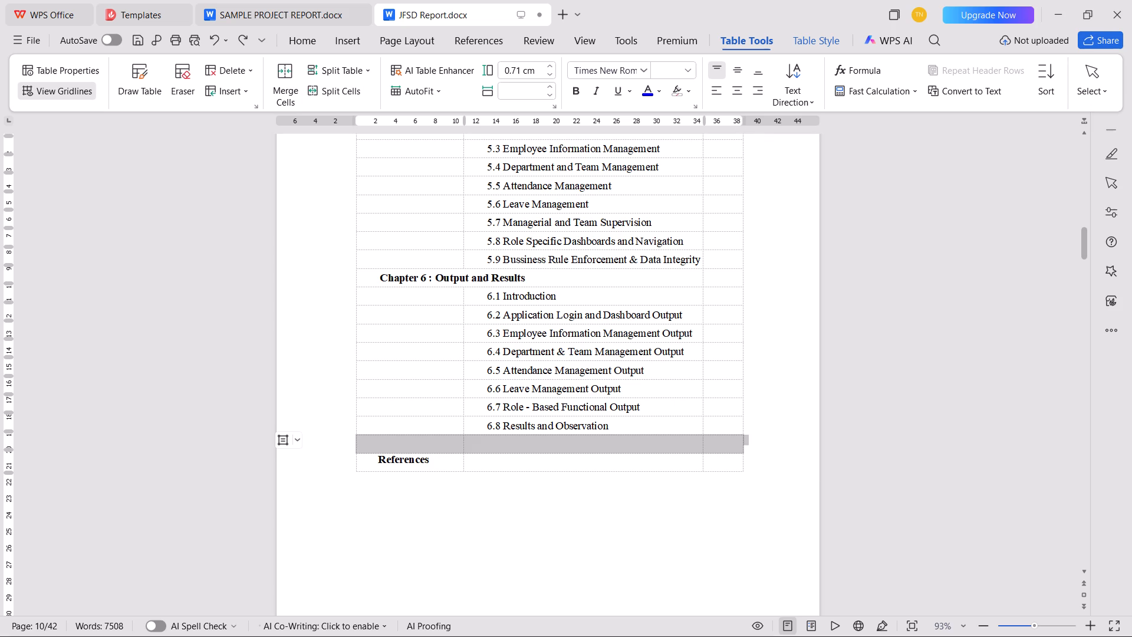
Merge the first two cells of the empty row above References, leaving the page-number cell separate.
click(570, 452)
click(430, 438)
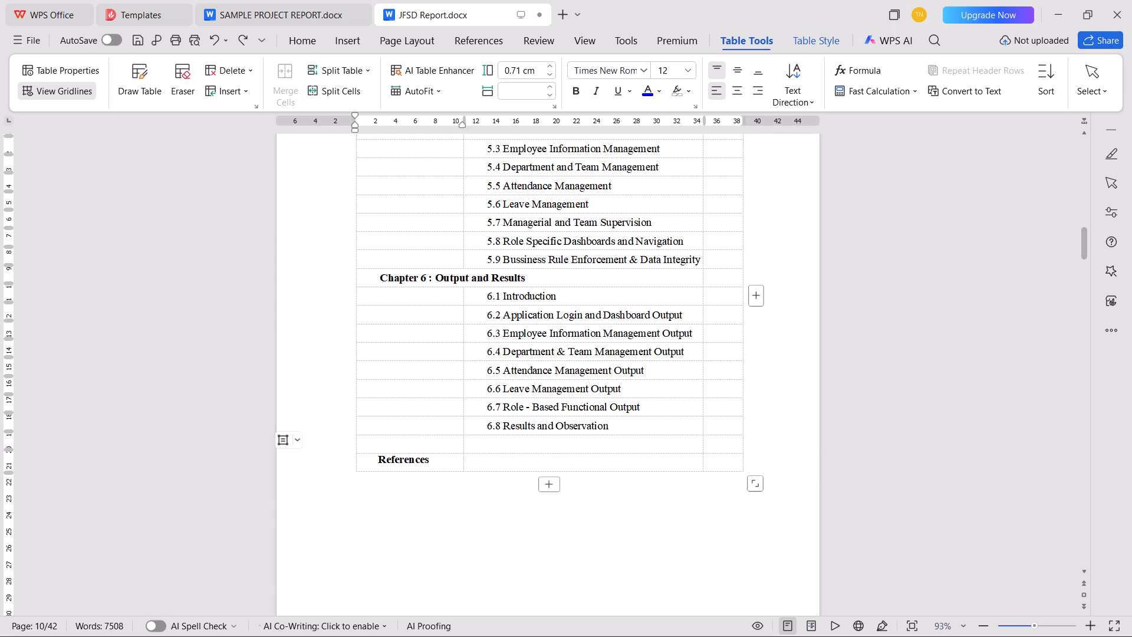
drag(420, 439, 475, 443)
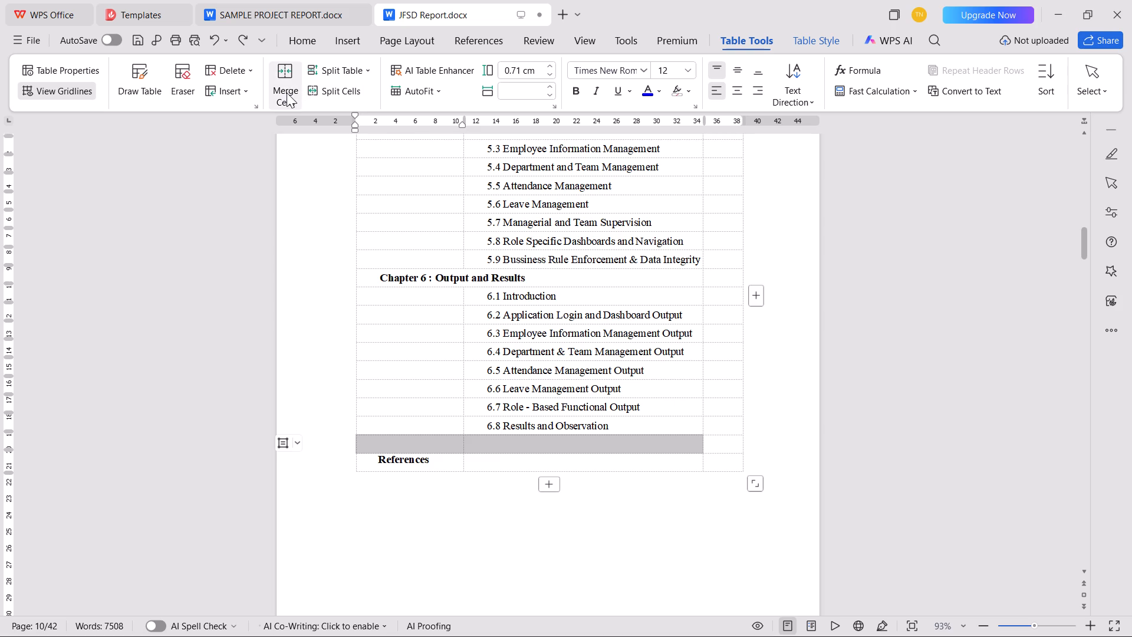
click(287, 93)
Enter "Chapter - 7 : Conclusion and Future Enhancements" in the merged cell, checking the title wording in ChatGPT.
click(429, 441)
text(Chp)
key(BackSpace)
text(apter - 7 :)
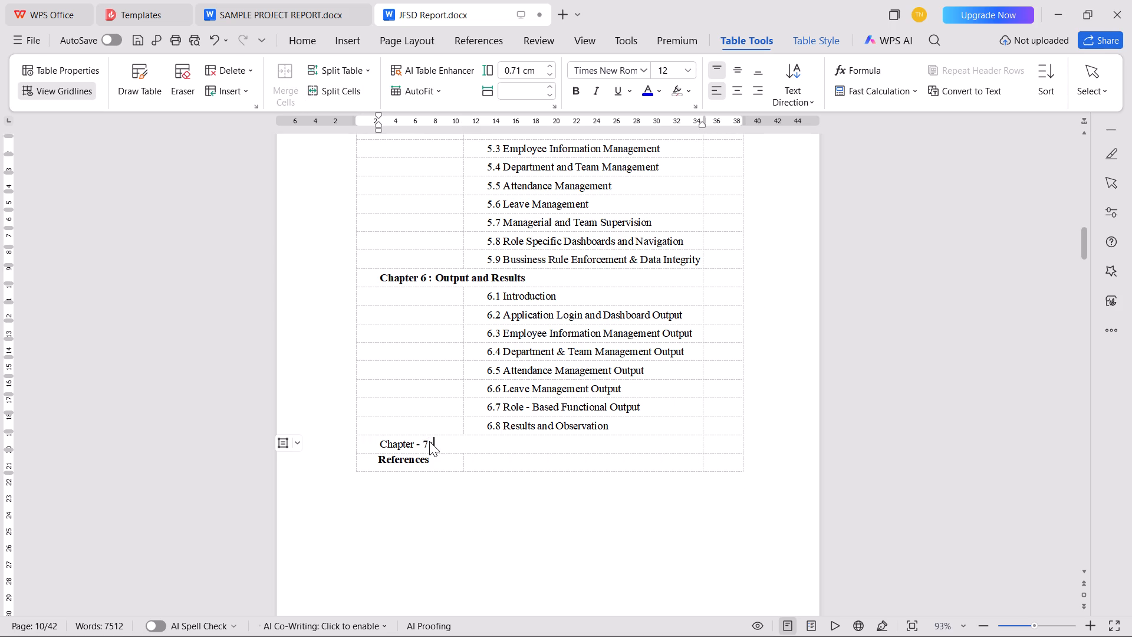
key(space)
key(alt+Tab)
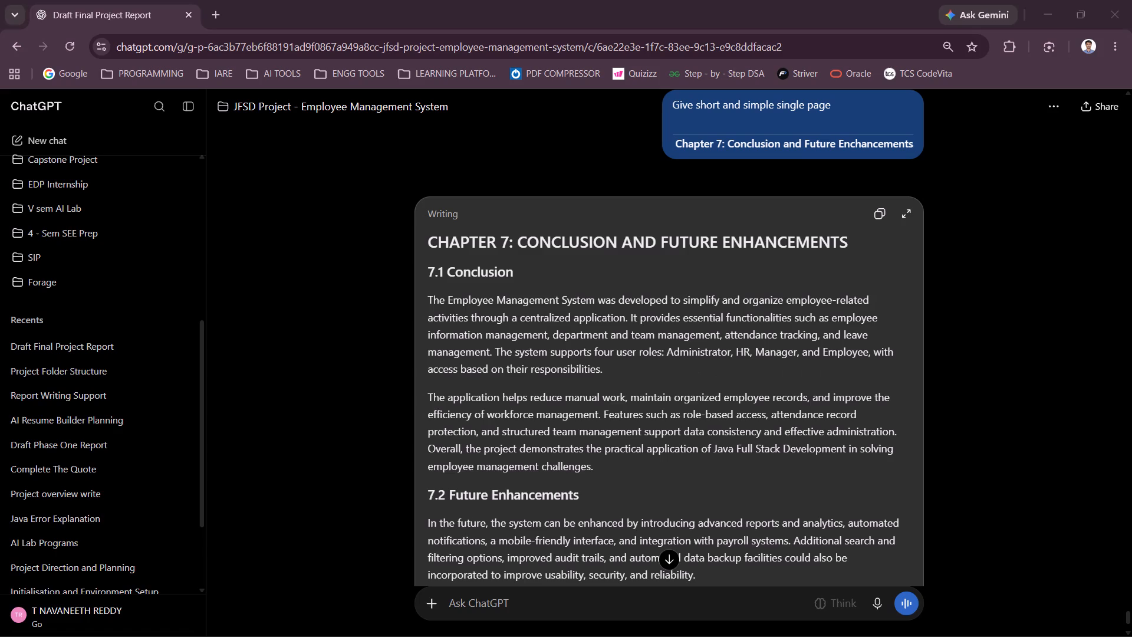
key(alt+Tab)
text(Conclusion and Future Enhancements)
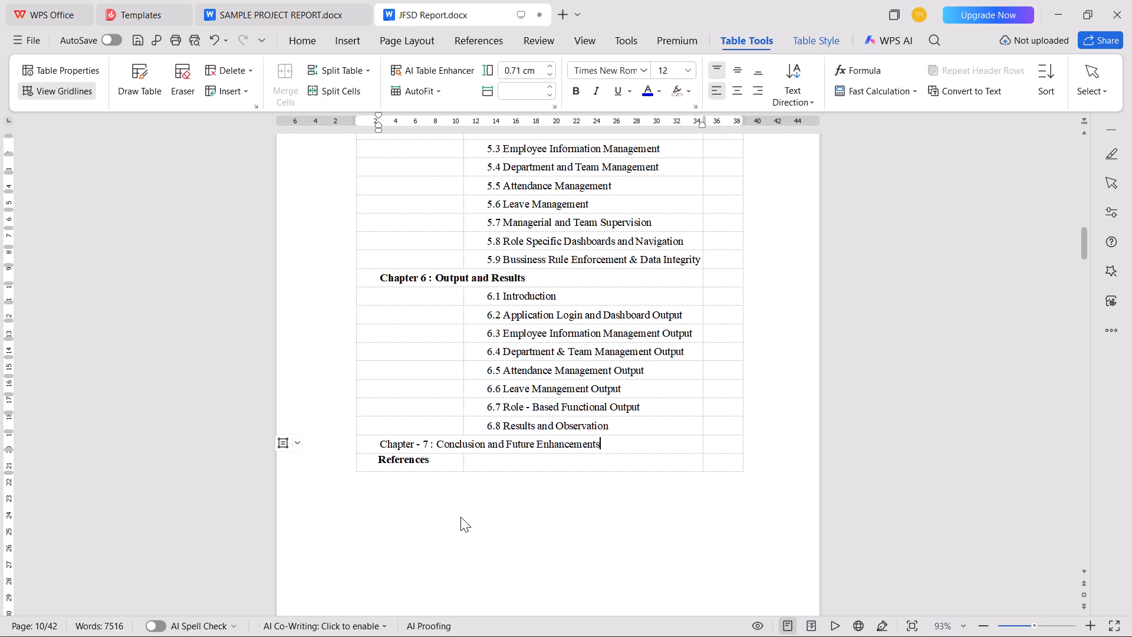
Make the whole Chapter 7 title in the contents table bold and save the report.
key(ctrl+shift+Left)
key(ctrl+shift+Left)
key(ctrl+shift+Left)
key(ctrl+shift+Left)
key(ctrl+shift+Left)
key(ctrl+shift+Left)
key(ctrl+shift+Left)
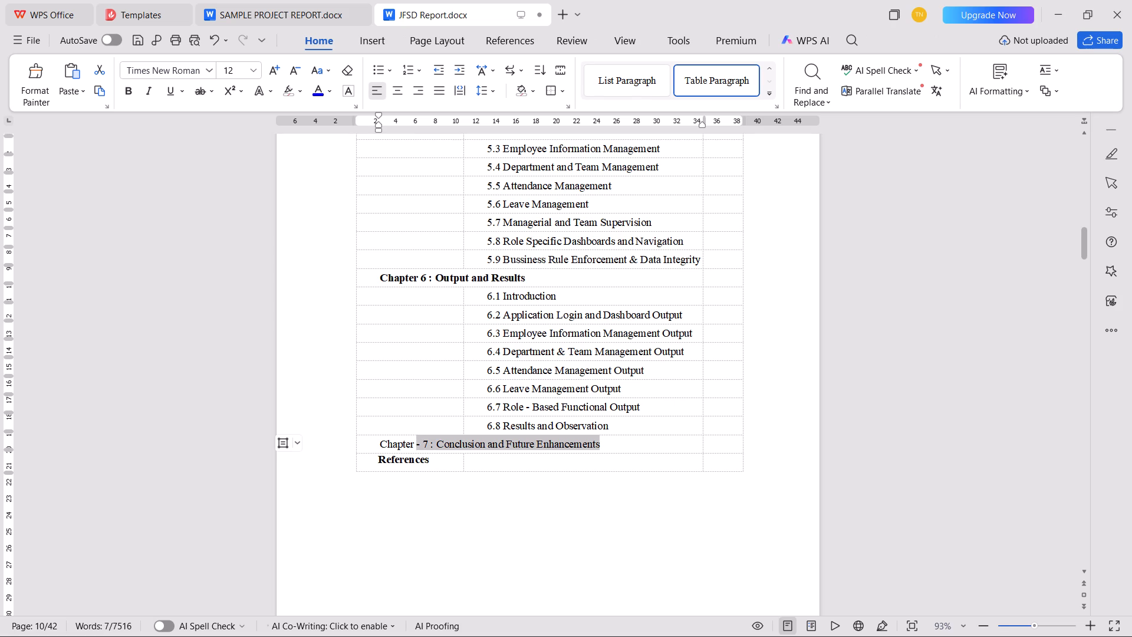
key(ctrl+shift+Left)
key(ctrl+b)
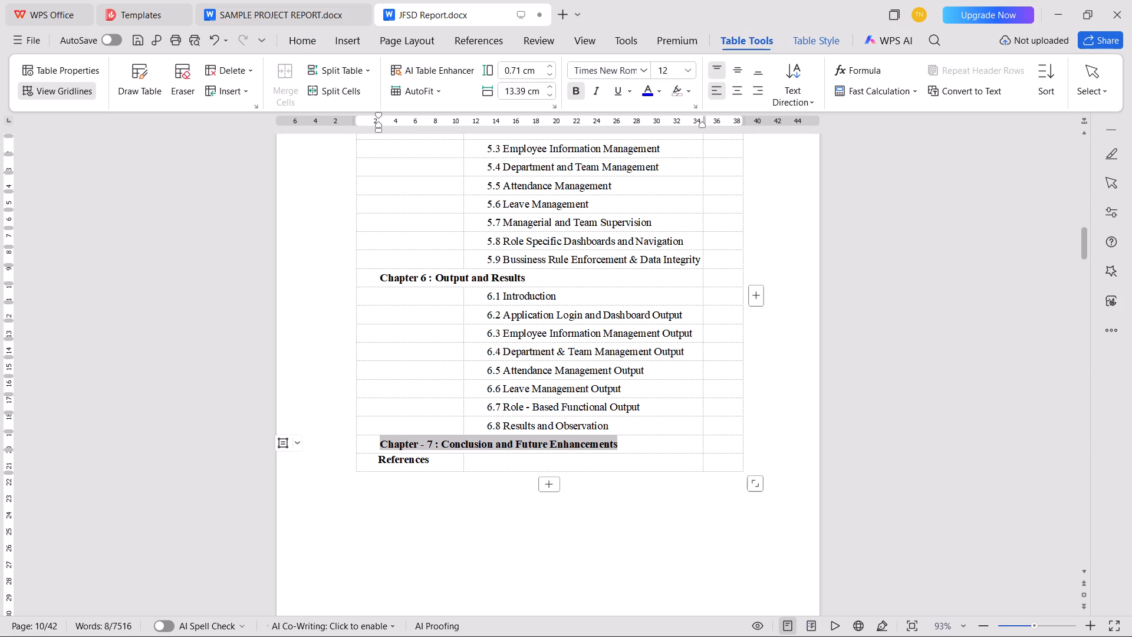
click(513, 380)
key(ctrl+s)
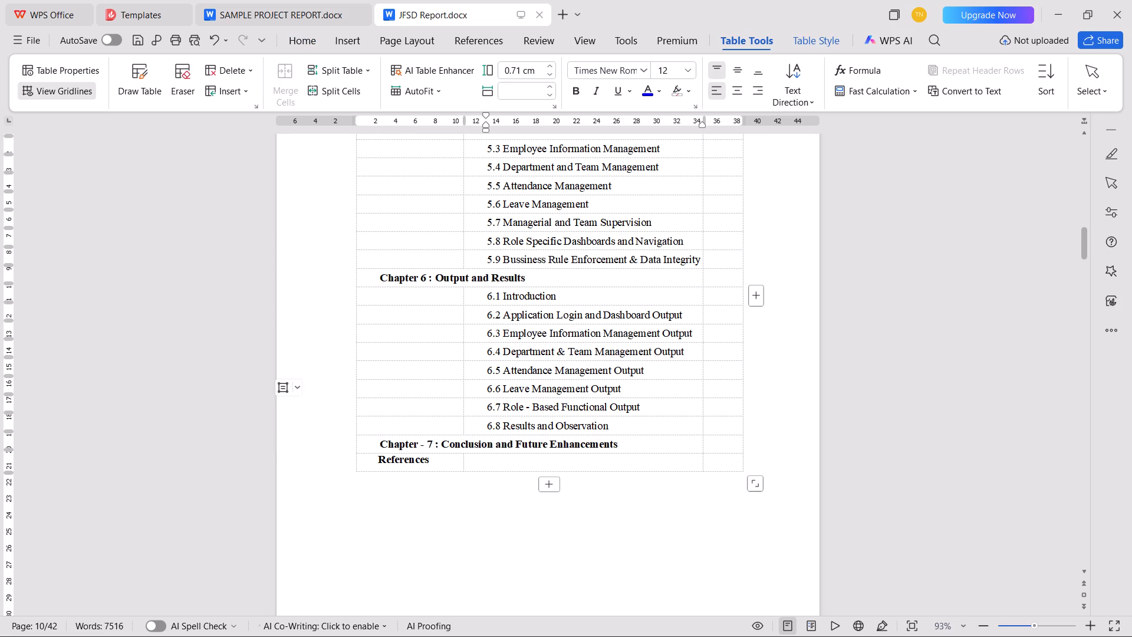
Check which subsections are listed under Chapter 7 in the sample project report's contents table.
click(255, 12)
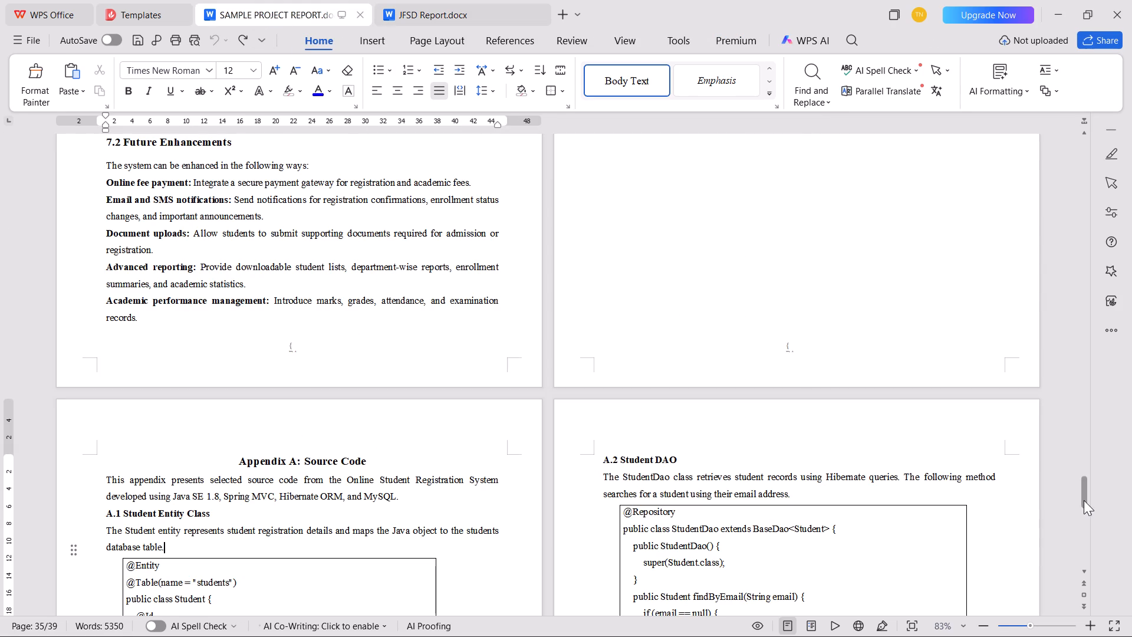
drag(1084, 500, 1094, 79)
scroll(669, 367, down, 20)
scroll(669, 367, down, 4)
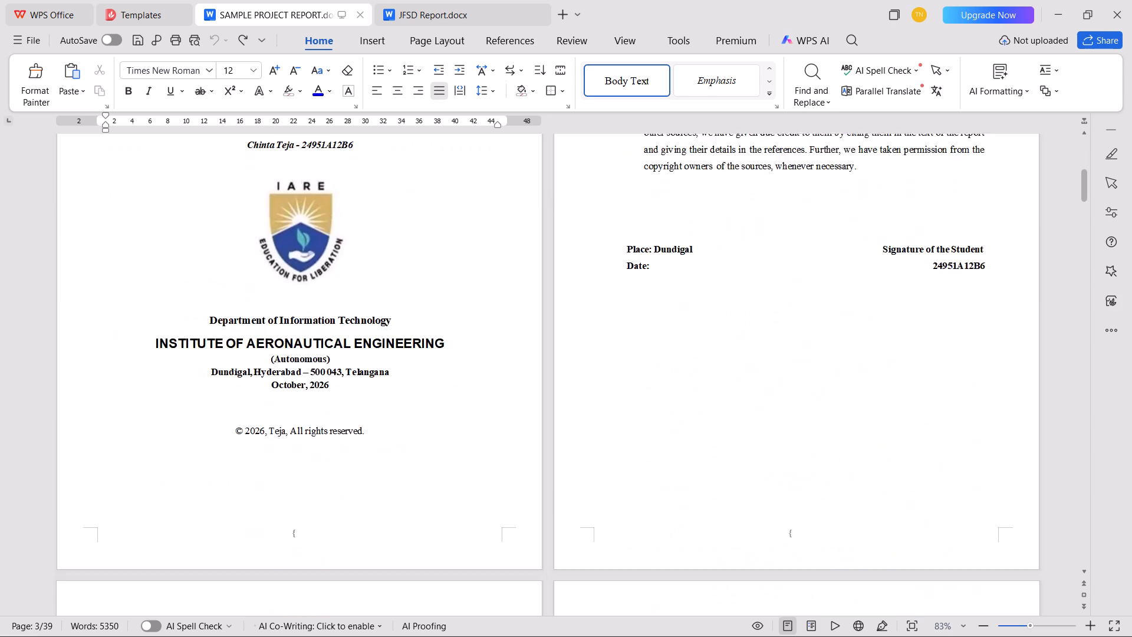
scroll(641, 350, down, 9)
scroll(601, 335, up, 1)
scroll(601, 333, down, 20)
scroll(601, 333, down, 20)
scroll(601, 333, down, 1)
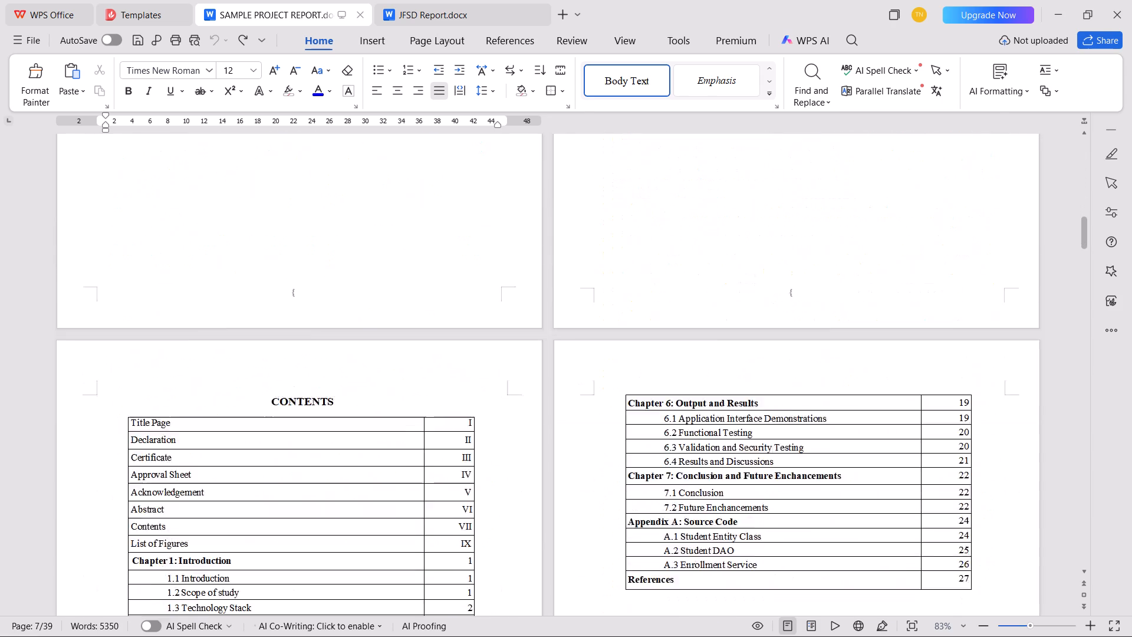
scroll(621, 337, down, 9)
scroll(621, 333, up, 1)
scroll(621, 333, down, 2)
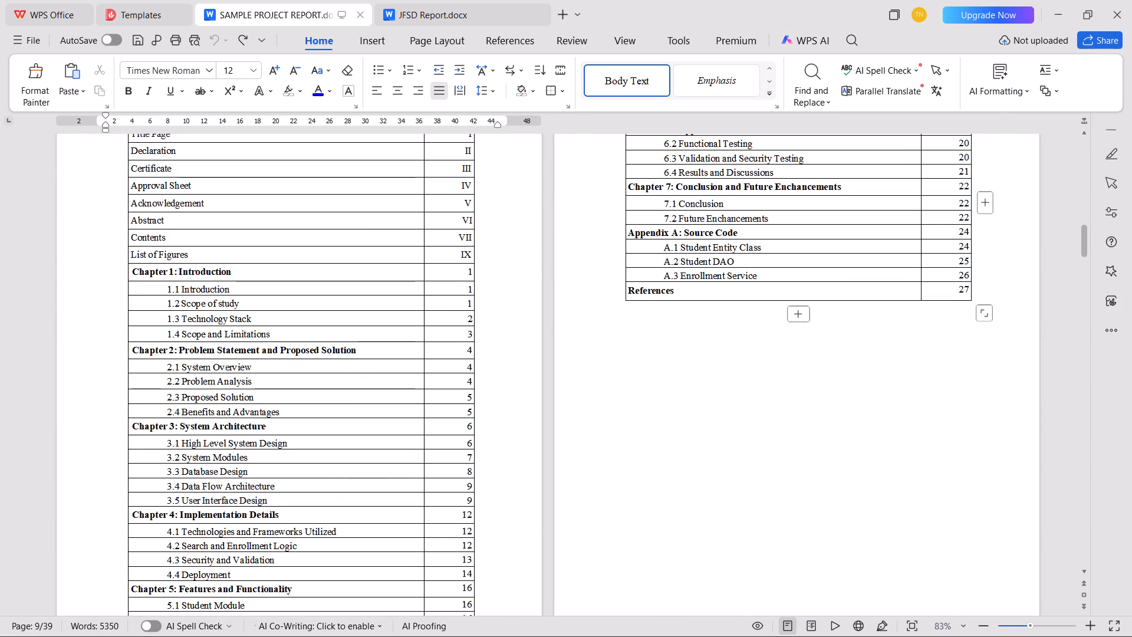
key(alt+Tab)
key(alt+Tab)
Return to the JFSD report and insert two rows above References in the contents table.
key(ctrl+Tab)
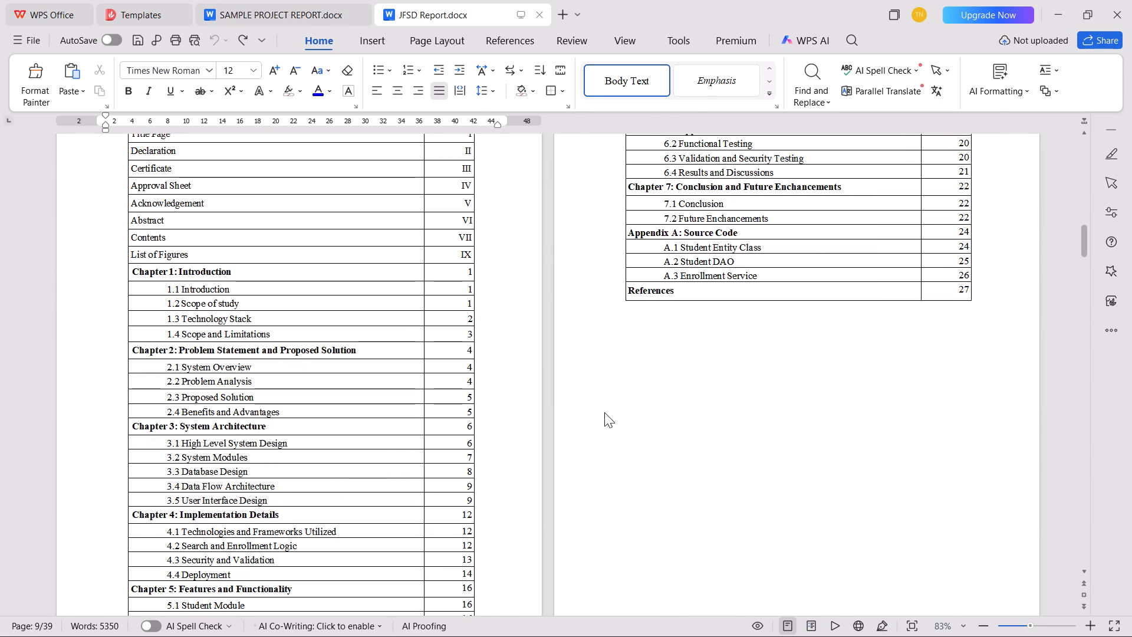
right_click(613, 461)
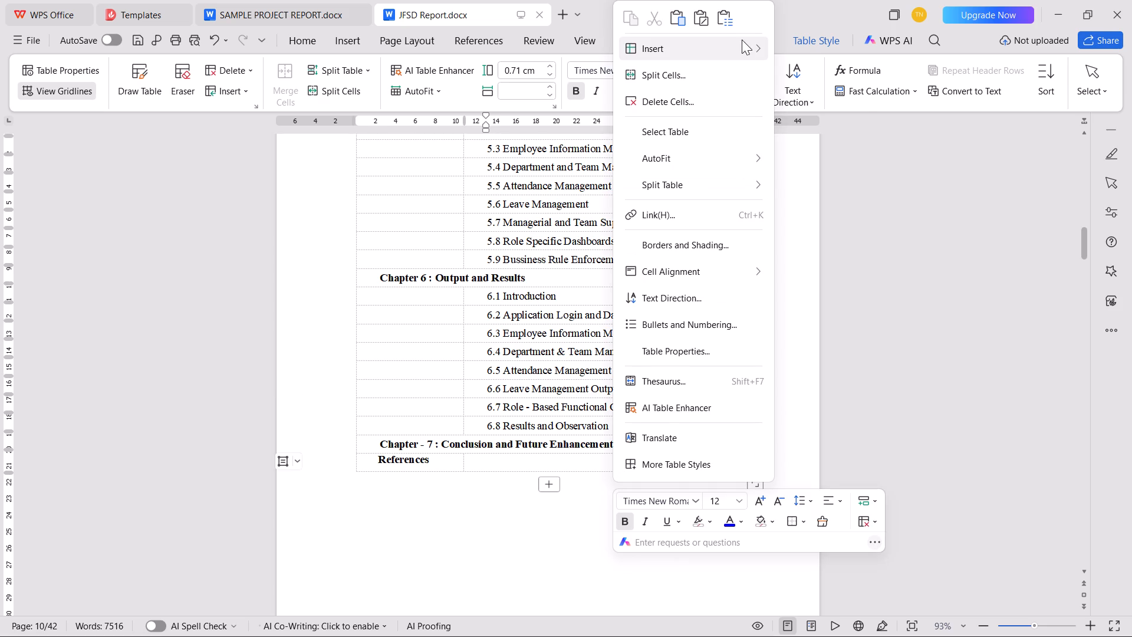
click(861, 104)
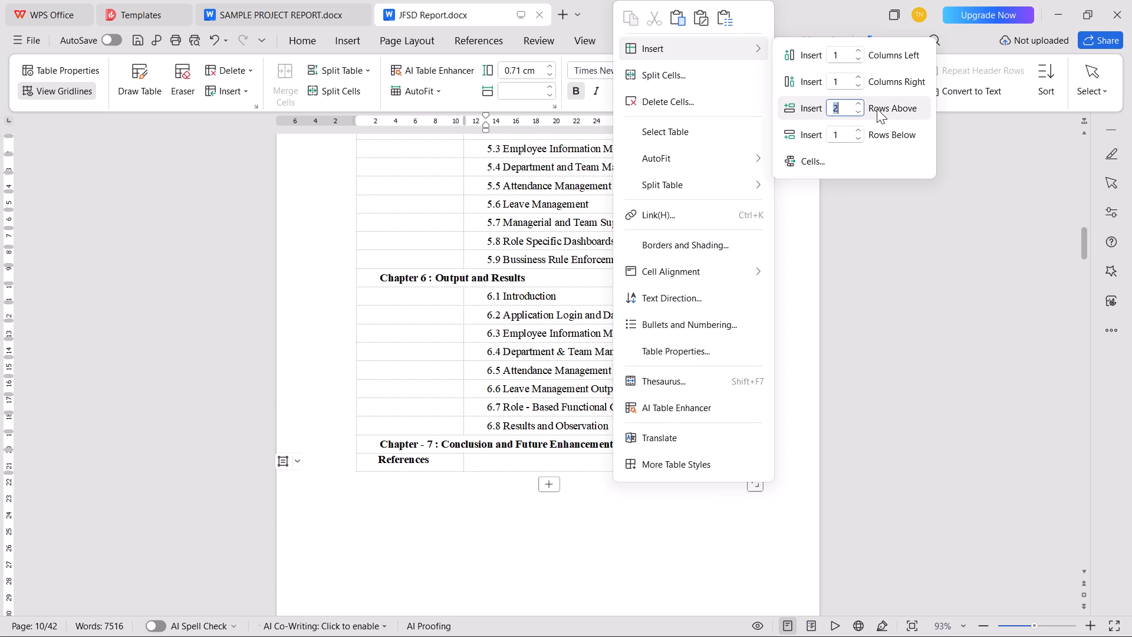
click(877, 109)
Fill the two new rows' middle cells with "7.1 Conclusion" and "7.2 Future Enhancements".
click(513, 455)
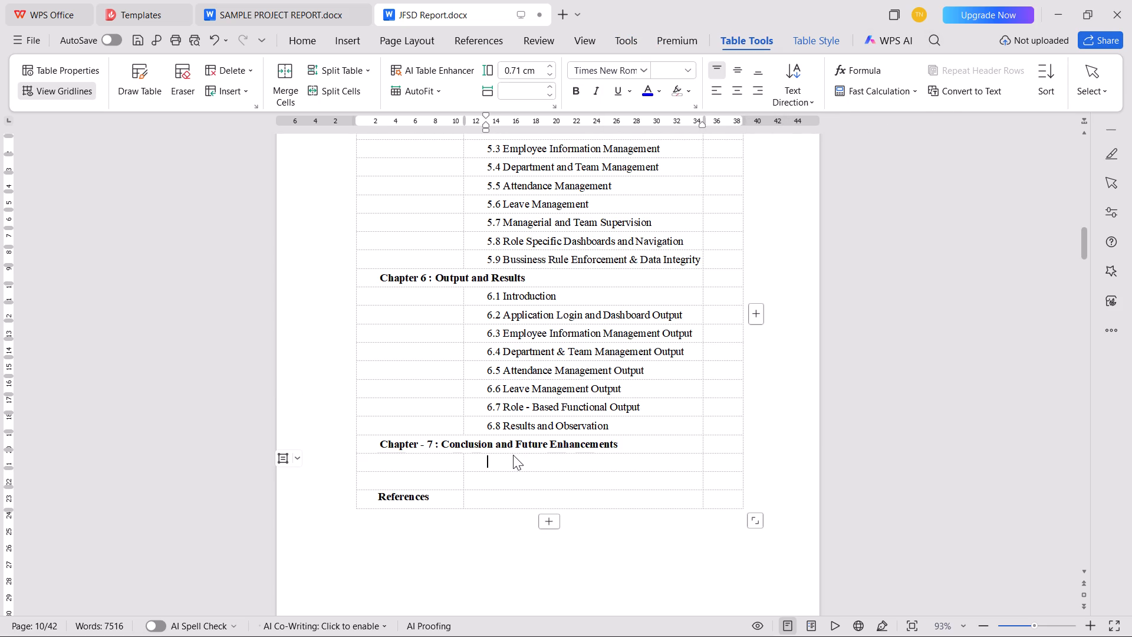
text(7.1)
key(space)
key(Down)
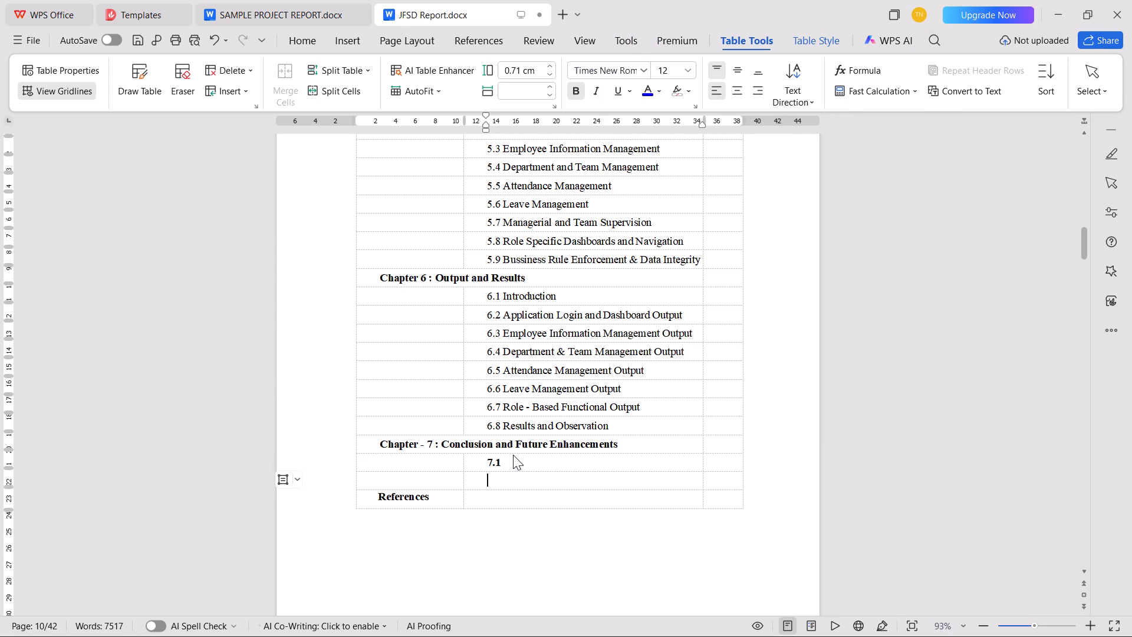
text(7.2)
key(space)
key(Up)
text(Conclusion)
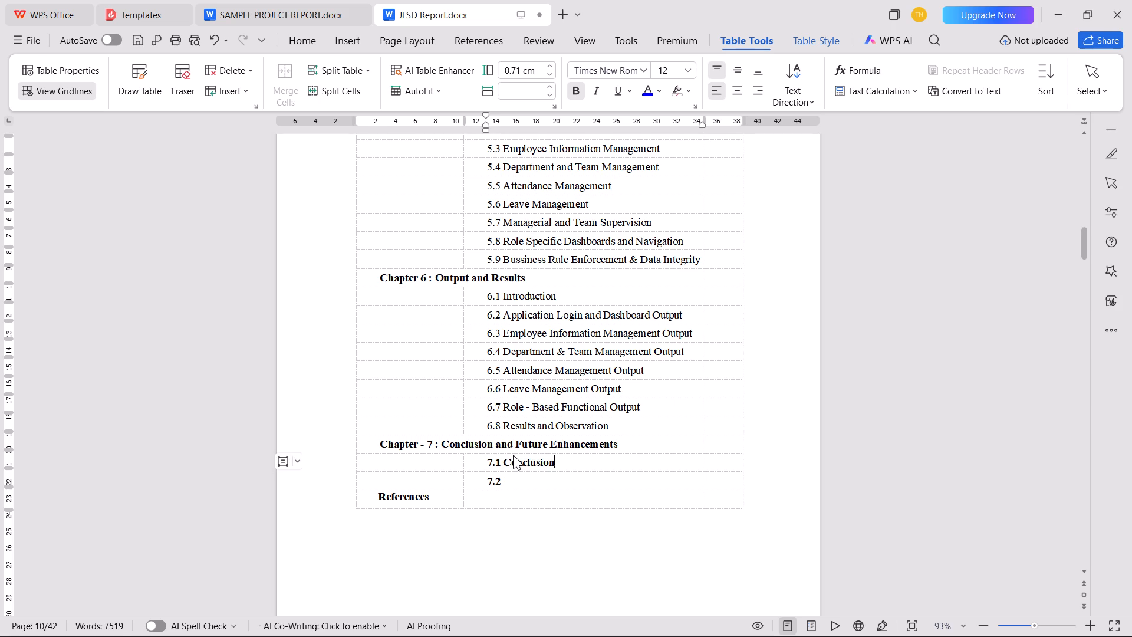
key(Down)
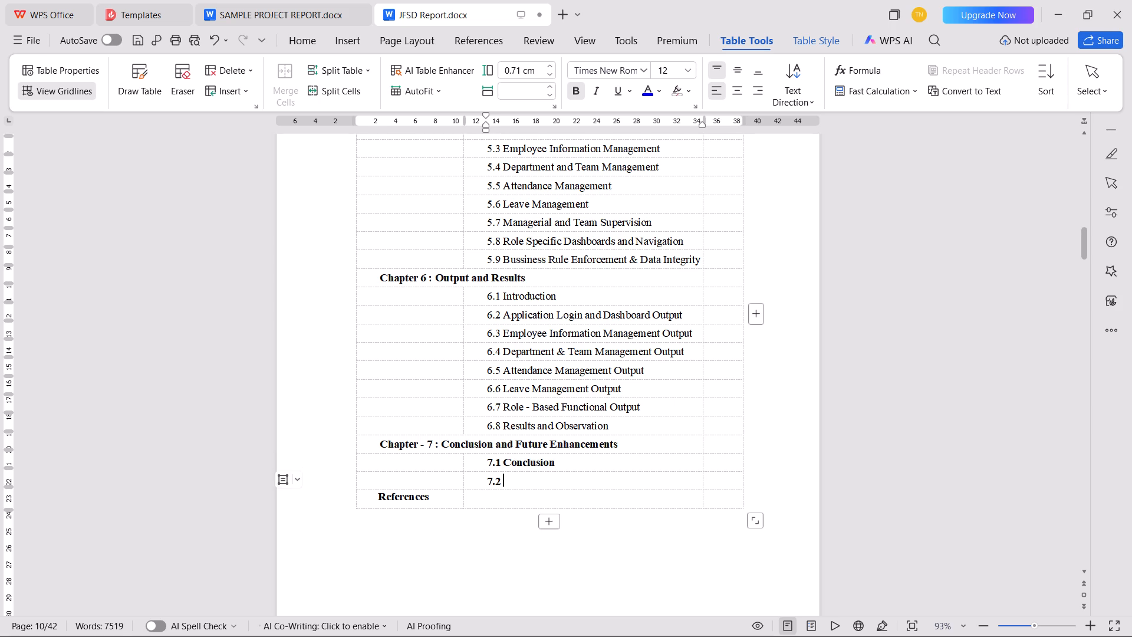
text(Future Enhancements)
Remove the bold formatting from the 7.1 and 7.2 contents entries and save the report.
key(ctrl+shift+Up)
key(ctrl+shift+Up)
key(ctrl+shift+Up)
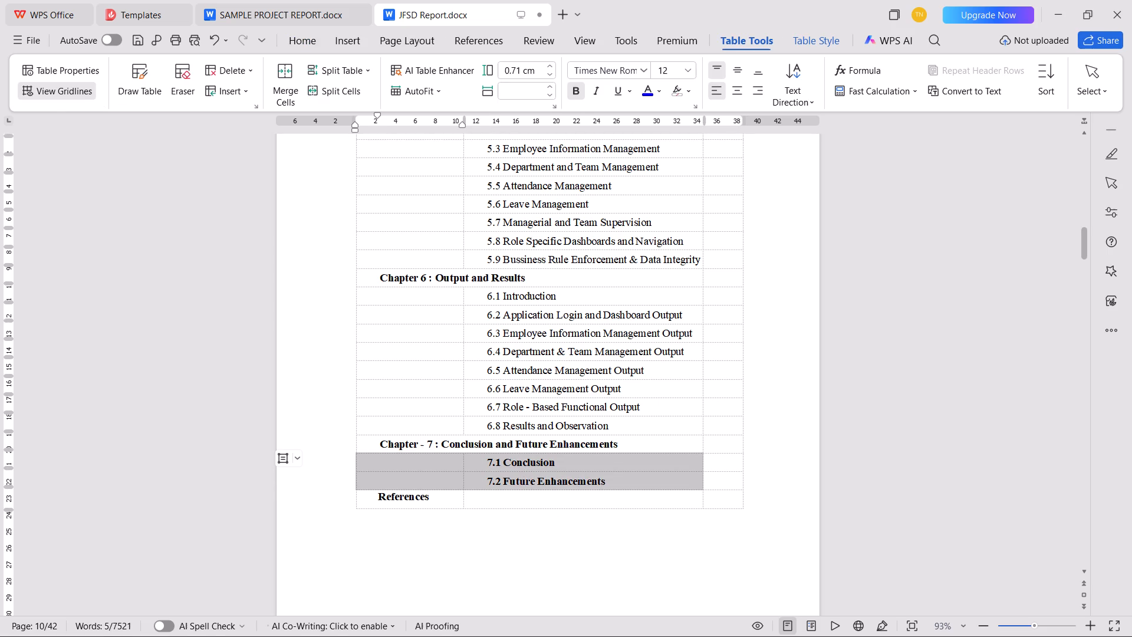
key(ctrl+b)
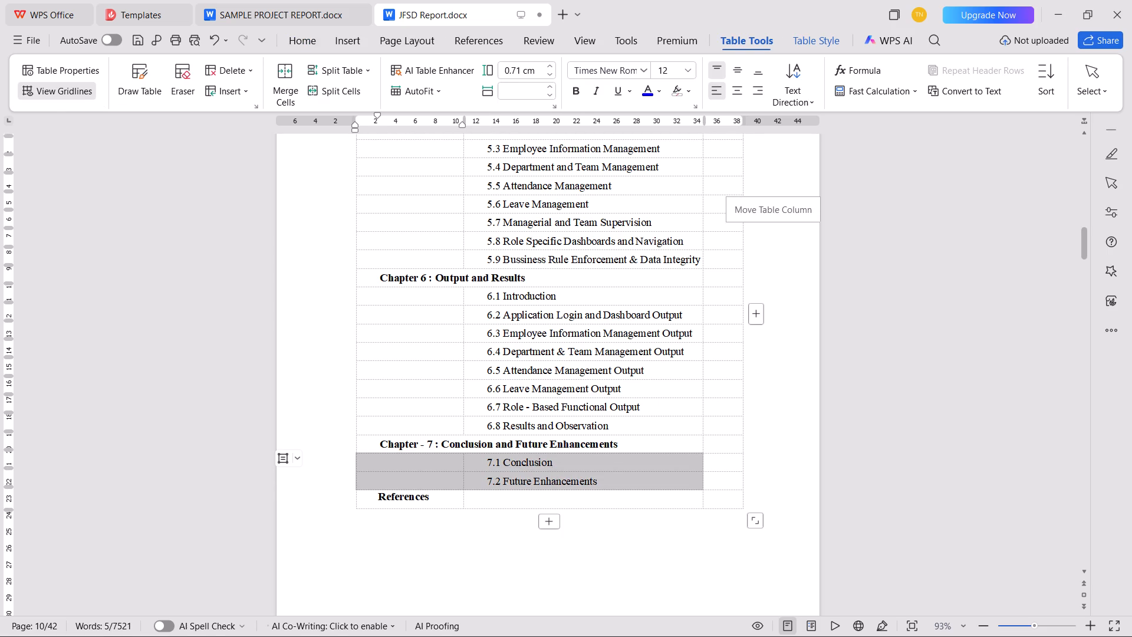
key(ctrl+s)
click(403, 394)
click(870, 380)
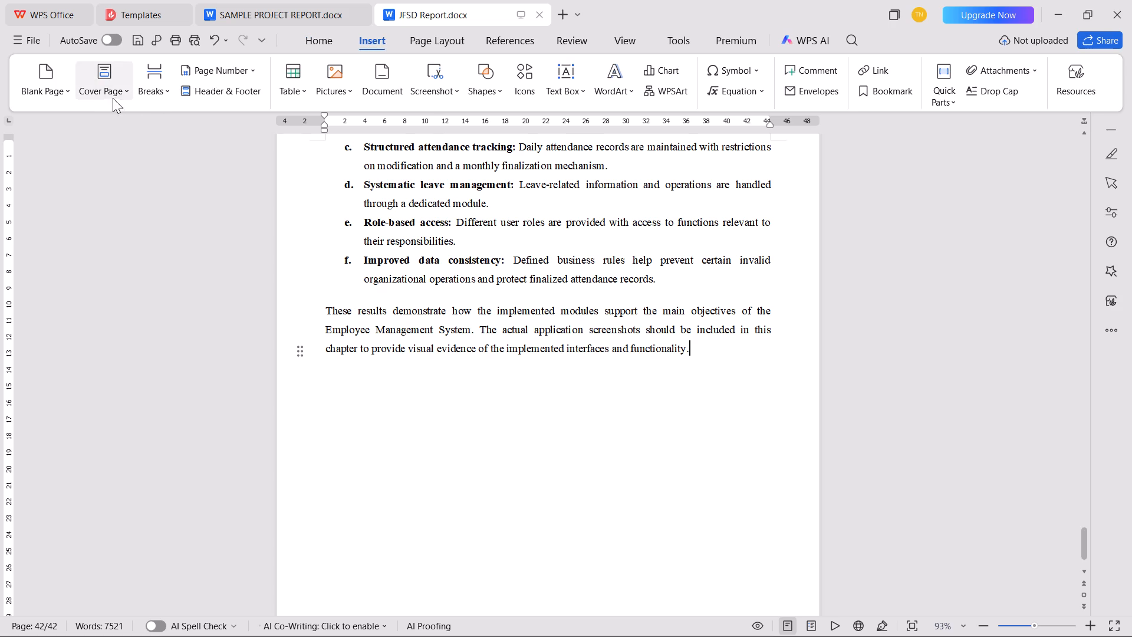
click(67, 96)
click(64, 124)
key(ctrl+v)
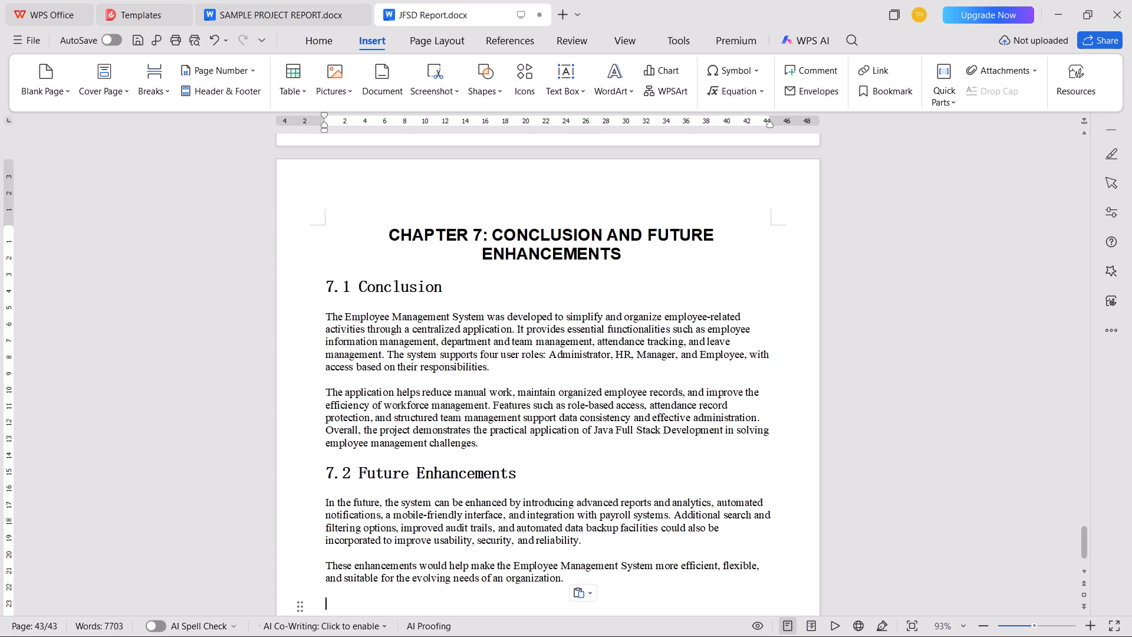
Rework the pasted chapter title into two lines: "CHAPTER - 7" above "CONCLUSION AND FUTURE ENHANCEMENTS".
click(494, 237)
key(BackSpace)
key(BackSpace)
key(BackSpace)
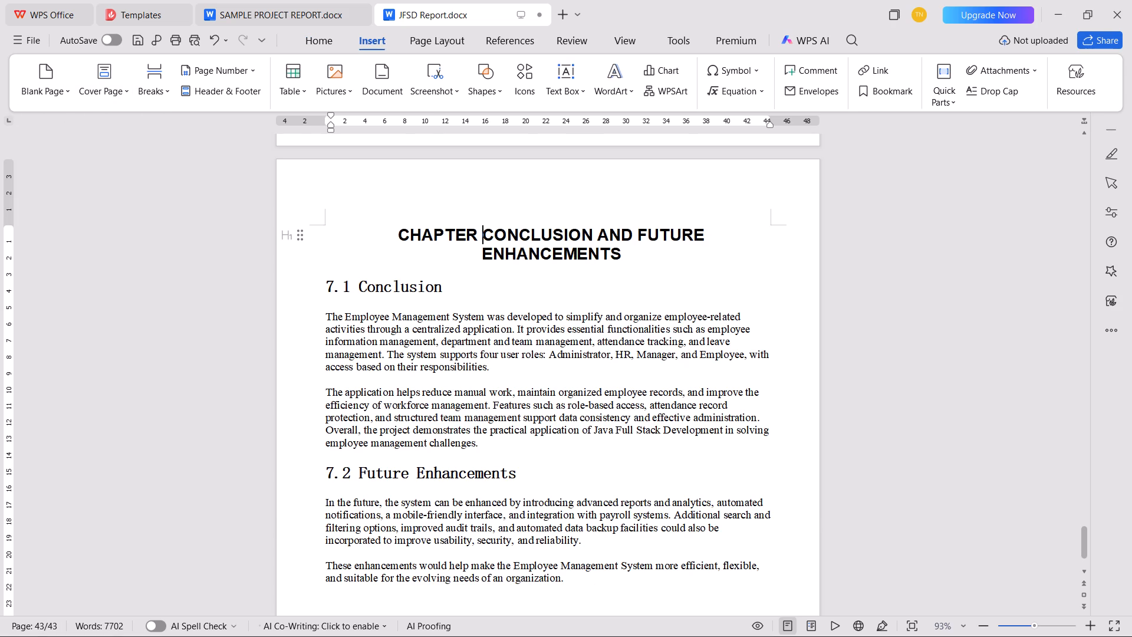
key(BackSpace)
key(space)
text(- 7)
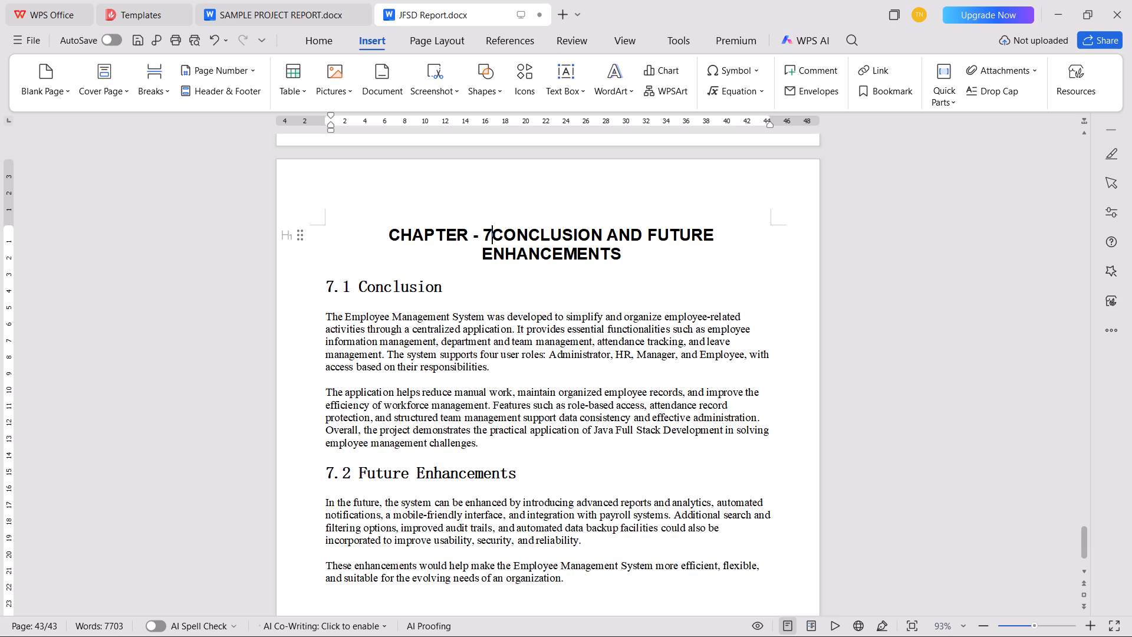
key(space)
key(BackSpace)
key(Return)
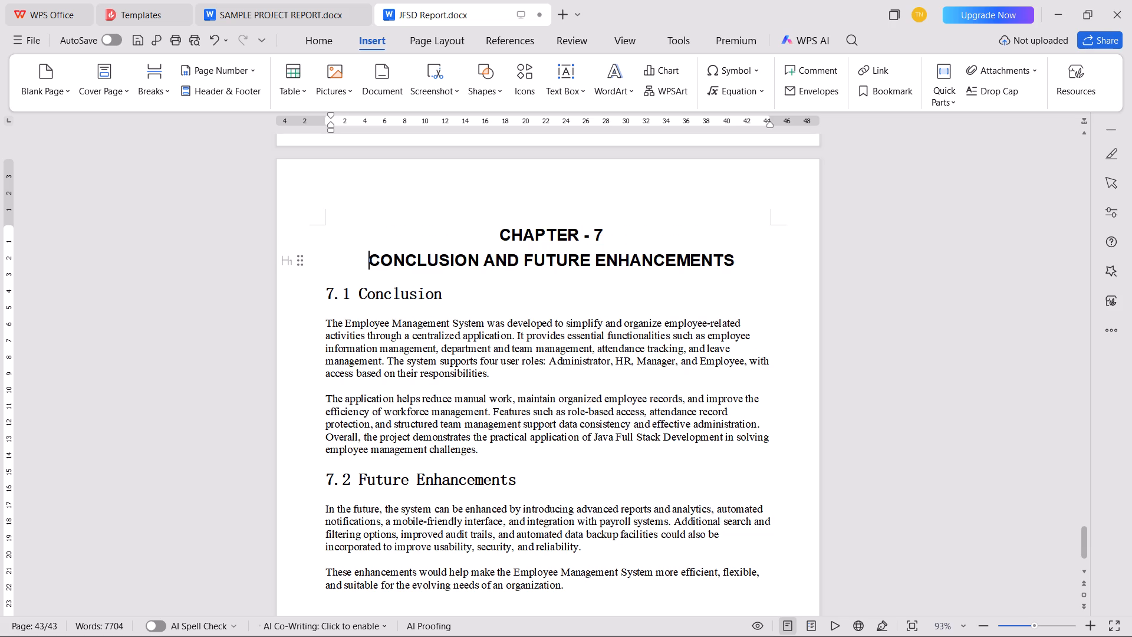
Format the 7.1 Conclusion and 7.2 Future Enhancements headings in Times New Roman, size 14.
click(283, 299)
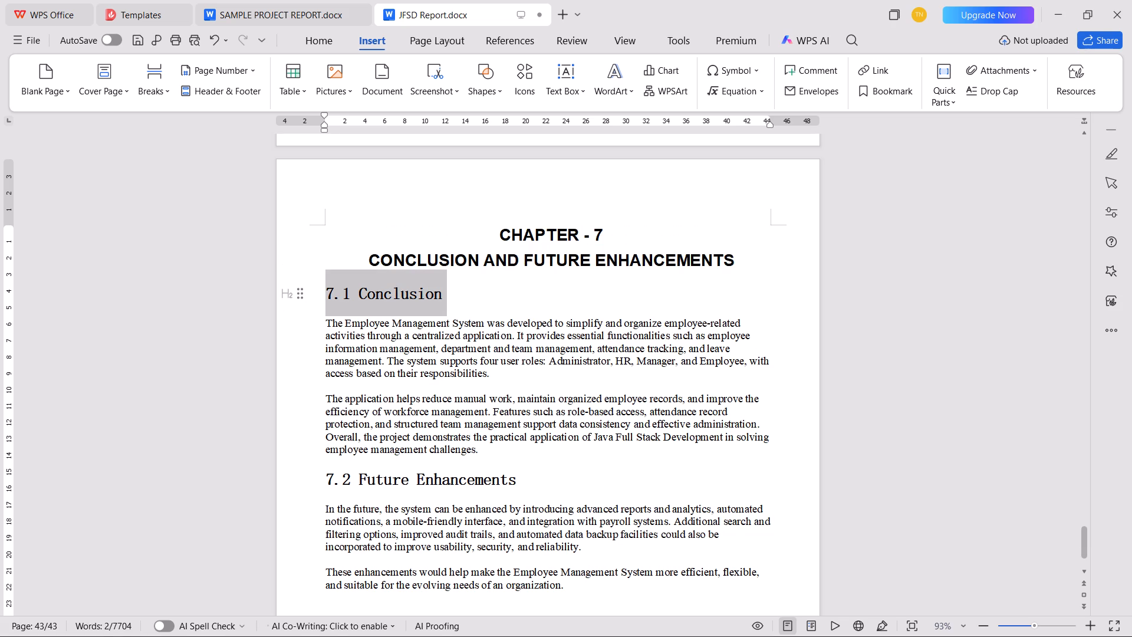
ctrl+click(303, 471)
scroll(458, 433, down, 4)
scroll(460, 432, up, 6)
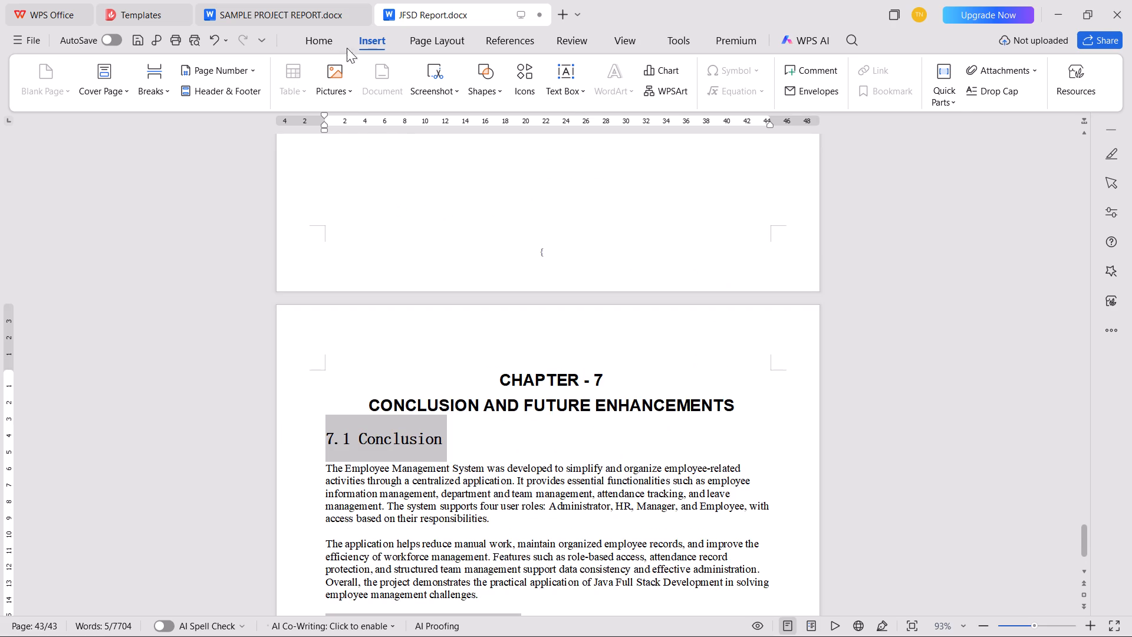
click(325, 43)
click(209, 75)
click(180, 139)
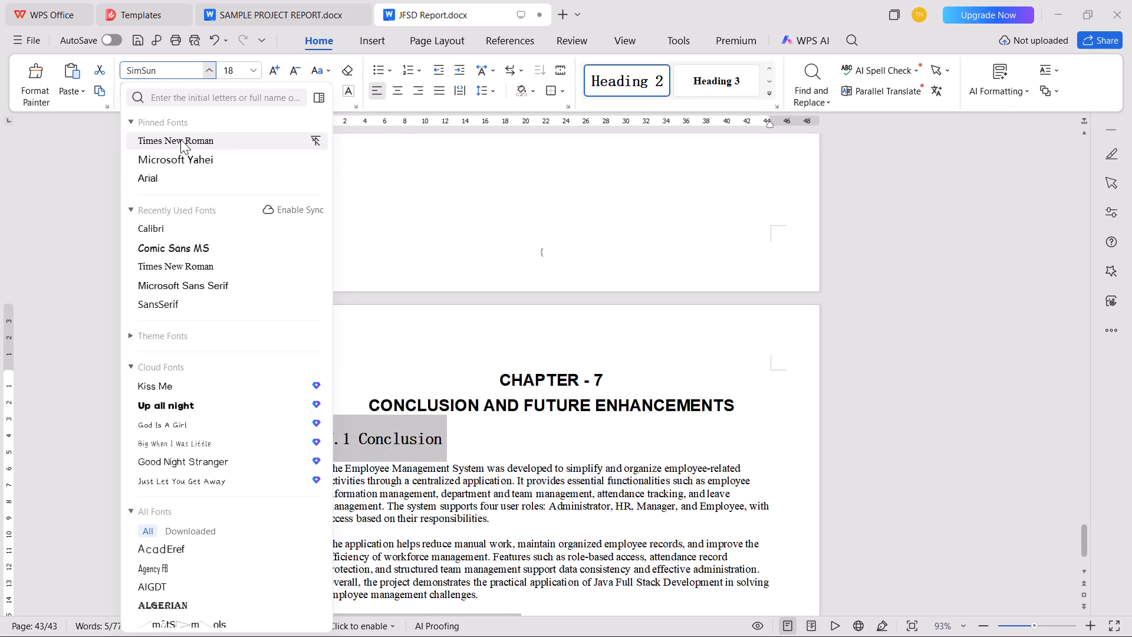
click(236, 71)
text(14)
key(Return)
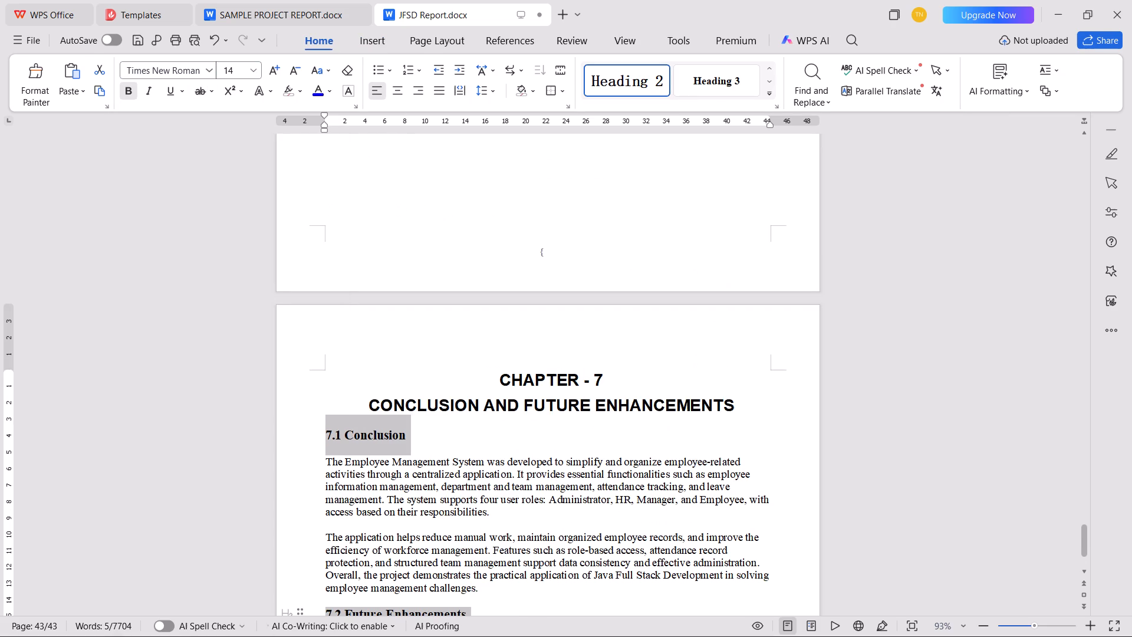
Change the font of the two Chapter 7 title lines to Times New Roman.
drag(239, 416, 237, 385)
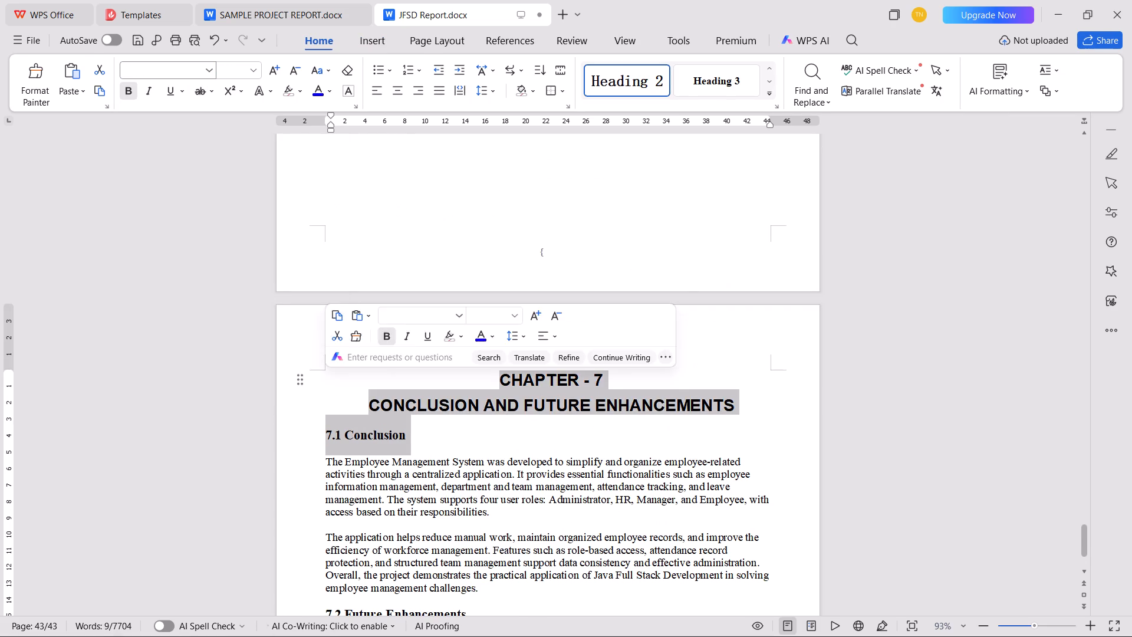
click(235, 394)
click(238, 415)
click(669, 370)
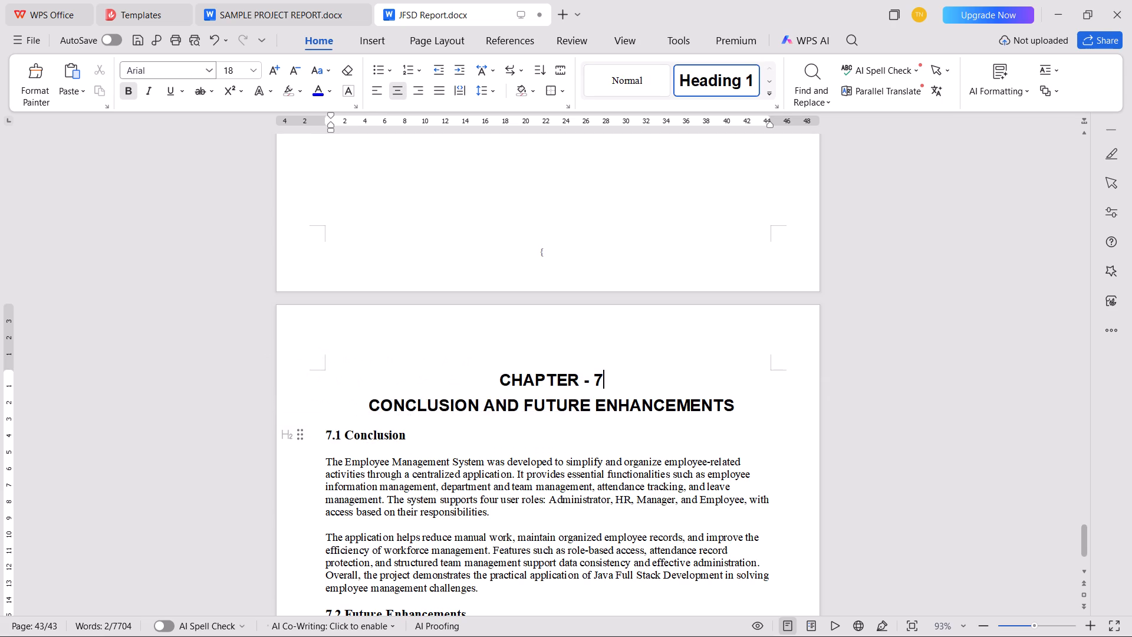
drag(236, 399, 235, 368)
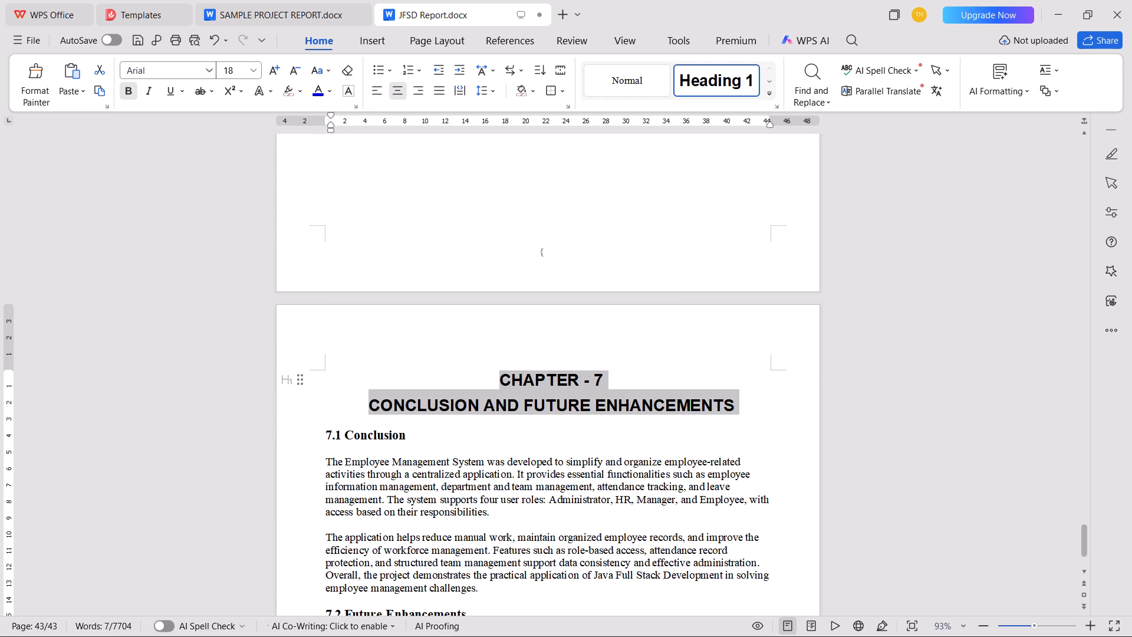
click(209, 71)
click(186, 140)
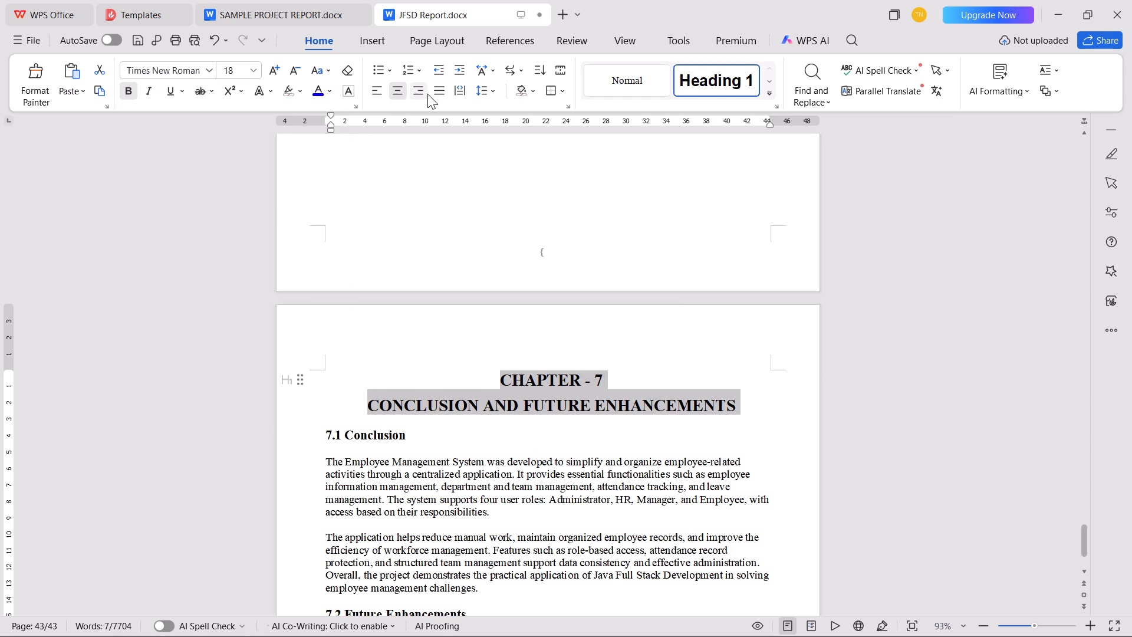
Append " :" to the end of the 7.1 Conclusion and 7.2 Future Enhancements headings.
click(432, 438)
key(space)
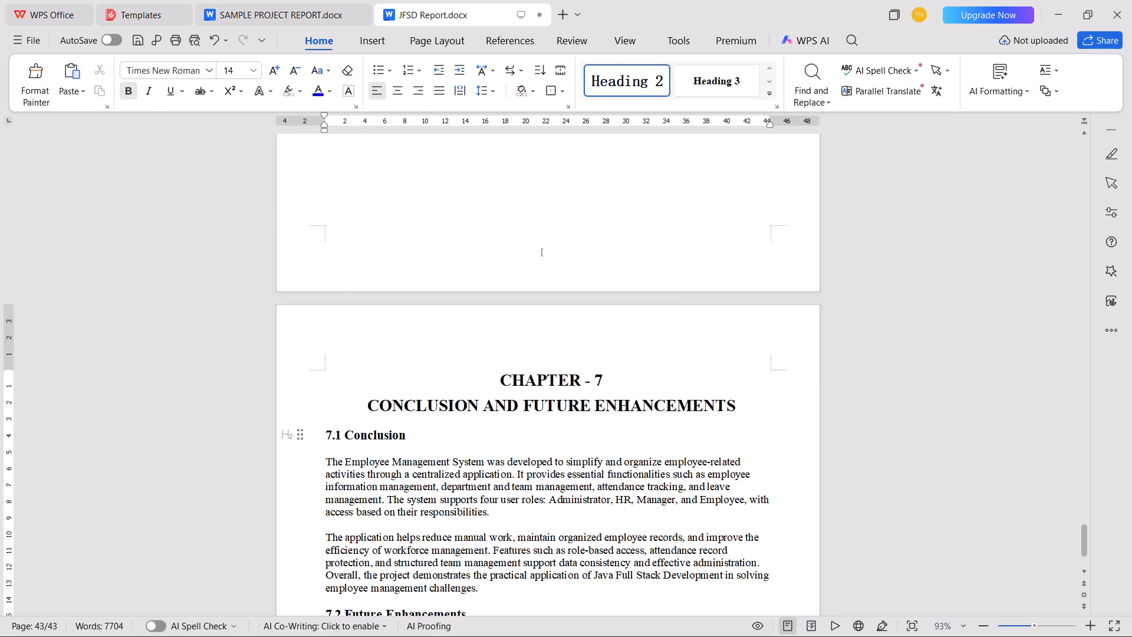
text(:)
scroll(485, 510, down, 3)
click(497, 467)
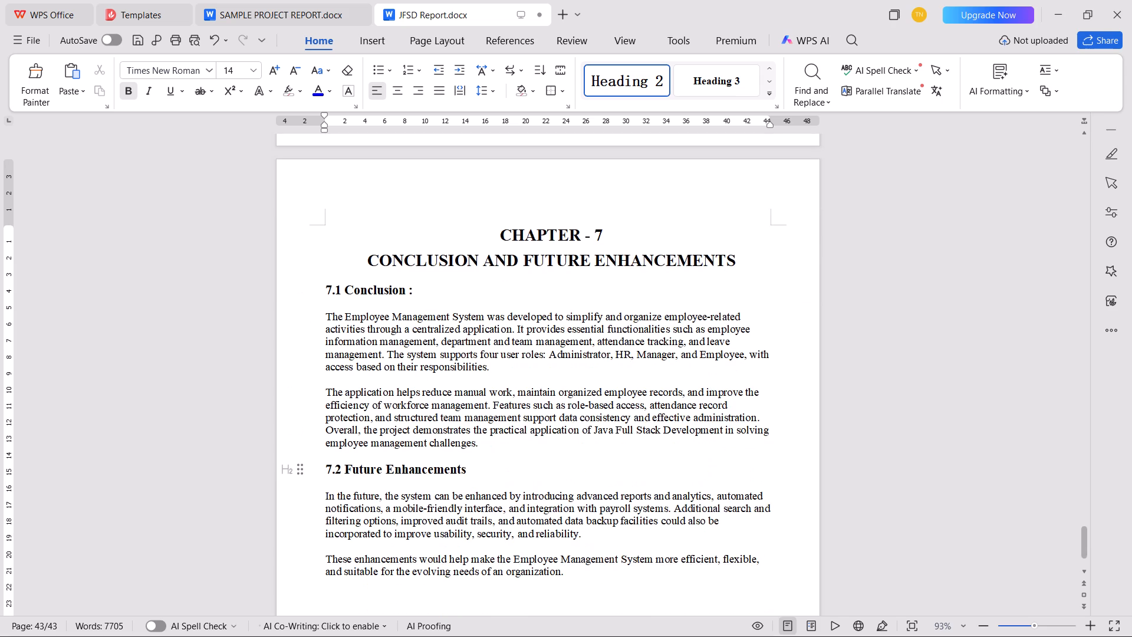
key(space)
text(:)
Justify the Chapter 7 text from the 7.1 heading through the last paragraph.
scroll(544, 495, down, 1)
drag(580, 528, 310, 343)
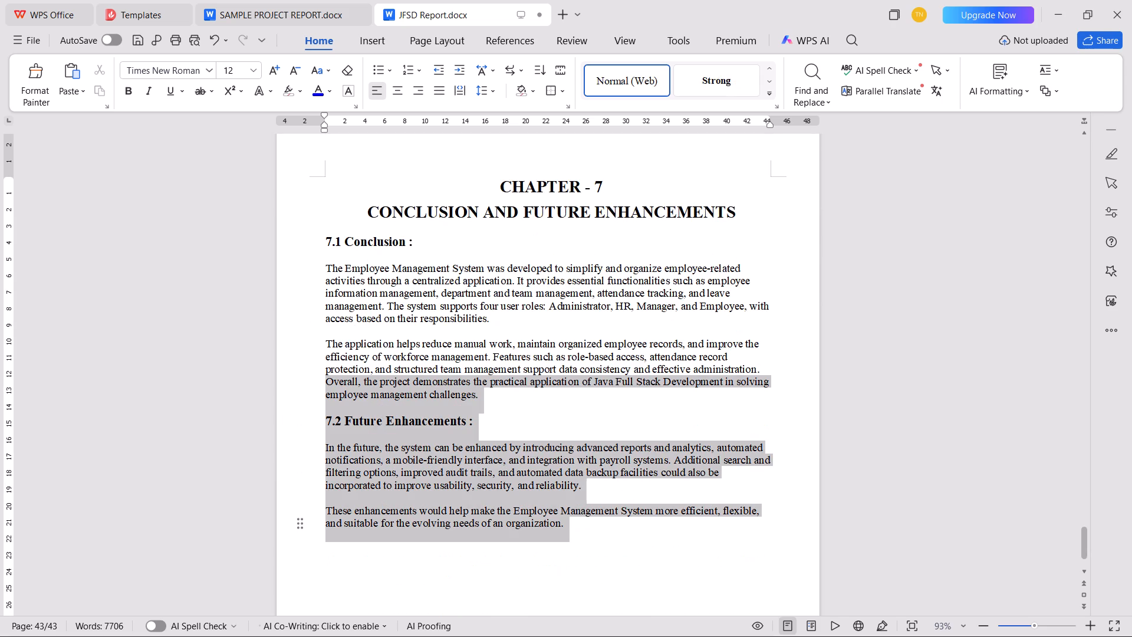
drag(310, 343, 288, 229)
click(491, 91)
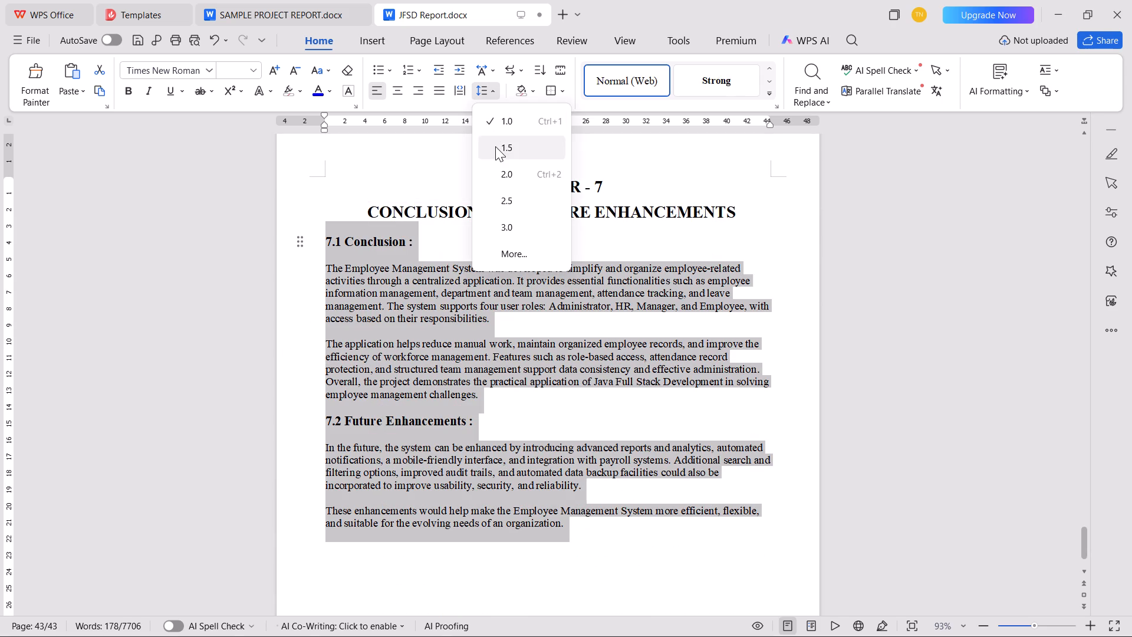
click(439, 89)
click(516, 528)
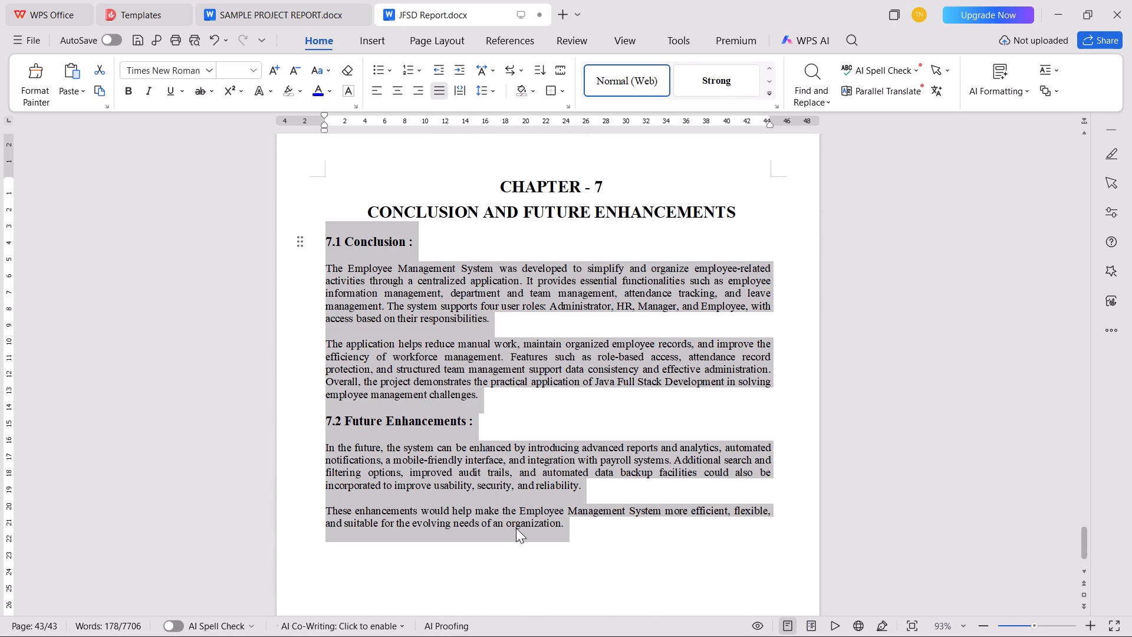
Set the line spacing of the whole Chapter 7 page, including its title, to 1.5 and save the report.
drag(598, 530, 275, 192)
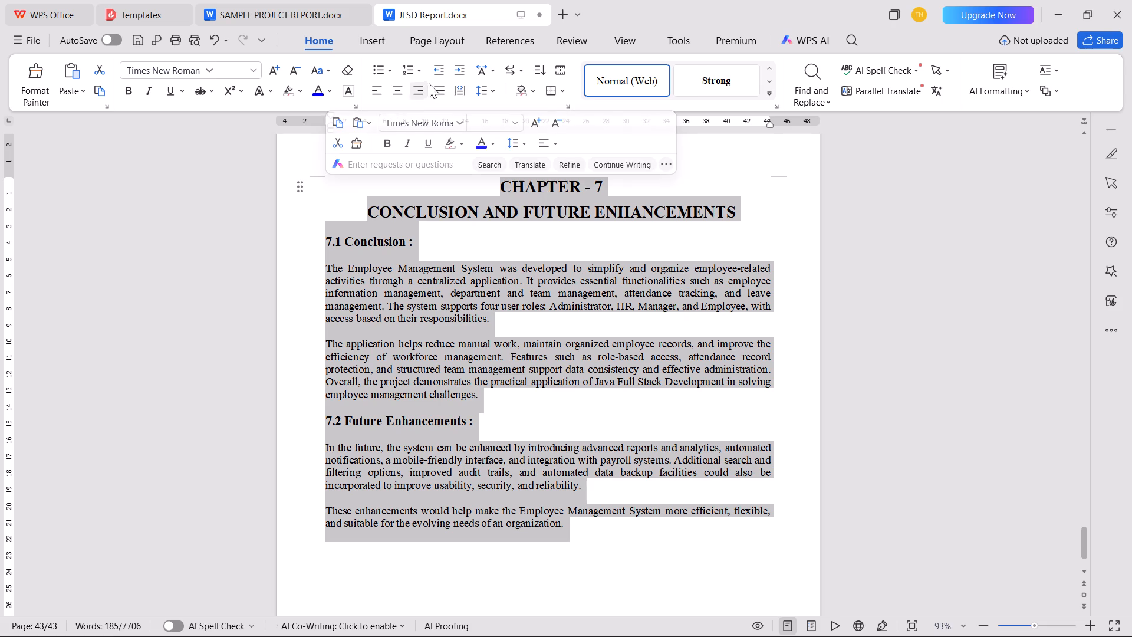
click(498, 97)
click(517, 152)
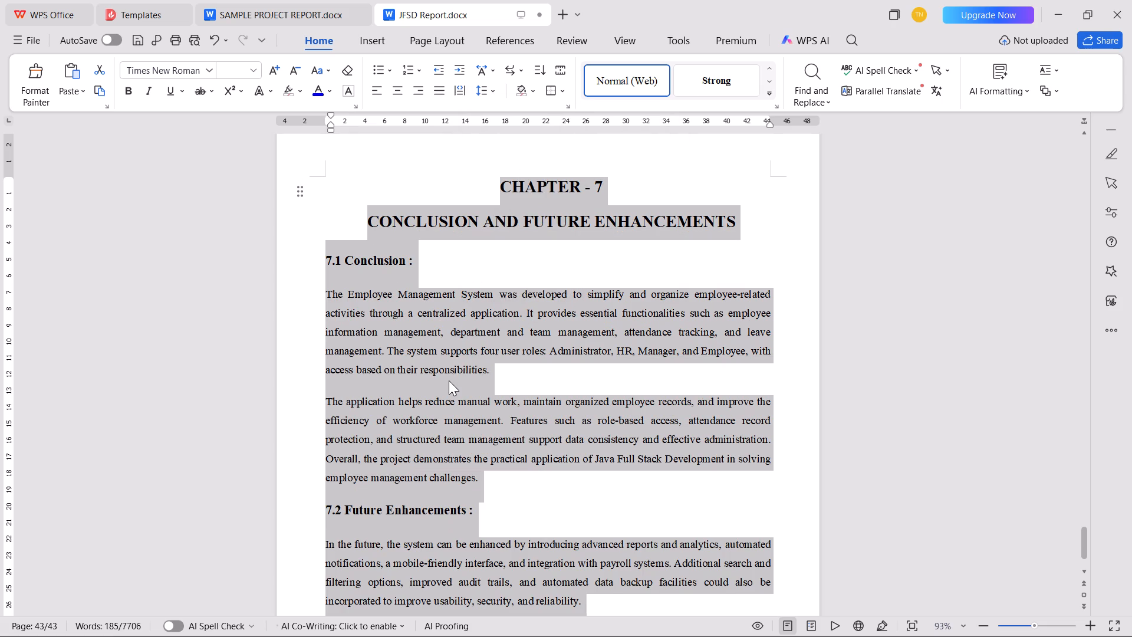
key(ctrl+s)
Remove the empty paragraph after the last Chapter 7 sentence and save the report.
scroll(422, 343, down, 11)
click(552, 369)
click(588, 388)
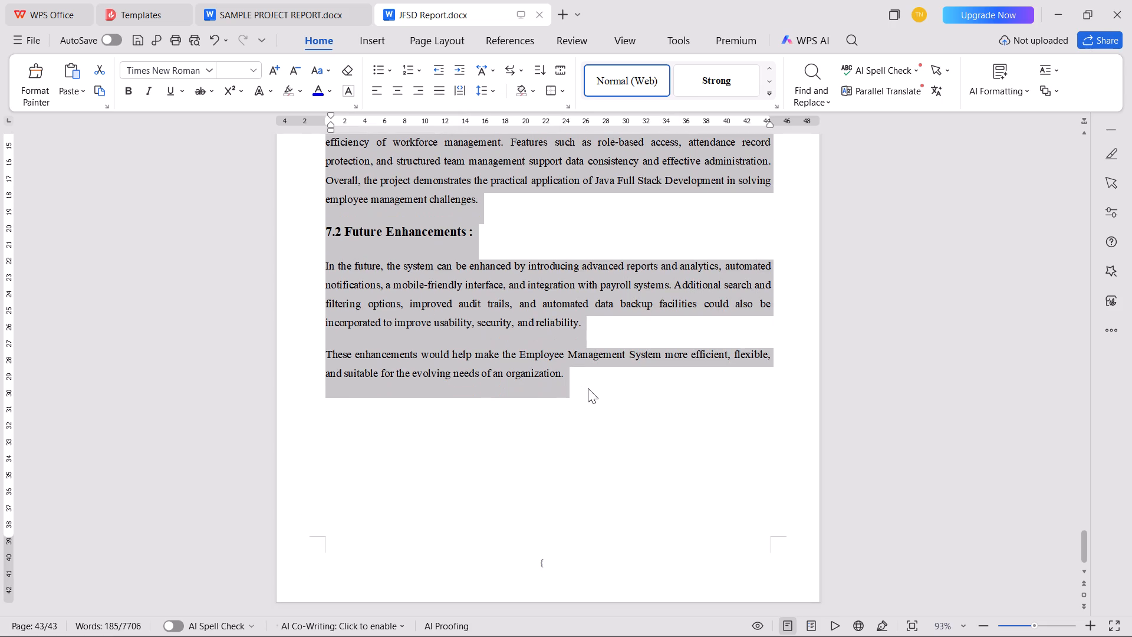
click(595, 400)
key(BackSpace)
key(Right)
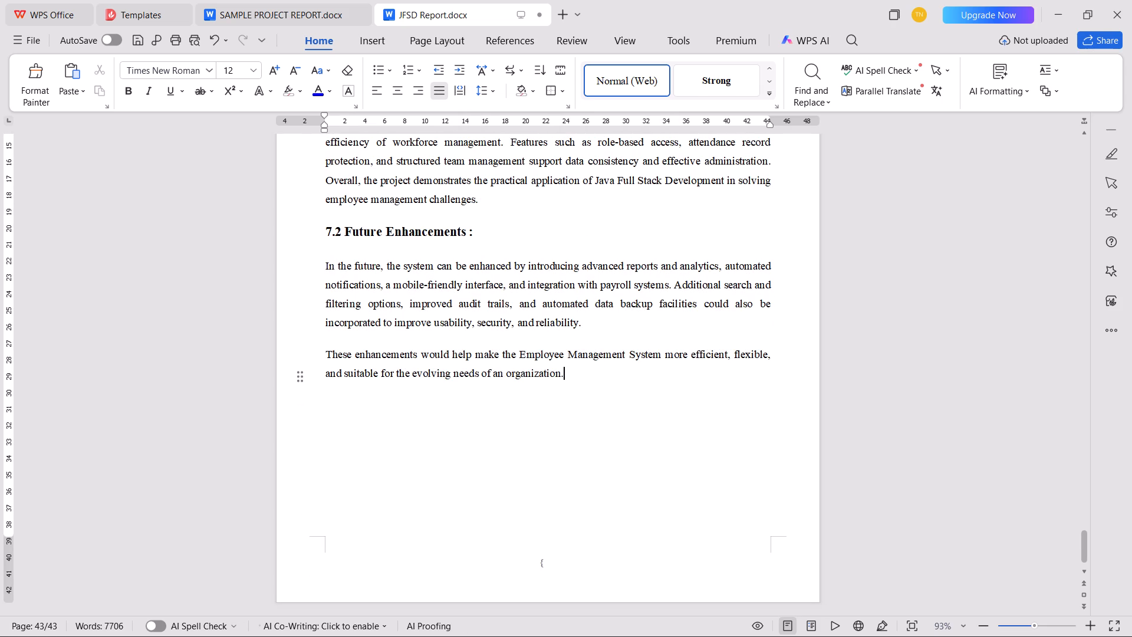
key(ctrl+s)
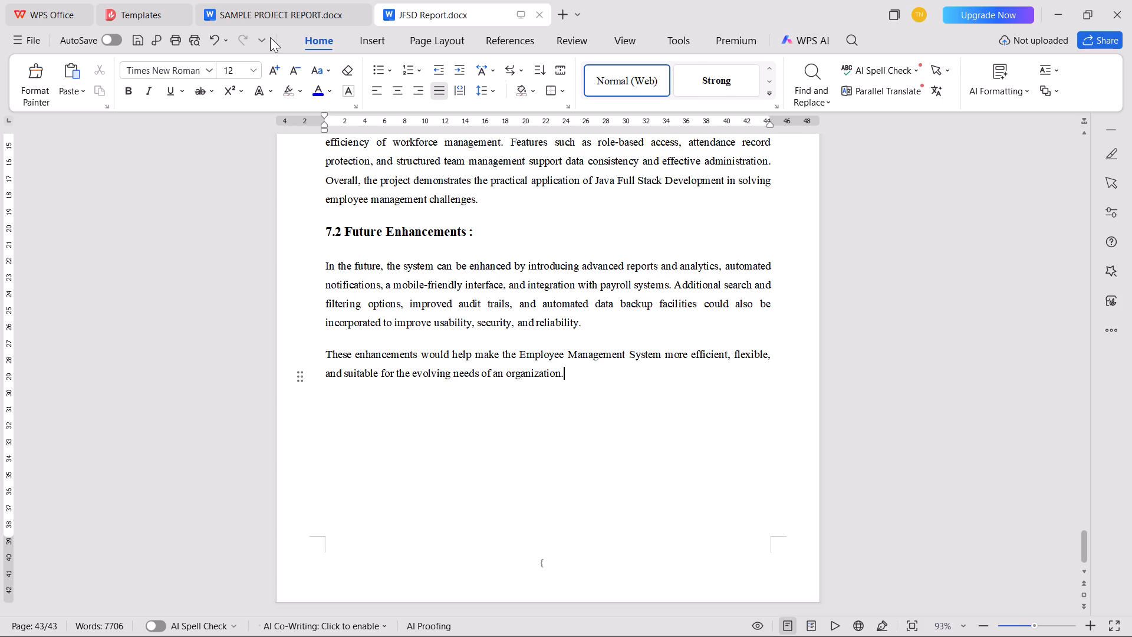
Switch to the sample project report and examine its closing sections: Chapter 7, Appendix A source code and References.
click(269, 15)
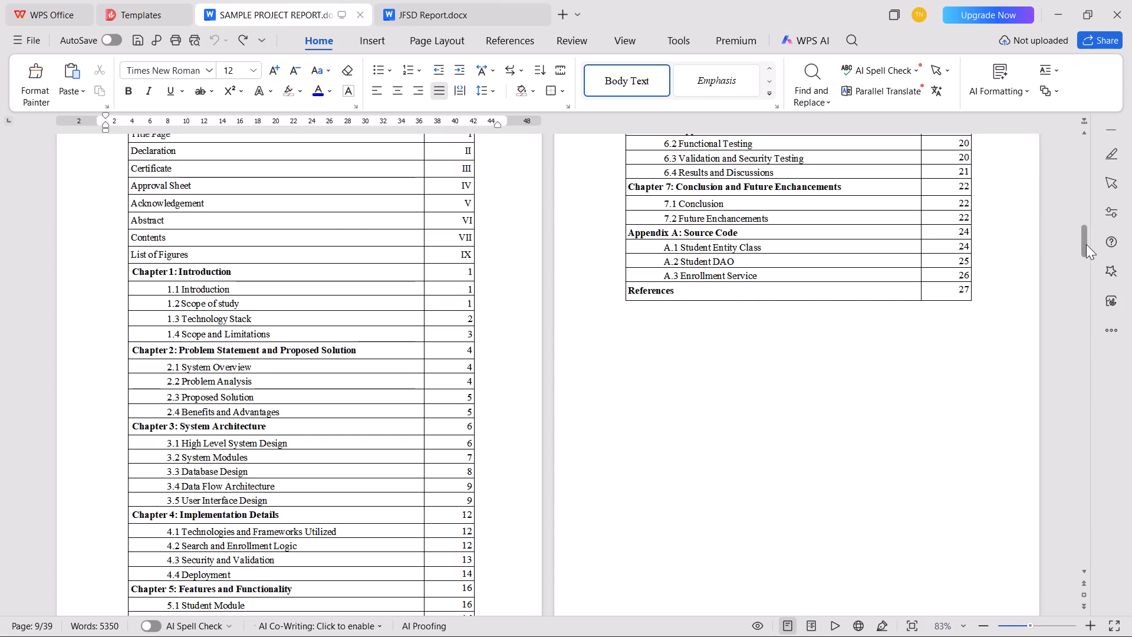
drag(1086, 244, 1124, 618)
scroll(470, 439, up, 11)
scroll(488, 410, down, 1)
scroll(488, 410, up, 17)
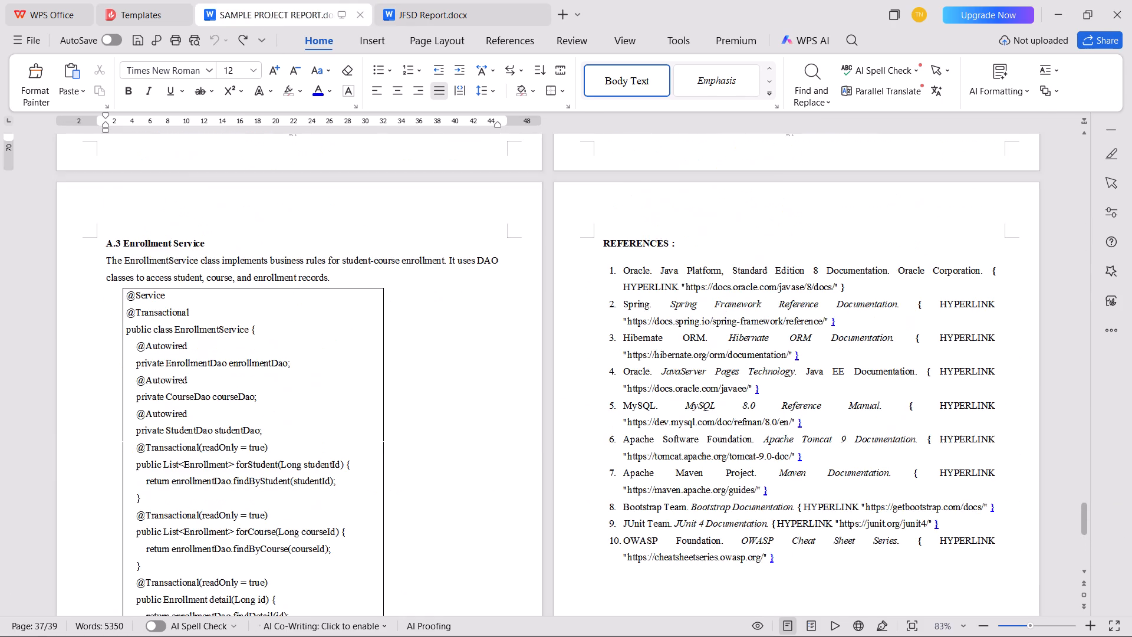
scroll(488, 410, up, 12)
scroll(488, 410, up, 14)
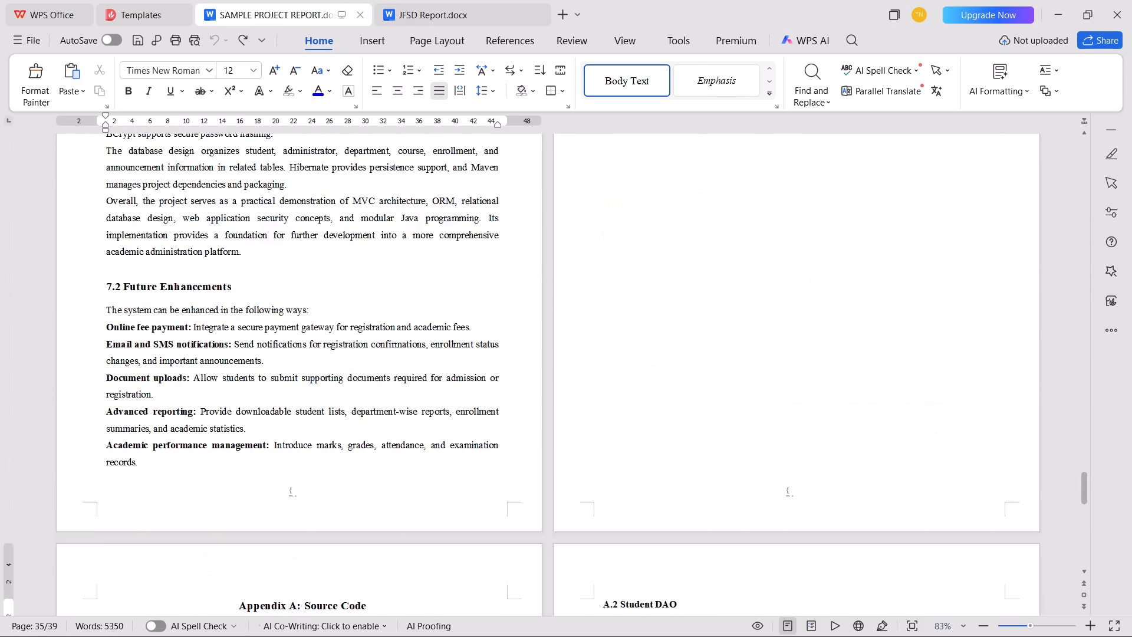
scroll(488, 410, up, 6)
scroll(488, 410, down, 4)
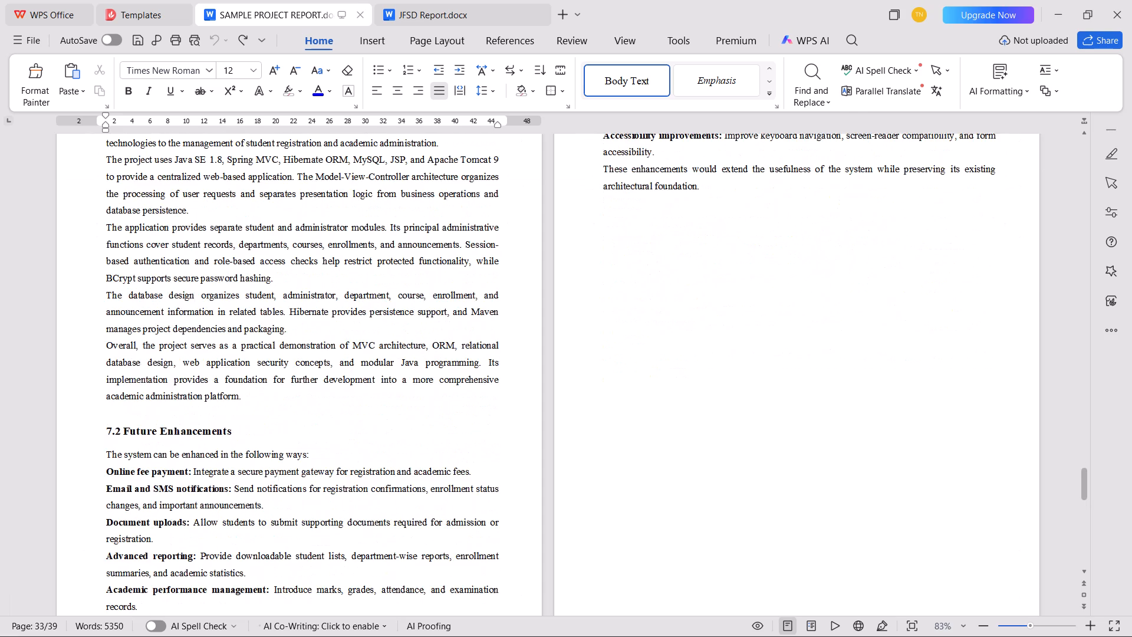
scroll(488, 410, down, 1)
scroll(200, 383, down, 9)
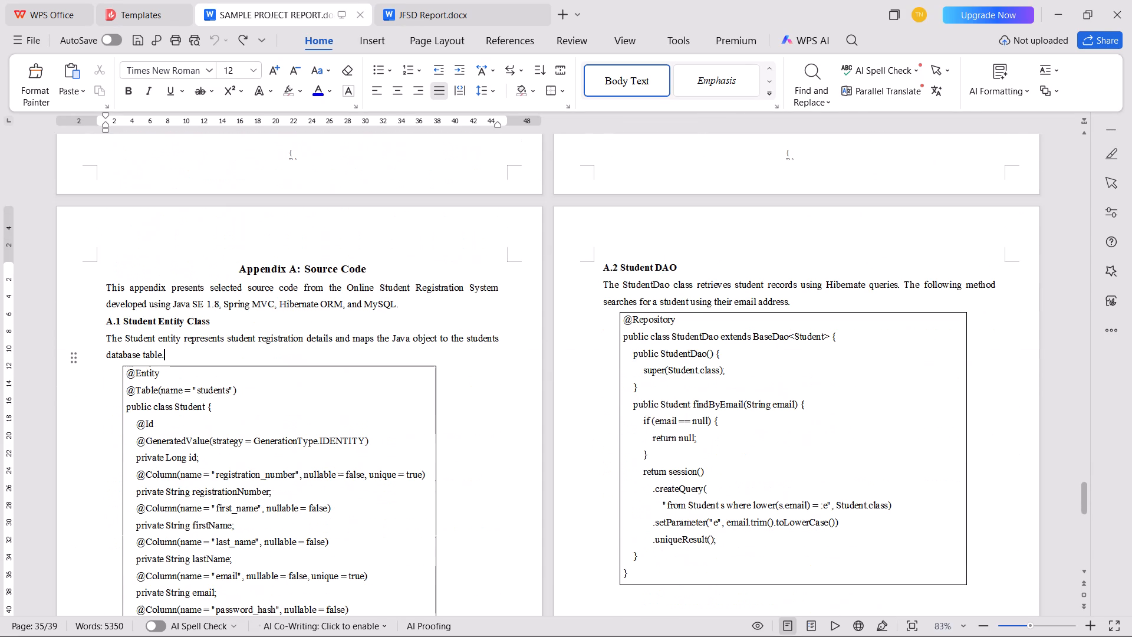
scroll(107, 353, down, 2)
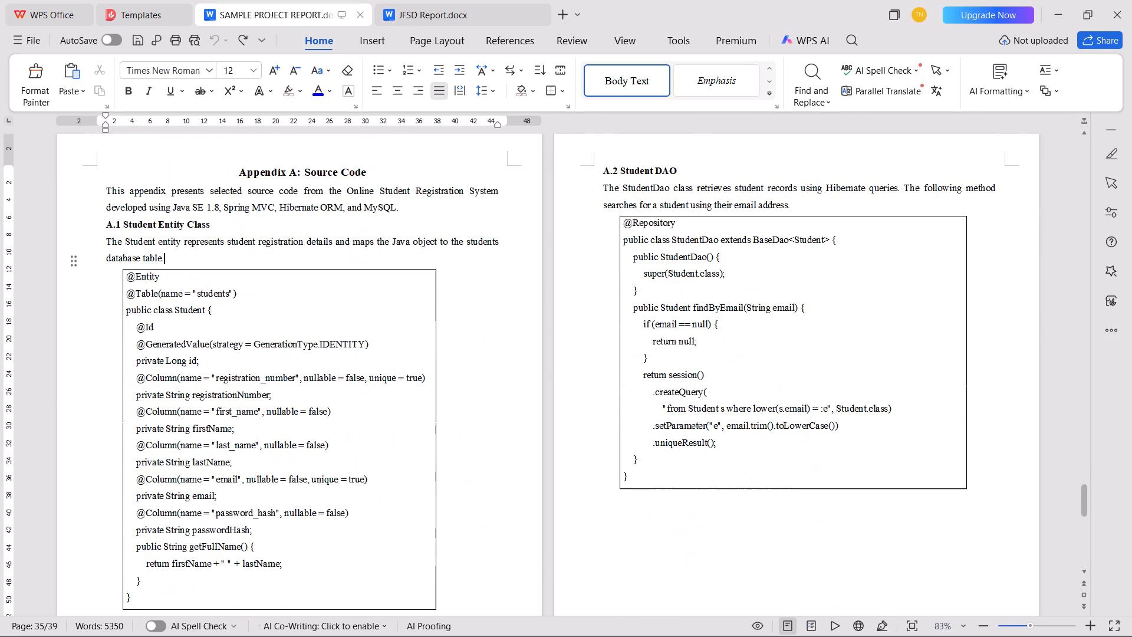
scroll(113, 330, down, 10)
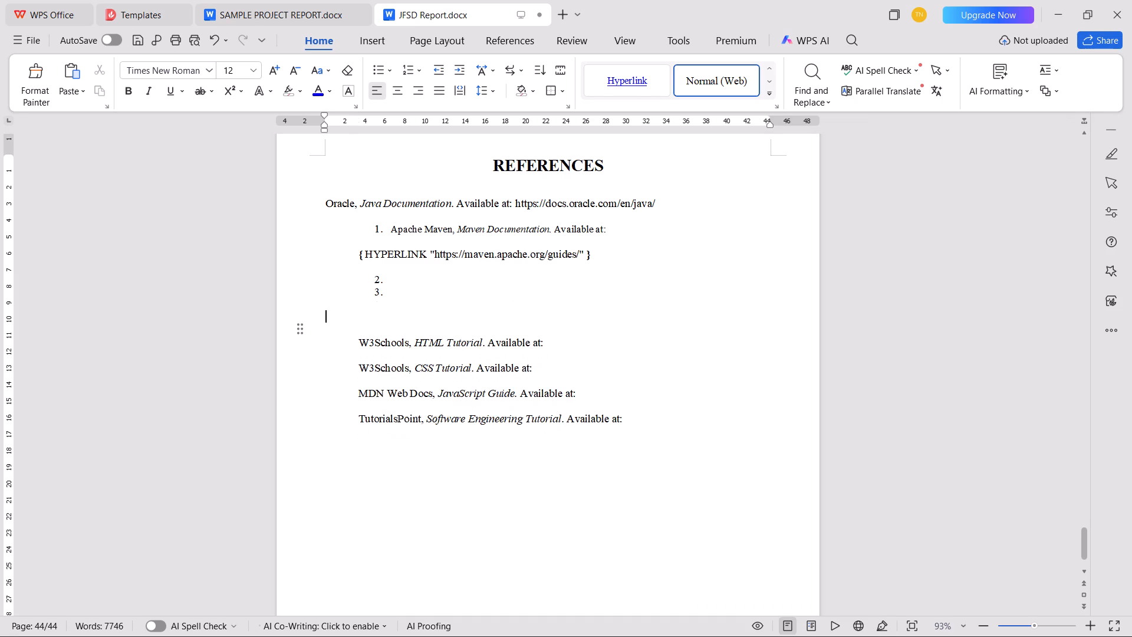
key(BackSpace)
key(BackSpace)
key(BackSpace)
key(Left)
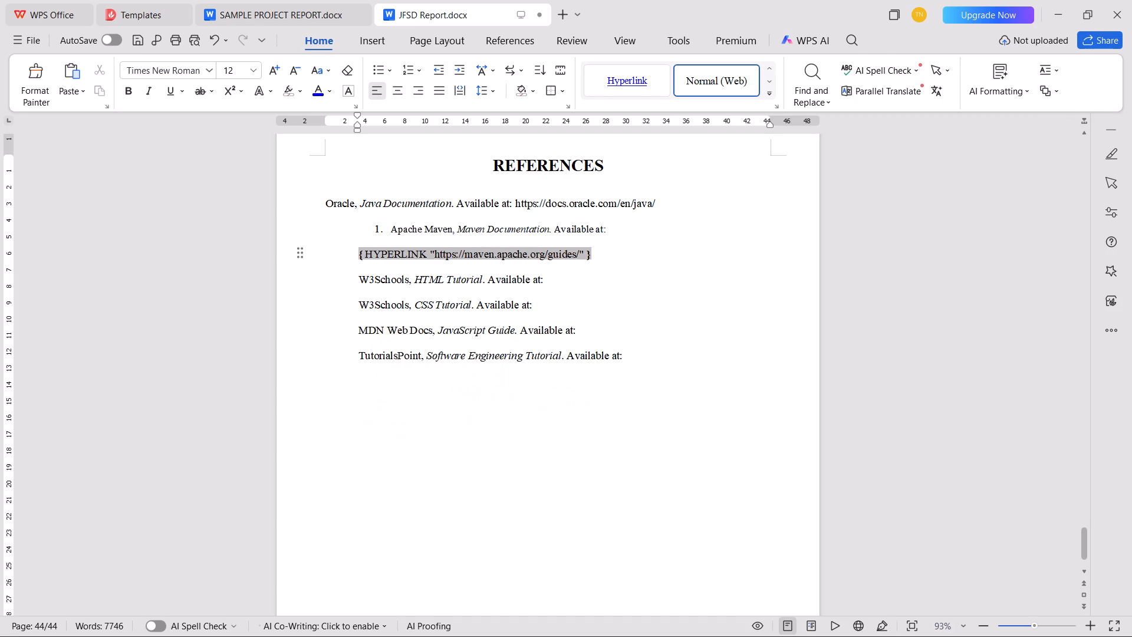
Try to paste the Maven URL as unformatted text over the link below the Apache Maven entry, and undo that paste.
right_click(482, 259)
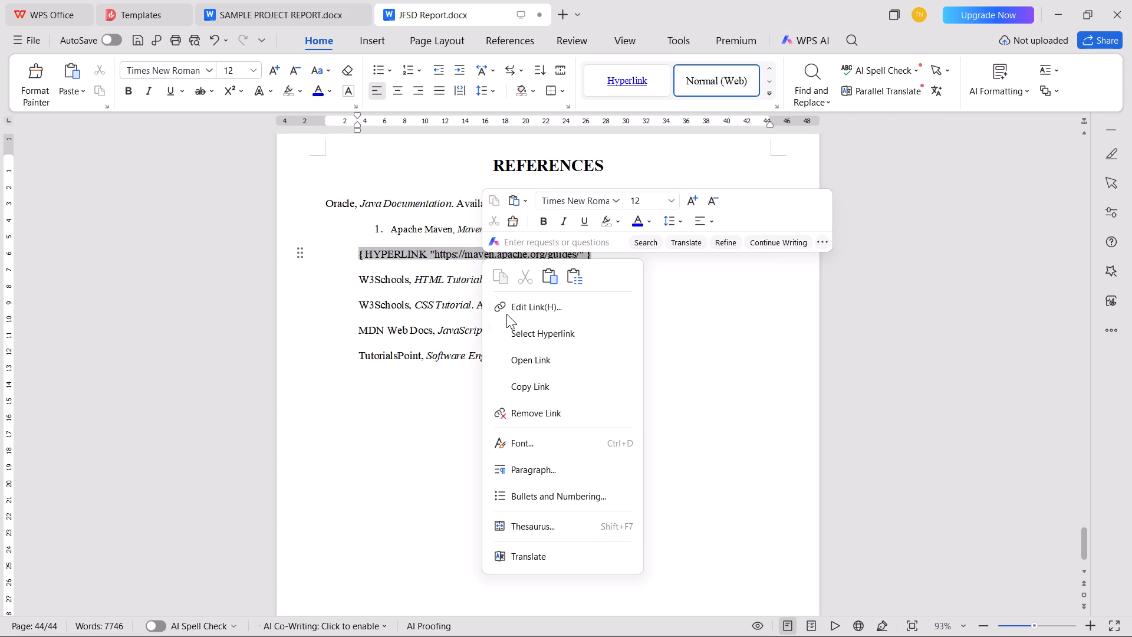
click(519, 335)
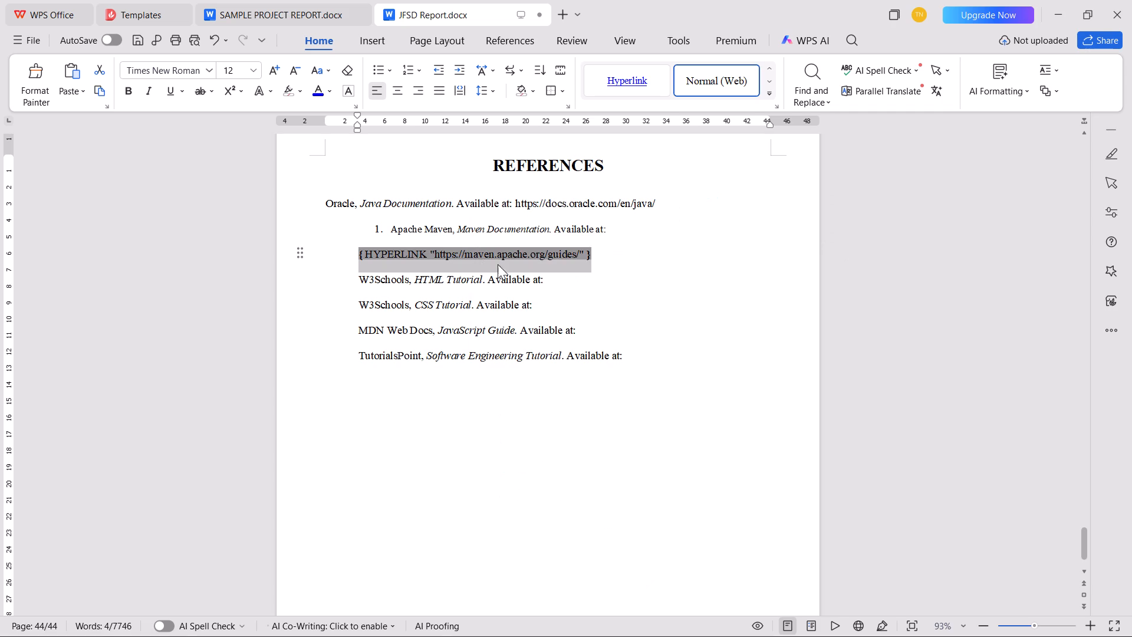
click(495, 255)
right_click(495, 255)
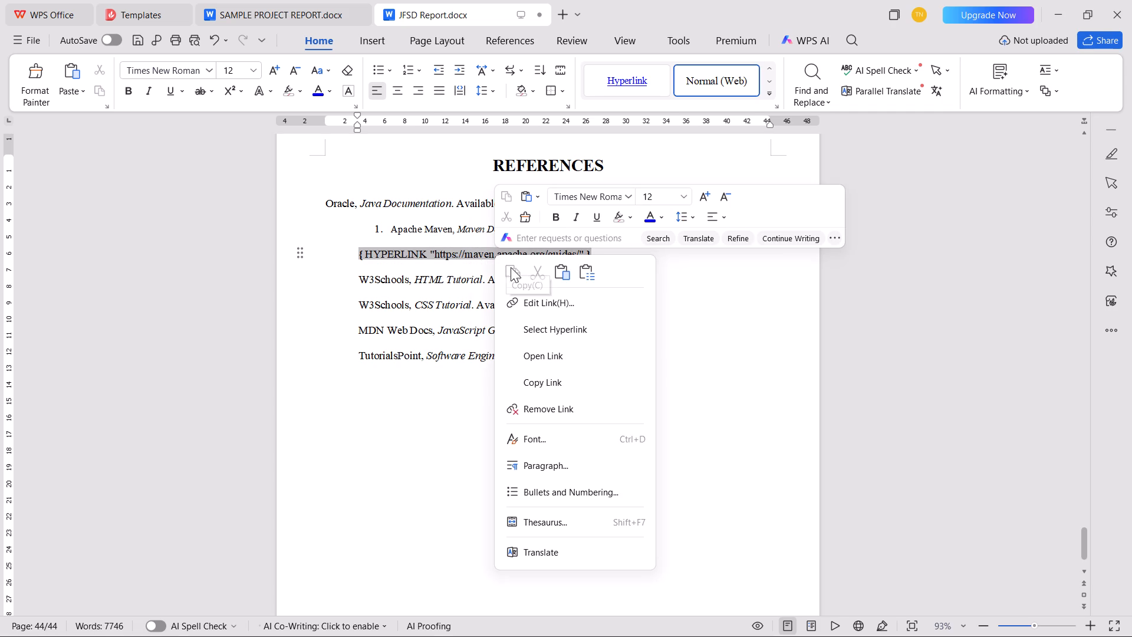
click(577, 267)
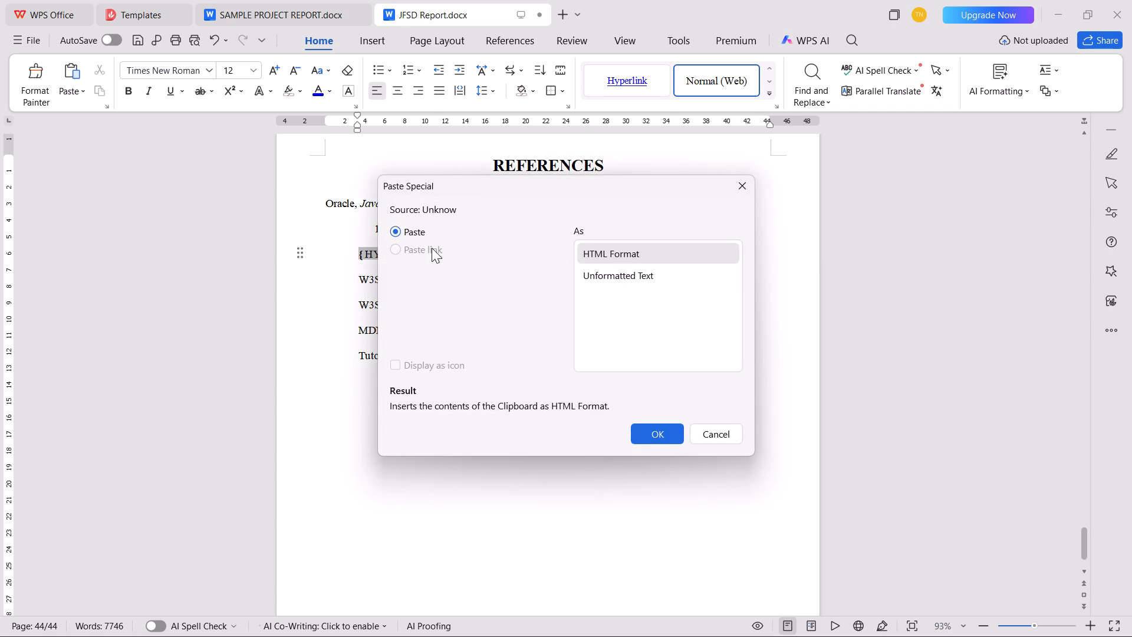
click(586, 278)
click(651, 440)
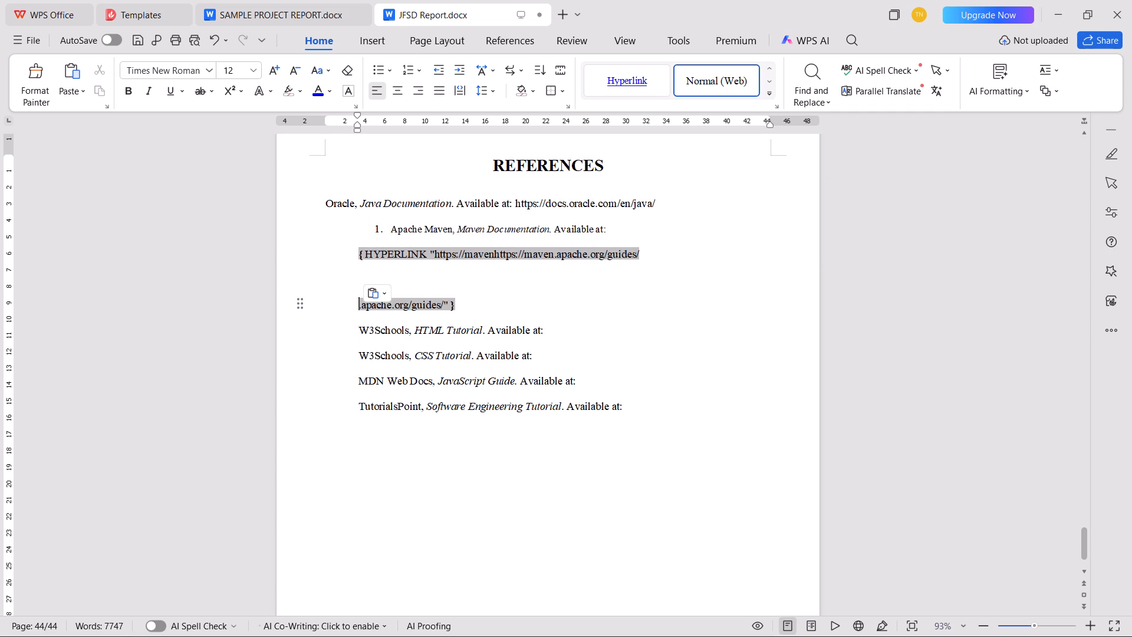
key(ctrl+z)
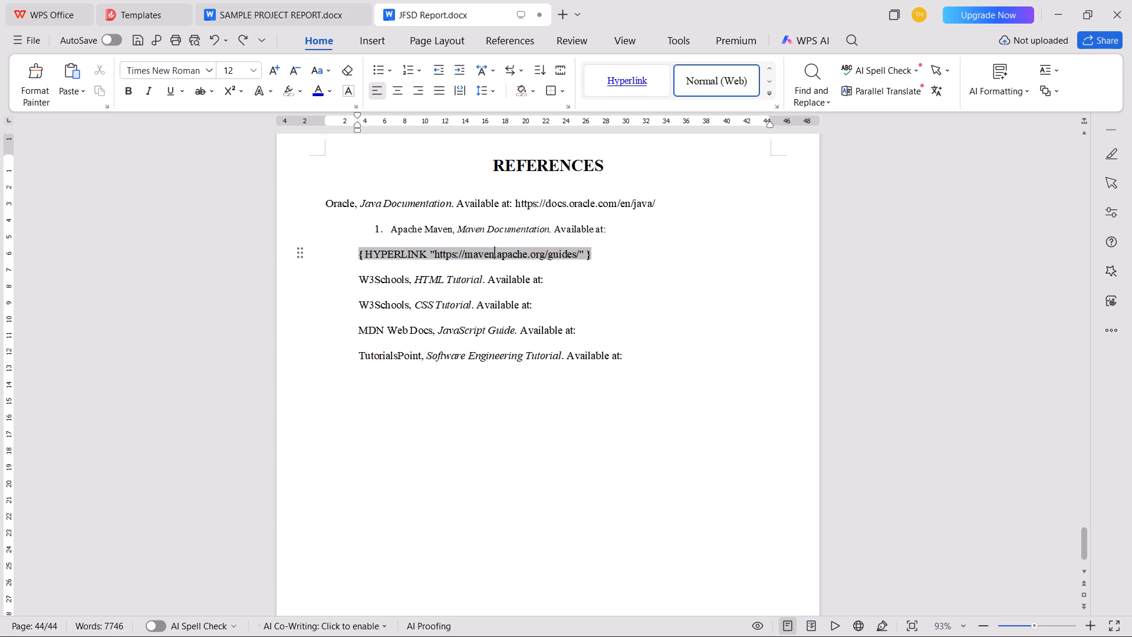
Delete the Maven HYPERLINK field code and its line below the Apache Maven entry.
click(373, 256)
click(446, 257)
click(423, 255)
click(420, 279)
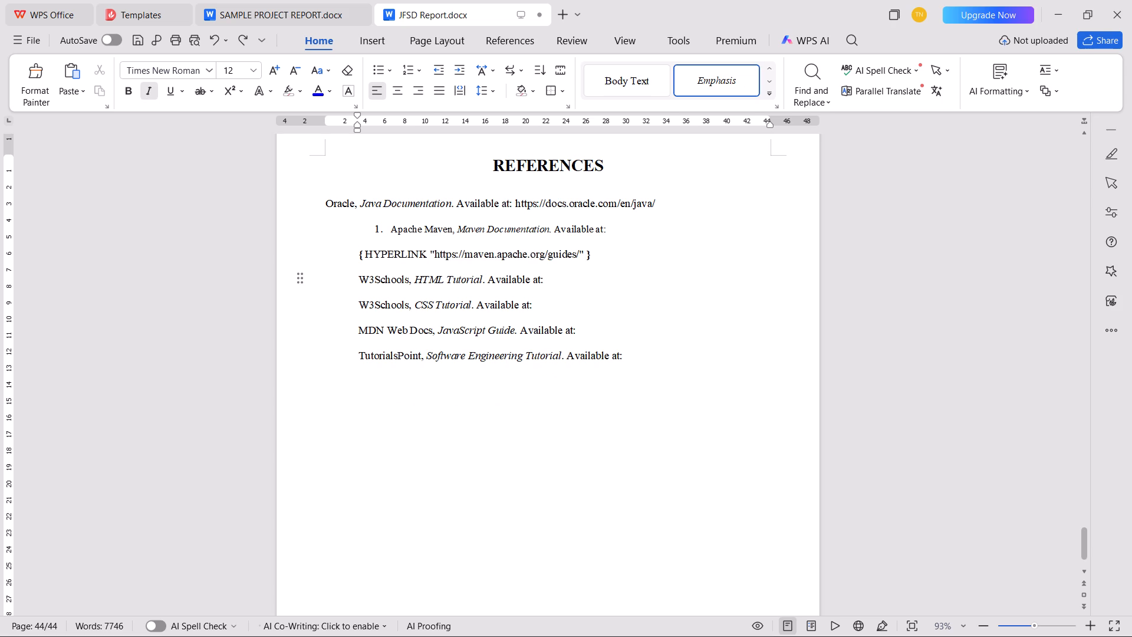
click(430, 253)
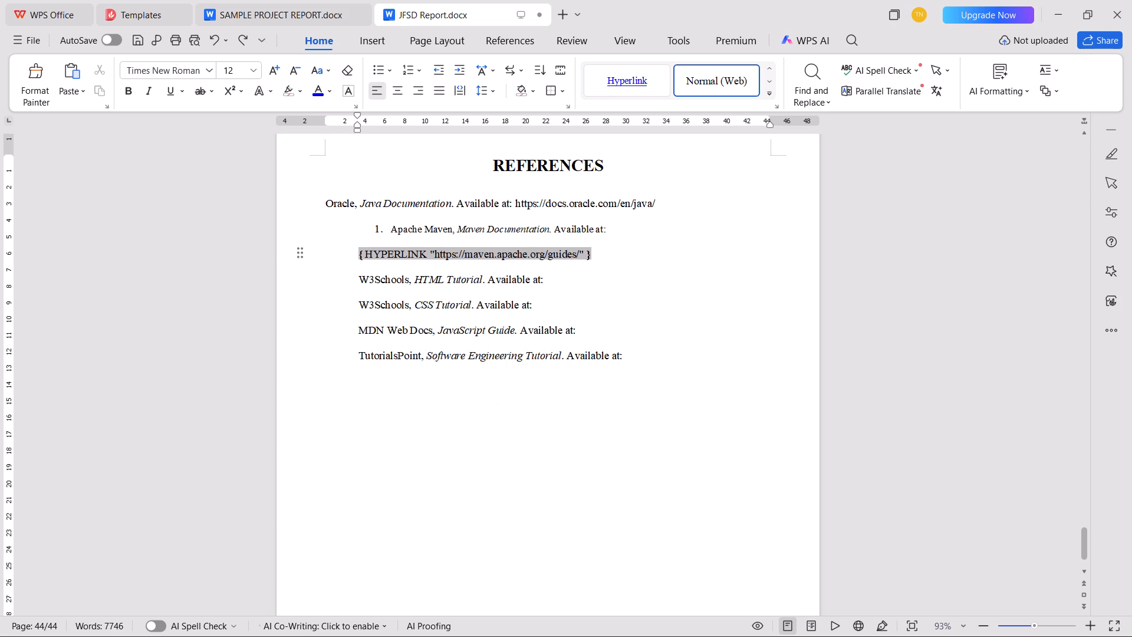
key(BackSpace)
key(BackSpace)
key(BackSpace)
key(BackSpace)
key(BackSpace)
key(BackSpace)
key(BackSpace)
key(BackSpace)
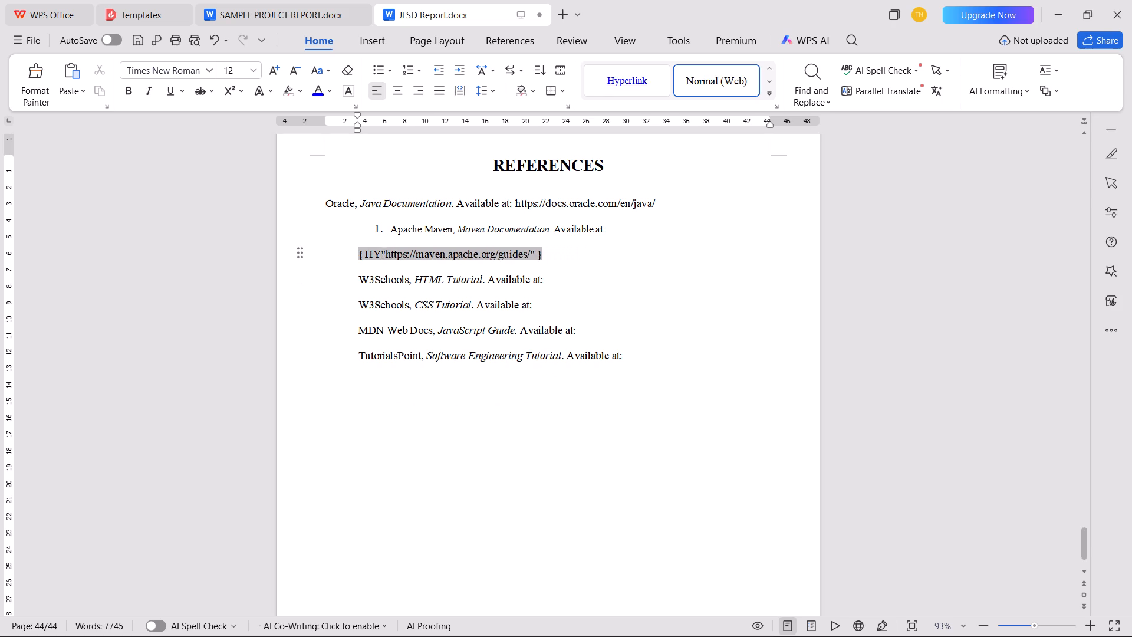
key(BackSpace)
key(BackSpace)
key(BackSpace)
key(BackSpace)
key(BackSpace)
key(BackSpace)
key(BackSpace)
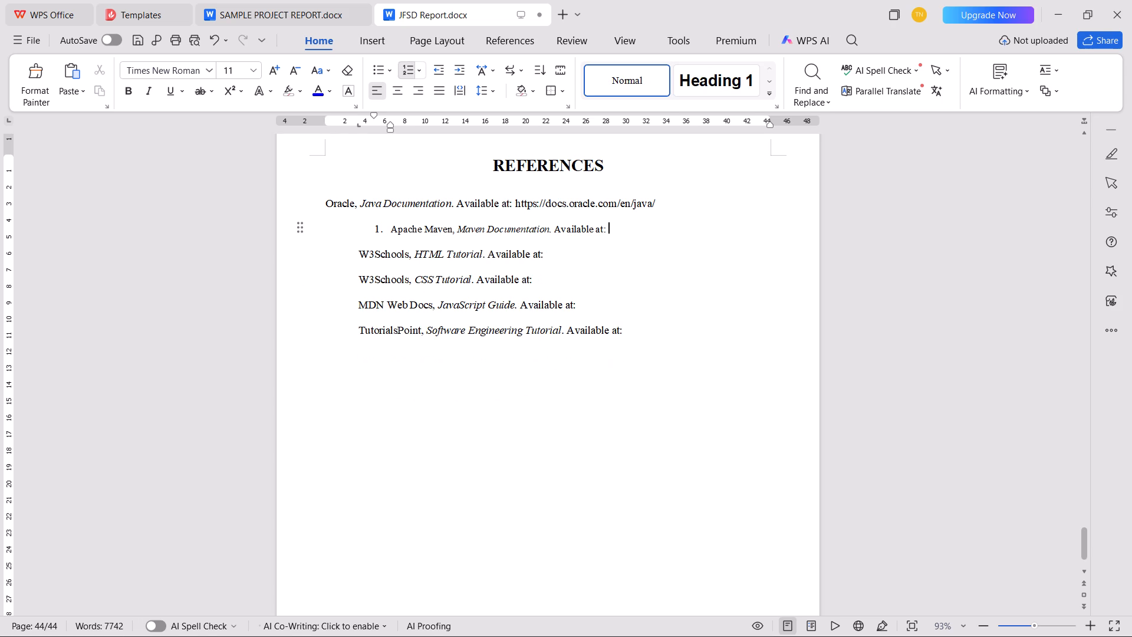
Paste the Maven guides URL into the Apache Maven entry again and remove the empty numbered lines beneath the link.
key(ctrl+v)
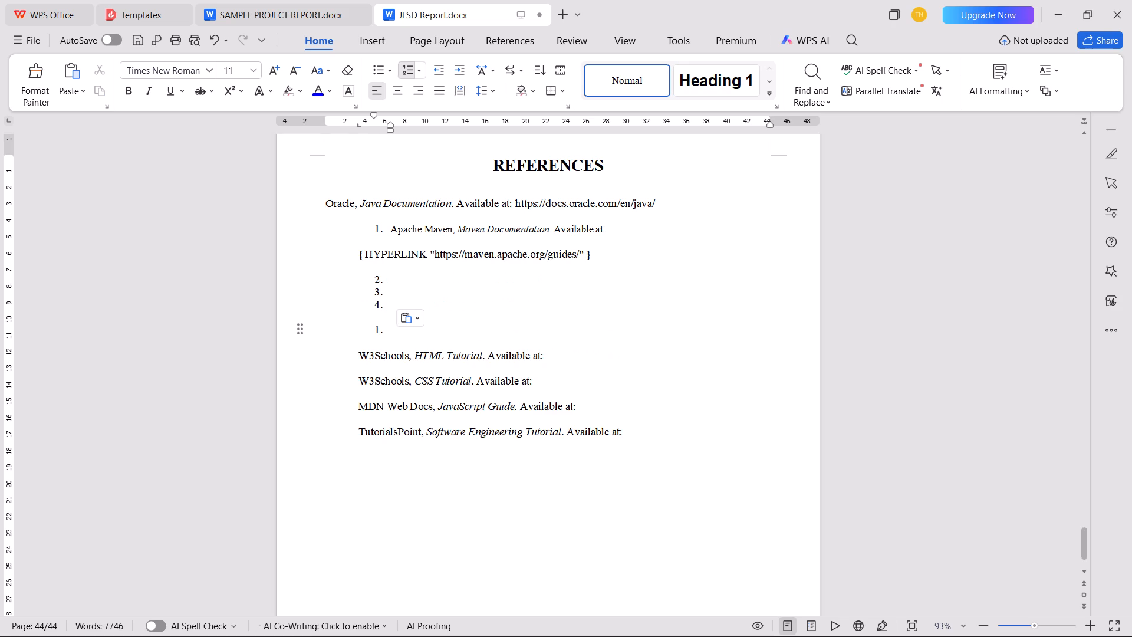
key(ctrl+BackSpace)
key(ctrl+BackSpace)
key(ctrl+BackSpace)
key(ctrl+BackSpace)
key(BackSpace)
key(BackSpace)
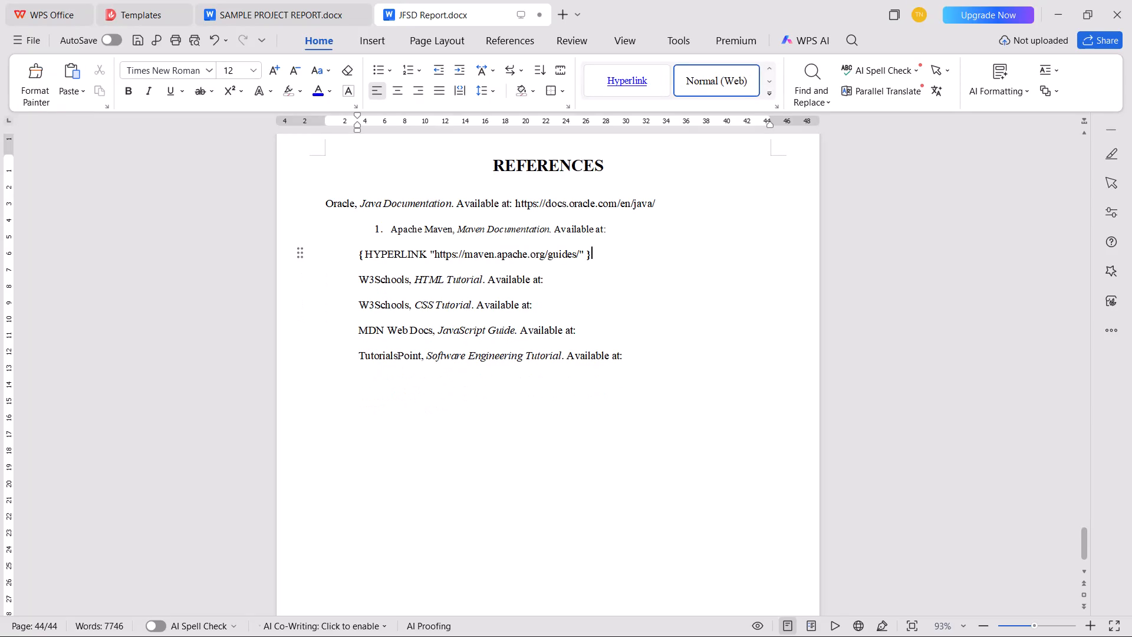
Remove the list number and indent from the Apache Maven entry, keeping it as its own paragraph below the Oracle entry.
click(387, 229)
key(BackSpace)
key(BackSpace)
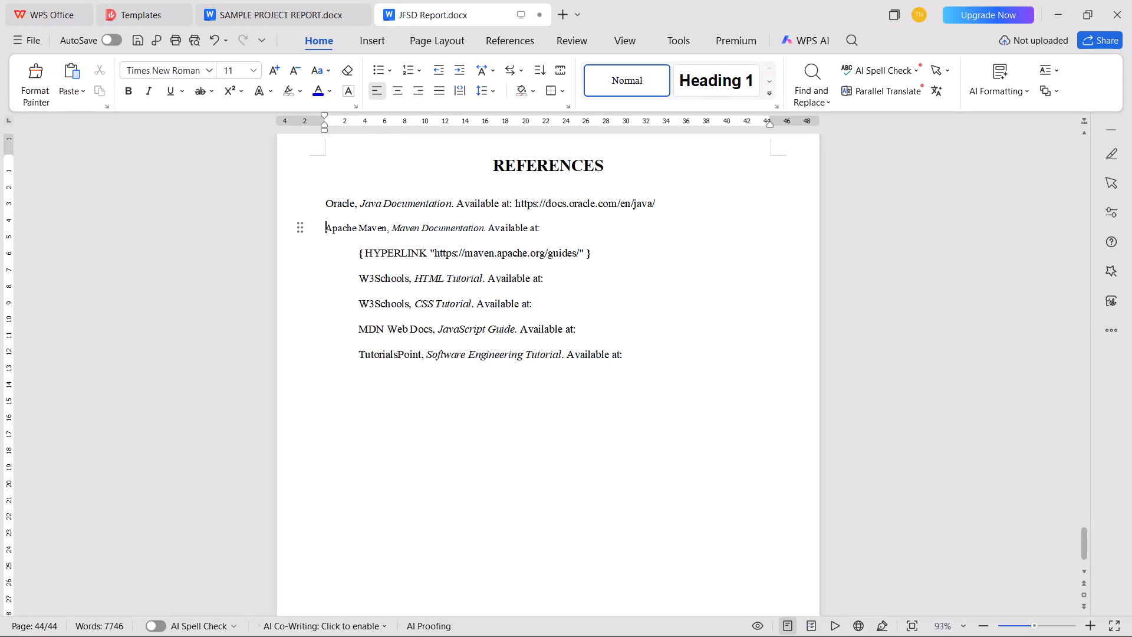
key(BackSpace)
key(Return)
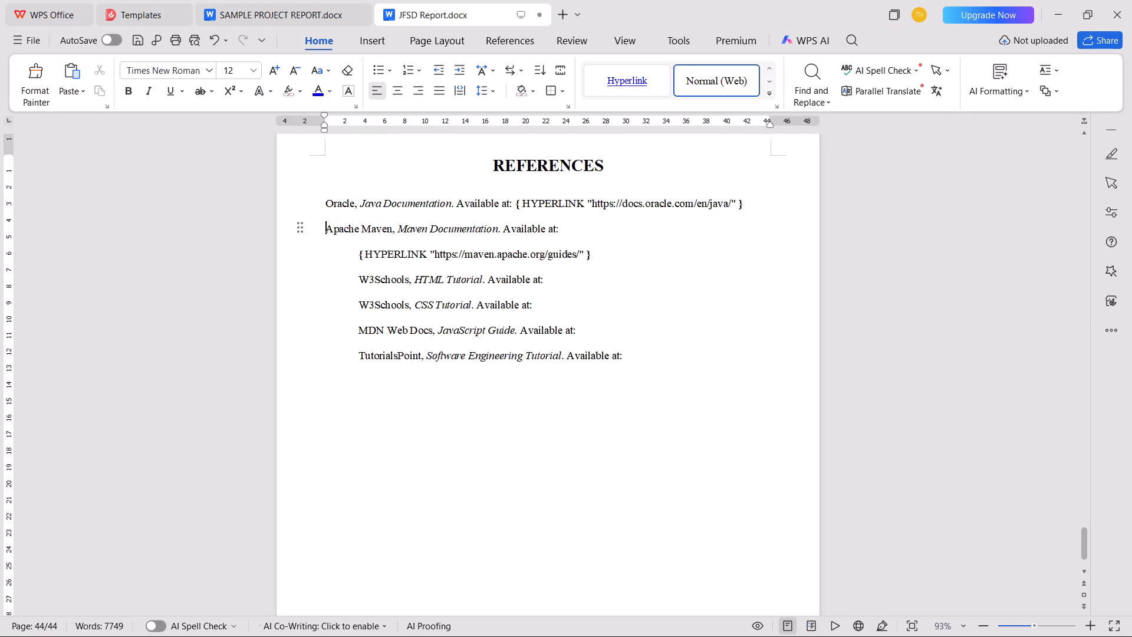
Join the Maven HYPERLINK line onto the Apache Maven entry directly after "Available at:".
key(Right)
key(Down)
key(Left)
key(Delete)
key(Delete)
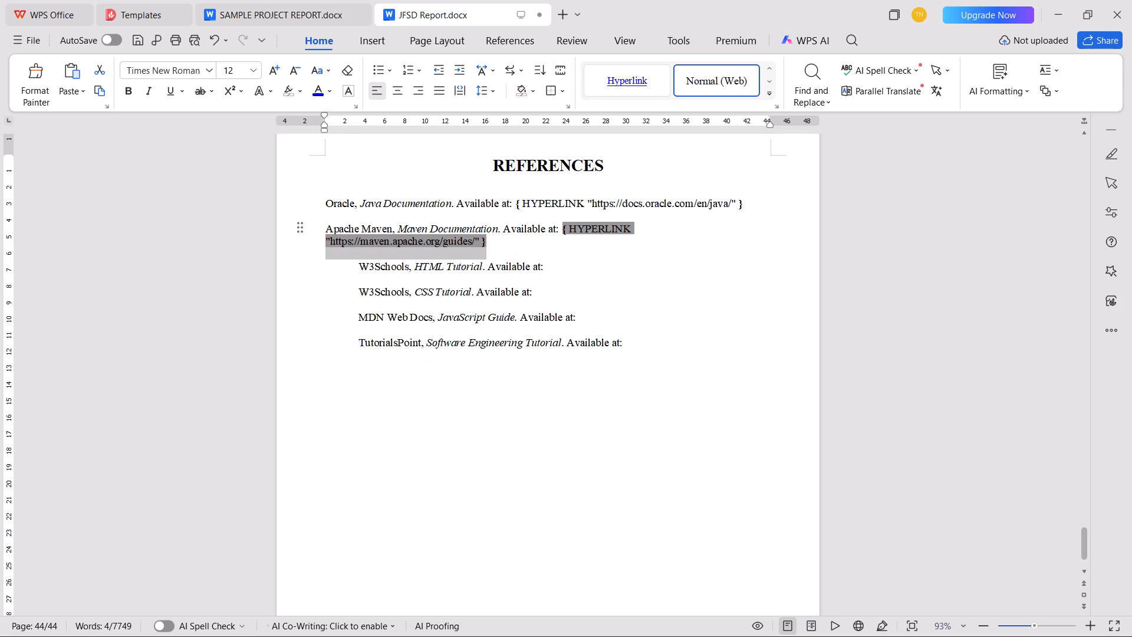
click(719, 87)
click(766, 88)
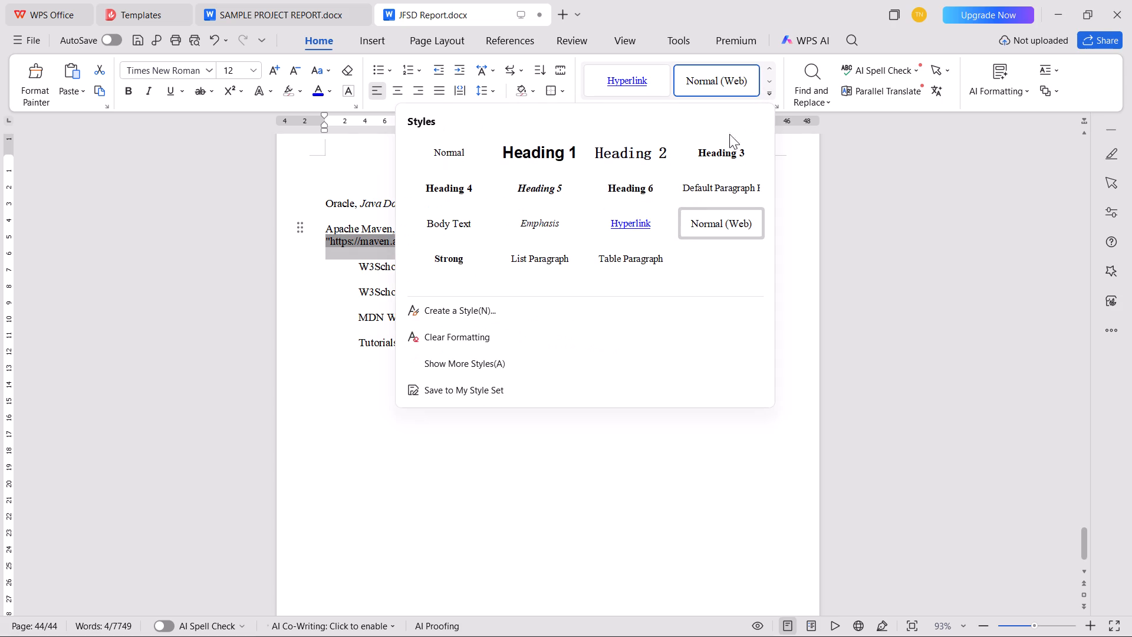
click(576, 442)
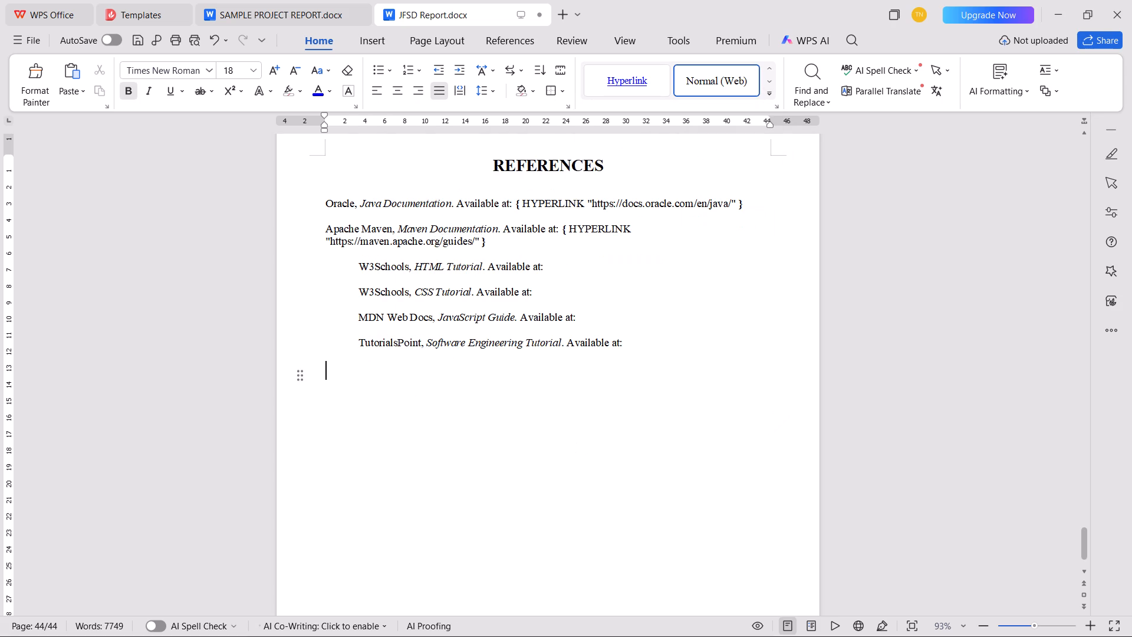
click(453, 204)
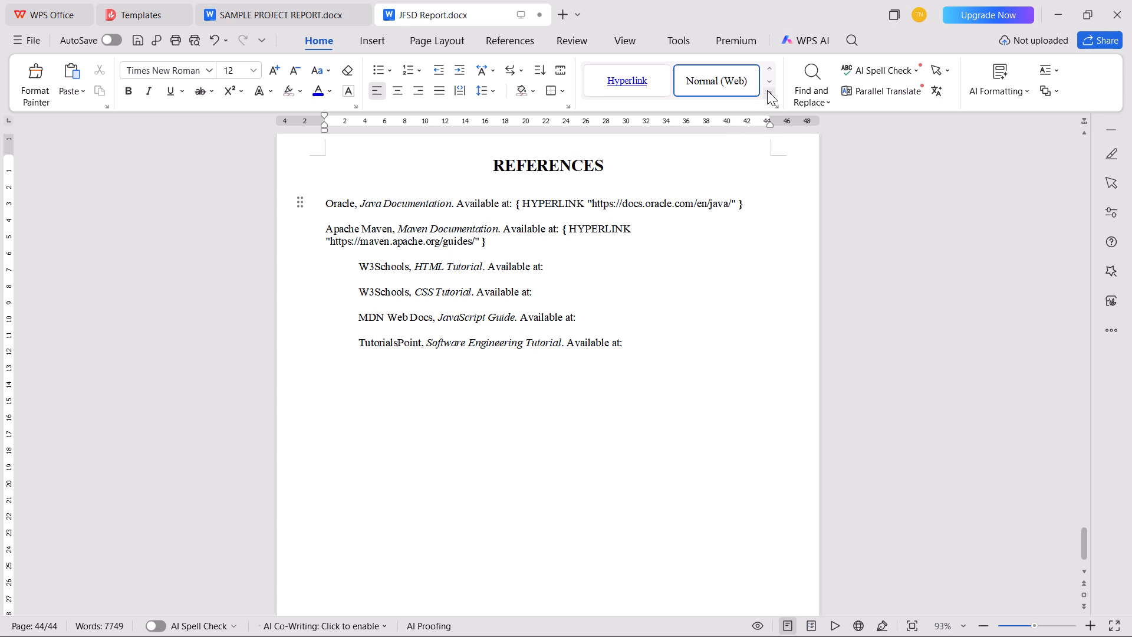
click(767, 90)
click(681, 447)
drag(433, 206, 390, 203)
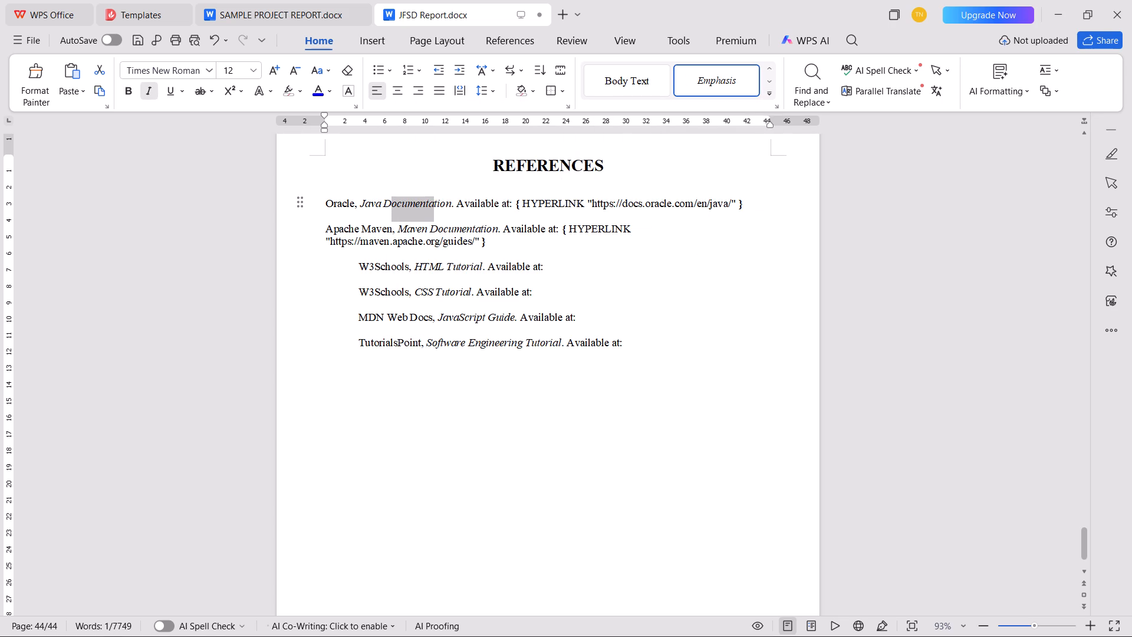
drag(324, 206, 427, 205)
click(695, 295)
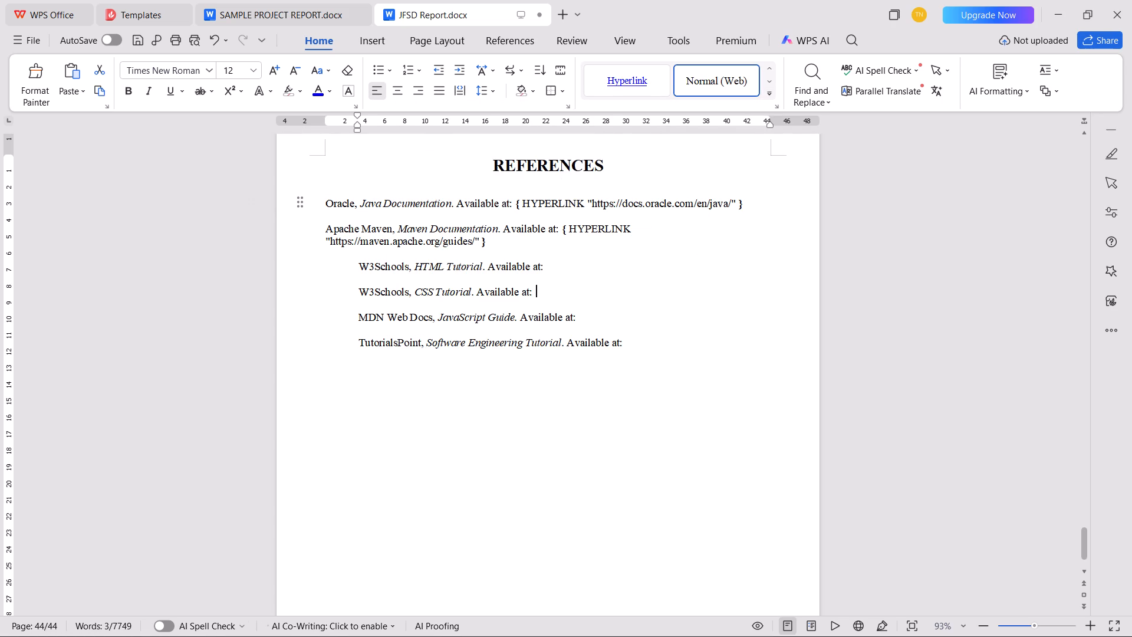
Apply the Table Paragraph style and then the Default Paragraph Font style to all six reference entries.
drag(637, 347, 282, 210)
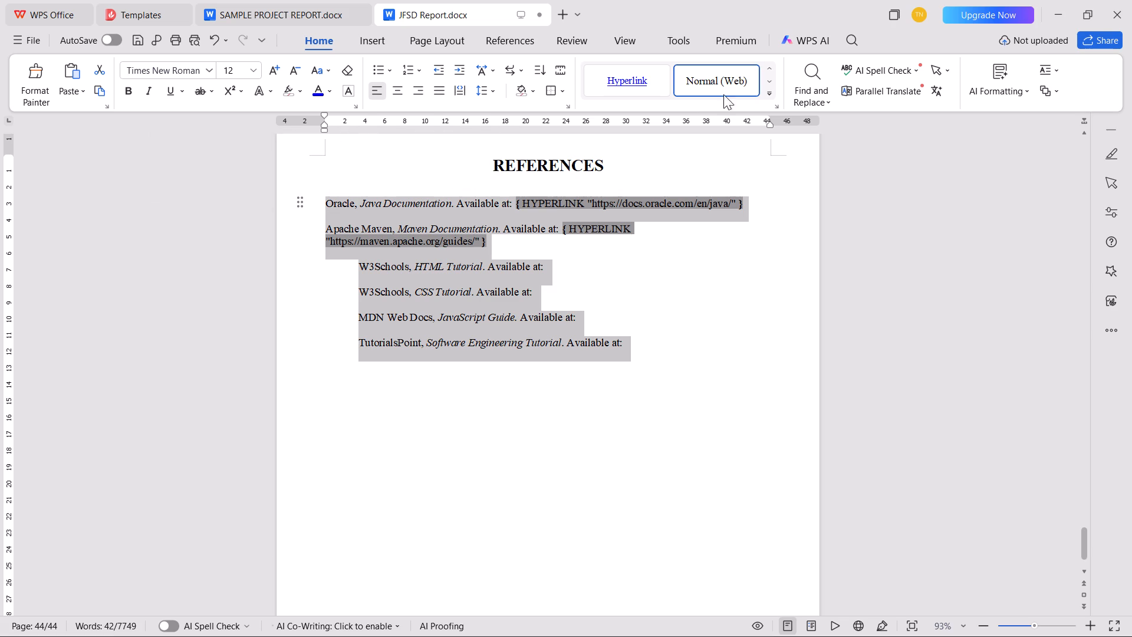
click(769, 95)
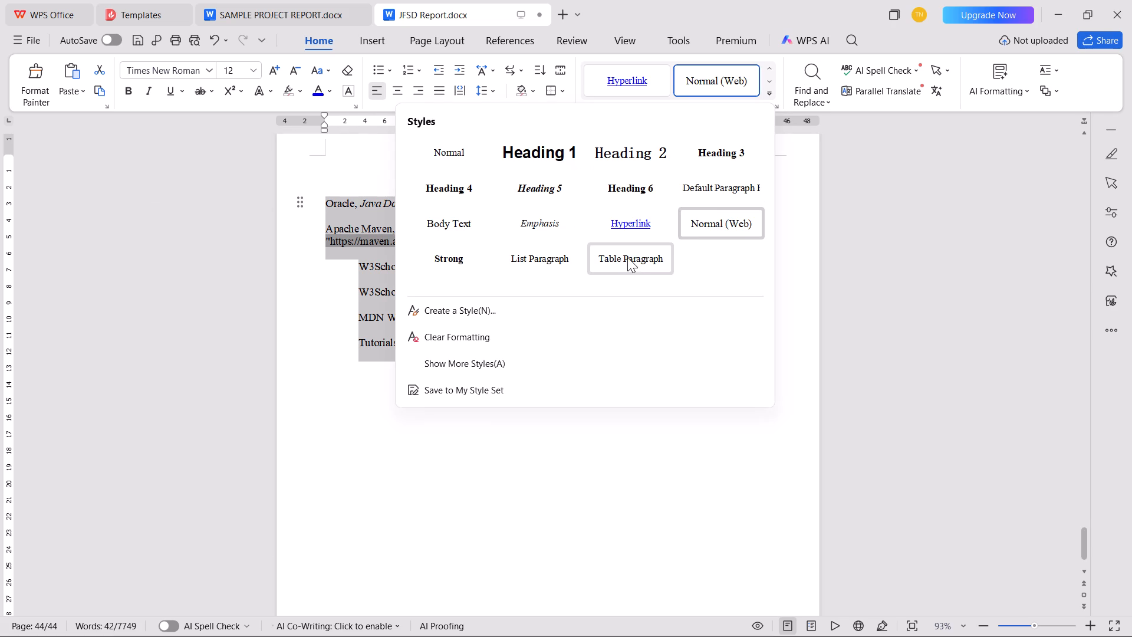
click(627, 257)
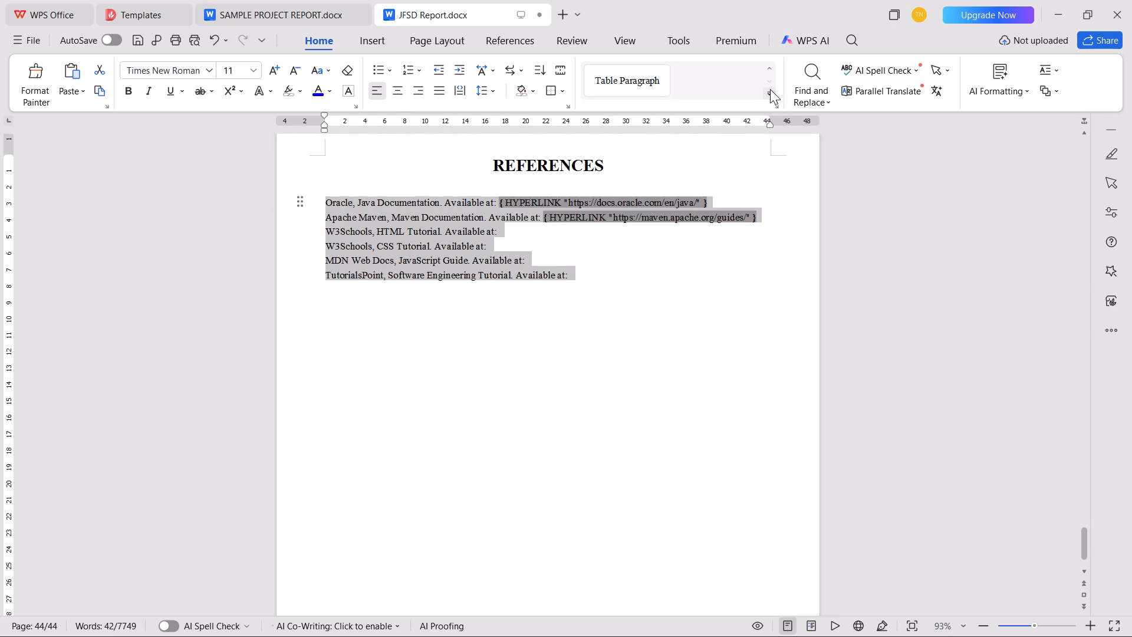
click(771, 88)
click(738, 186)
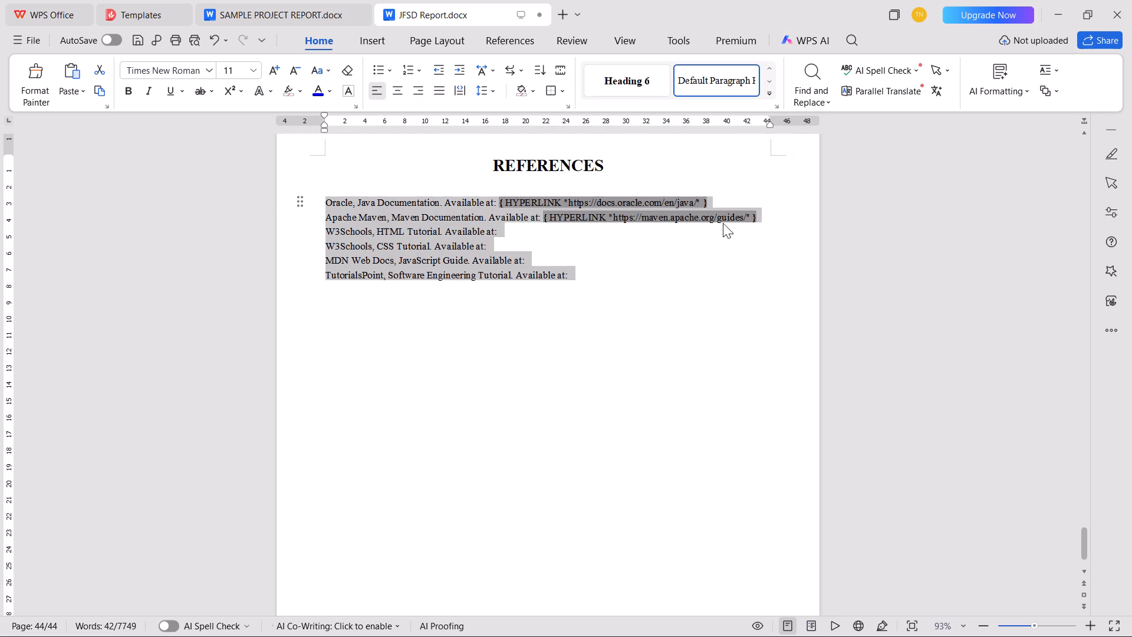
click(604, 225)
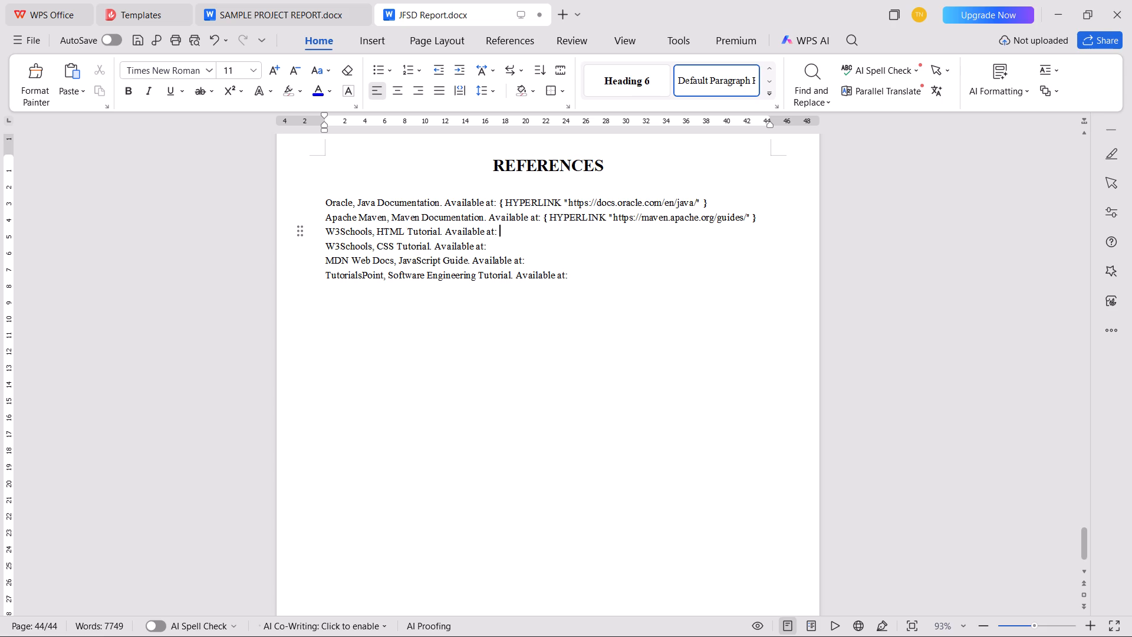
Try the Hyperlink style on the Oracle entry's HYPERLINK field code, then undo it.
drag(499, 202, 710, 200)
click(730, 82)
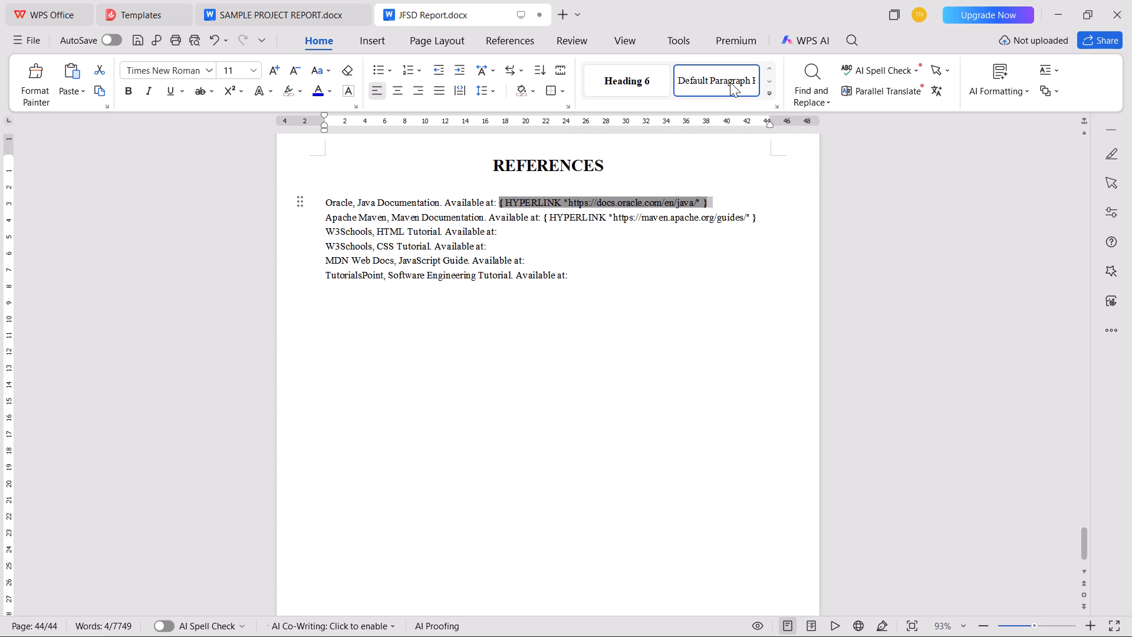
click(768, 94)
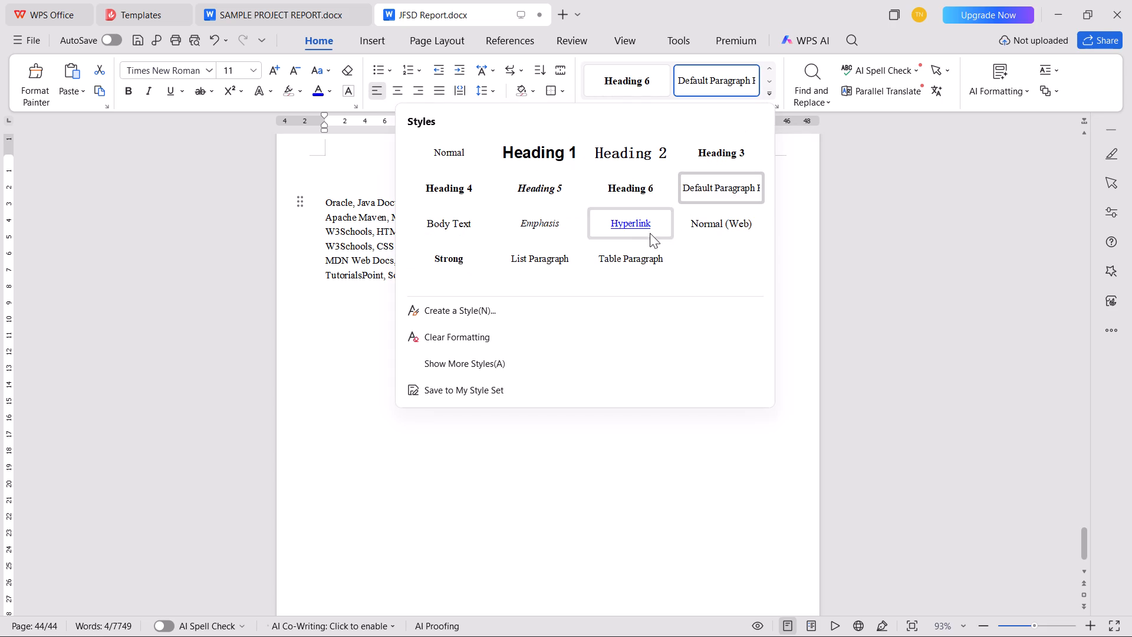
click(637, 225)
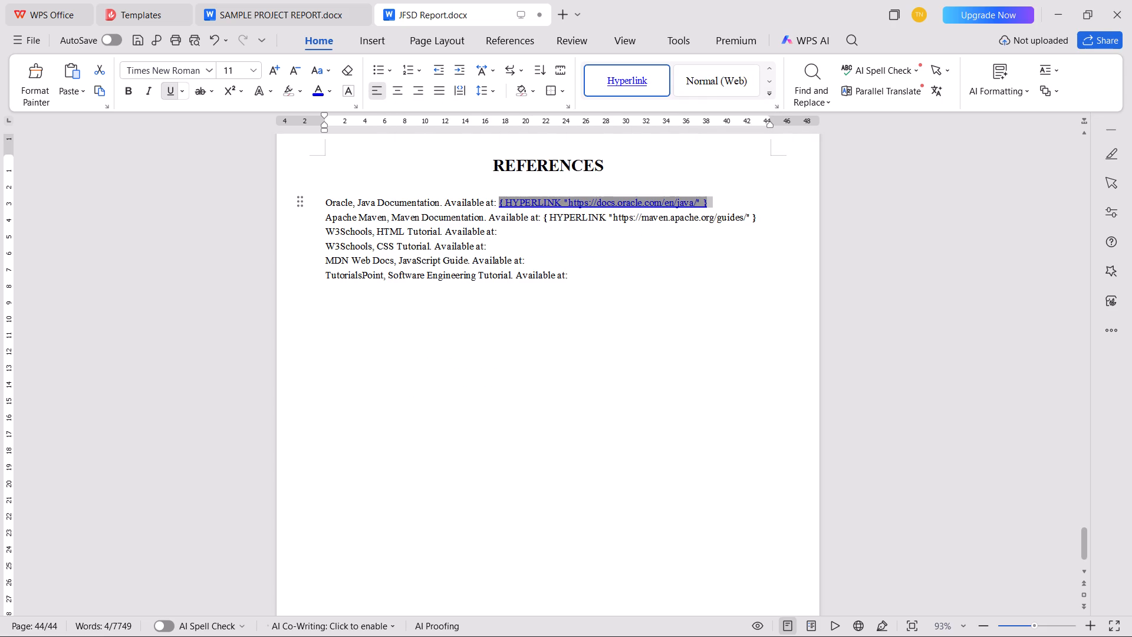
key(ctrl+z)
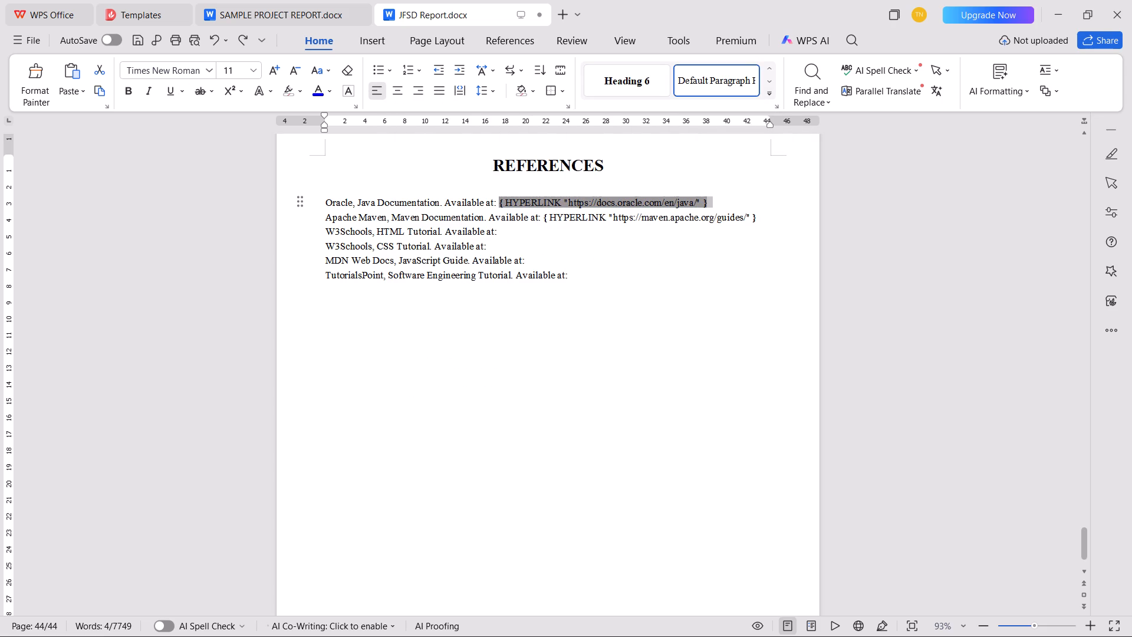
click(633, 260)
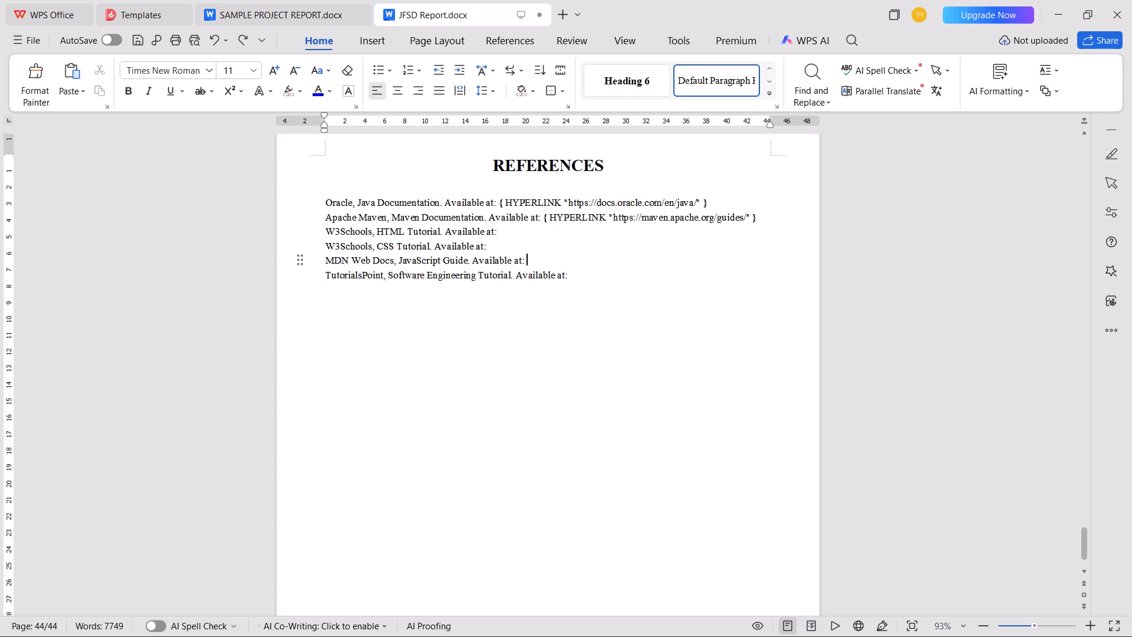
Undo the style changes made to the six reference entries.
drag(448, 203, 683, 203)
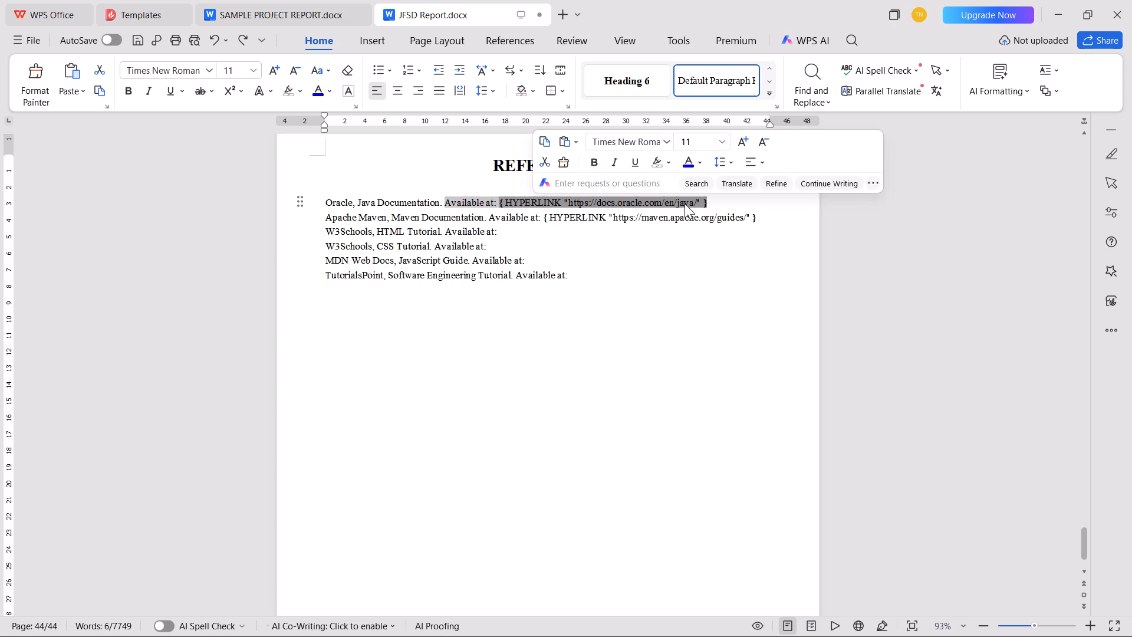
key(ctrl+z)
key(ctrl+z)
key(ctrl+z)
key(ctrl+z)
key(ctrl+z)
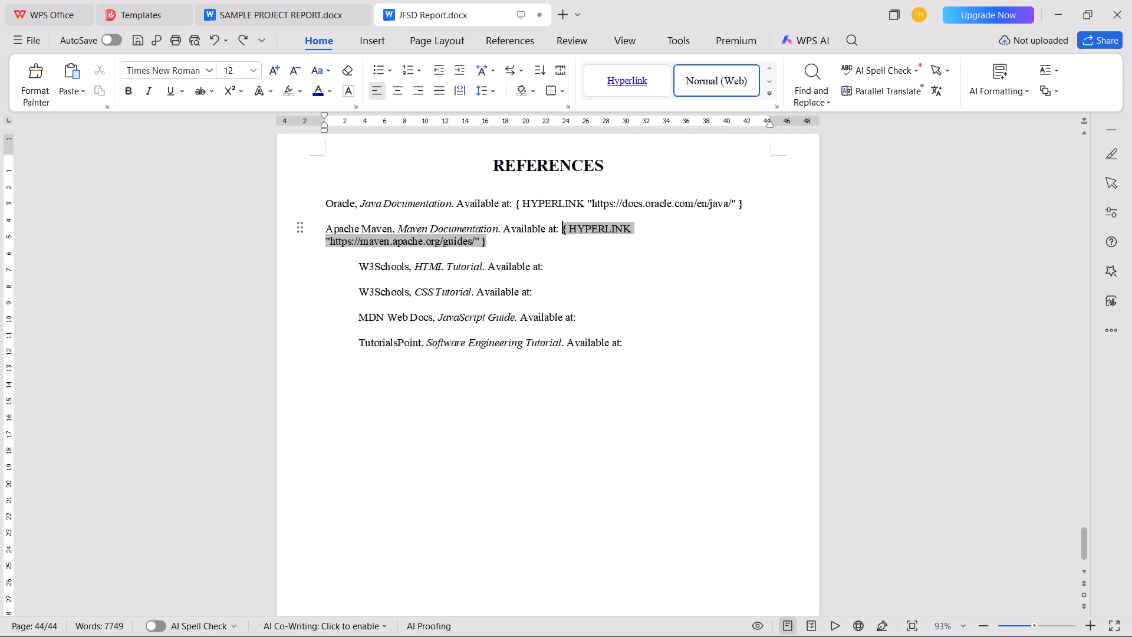
Undo the earlier link edits until the Oracle entry has its plain URL and the indented Apache Maven entry ends at "Available at:".
key(ctrl+z)
key(ctrl+z)
key(ctrl+z)
key(ctrl+z)
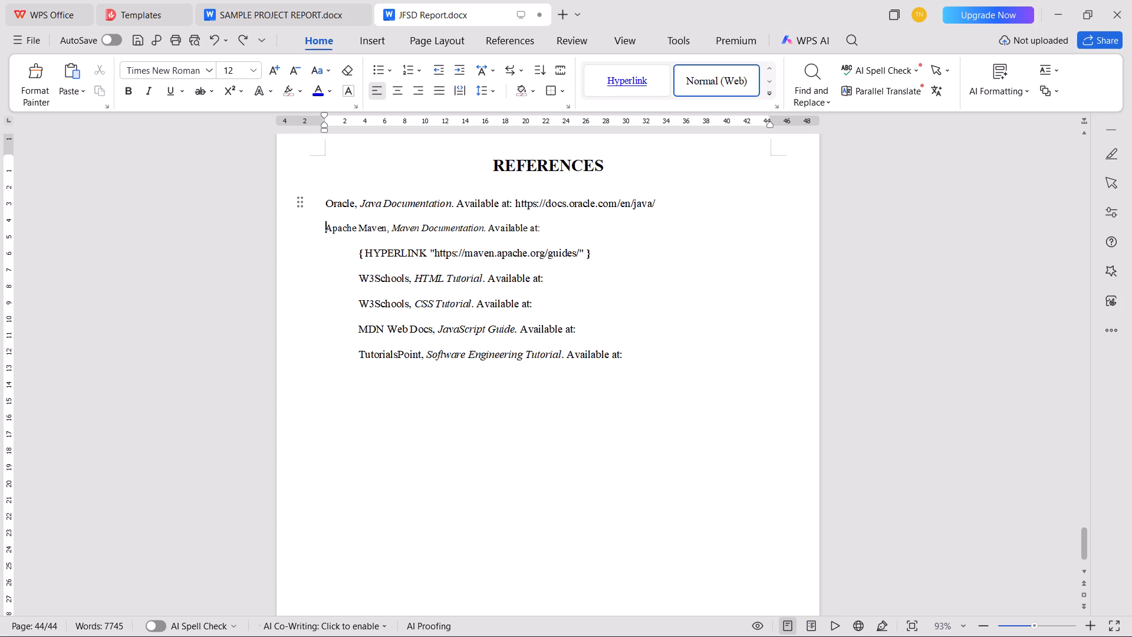
key(ctrl+z)
key(ctrl+z)
key(ctrl+z)
key(ctrl+z)
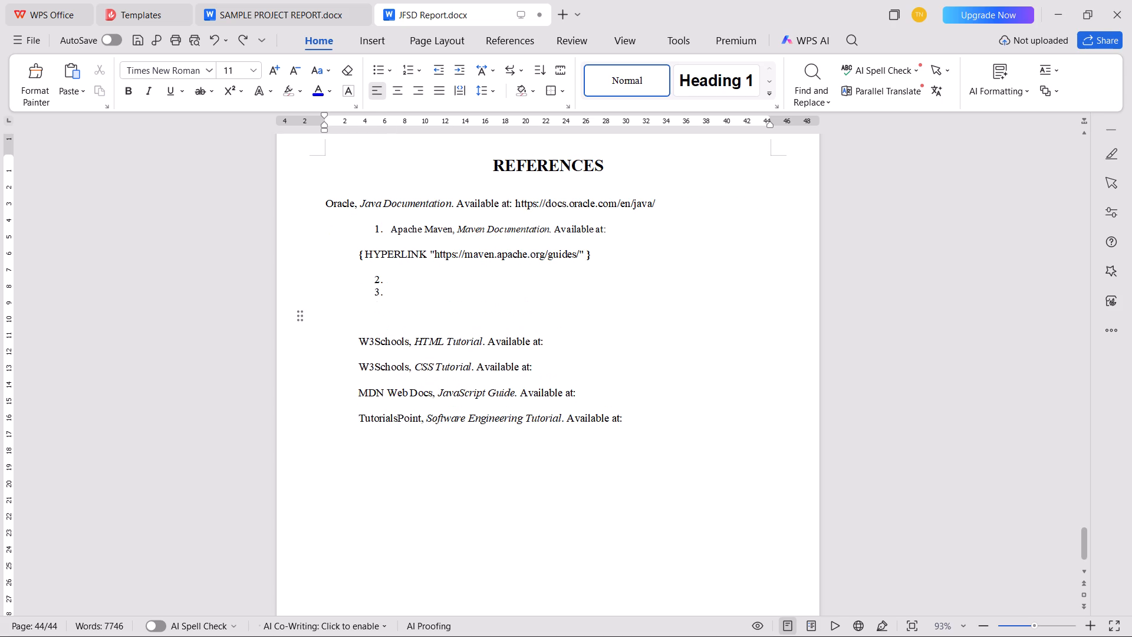
key(ctrl+z)
key(ctrl+z)
key(ctrl+z)
key(ctrl+z)
key(ctrl+z)
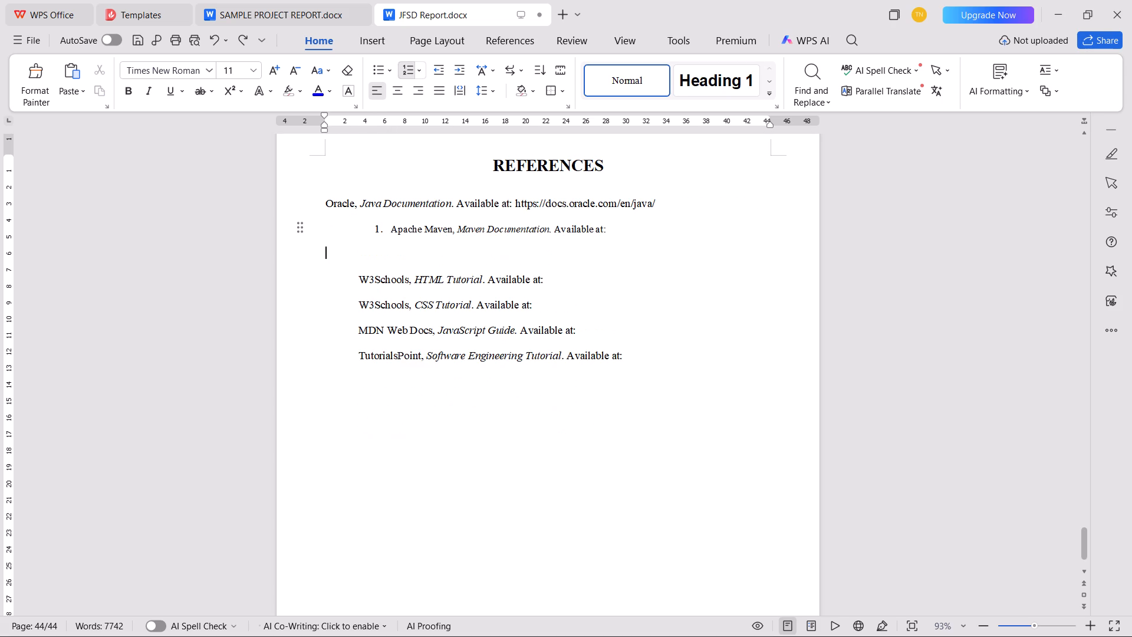
key(ctrl+z)
key(ctrl+z)
key(ctrl+z)
key(ctrl+z)
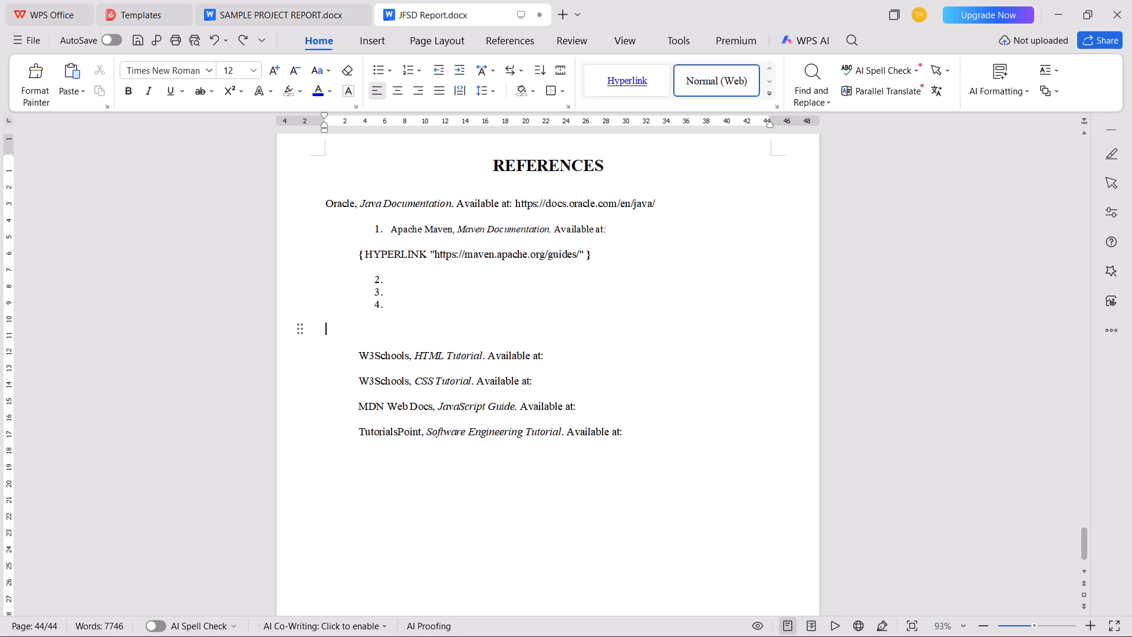
key(ctrl+z)
key(ctrl+z)
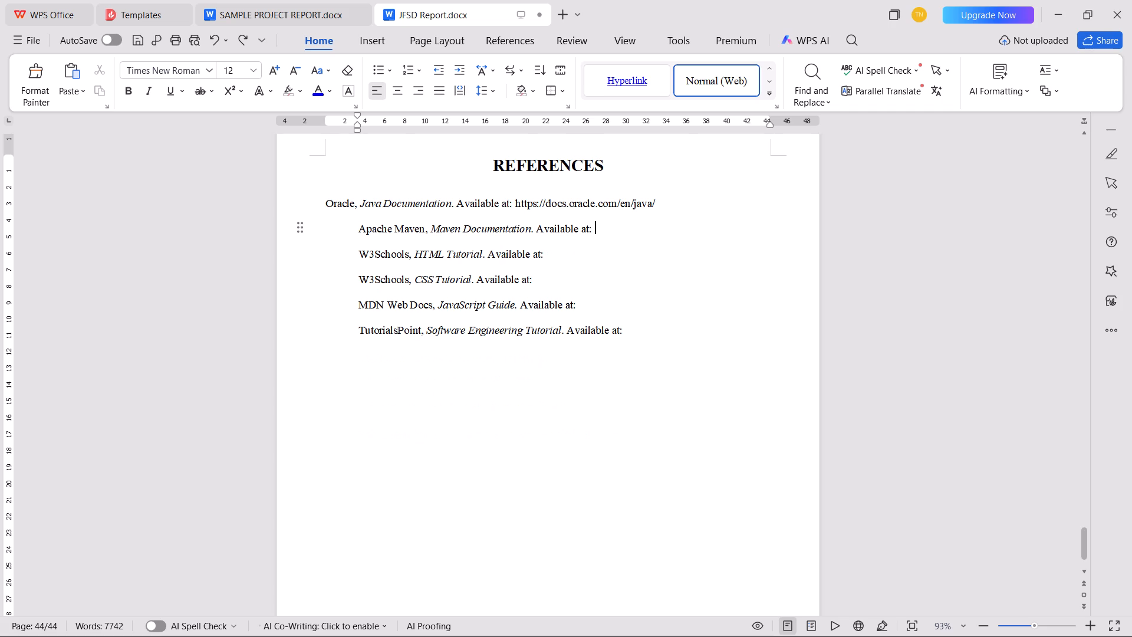
Remove the Apache Maven entry's indent and delete the Oracle entry's text after "Java Documentation", keeping the two entries as separate paragraphs.
click(356, 229)
key(BackSpace)
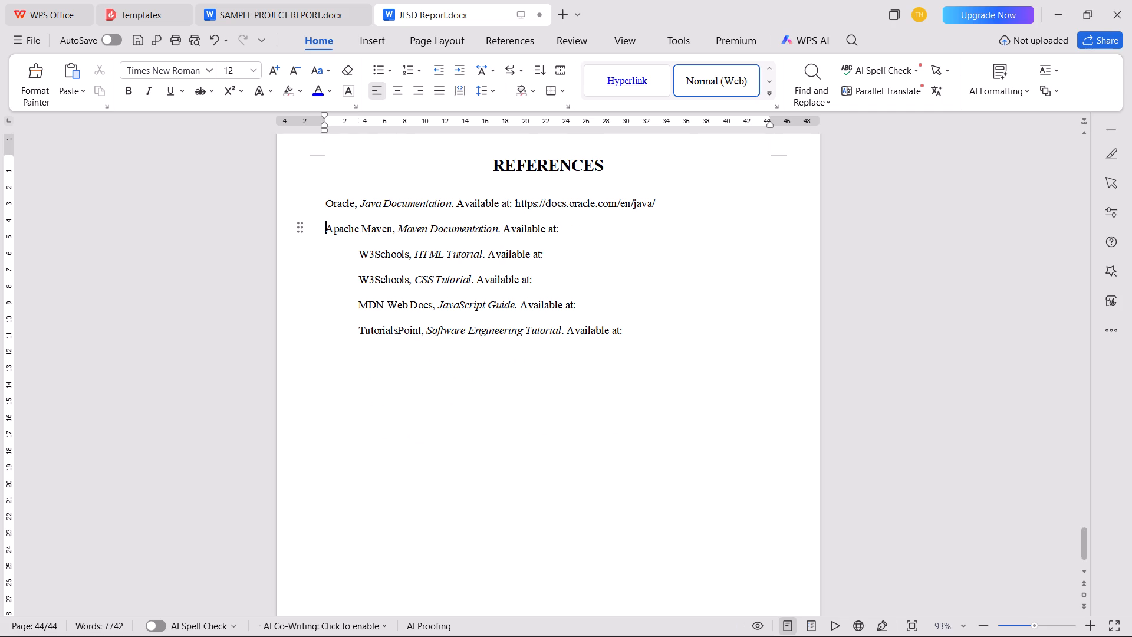
key(BackSpace)
key(ctrl+BackSpace)
key(ctrl+BackSpace)
key(ctrl+BackSpace)
key(ctrl+BackSpace)
key(ctrl+BackSpace)
key(ctrl+BackSpace)
key(ctrl+BackSpace)
key(ctrl+BackSpace)
key(ctrl+BackSpace)
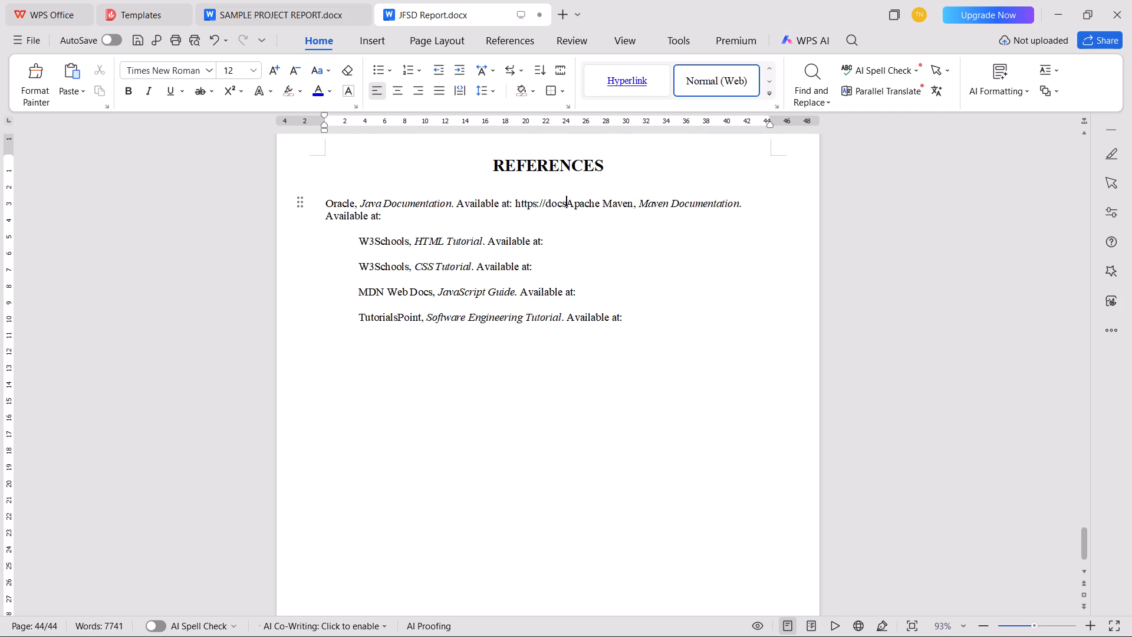
key(ctrl+BackSpace)
key(ctrl+BackSpace)
key(ctrl+BackSpace)
key(ctrl+BackSpace)
key(ctrl+BackSpace)
key(ctrl+BackSpace)
key(ctrl+BackSpace)
key(ctrl+BackSpace)
key(ctrl+BackSpace)
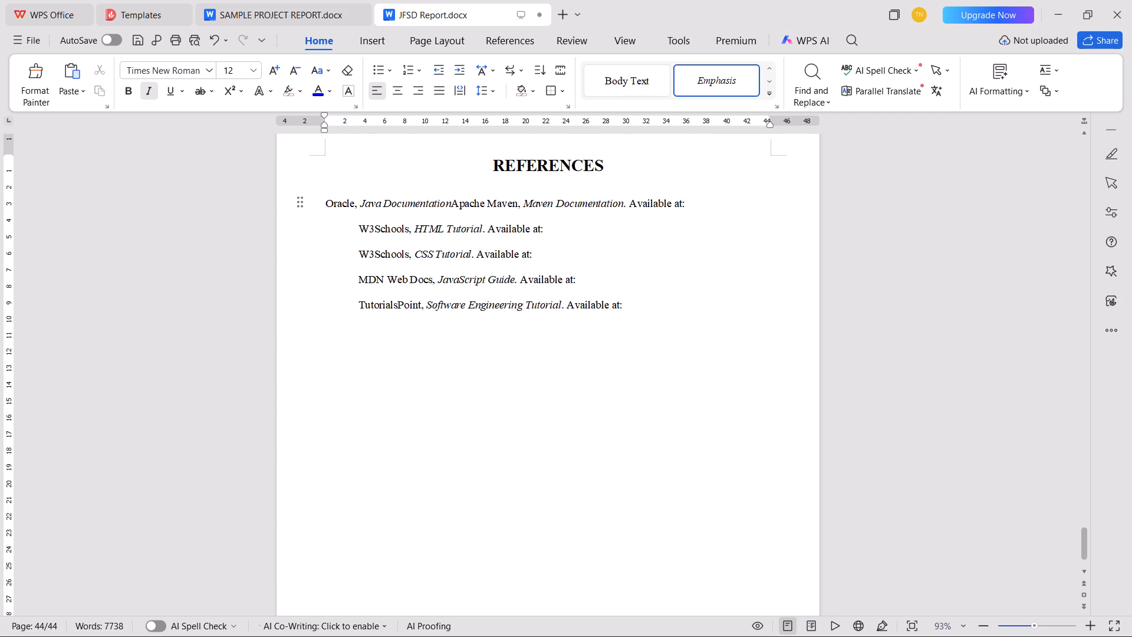
key(Return)
Delete "Available at:" from the Apache Maven and HTML Tutorial entries and remove the indent from both W3Schools entries.
key(Down)
key(BackSpace)
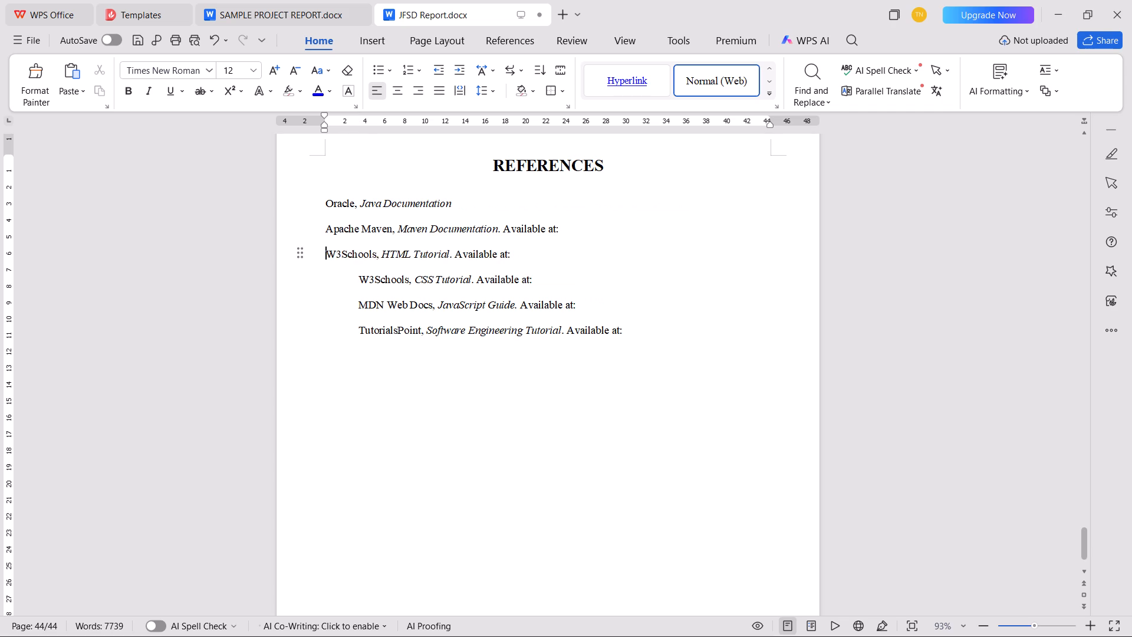
key(BackSpace)
key(ctrl+BackSpace)
key(ctrl+BackSpace)
key(ctrl+BackSpace)
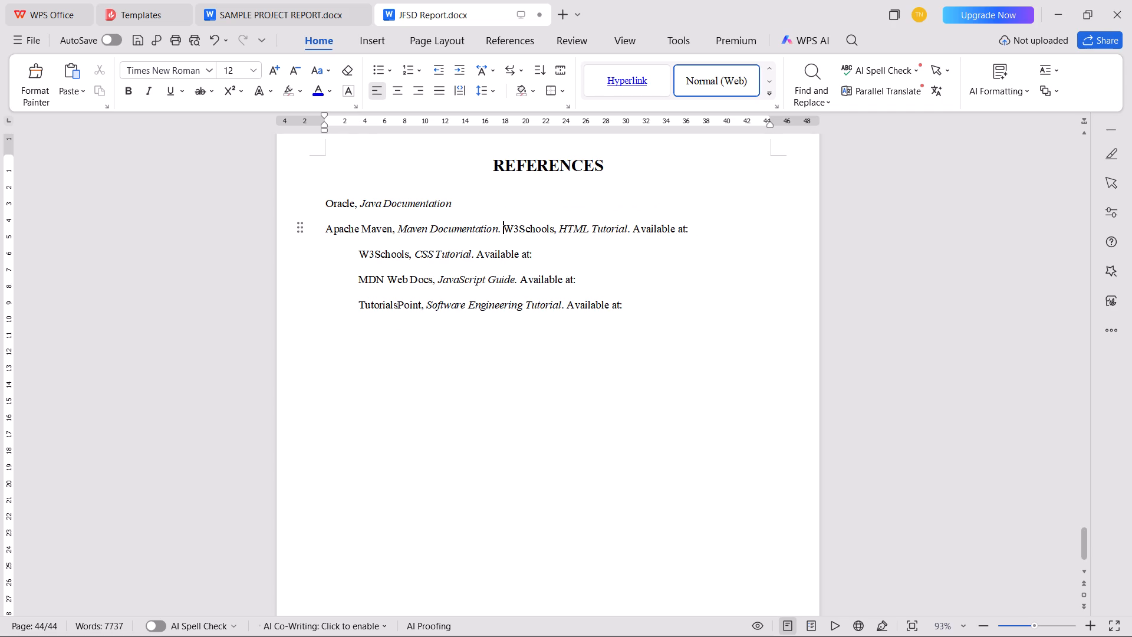
key(Return)
key(Down)
key(ctrl+BackSpace)
key(ctrl+BackSpace)
key(ctrl+BackSpace)
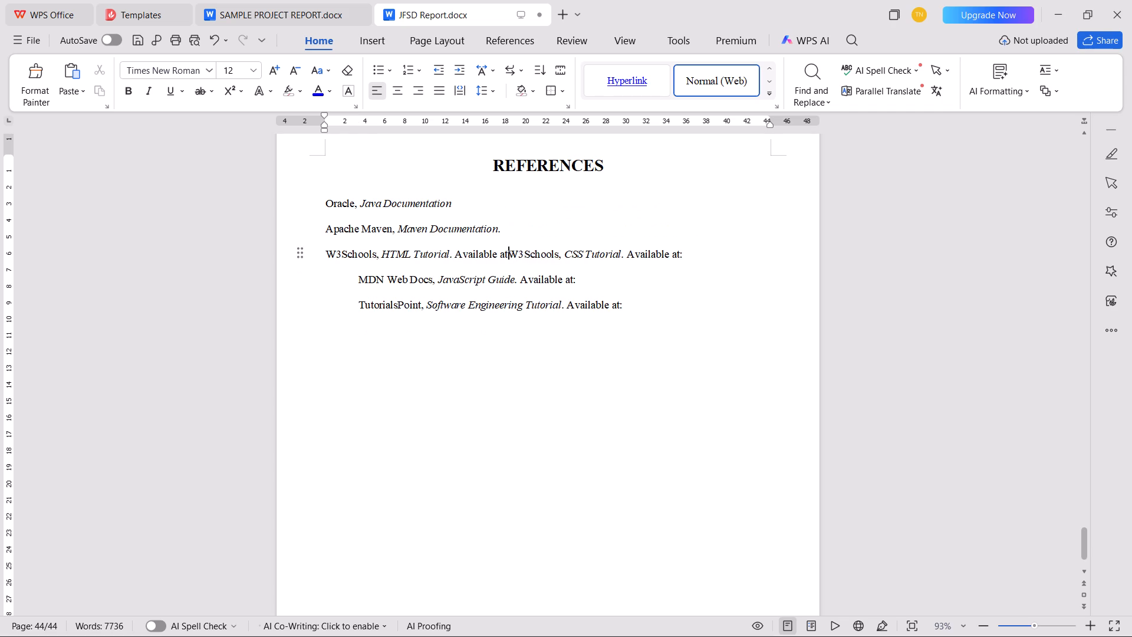
key(ctrl+BackSpace)
key(ctrl+BackSpace)
key(Return)
Delete "Available at:" from the CSS Tutorial and JavaScript Guide entries and remove the indent from the MDN and TutorialsPoint entries.
key(Down)
key(ctrl+BackSpace)
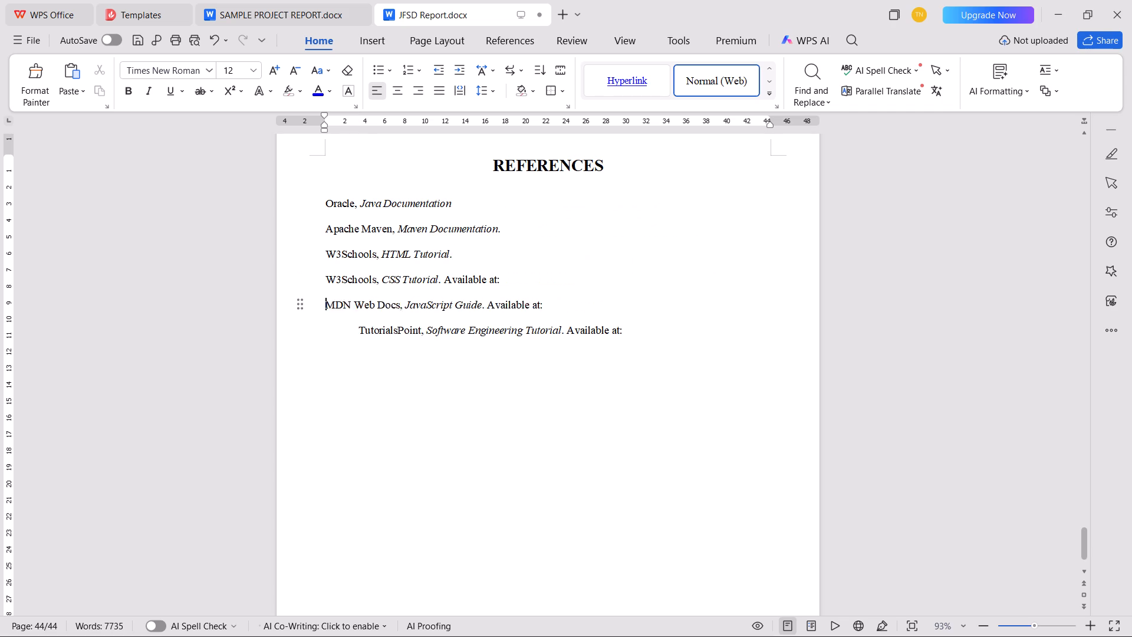
key(ctrl+BackSpace)
key(ctrl+BackSpace)
key(ctrl+BackSpace)
key(ctrl+BackSpace)
key(Return)
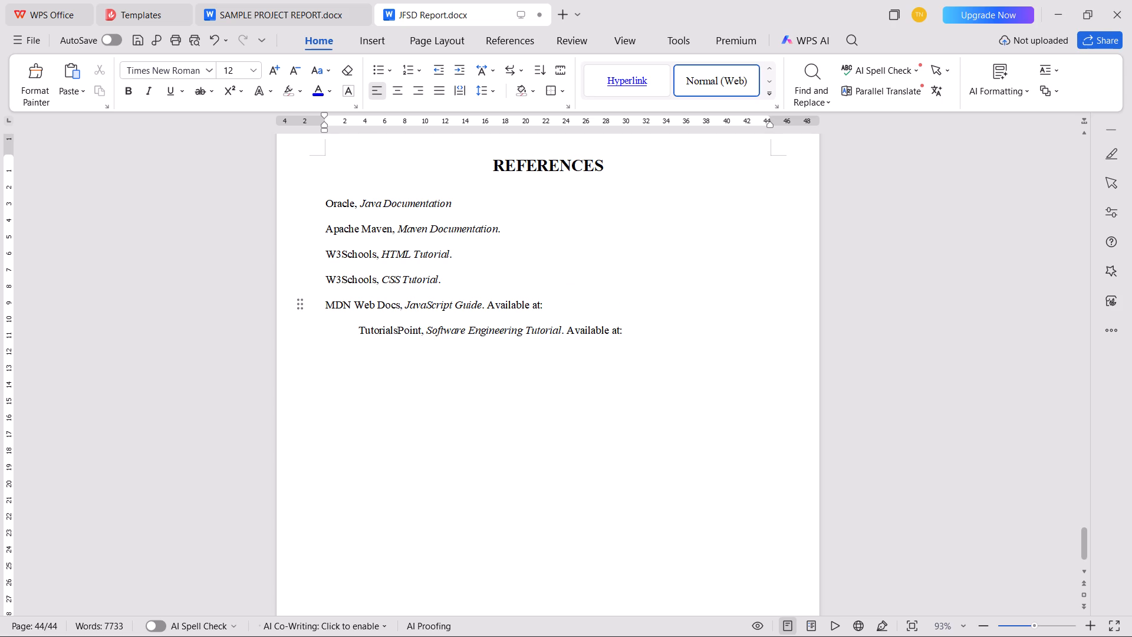
key(ctrl+Down)
key(ctrl+BackSpace)
key(ctrl+BackSpace)
key(ctrl+BackSpace)
key(ctrl+BackSpace)
key(ctrl+BackSpace)
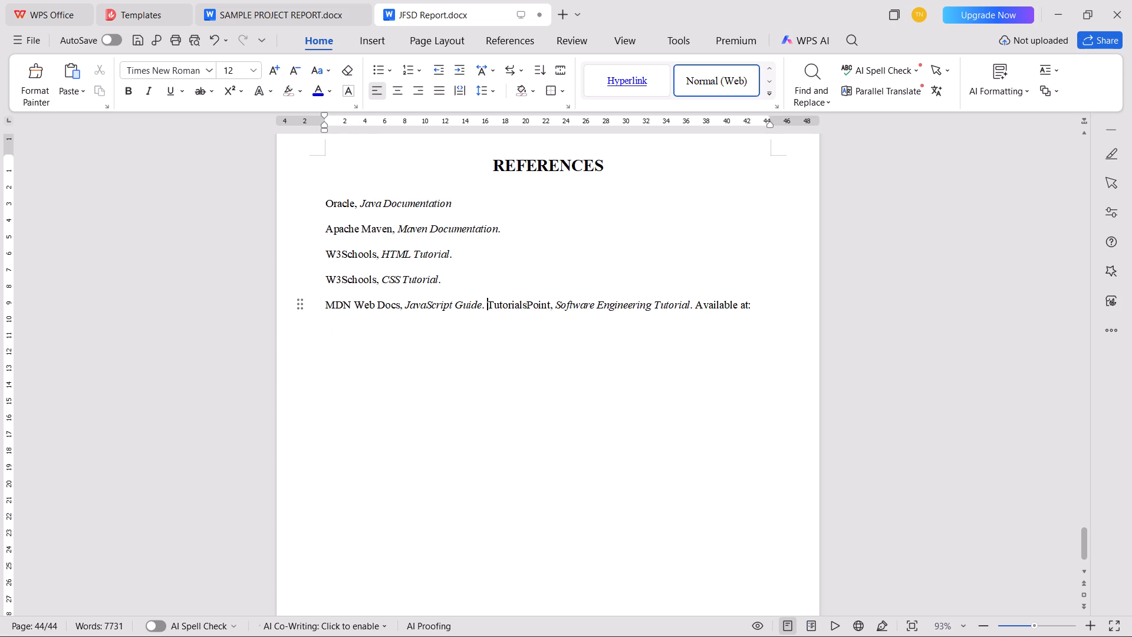
key(Return)
Remove the empty paragraph below the TutorialsPoint entry and delete that entry's "Available at:".
key(ctrl+Down)
key(ctrl+BackSpace)
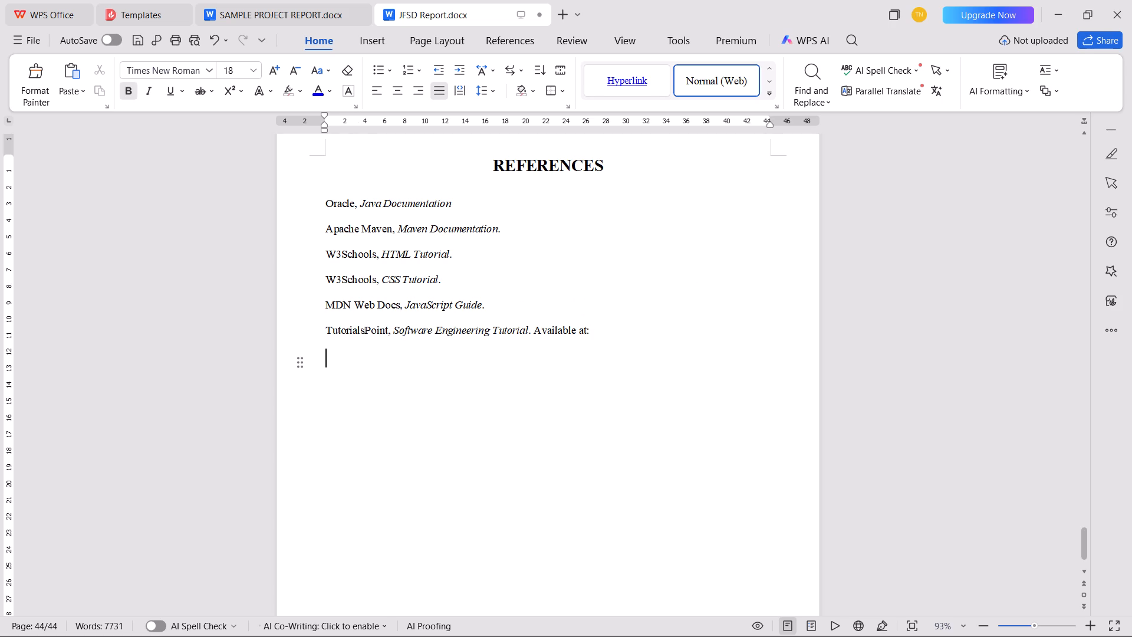
key(ctrl+BackSpace)
key(ctrl+BackSpace)
key(ctrl+BackSpace)
Format the six reference entries as an indented numbered list in the 1. 2. 3. style.
scroll(356, 229, up, 3)
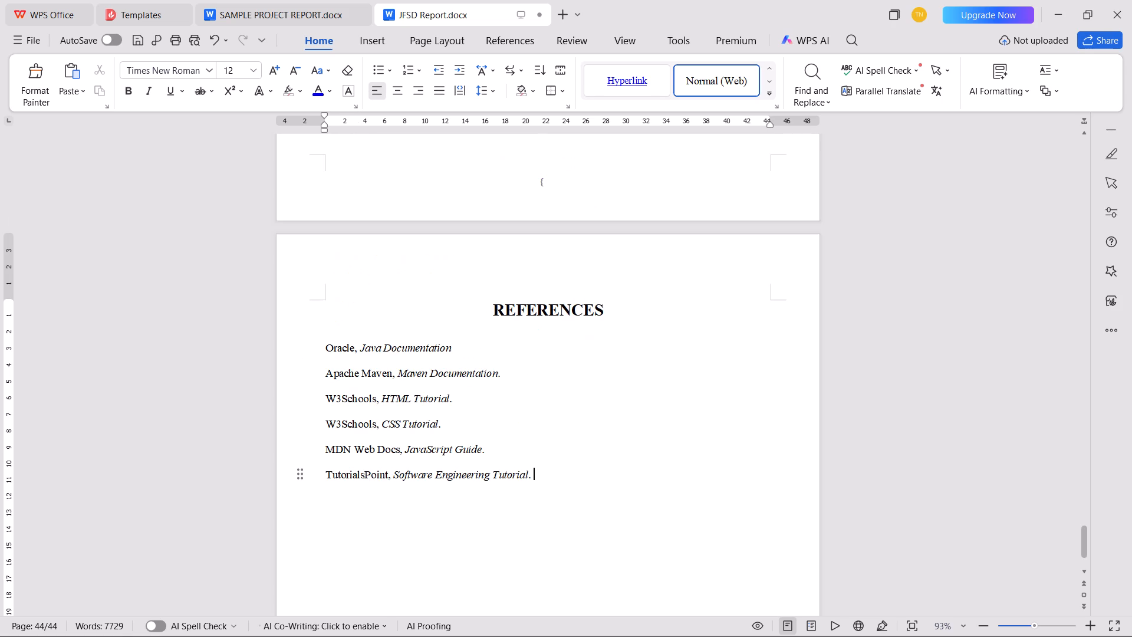
drag(575, 479, 282, 398)
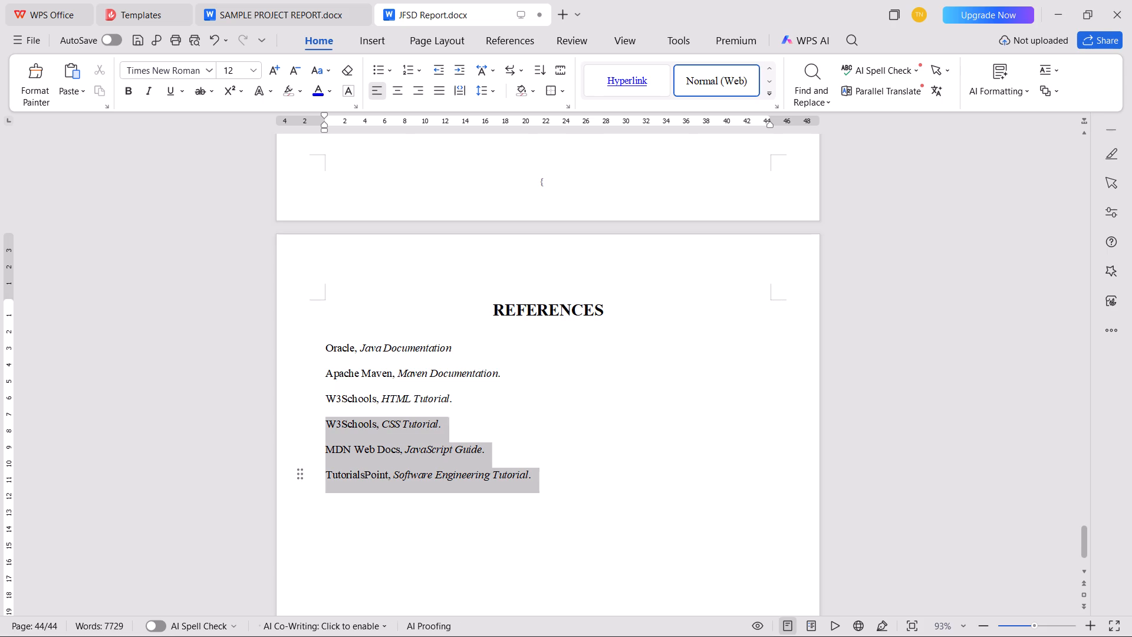
drag(282, 398, 264, 359)
click(421, 72)
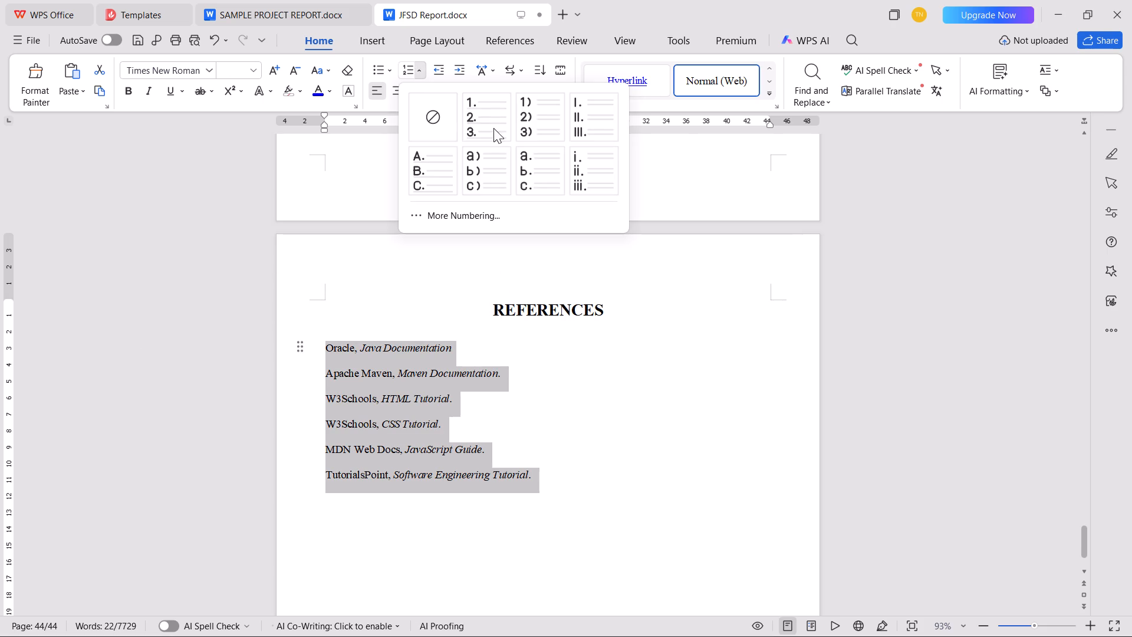
click(491, 120)
key(Tab)
Make the numbers of the references list bold.
click(345, 349)
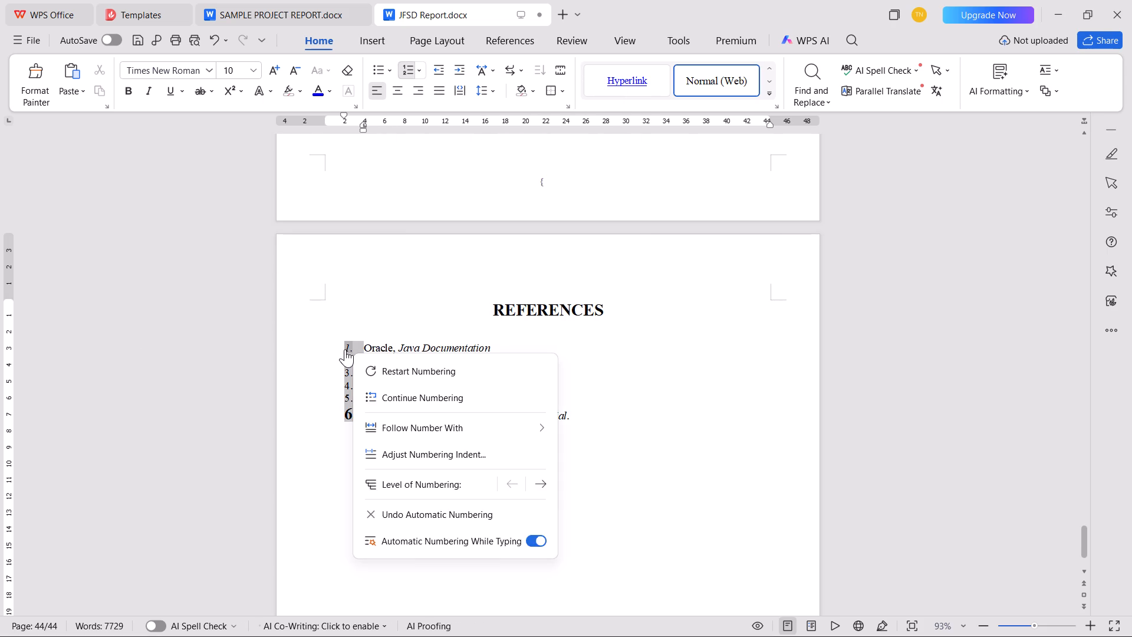
key(ctrl+b)
Set the font size of the references list numbers to 12.
drag(567, 419, 516, 419)
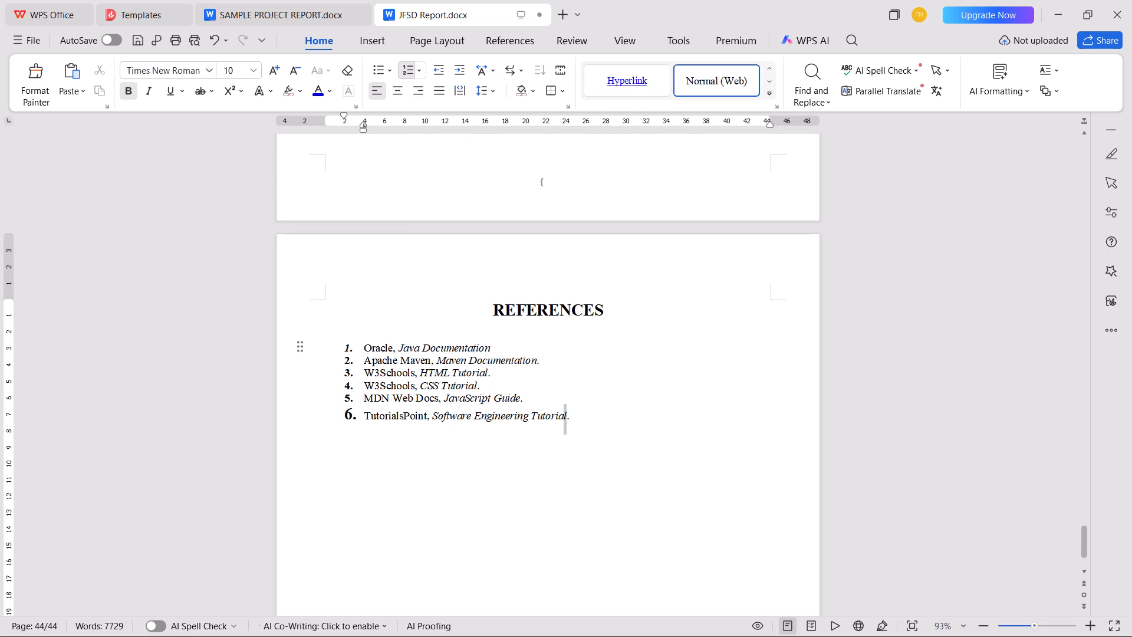
drag(516, 419, 351, 346)
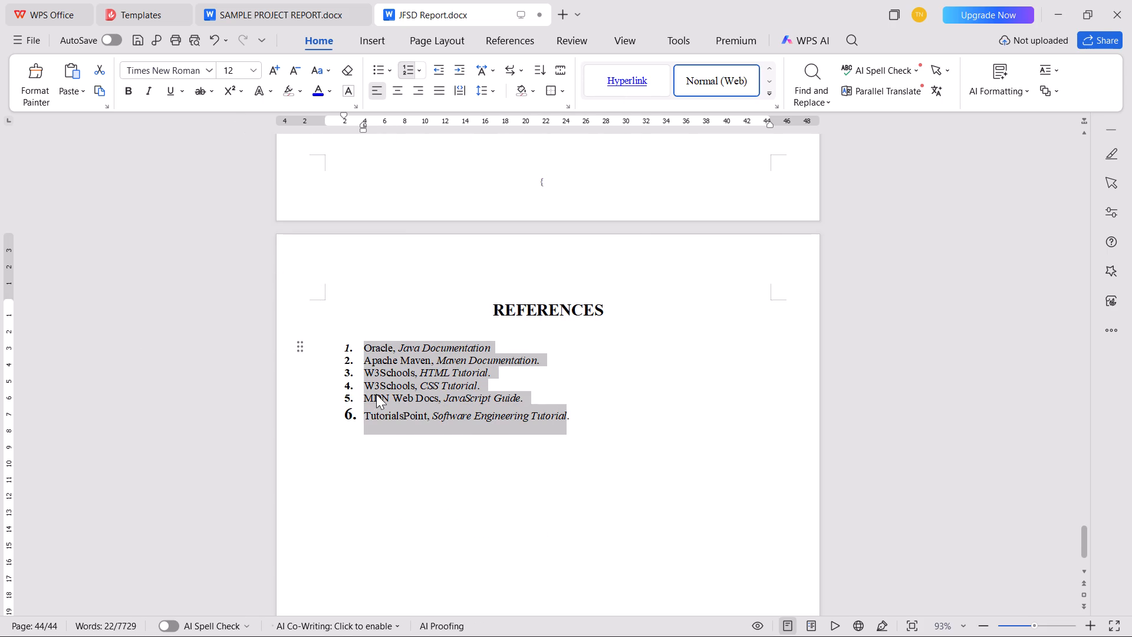
click(345, 417)
click(239, 68)
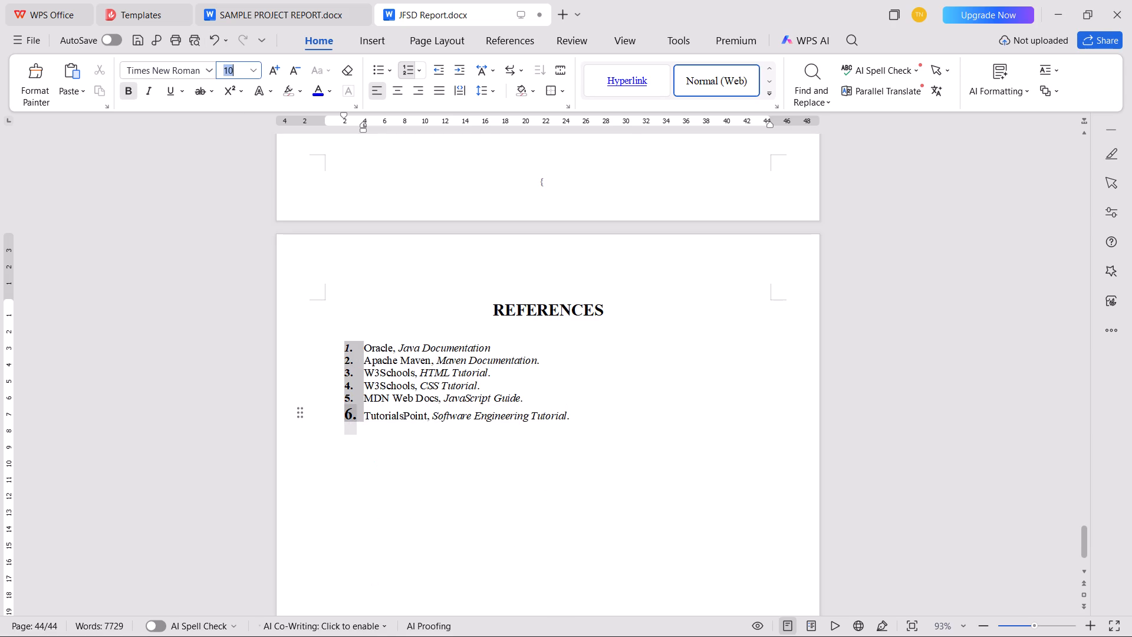
text(10)
key(BackSpace)
key(2)
key(Return)
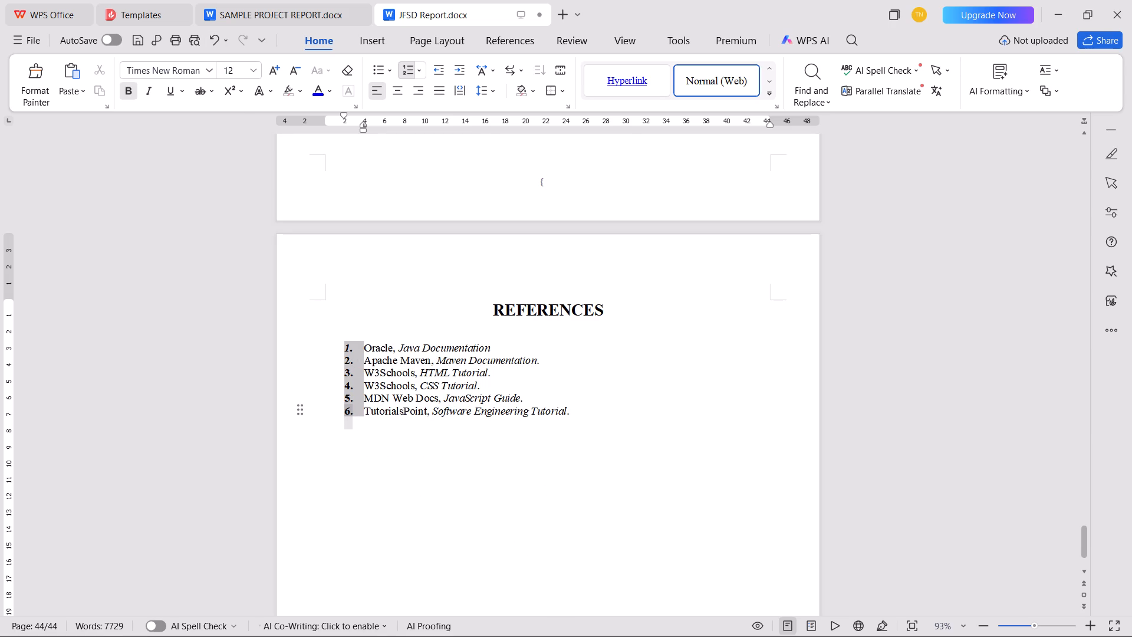
Increase the line spacing of the REFERENCES heading and the six reference entries.
drag(613, 409, 259, 316)
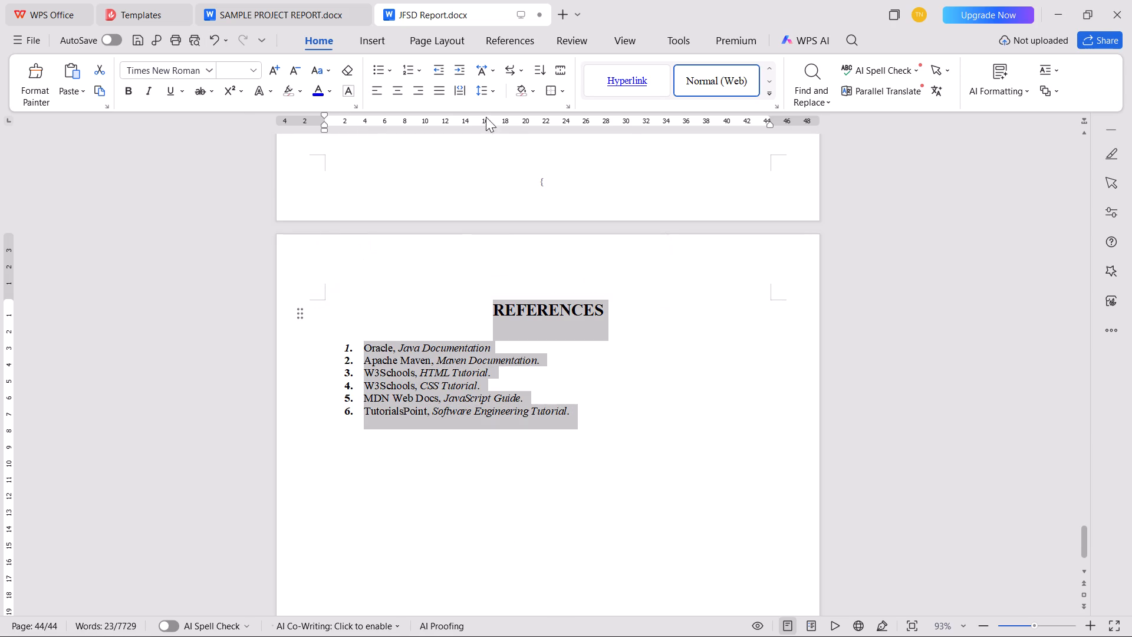
click(489, 93)
click(500, 149)
Justify the six reference entries and keep the REFERENCES heading centered.
key(ctrl+e)
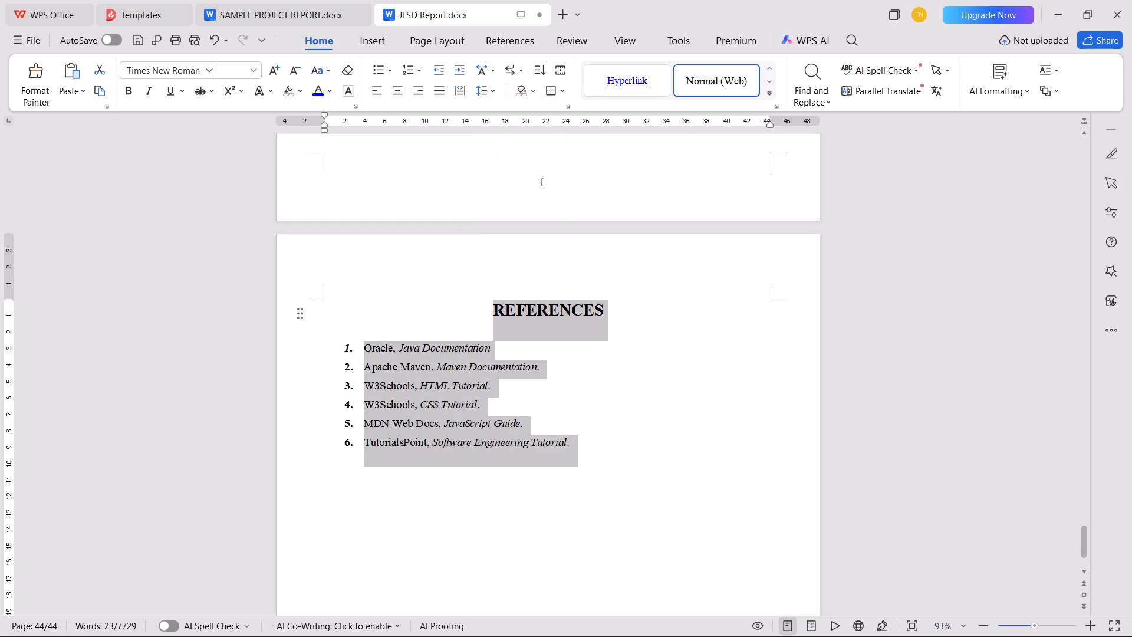
key(ctrl+e)
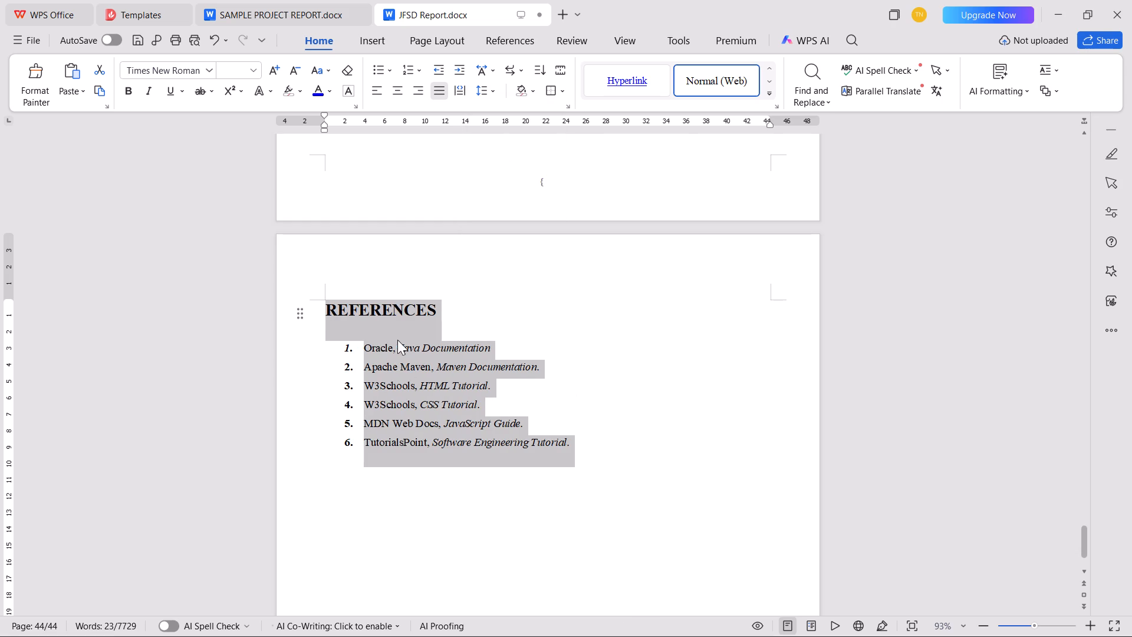
click(310, 313)
key(ctrl+e)
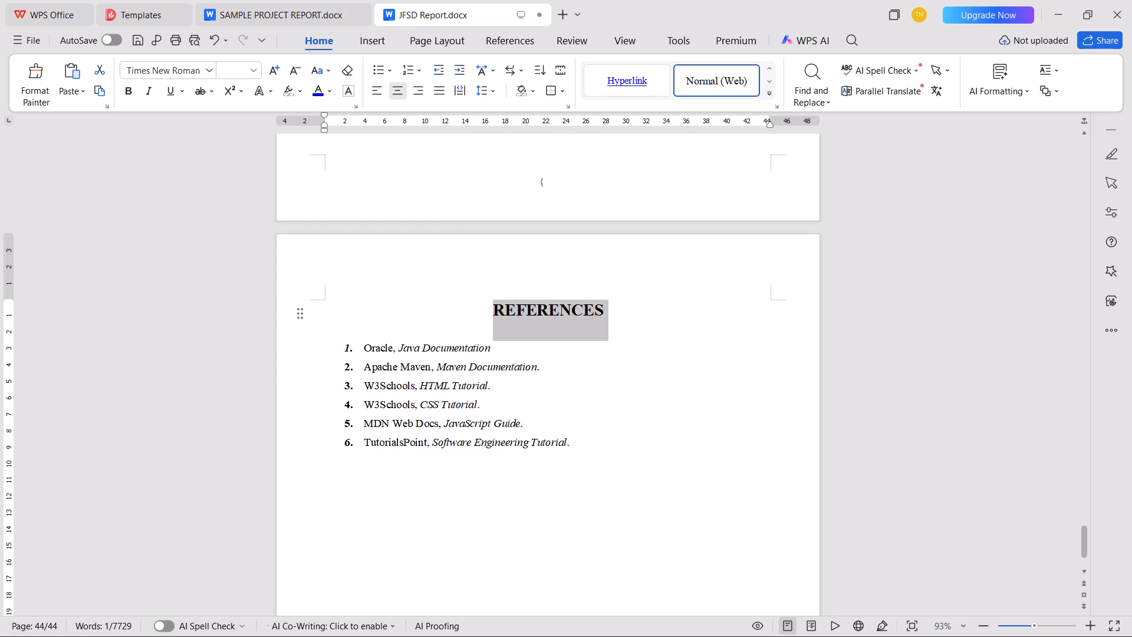
Save the report.
key(ctrl+s)
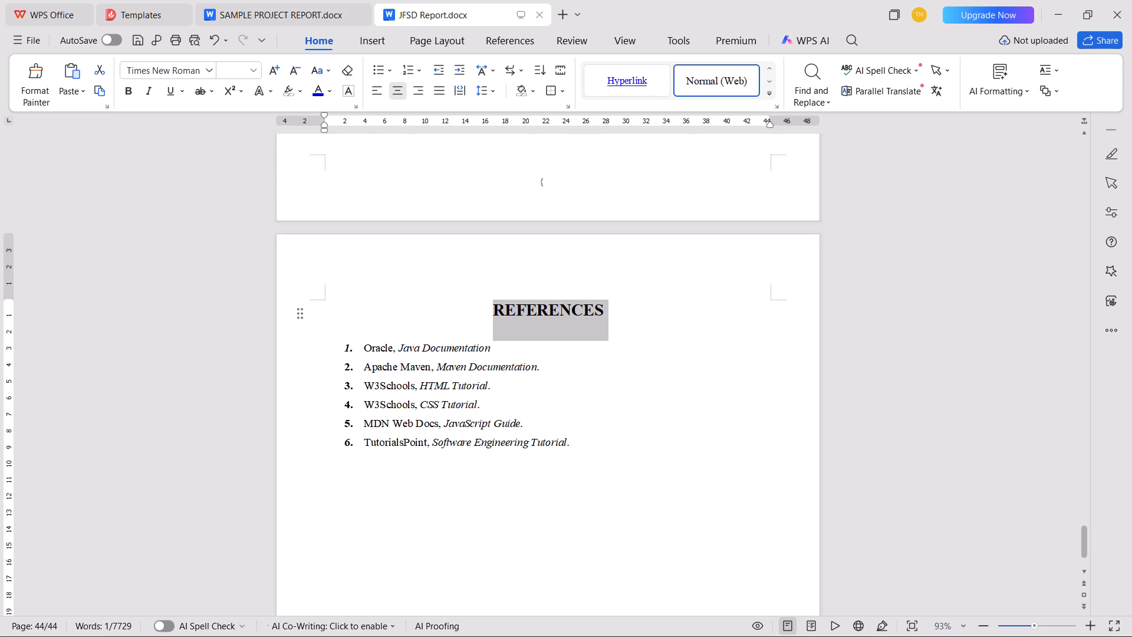
click(404, 484)
scroll(551, 481, up, 20)
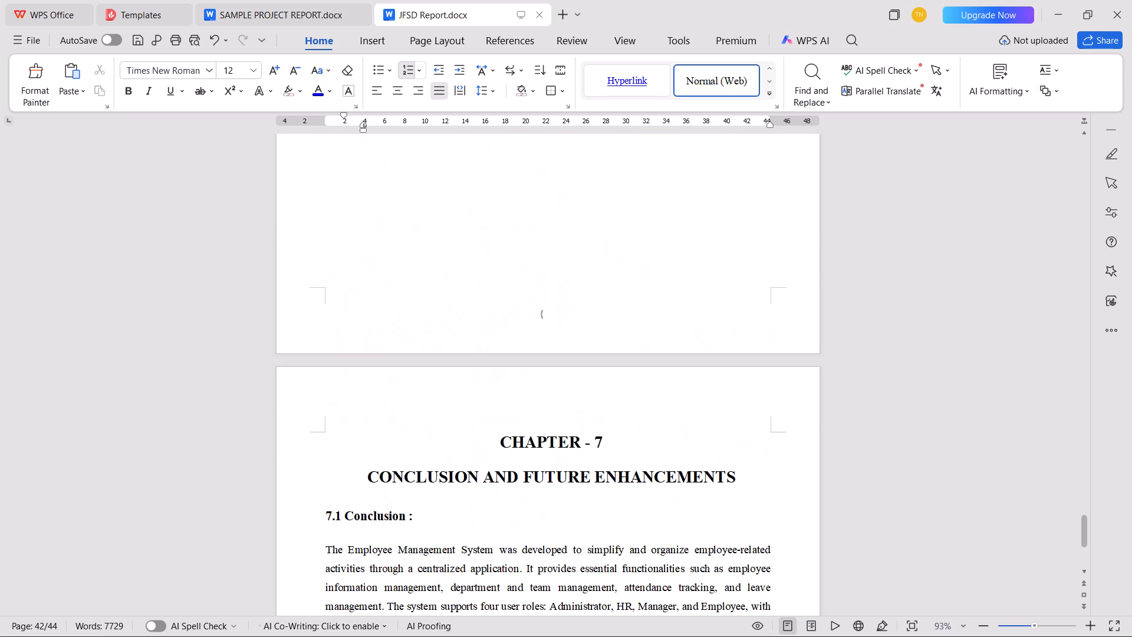
scroll(473, 363, up, 20)
scroll(473, 363, up, 2)
key(ctrl+s)
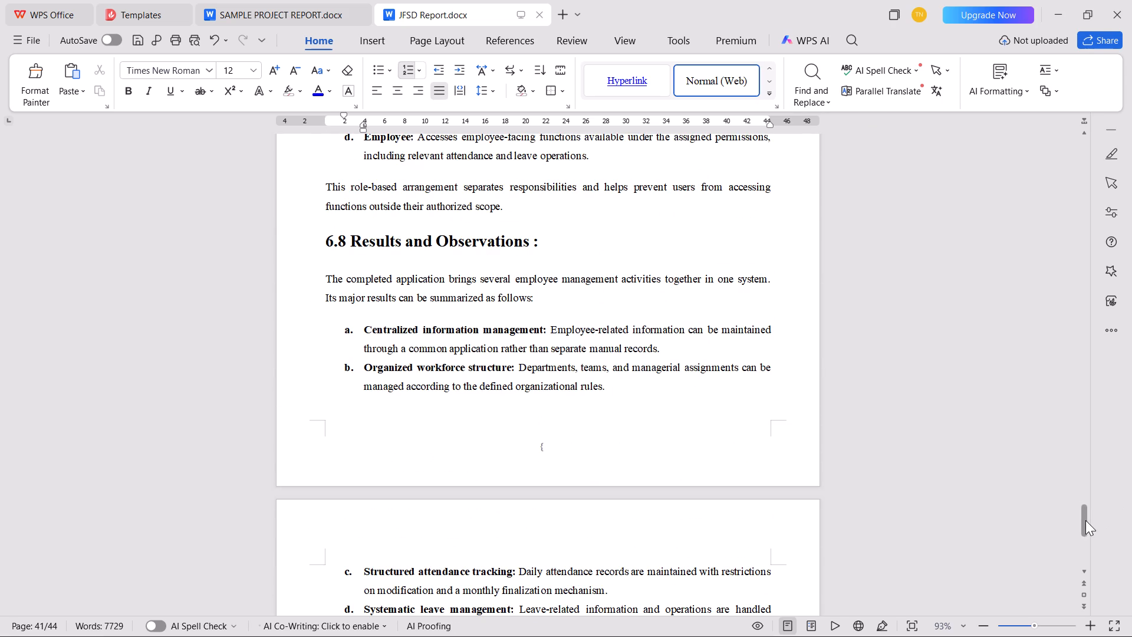
Remove the page number from the title page's footer in Section 3, for the current page only.
drag(1085, 520, 1076, 43)
scroll(623, 404, down, 14)
scroll(579, 418, up, 3)
scroll(579, 418, down, 13)
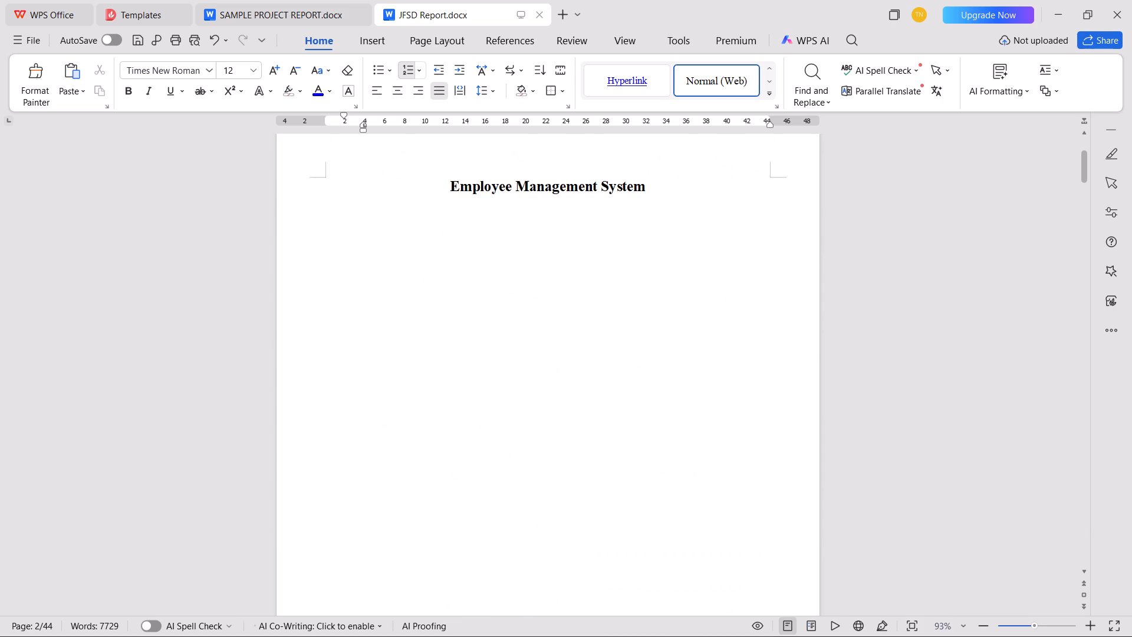
scroll(572, 417, down, 3)
scroll(572, 417, up, 2)
scroll(572, 417, down, 1)
scroll(572, 417, up, 6)
scroll(572, 417, down, 1)
scroll(572, 417, up, 15)
scroll(572, 417, down, 5)
scroll(572, 417, up, 1)
scroll(572, 417, down, 14)
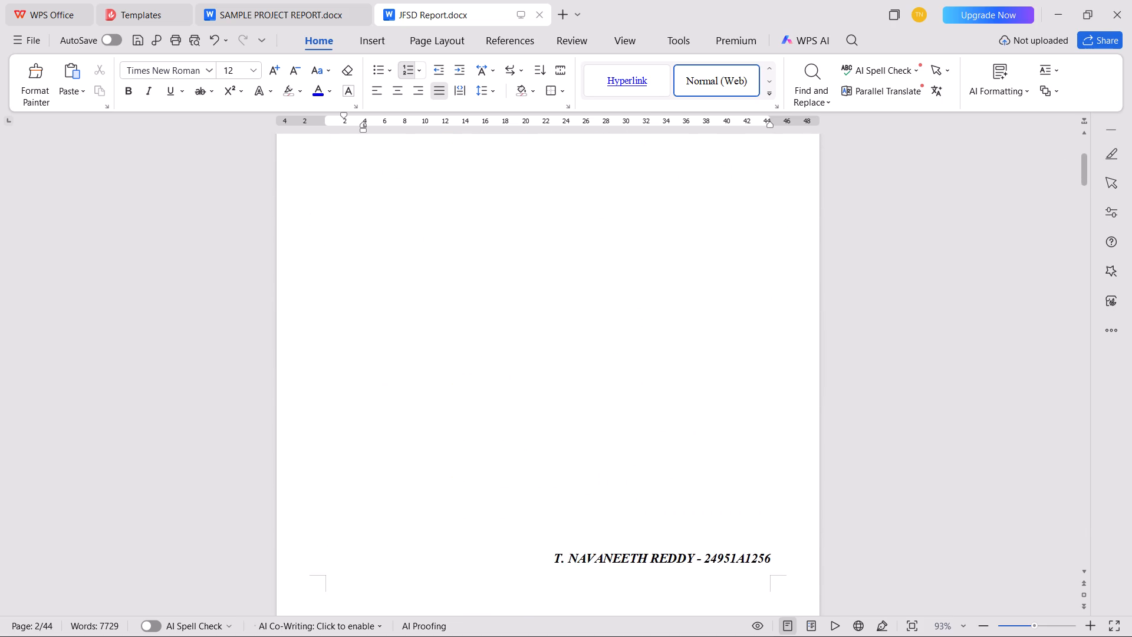
scroll(571, 417, down, 13)
scroll(571, 417, up, 1)
scroll(571, 417, down, 18)
scroll(571, 417, up, 3)
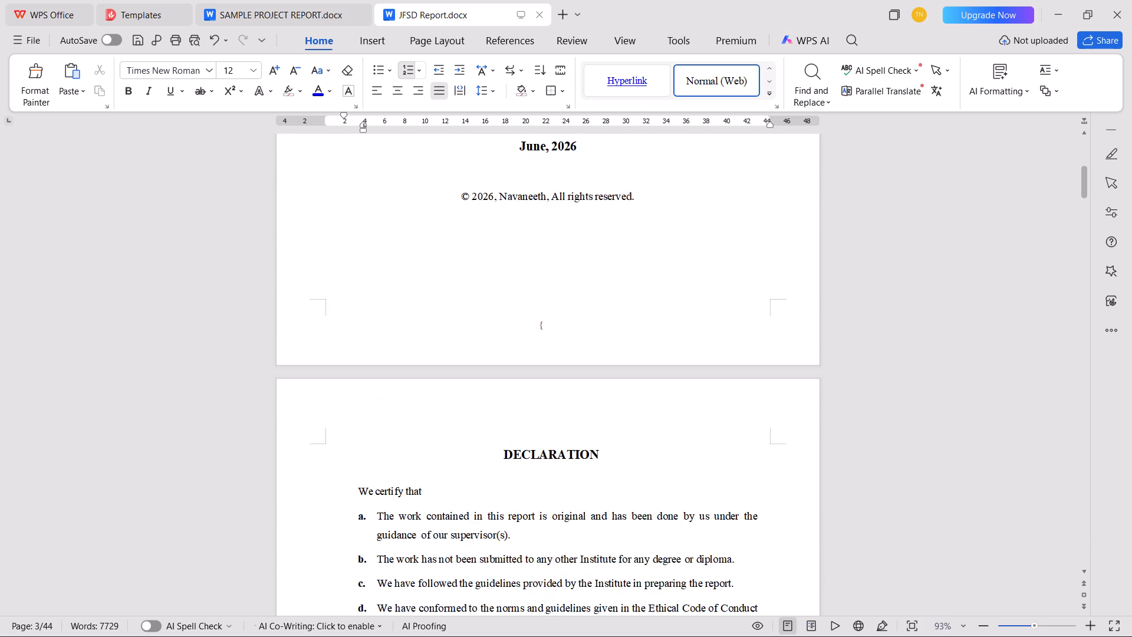
double_click(545, 375)
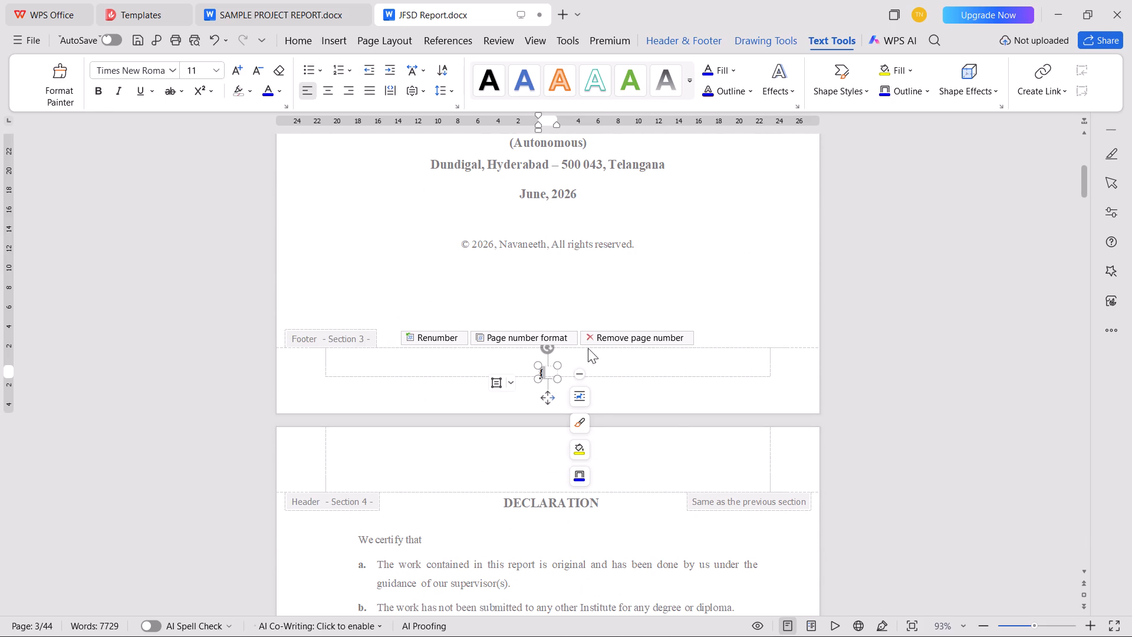
click(631, 337)
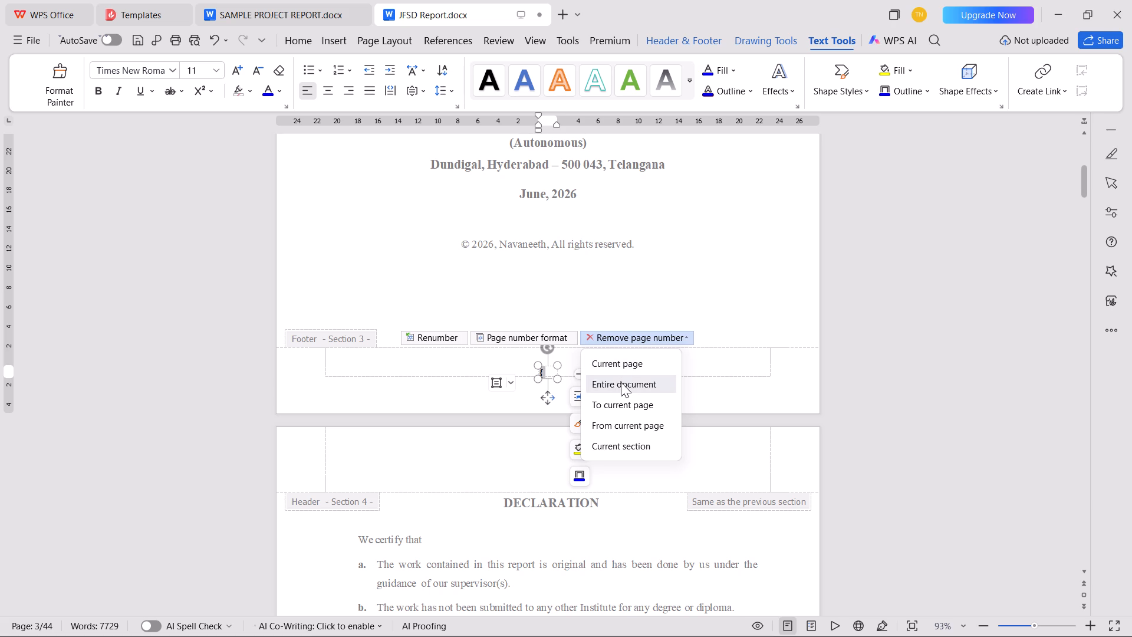
click(620, 361)
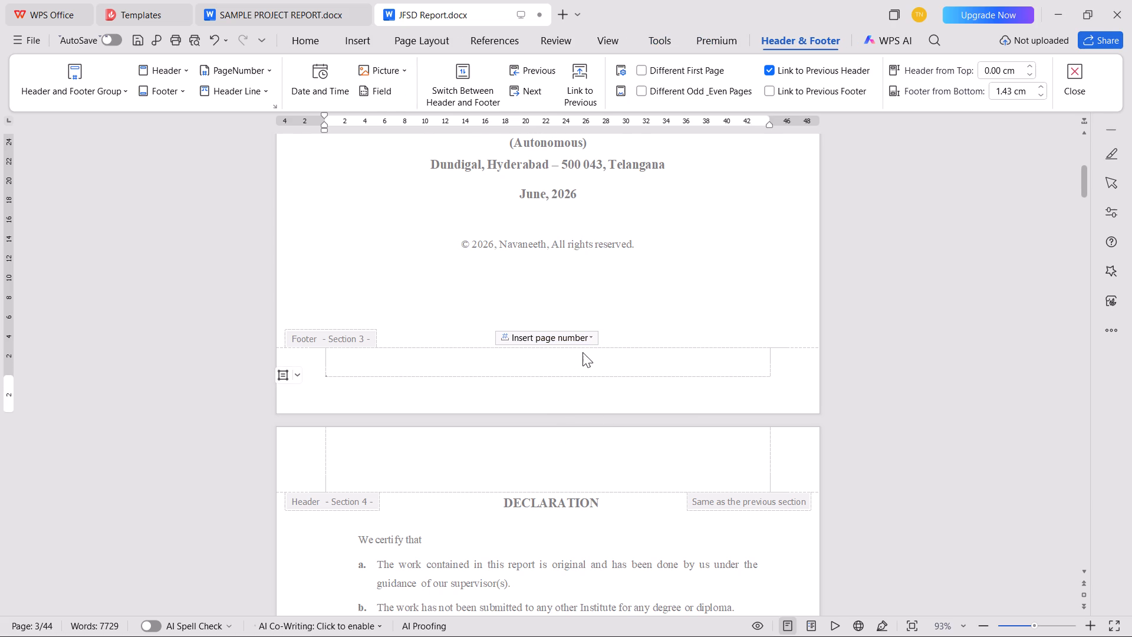
click(584, 339)
click(584, 338)
Remove the page numbers from the Declaration page's footer in Section 4 onward.
scroll(610, 330, down, 10)
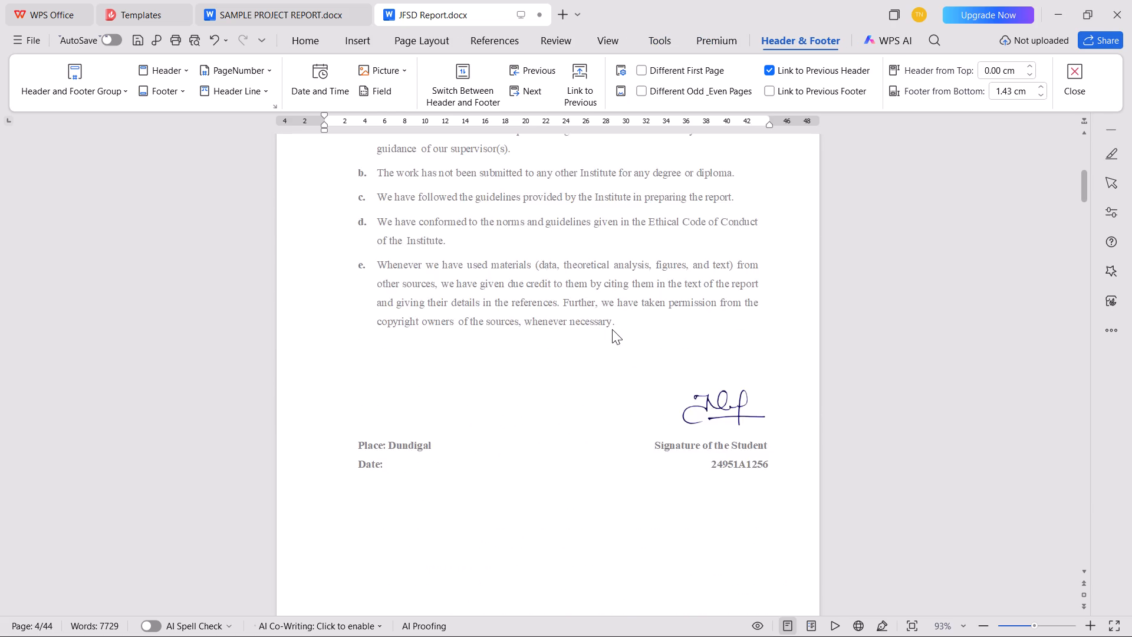
scroll(612, 329, down, 13)
double_click(549, 340)
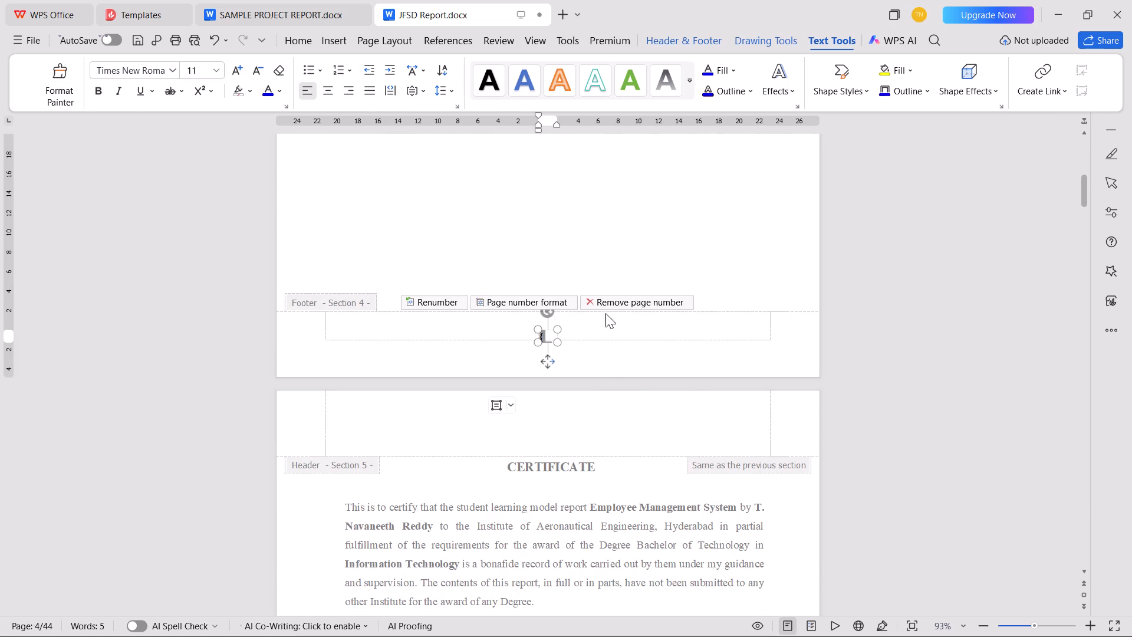
click(607, 309)
click(618, 385)
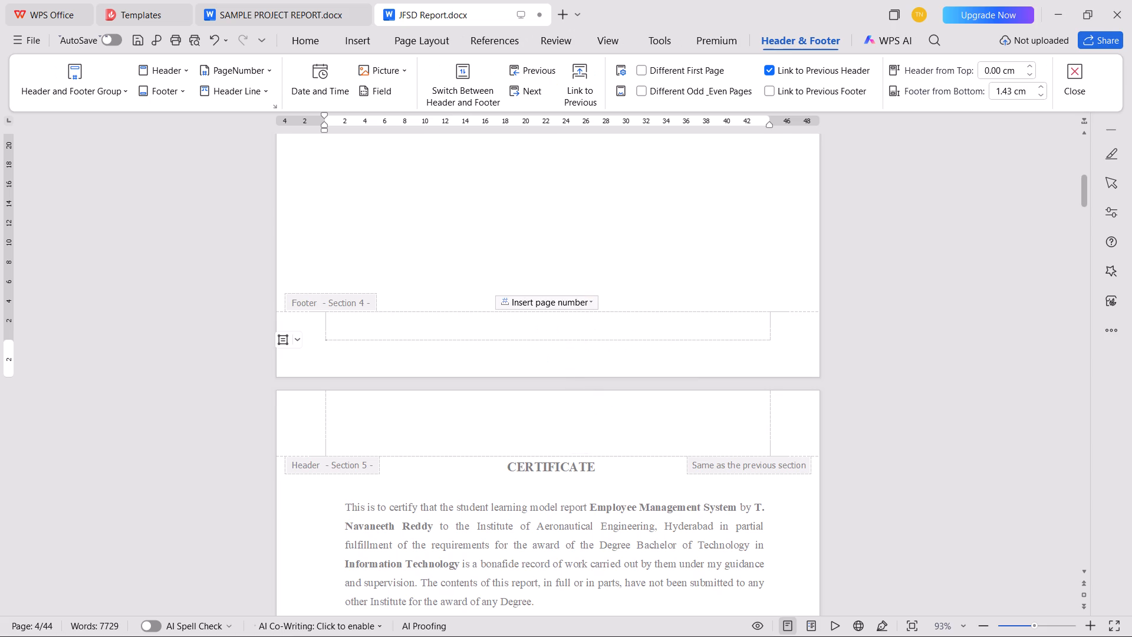
Insert centered page numbers in the I, II, III format from the title page's Section 3 footer onward.
scroll(610, 345, up, 14)
scroll(597, 335, down, 1)
scroll(597, 335, up, 9)
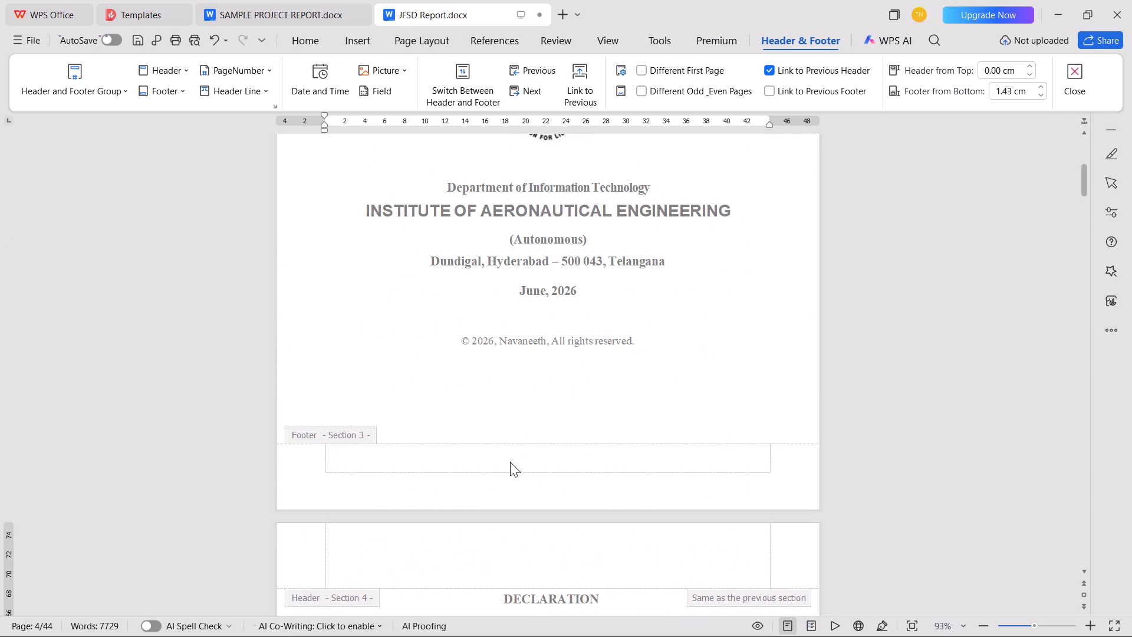
click(510, 462)
click(535, 433)
click(618, 374)
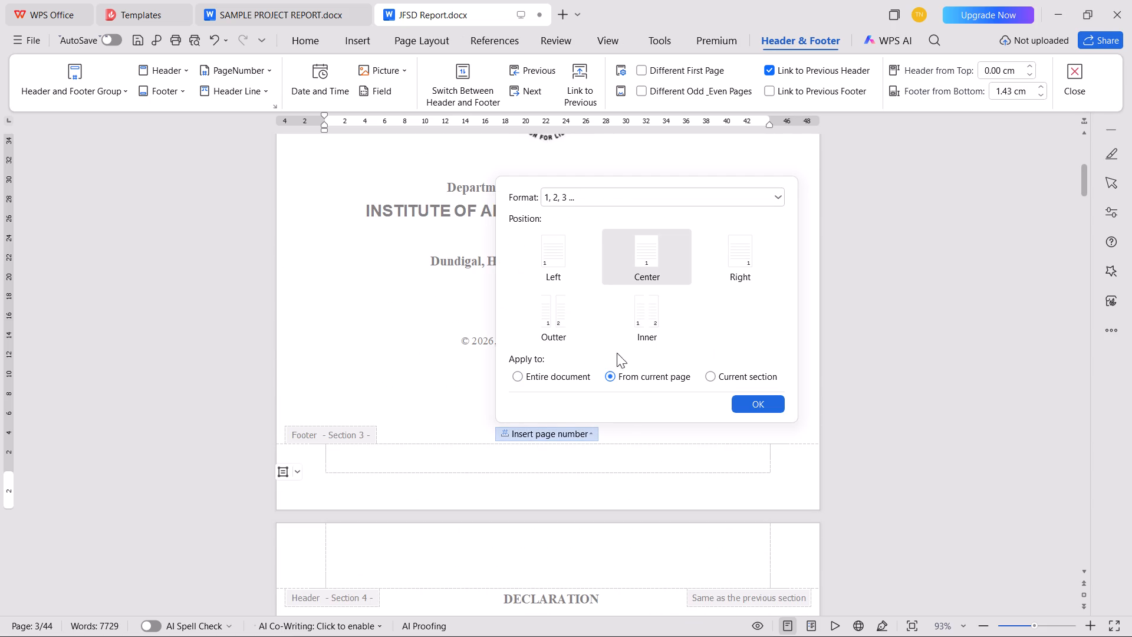
click(583, 192)
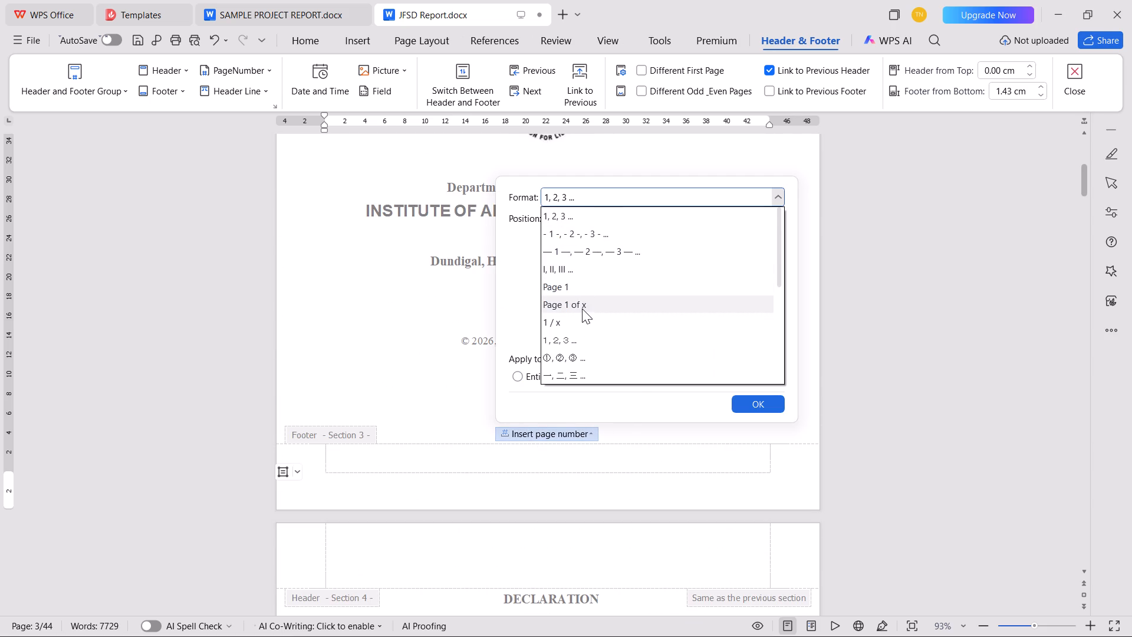
click(579, 270)
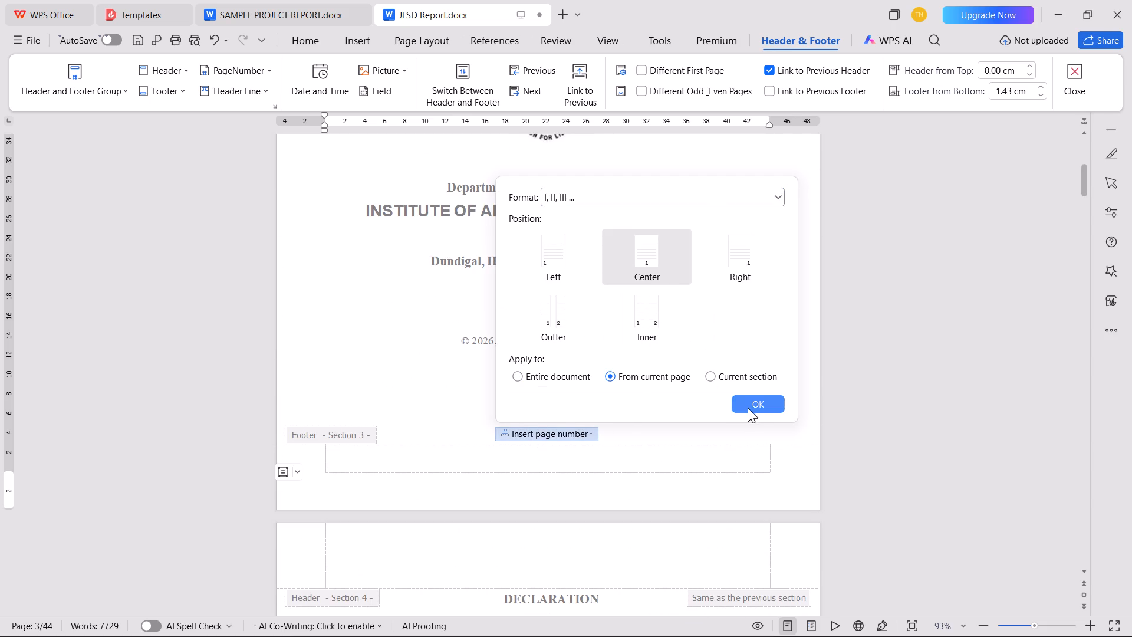
click(748, 401)
Remove the page numbers from the first page of Chapter 1 onward, in the Section 11 footer.
scroll(596, 421, down, 19)
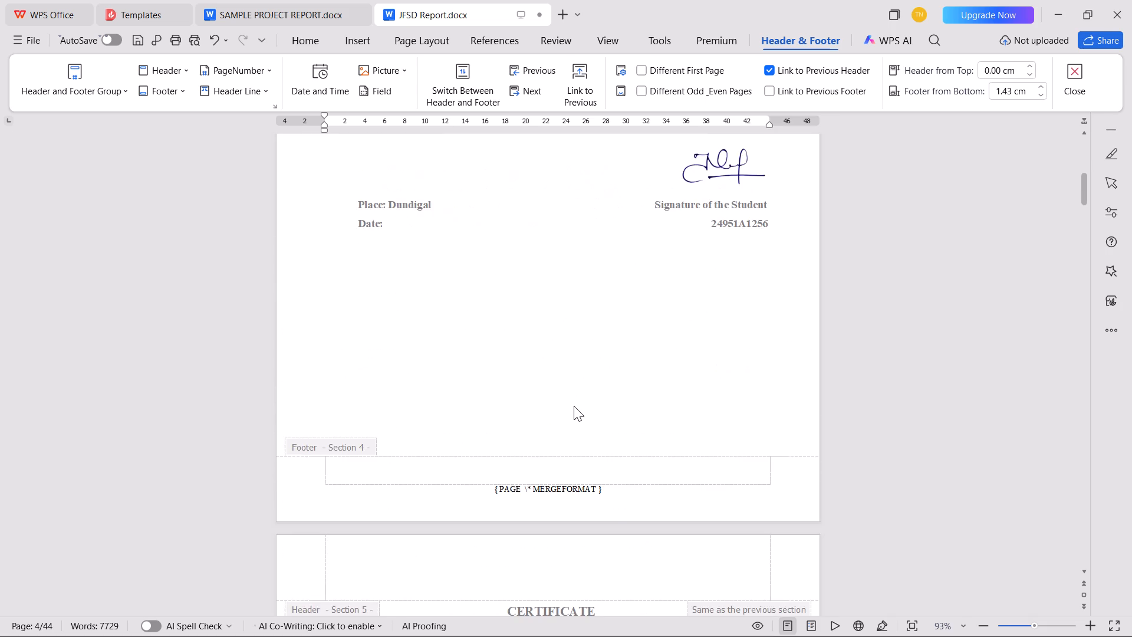
scroll(574, 406, down, 9)
scroll(574, 406, up, 1)
scroll(574, 406, down, 20)
scroll(574, 406, down, 7)
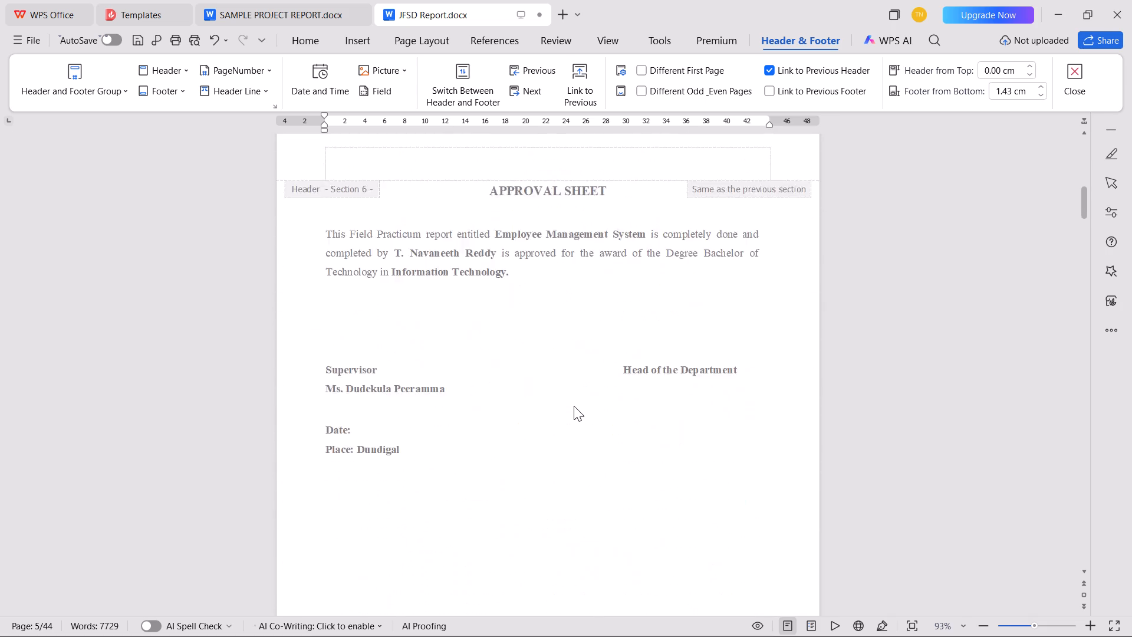
scroll(574, 406, down, 19)
scroll(574, 406, up, 3)
scroll(574, 406, down, 18)
scroll(574, 403, down, 8)
scroll(574, 403, up, 2)
scroll(574, 403, down, 7)
scroll(574, 403, up, 1)
scroll(574, 403, down, 18)
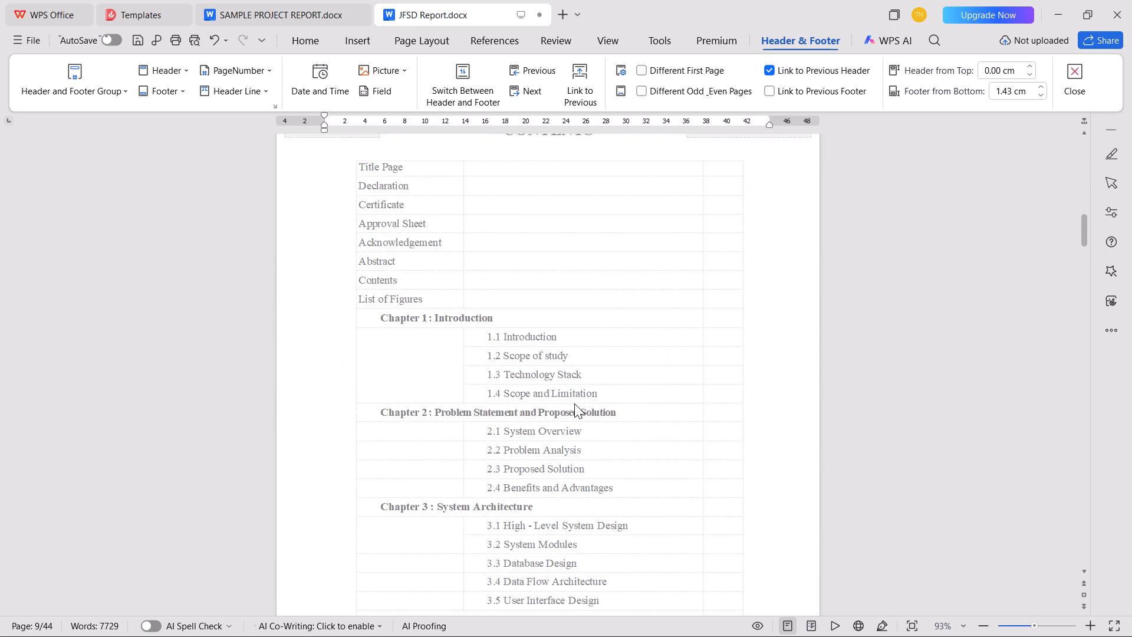
scroll(574, 403, up, 7)
scroll(574, 403, down, 12)
scroll(574, 403, up, 1)
scroll(574, 403, down, 6)
scroll(574, 403, up, 1)
scroll(574, 403, down, 11)
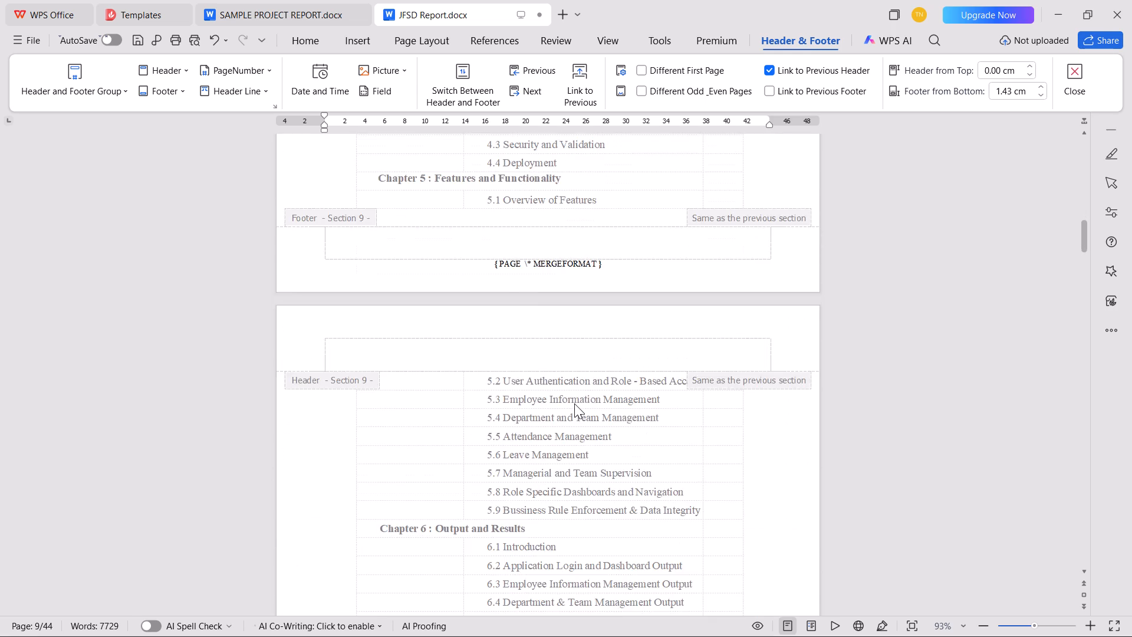
scroll(574, 403, down, 6)
scroll(574, 403, down, 16)
scroll(574, 403, down, 9)
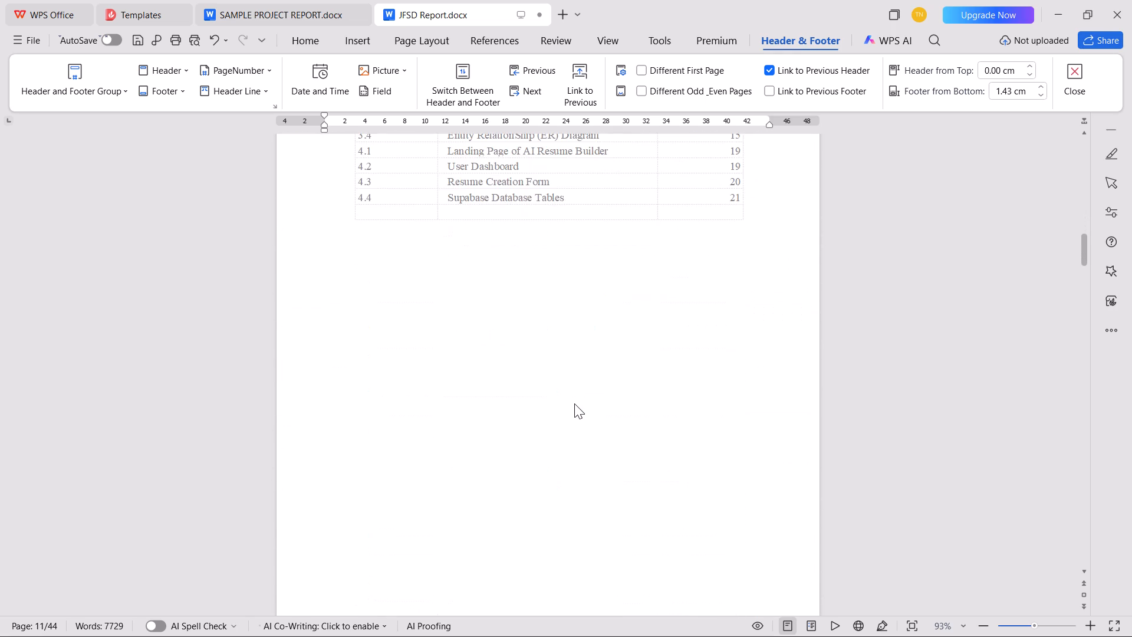
scroll(574, 403, down, 13)
scroll(574, 376, up, 3)
scroll(574, 376, down, 3)
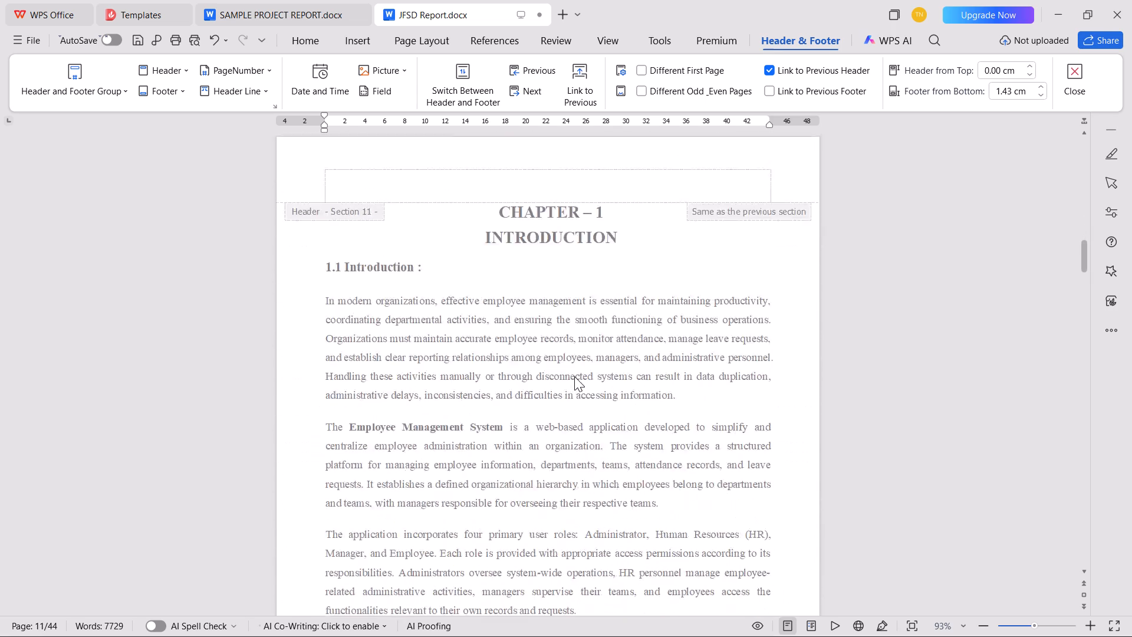
scroll(574, 376, down, 16)
double_click(570, 296)
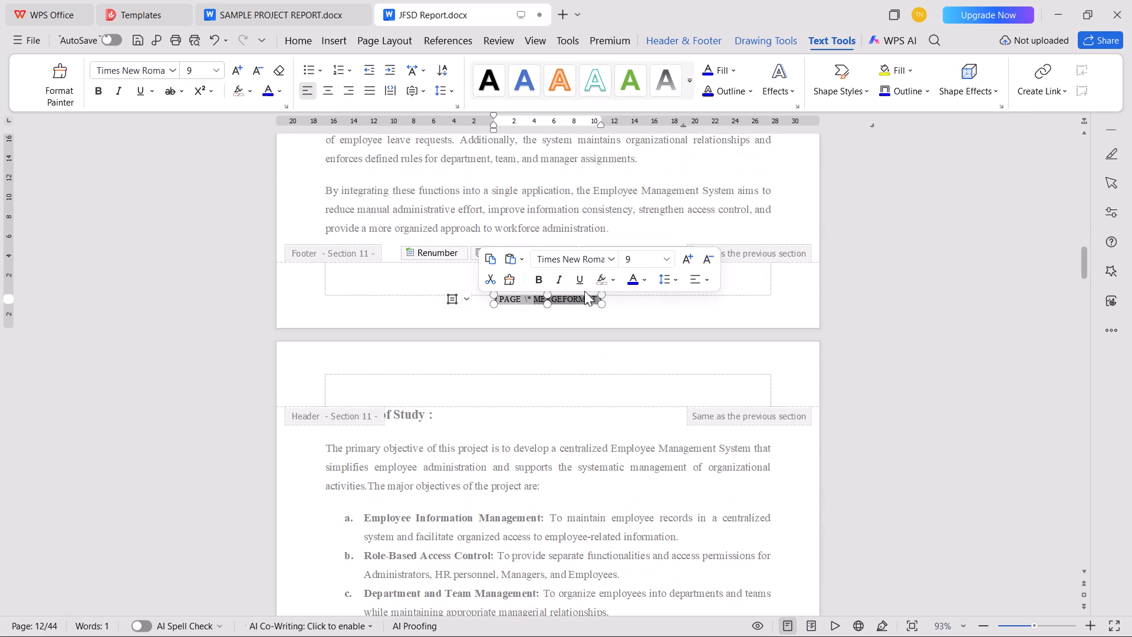
click(760, 290)
click(595, 293)
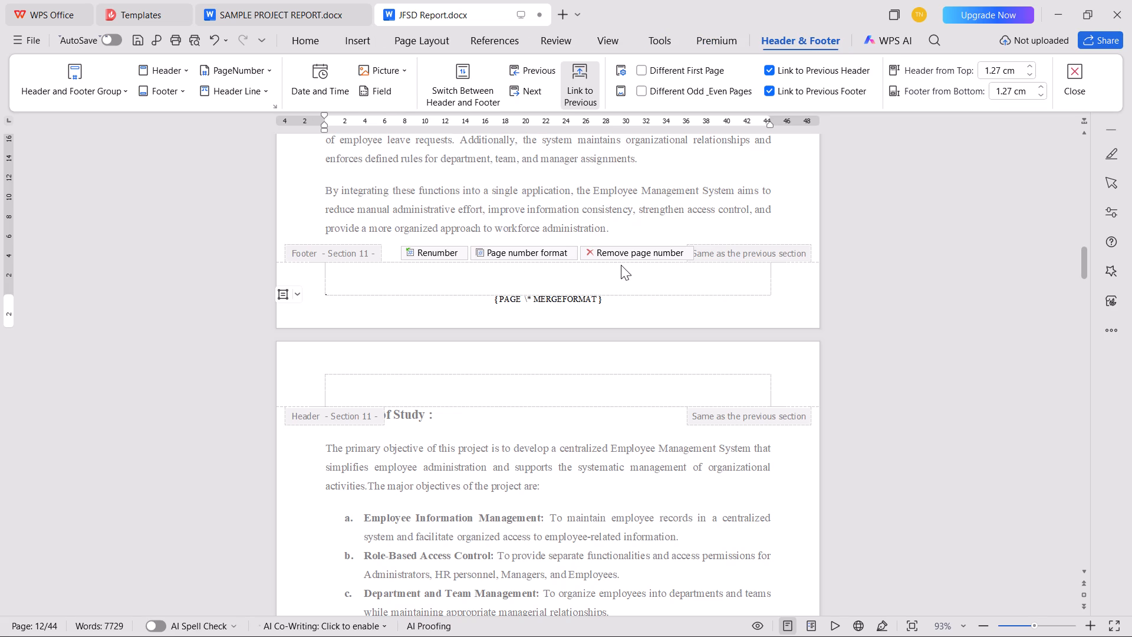
click(624, 258)
click(642, 342)
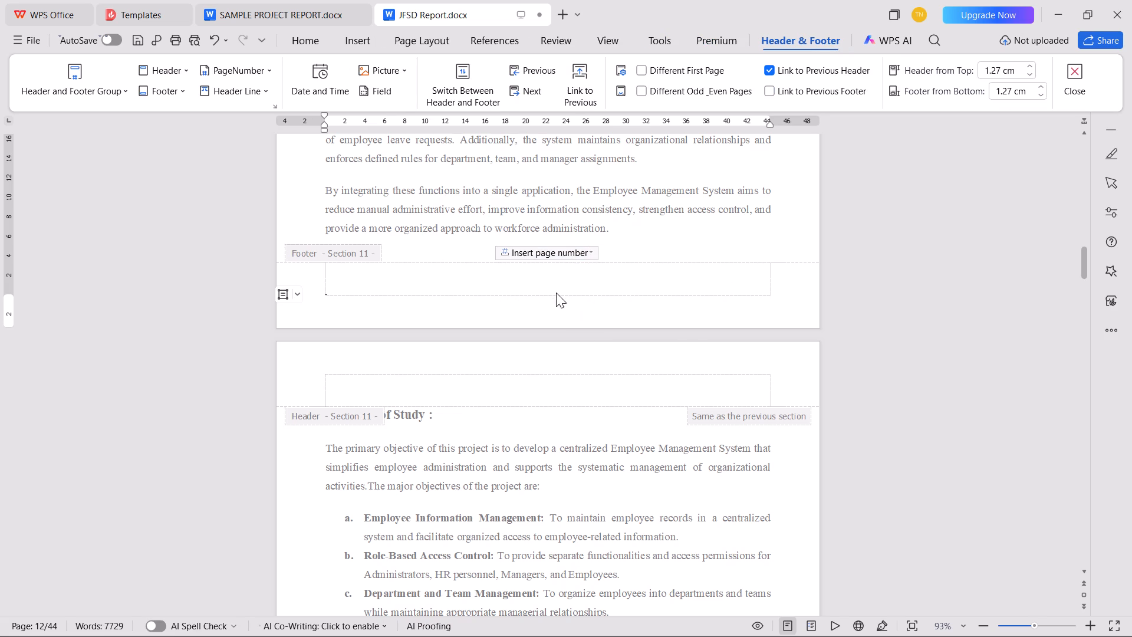
Insert centered page numbers in the 1, 2, 3 format from Chapter 1's first page in Section 11 onward, and save the report.
click(563, 252)
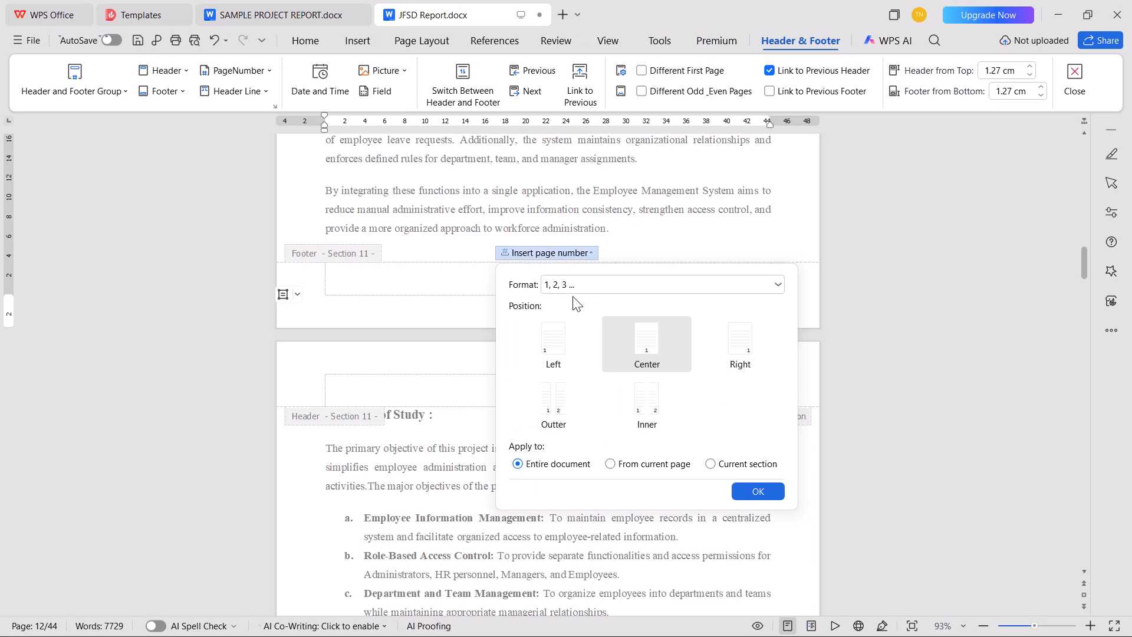
click(611, 462)
click(749, 488)
key(ctrl+s)
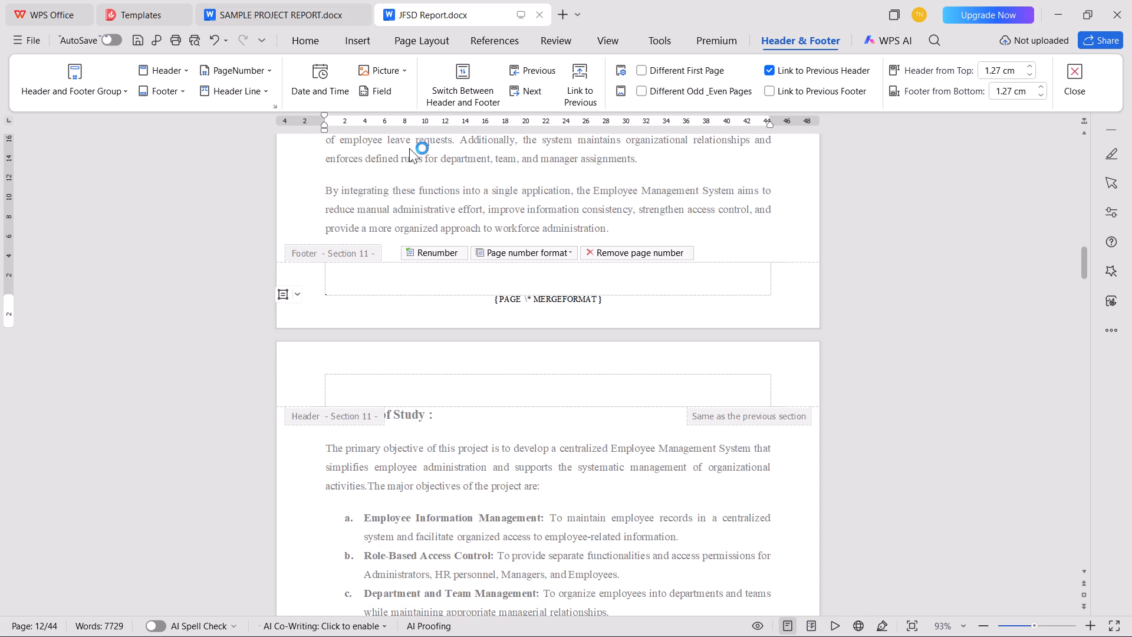
Save a PDF copy of the report to the Desktop as JFSD Report.pdf.
click(45, 42)
click(43, 41)
click(28, 42)
click(156, 165)
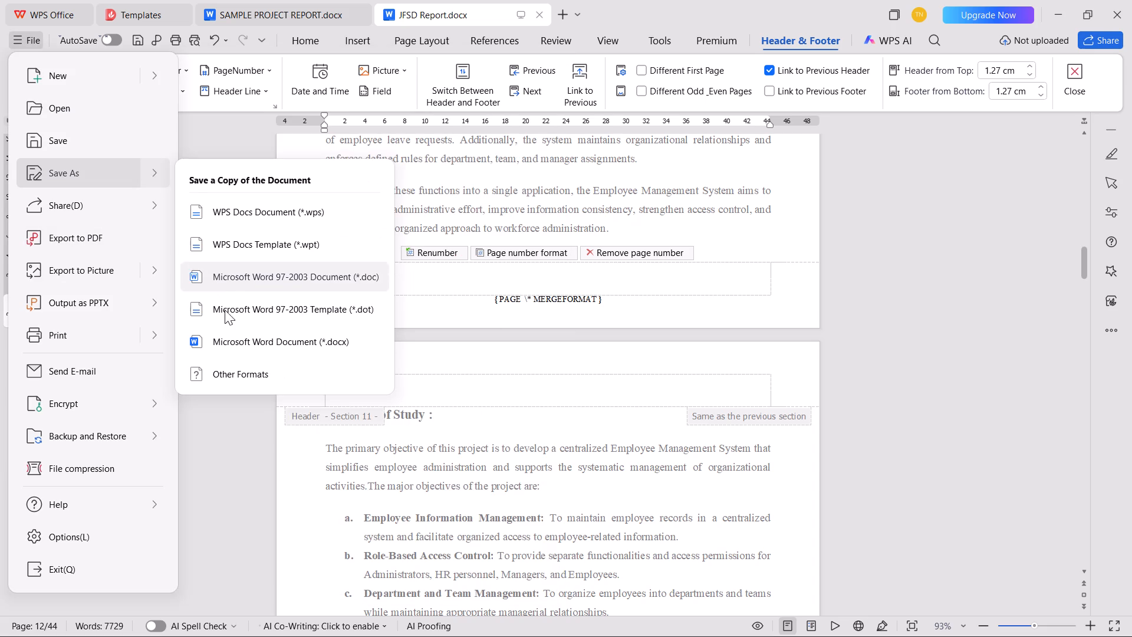
click(234, 373)
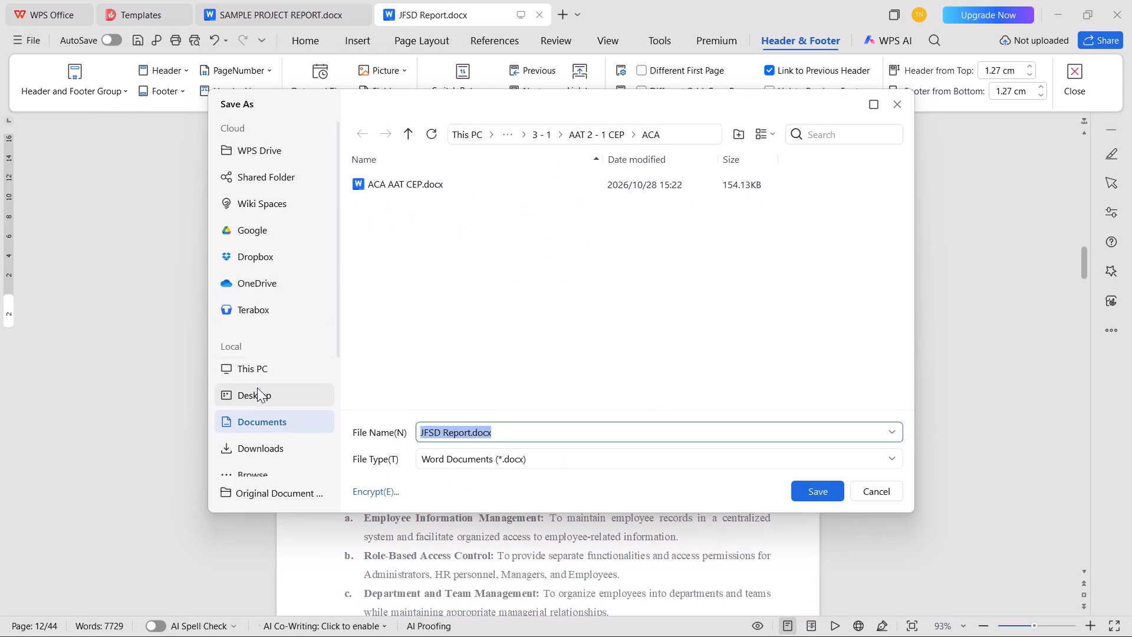
click(257, 388)
click(473, 464)
scroll(486, 496, down, 6)
click(503, 595)
click(805, 489)
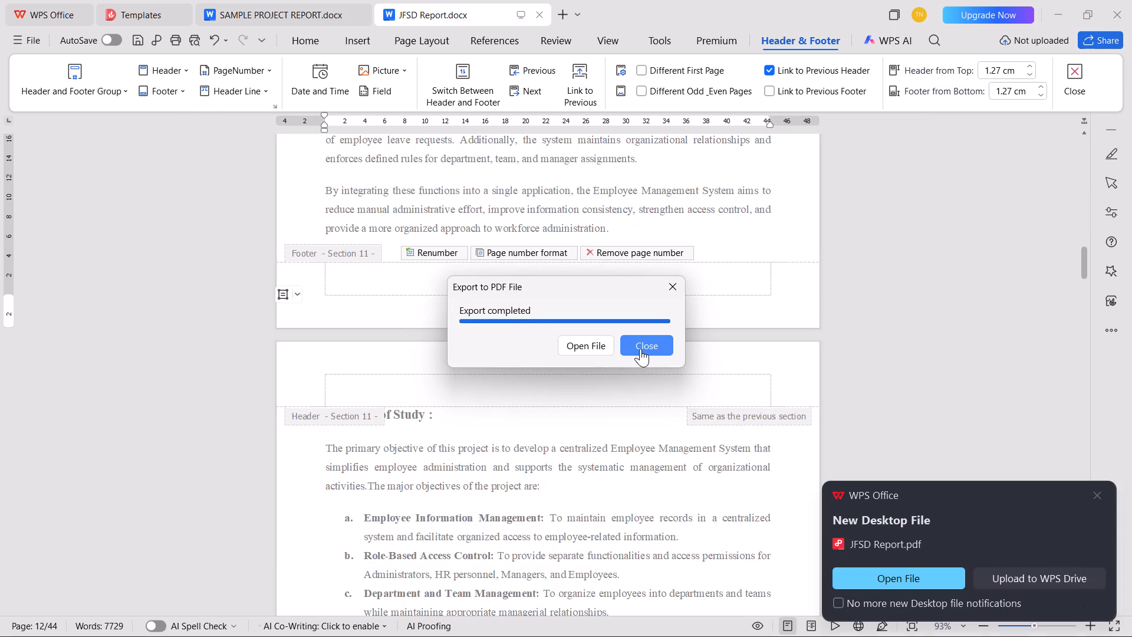
click(640, 349)
Close the SAMPLE PROJECT REPORT document.
click(358, 16)
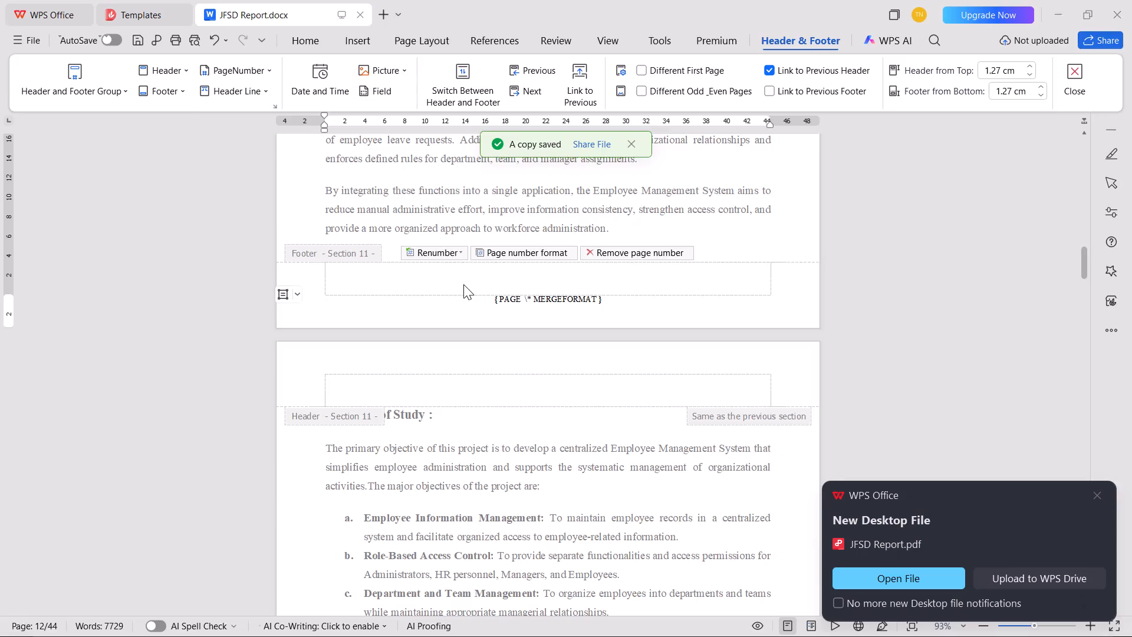
On the desktop, move JFSD Report.pdf near JFSD Report.docx and open the PDF.
drag(88, 573, 531, 164)
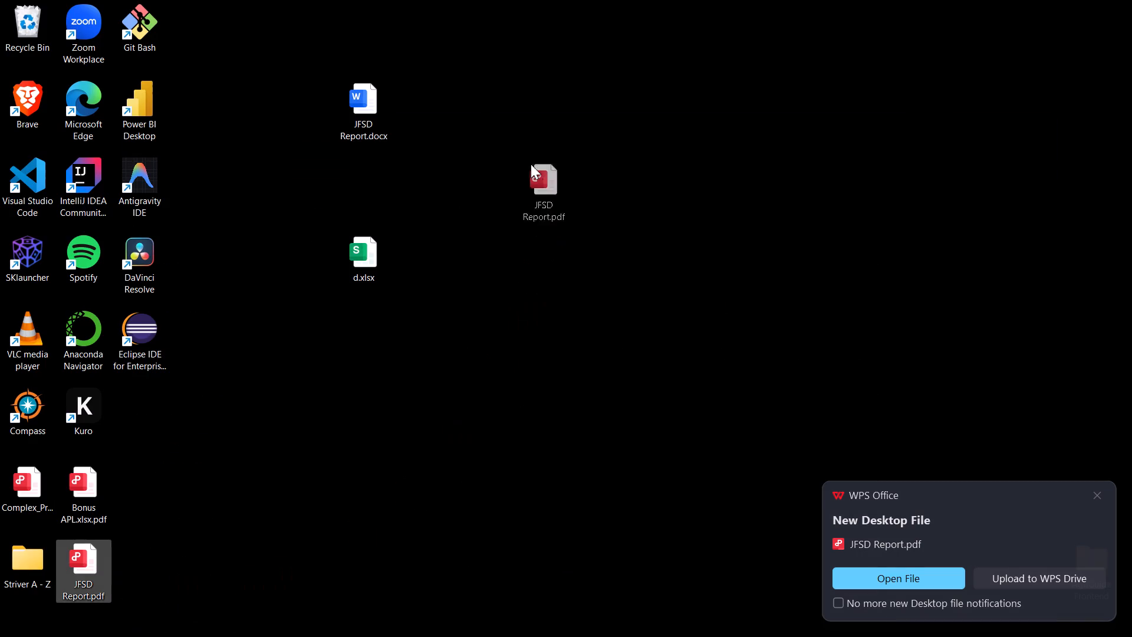
drag(531, 164, 502, 119)
drag(422, 34, 544, 241)
key(Return)
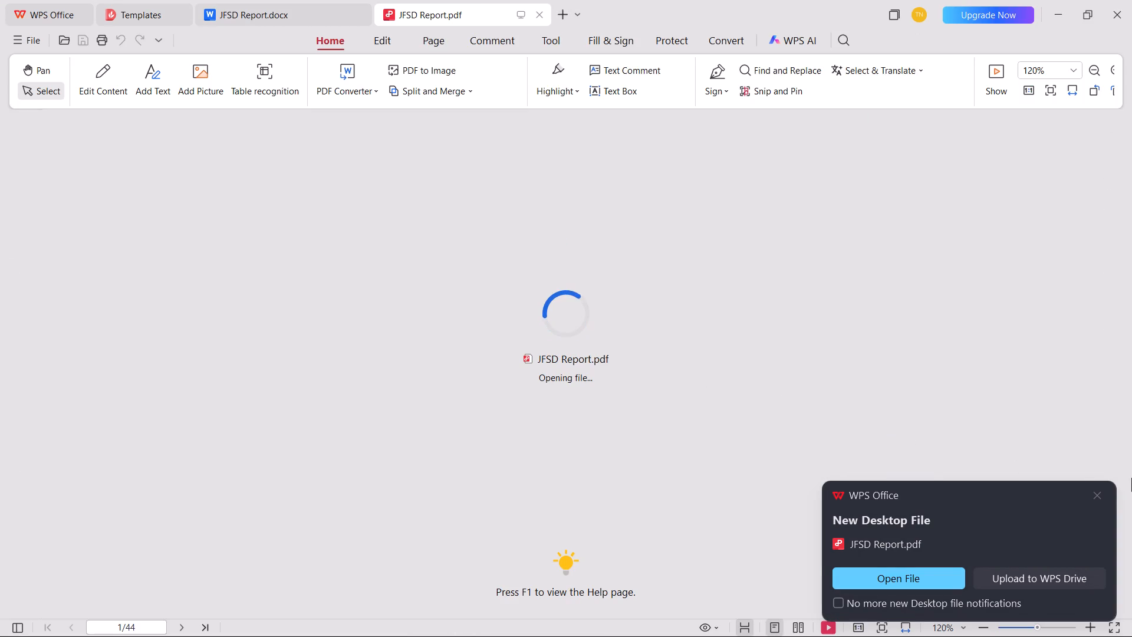
click(1093, 498)
Check the page numbers on the front-matter pages of the exported PDF, from the cover through the List of Figures.
ctrl+scroll(519, 441, down, 4)
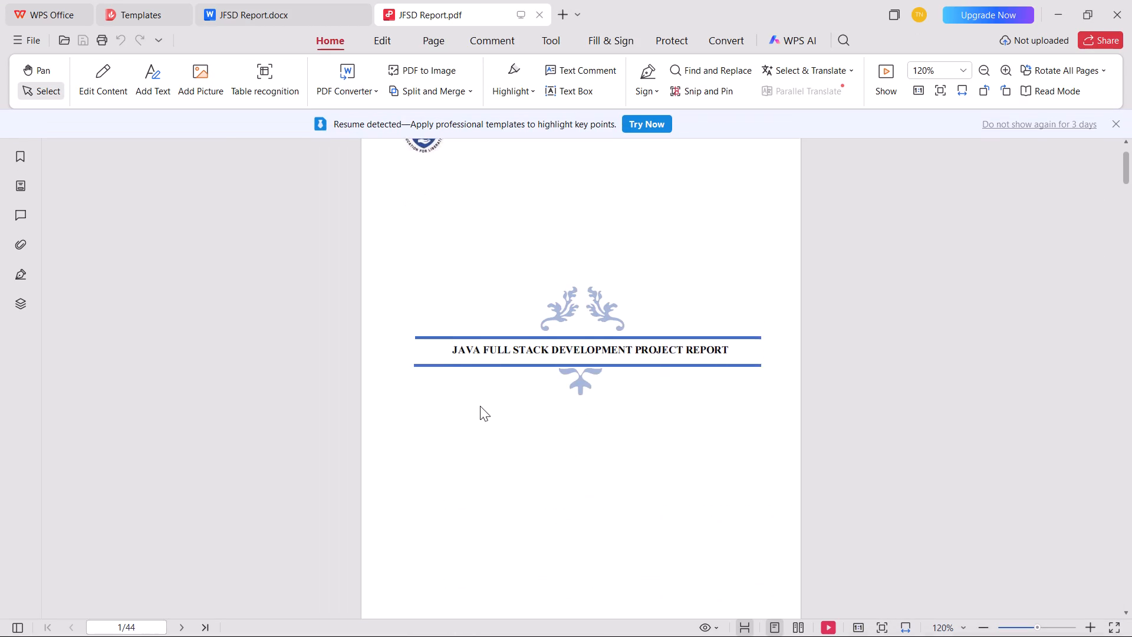
scroll(470, 383, down, 13)
scroll(458, 380, up, 1)
scroll(458, 380, down, 8)
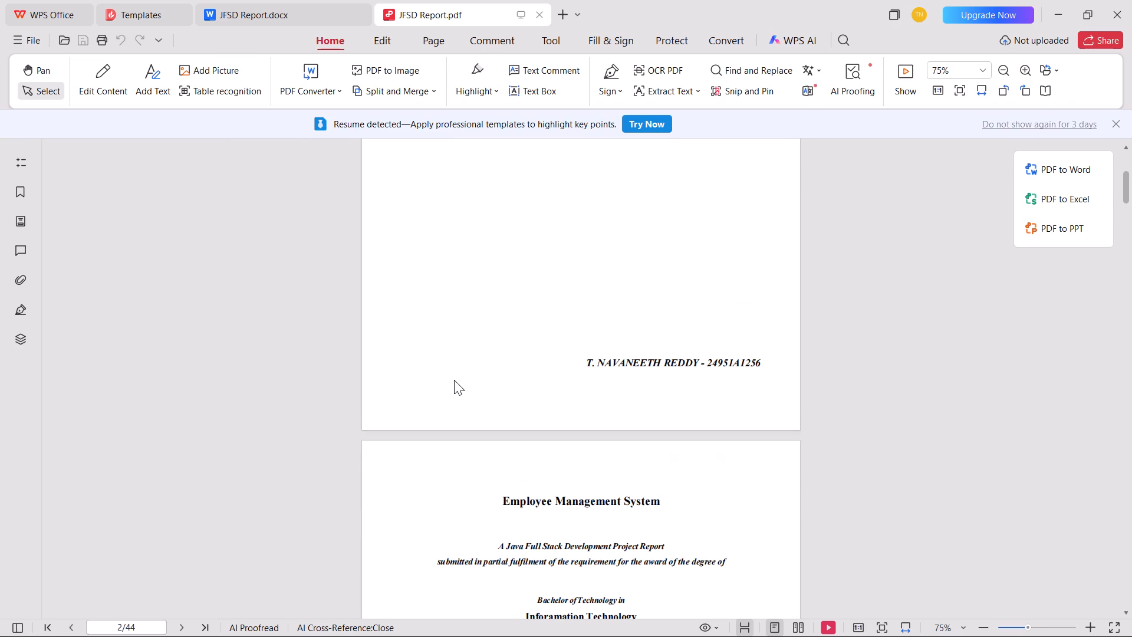
scroll(454, 380, down, 18)
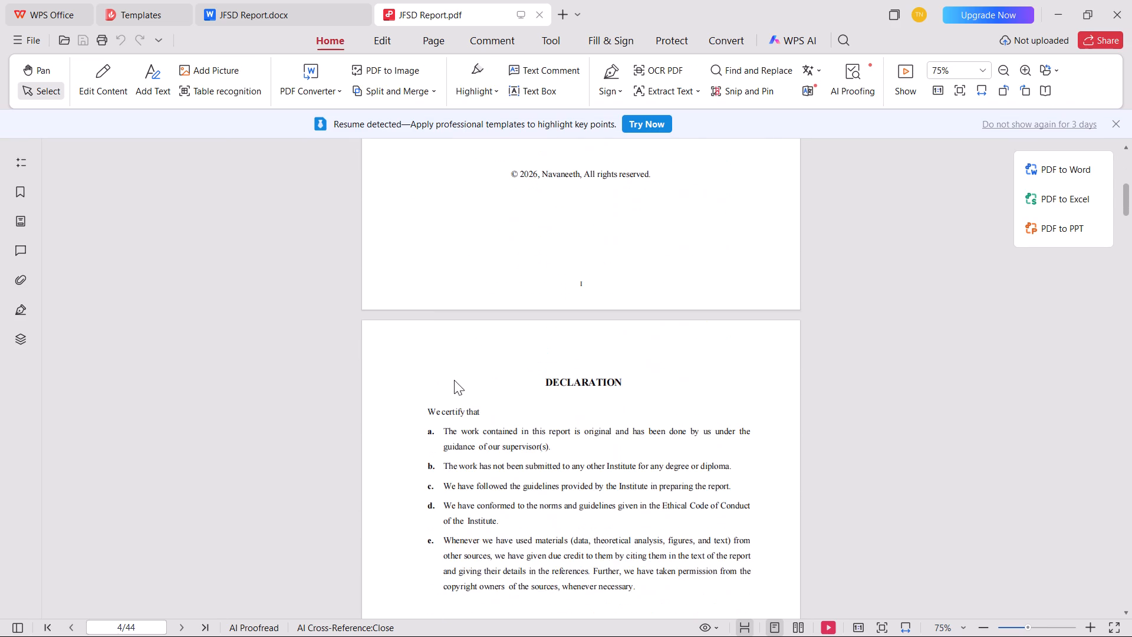
scroll(454, 380, down, 17)
scroll(454, 380, down, 8)
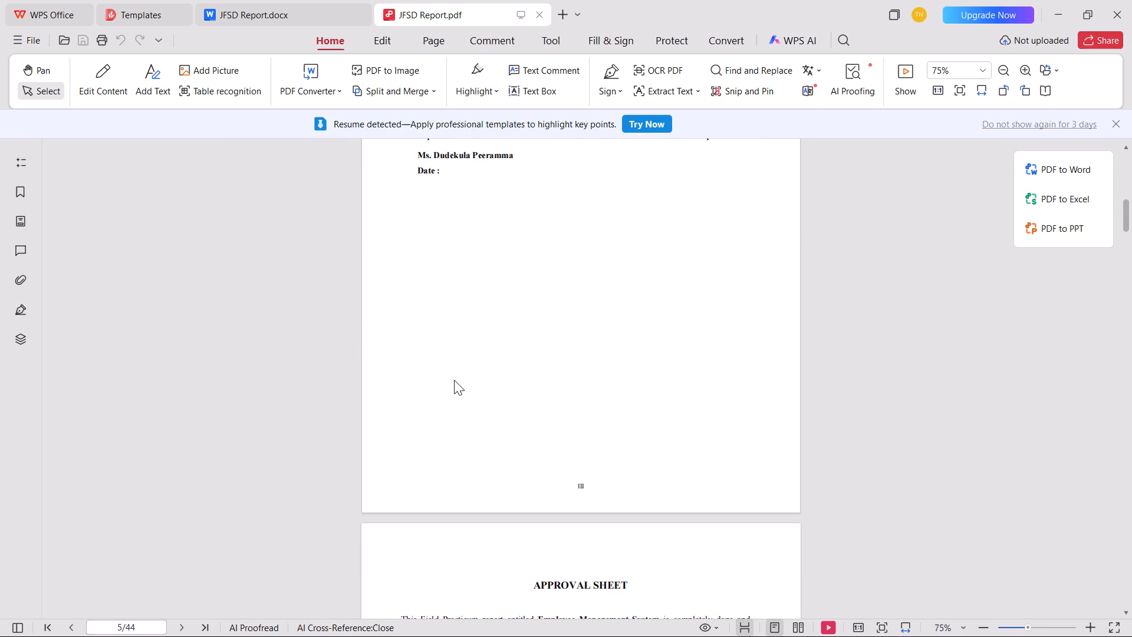
scroll(454, 380, down, 16)
scroll(454, 380, down, 7)
scroll(454, 380, up, 8)
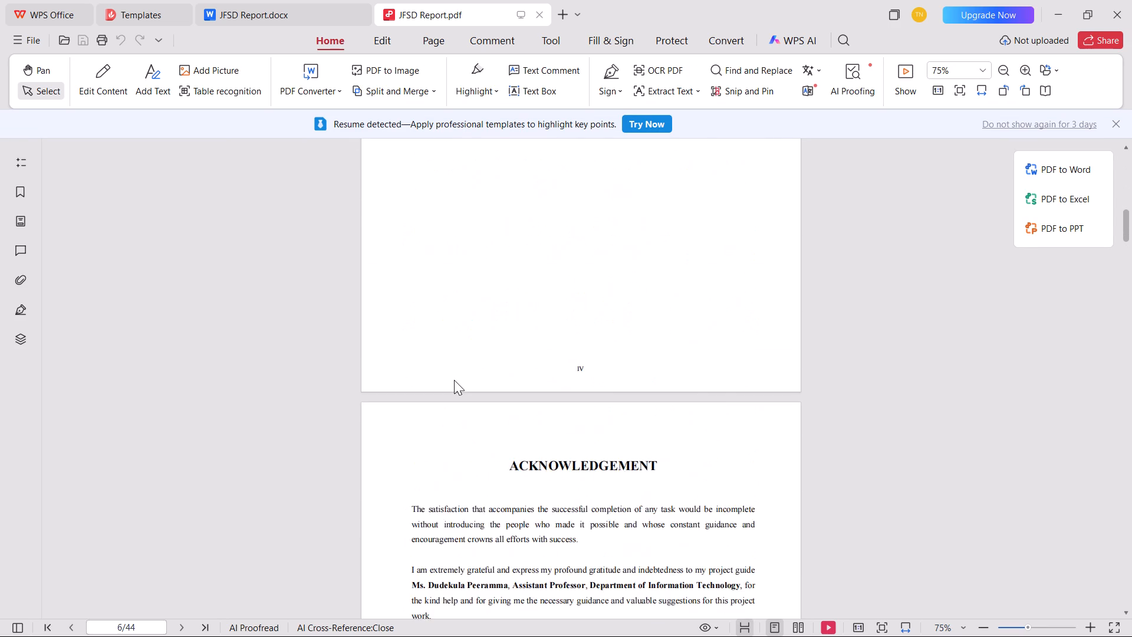
scroll(454, 380, up, 6)
scroll(454, 380, down, 1)
scroll(454, 380, up, 20)
scroll(454, 380, up, 1)
scroll(453, 380, down, 17)
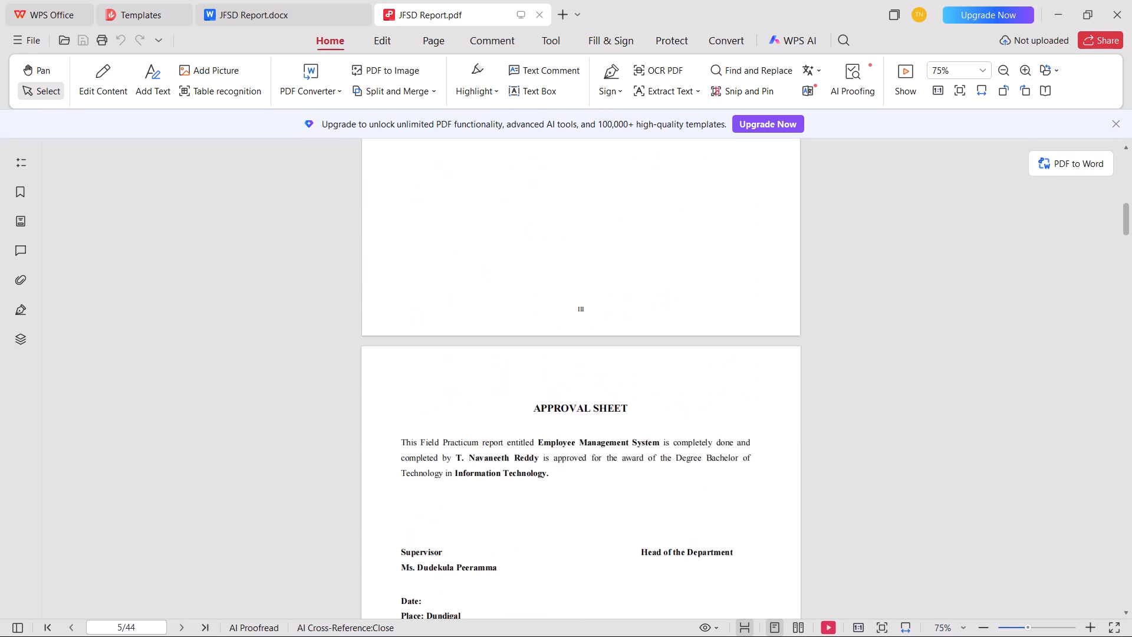
scroll(453, 380, down, 18)
scroll(453, 380, down, 11)
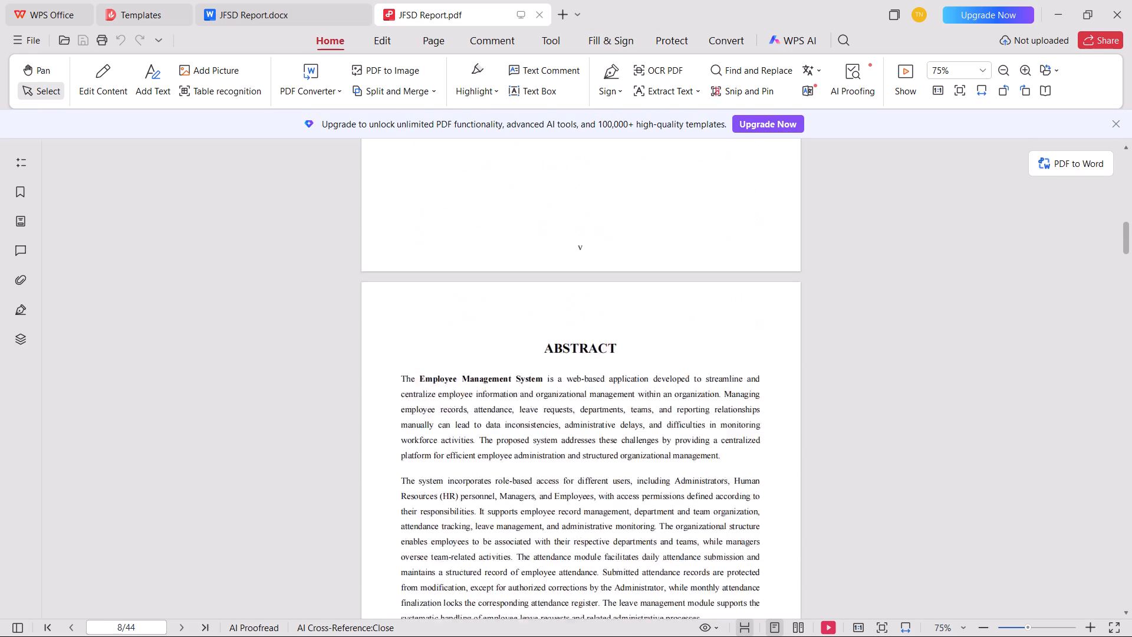
scroll(453, 380, down, 20)
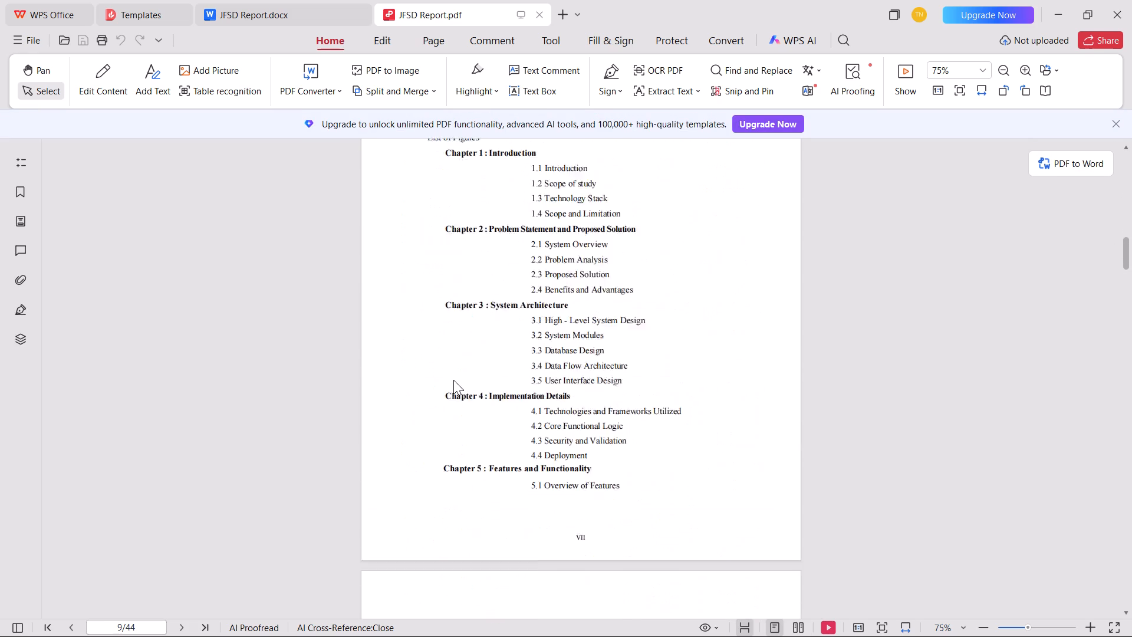
scroll(453, 380, down, 19)
scroll(453, 380, down, 8)
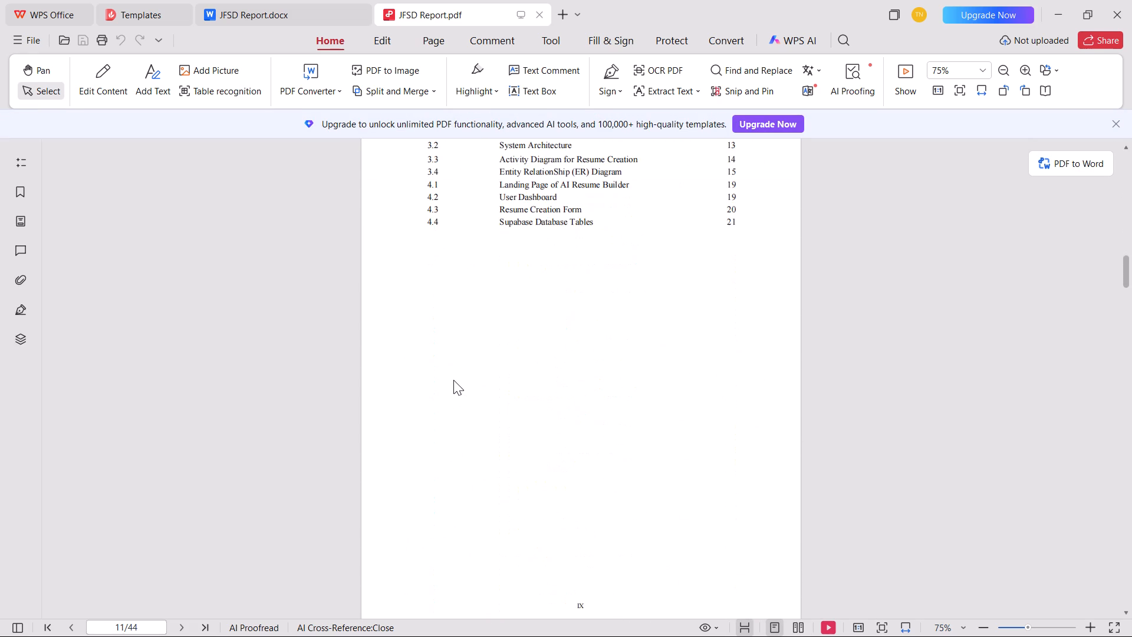
Check the PDF's page numbering from Chapter 1 through the References page, and look over the opening pages again.
scroll(453, 380, down, 18)
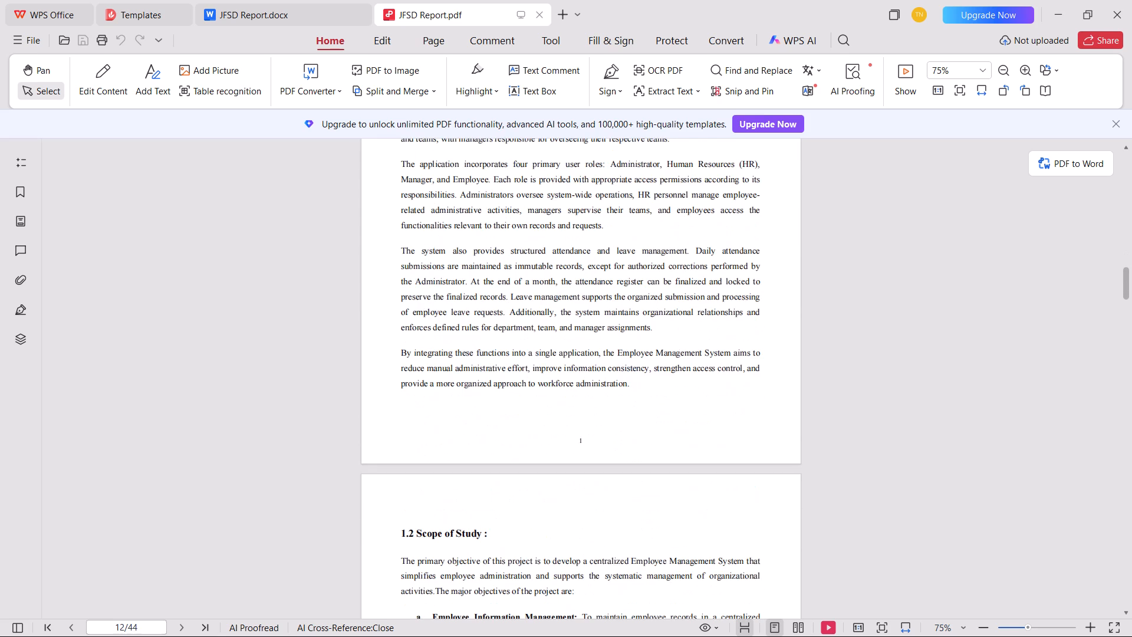
scroll(453, 380, down, 3)
scroll(453, 380, up, 1)
scroll(453, 380, down, 12)
scroll(450, 380, down, 16)
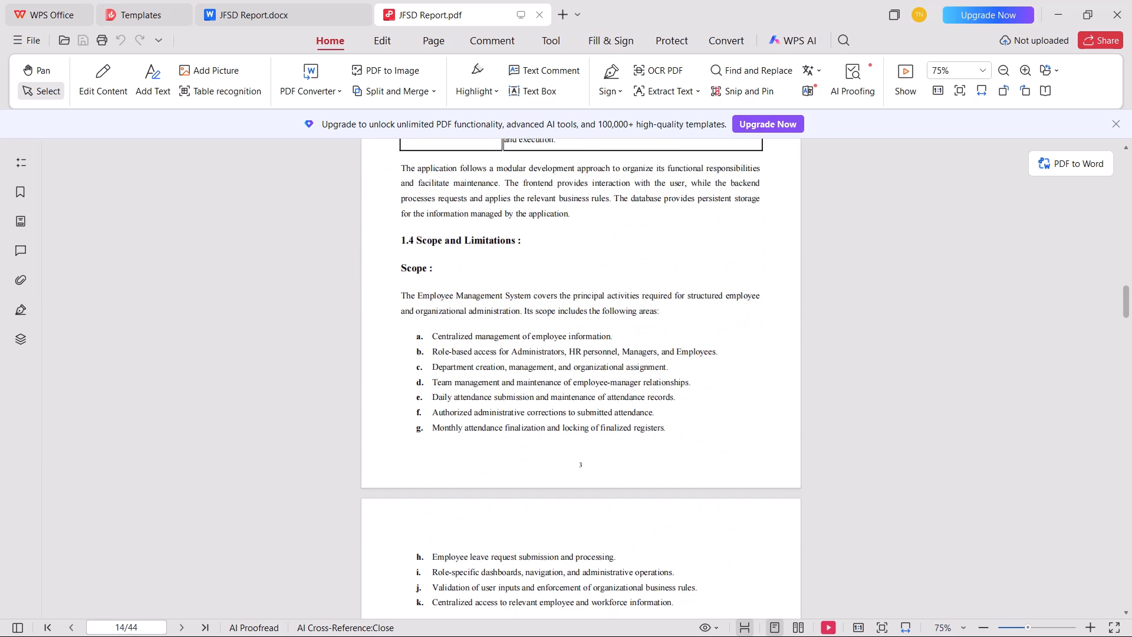
scroll(438, 388, up, 4)
scroll(436, 388, down, 1)
scroll(435, 388, up, 5)
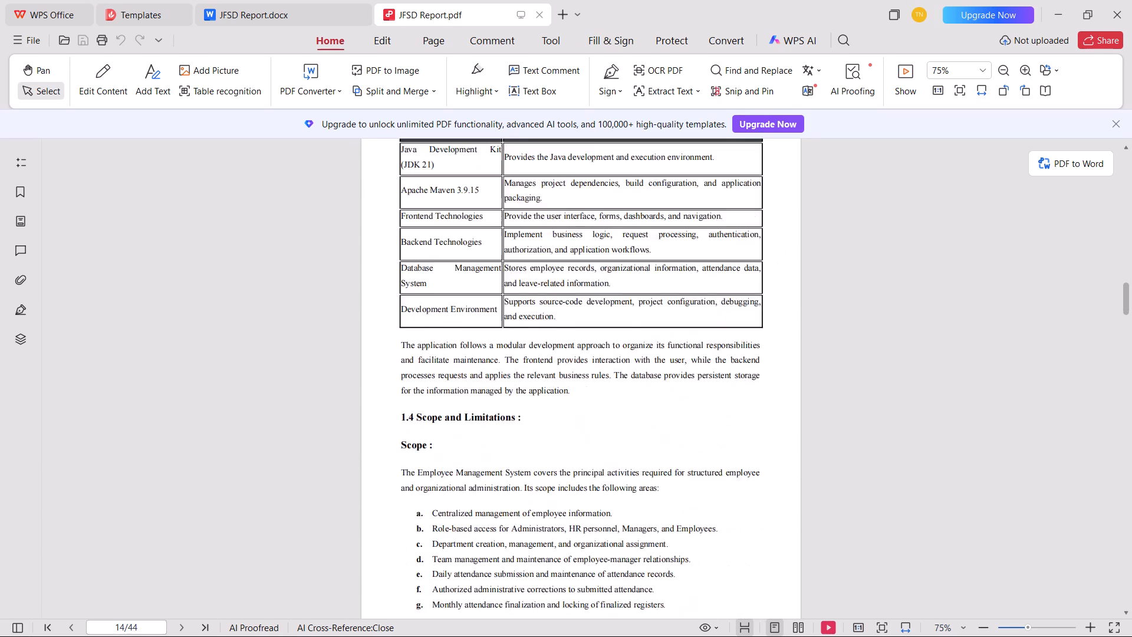
scroll(430, 385, up, 17)
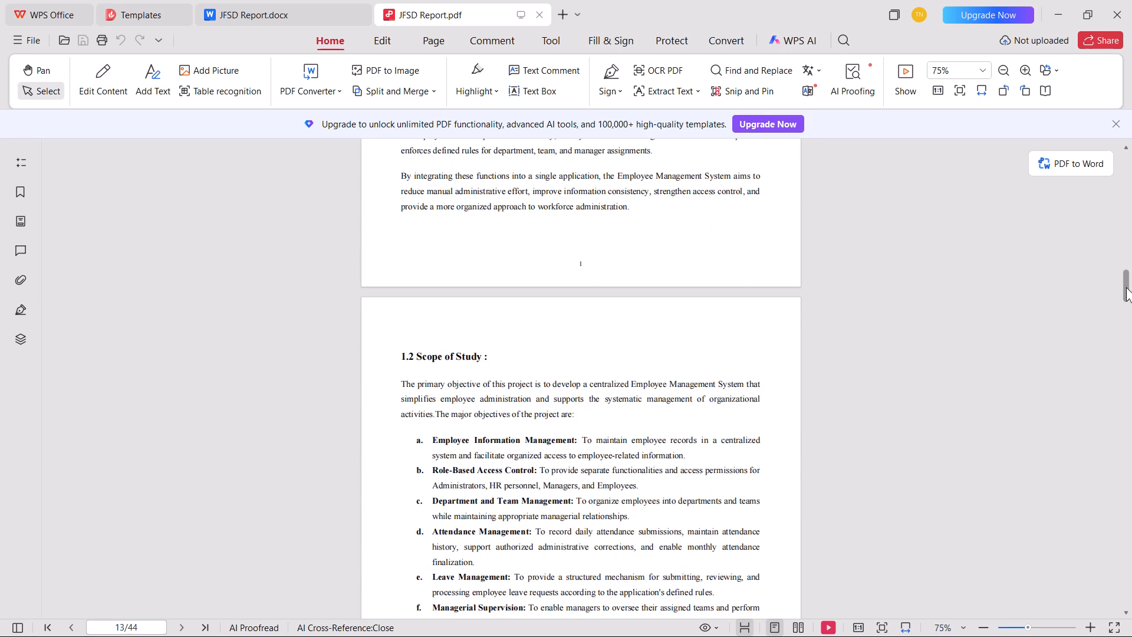
drag(1126, 287, 1118, 582)
scroll(588, 339, down, 16)
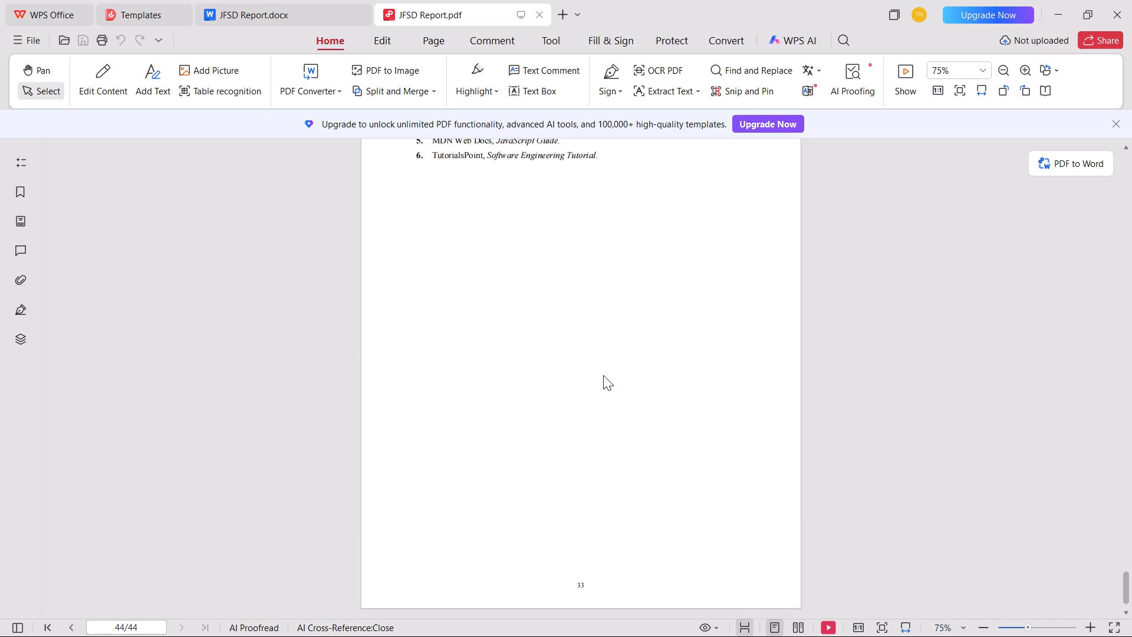
scroll(603, 375, up, 20)
scroll(603, 375, up, 2)
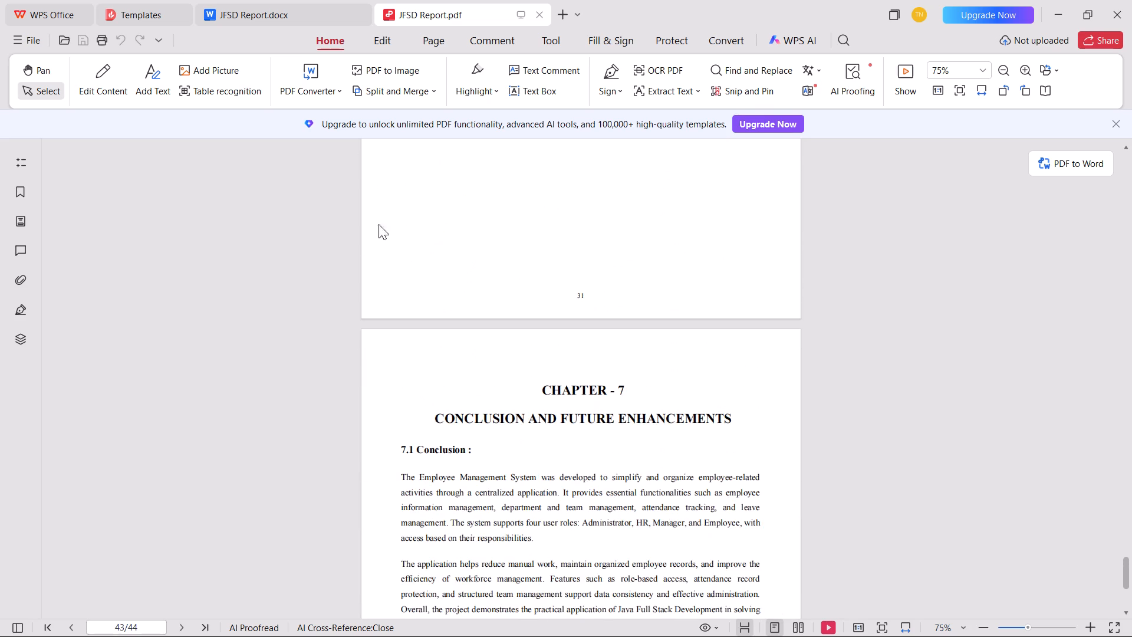
scroll(498, 354, up, 3)
scroll(534, 353, down, 1)
scroll(542, 352, up, 18)
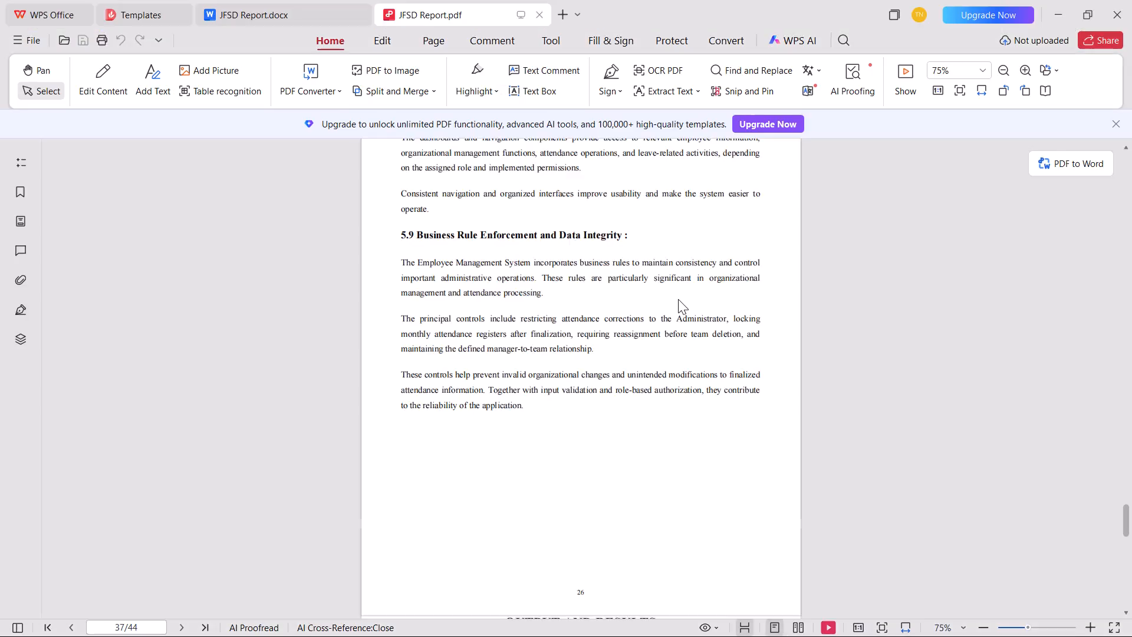
scroll(678, 299, up, 16)
scroll(678, 299, up, 7)
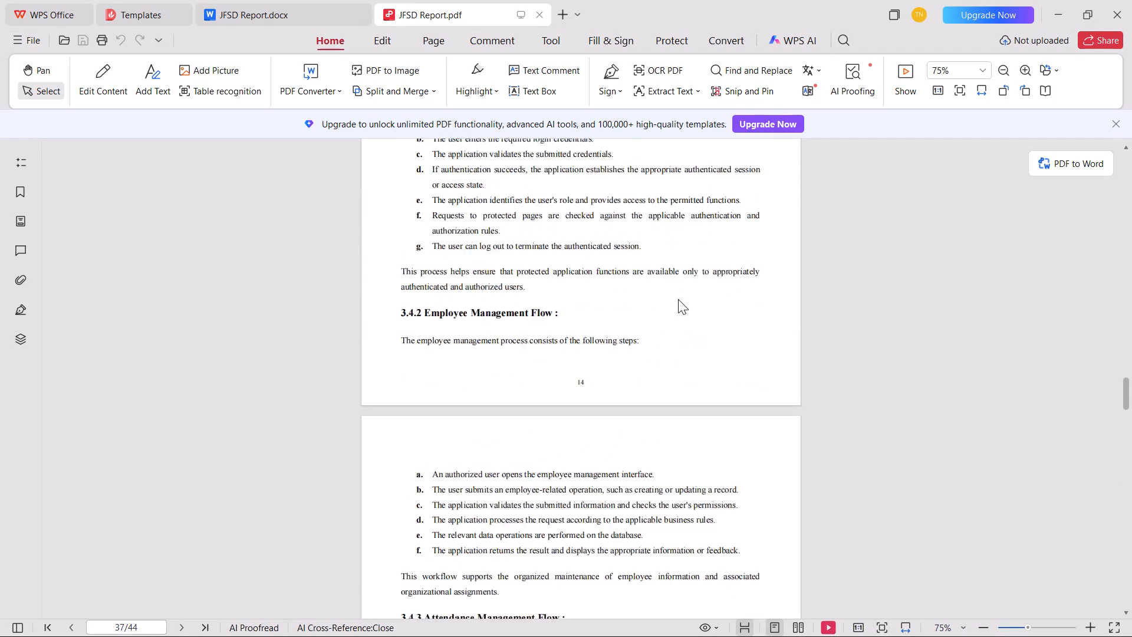
scroll(678, 299, up, 10)
scroll(424, 196, up, 2)
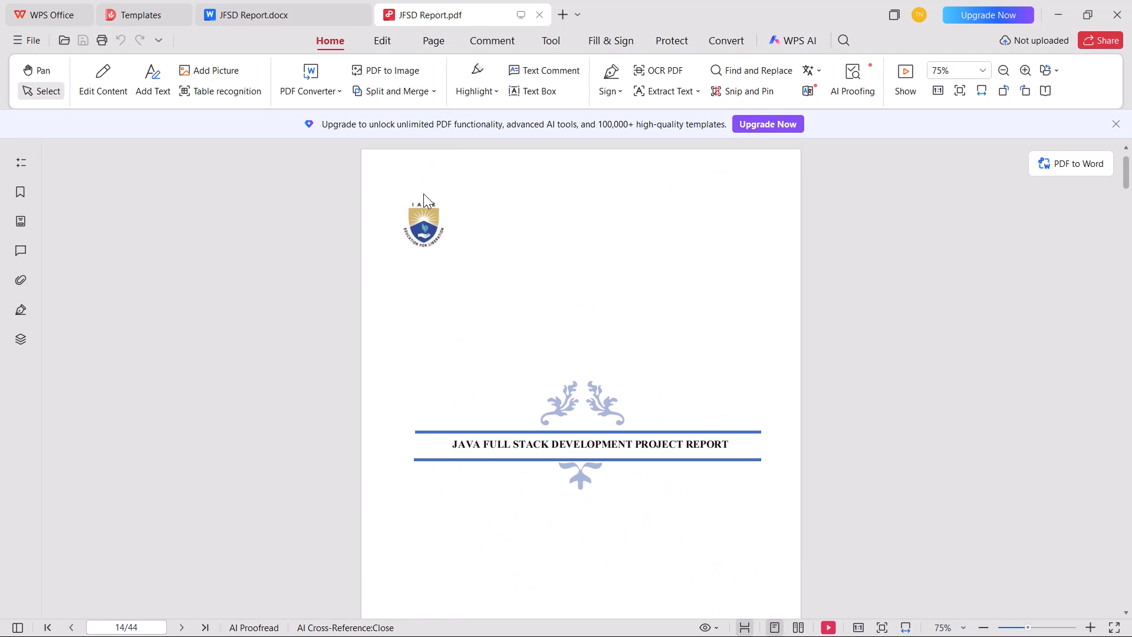
scroll(421, 207, down, 19)
scroll(479, 270, up, 1)
scroll(479, 270, down, 10)
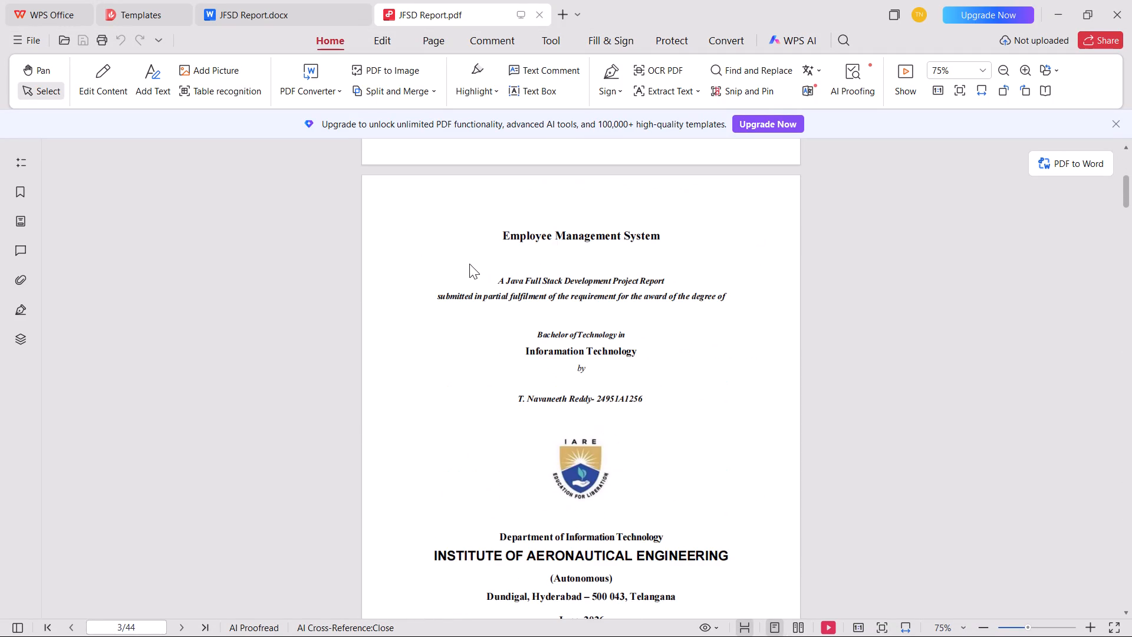
scroll(462, 260, down, 3)
Return to JFSD Report.docx and exit header and footer editing.
click(307, 5)
scroll(442, 305, up, 9)
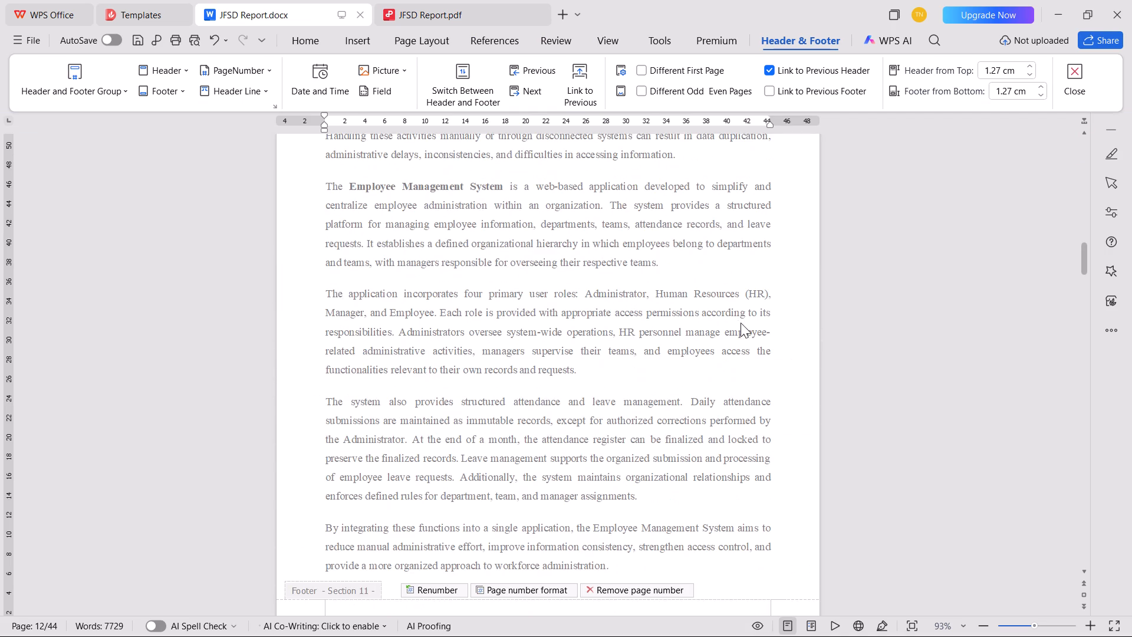
key(Escape)
In the Contents table's page-number column, enter I for Title Page and II for Declaration.
scroll(749, 324, up, 19)
scroll(749, 324, down, 11)
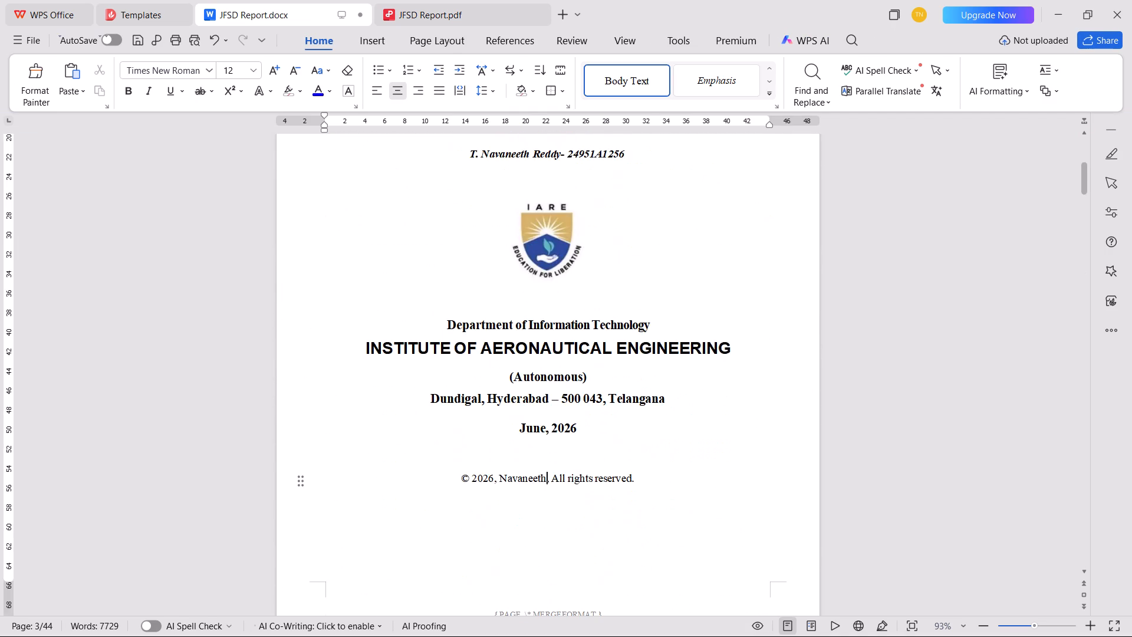
scroll(749, 324, down, 8)
scroll(749, 324, down, 17)
scroll(627, 363, down, 8)
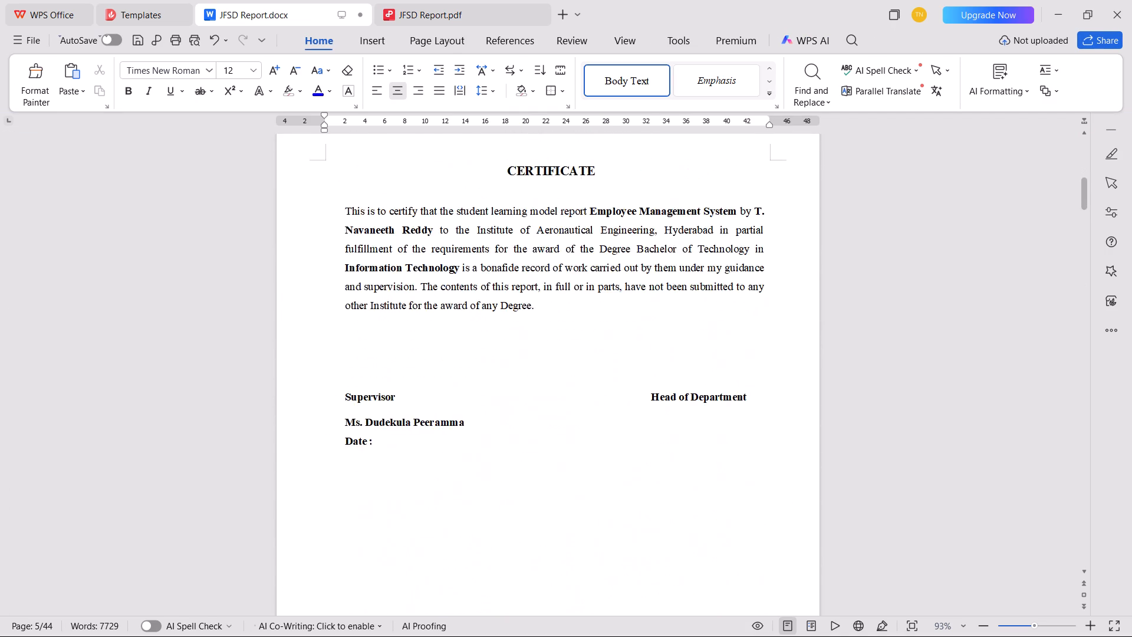
scroll(604, 369, down, 20)
scroll(604, 369, down, 15)
scroll(596, 373, down, 10)
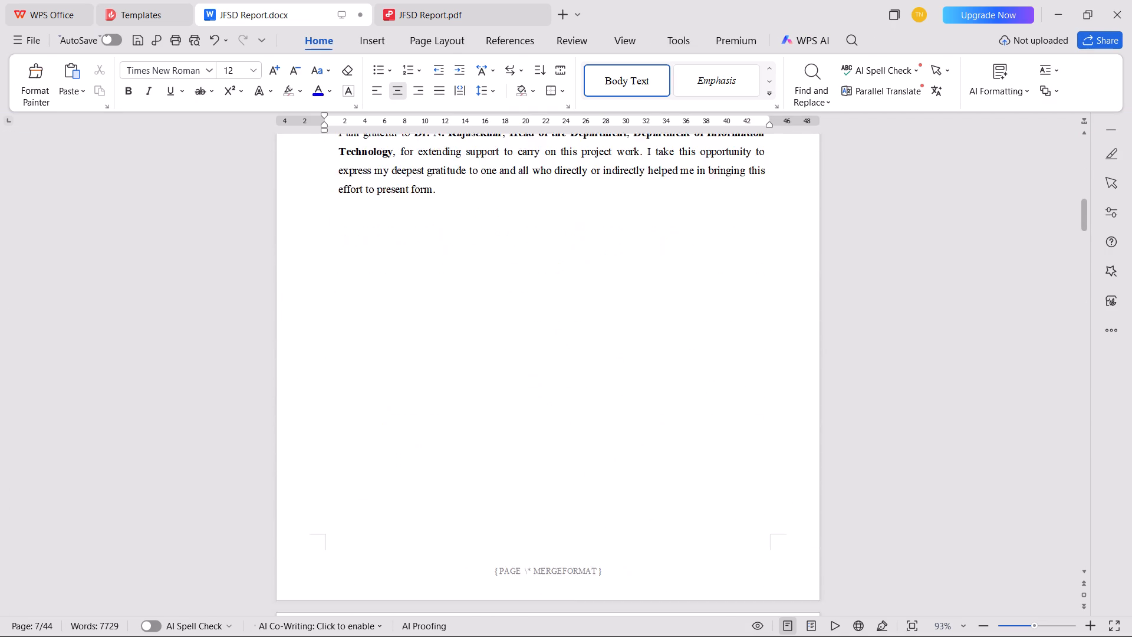
scroll(597, 372, down, 9)
scroll(596, 376, down, 12)
scroll(595, 377, up, 5)
scroll(595, 377, down, 16)
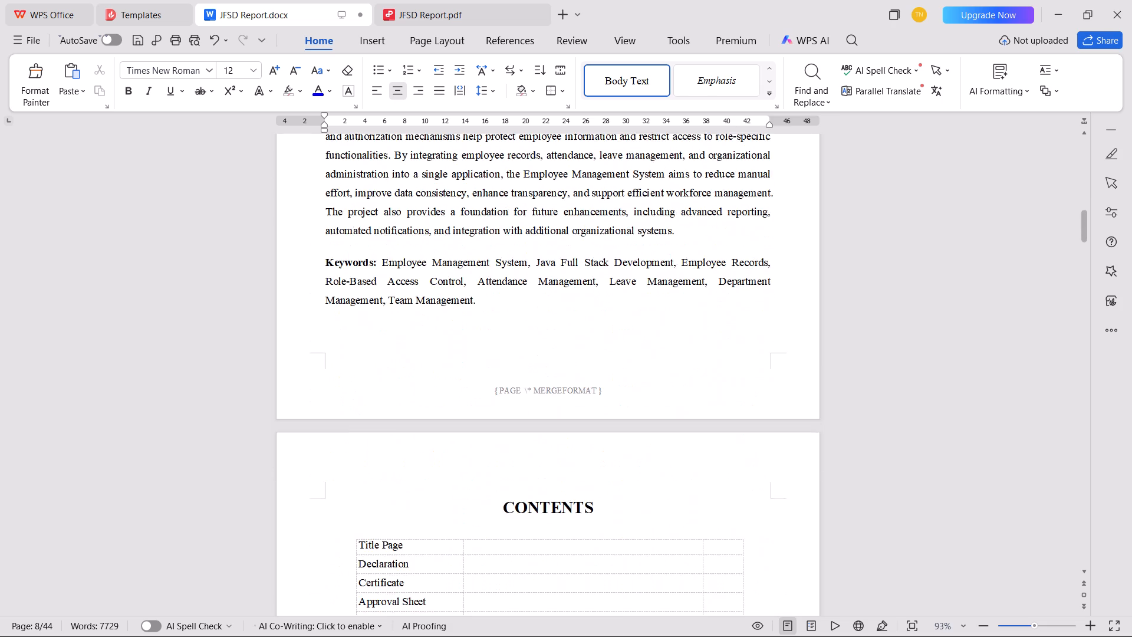
scroll(593, 377, down, 3)
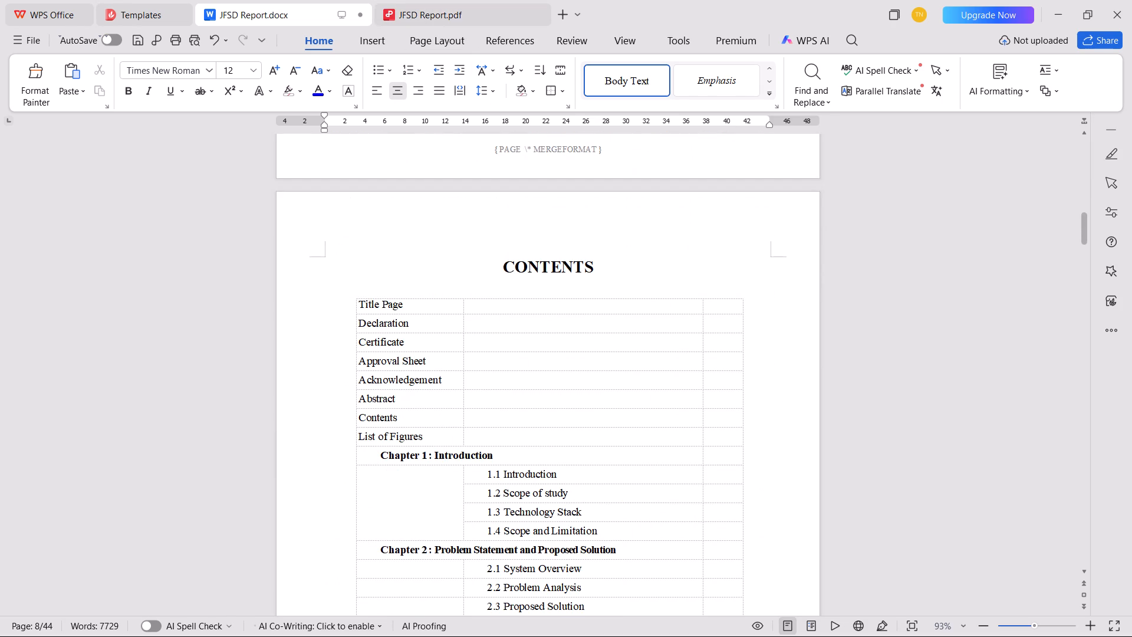
click(710, 311)
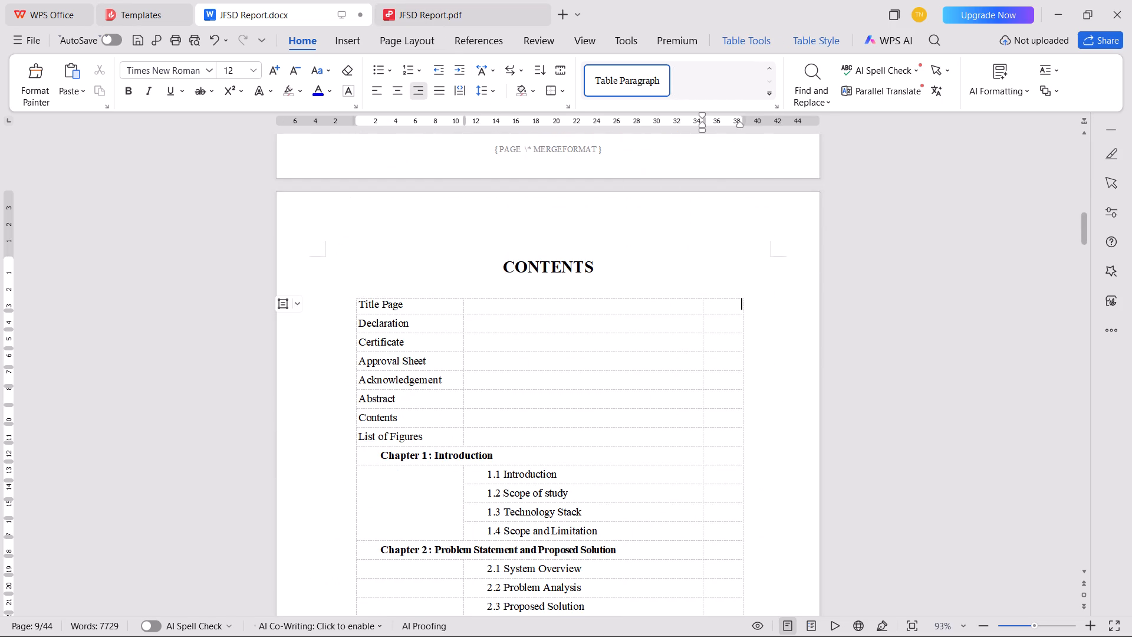
key(i)
key(Down)
text(II)
Using the PDF's page numbers as reference, enter III for Certificate and IV for Approval Sheet in the Contents table.
key(ctrl+Tab)
scroll(544, 303, down, 9)
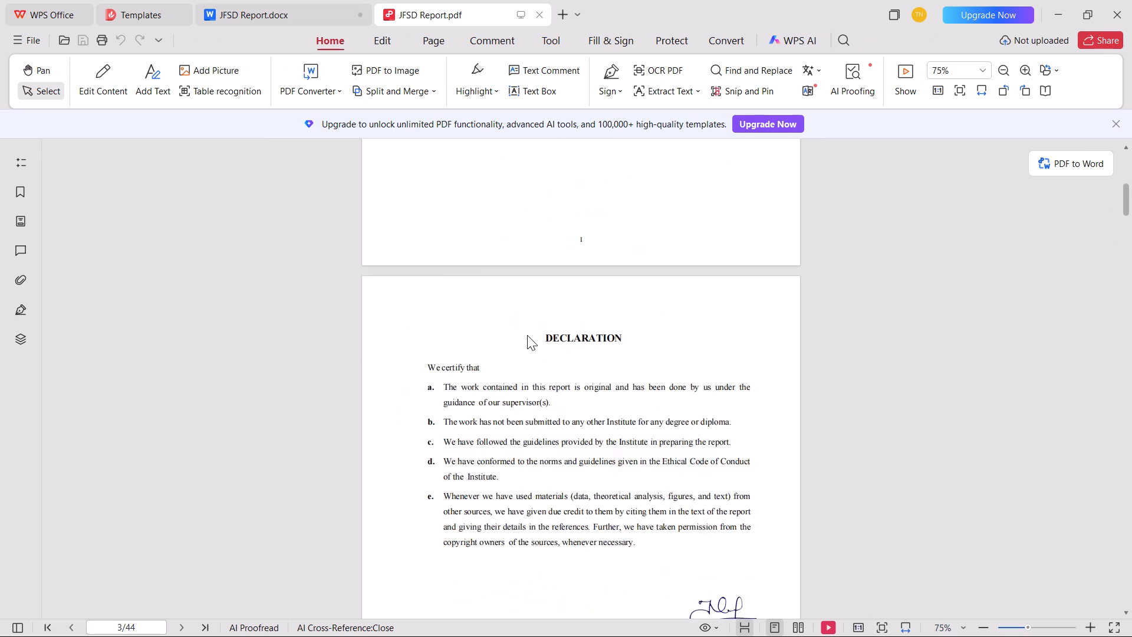
scroll(527, 335, down, 17)
key(ctrl+Tab)
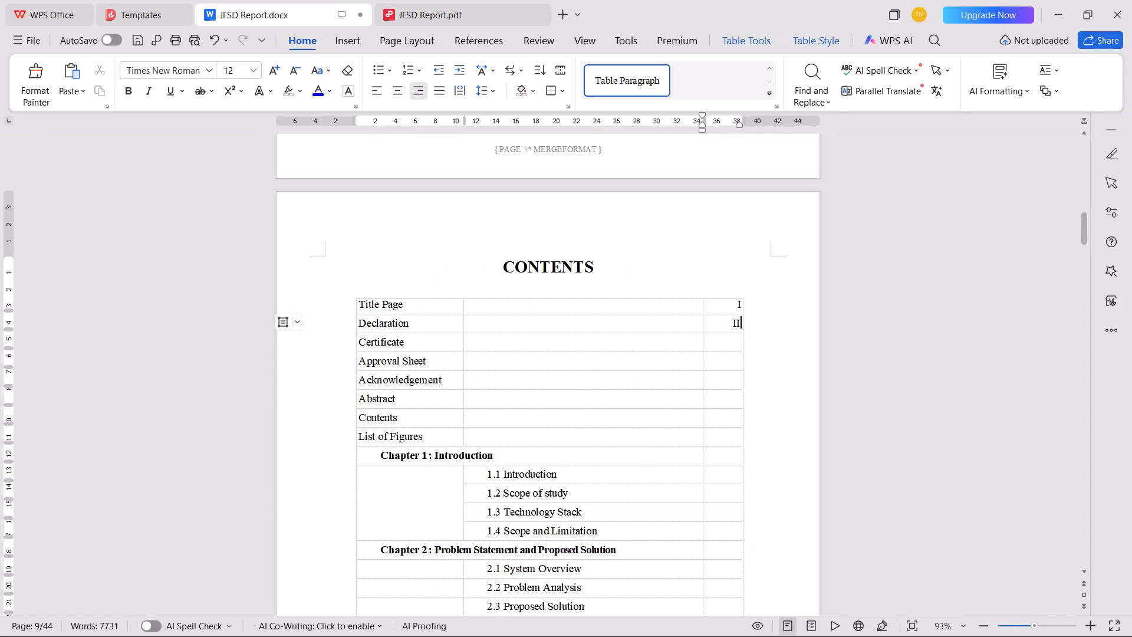
key(Down)
text(III)
key(Down)
text(IV)
Look up the next front-matter pages in the PDF and enter V for Acknowledgement and VI for Abstract in the Contents table.
key(ctrl+Tab)
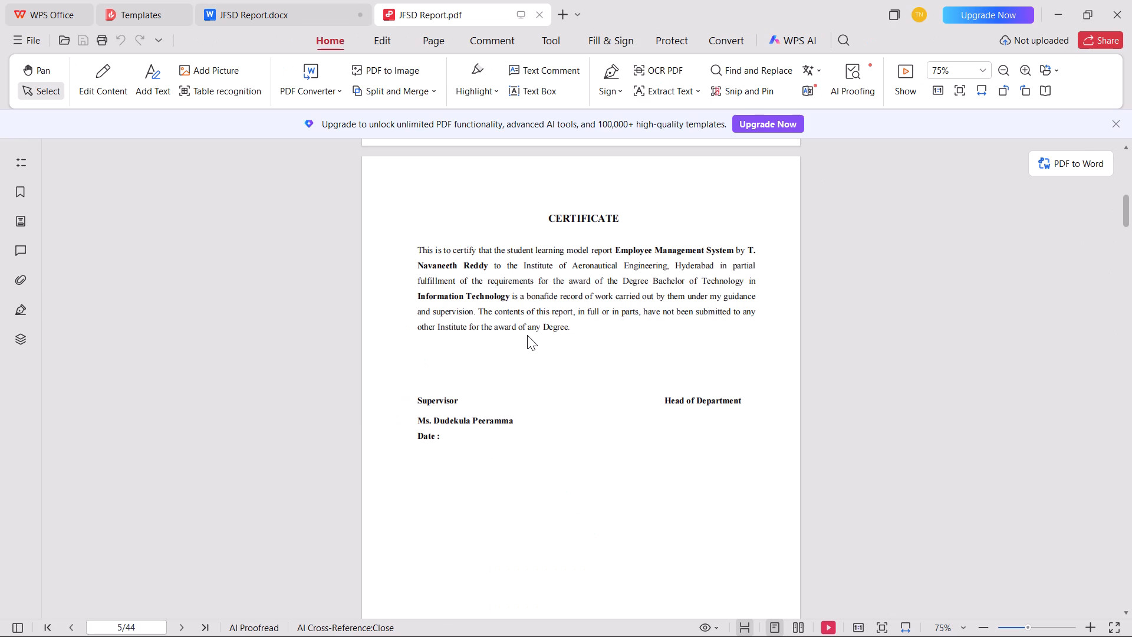
scroll(530, 338, down, 20)
scroll(530, 338, down, 12)
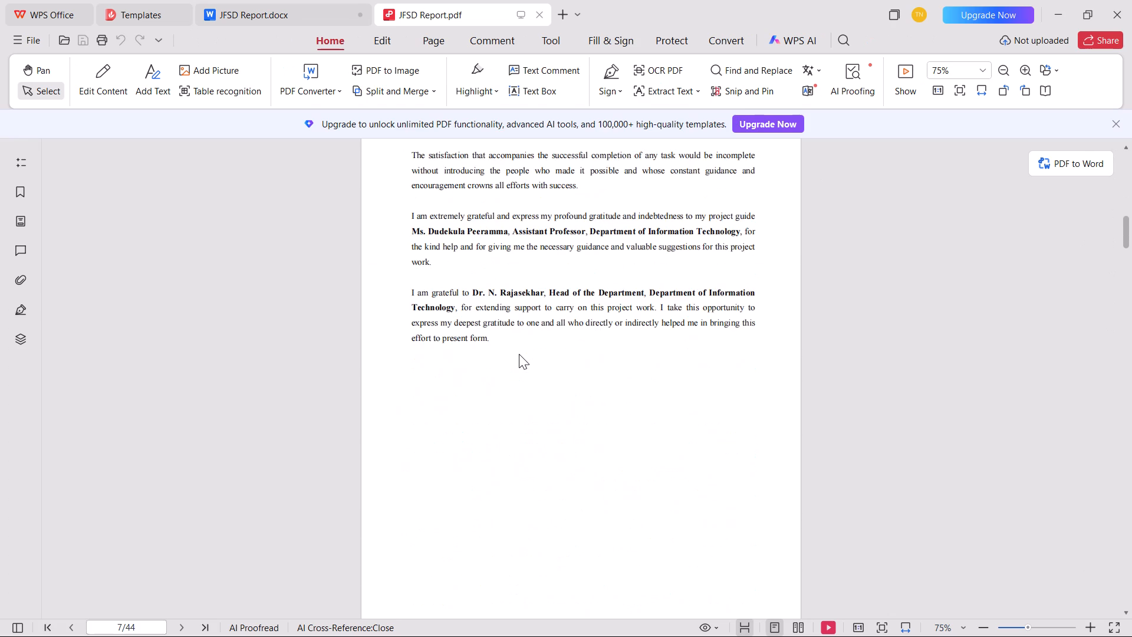
key(ctrl+Tab)
key(Down)
key(v)
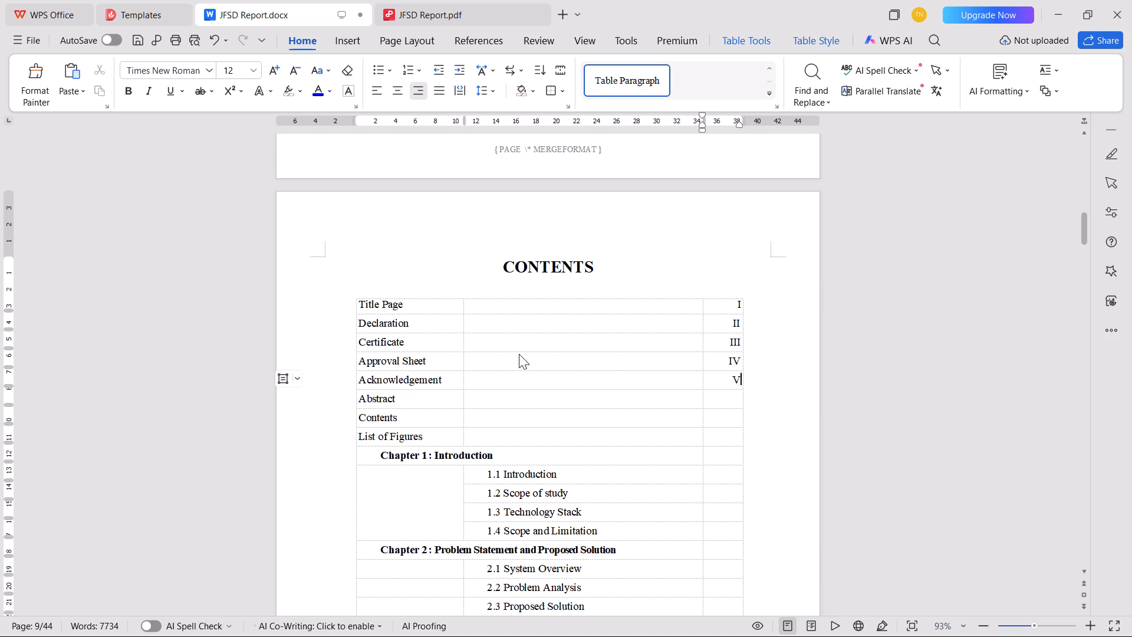
key(Down)
key(ctrl+Tab)
scroll(519, 354, down, 17)
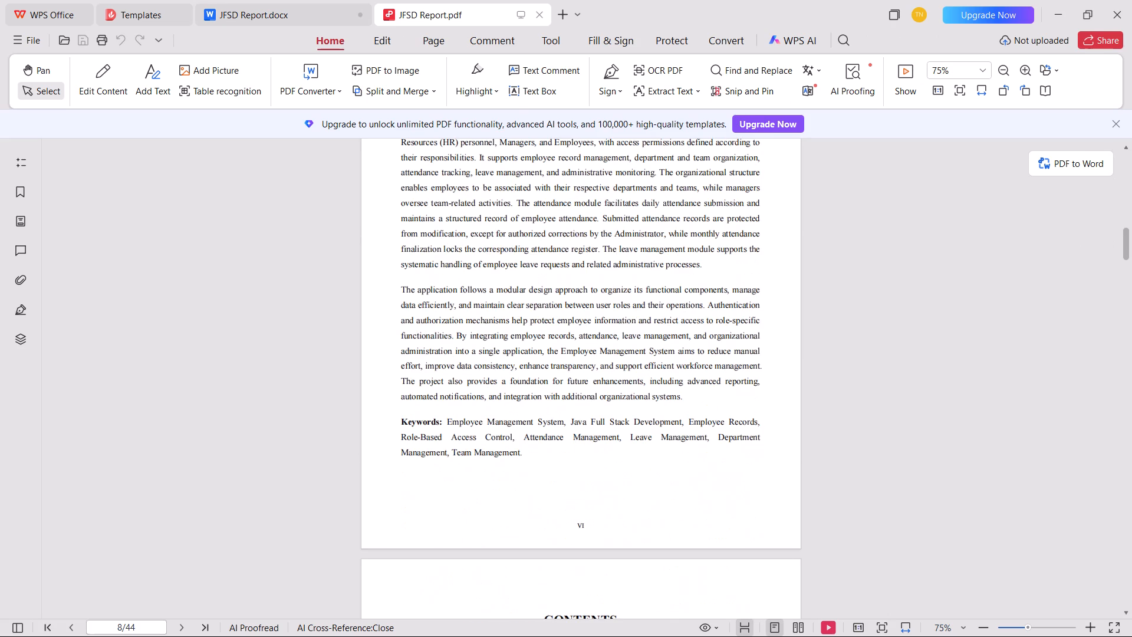
key(ctrl+Tab)
text(VI)
key(Down)
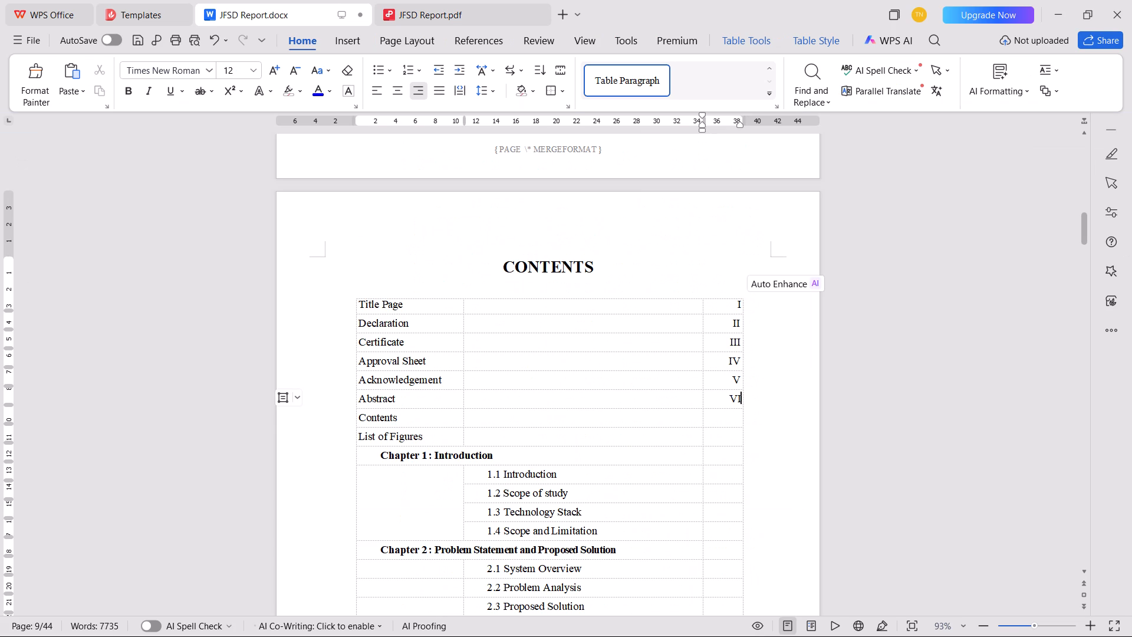
Following the PDF, enter VII for Contents and IX for List of Figures in the Contents table, and save the document.
key(ctrl+Tab)
scroll(519, 354, down, 6)
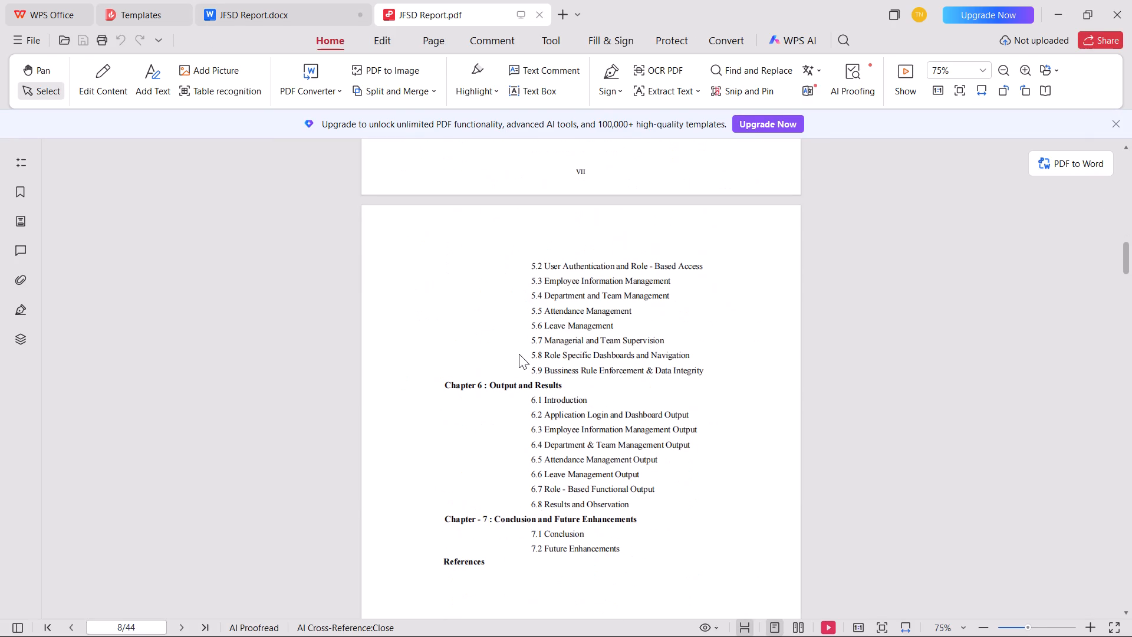
key(ctrl+Tab)
text(VII)
key(Down)
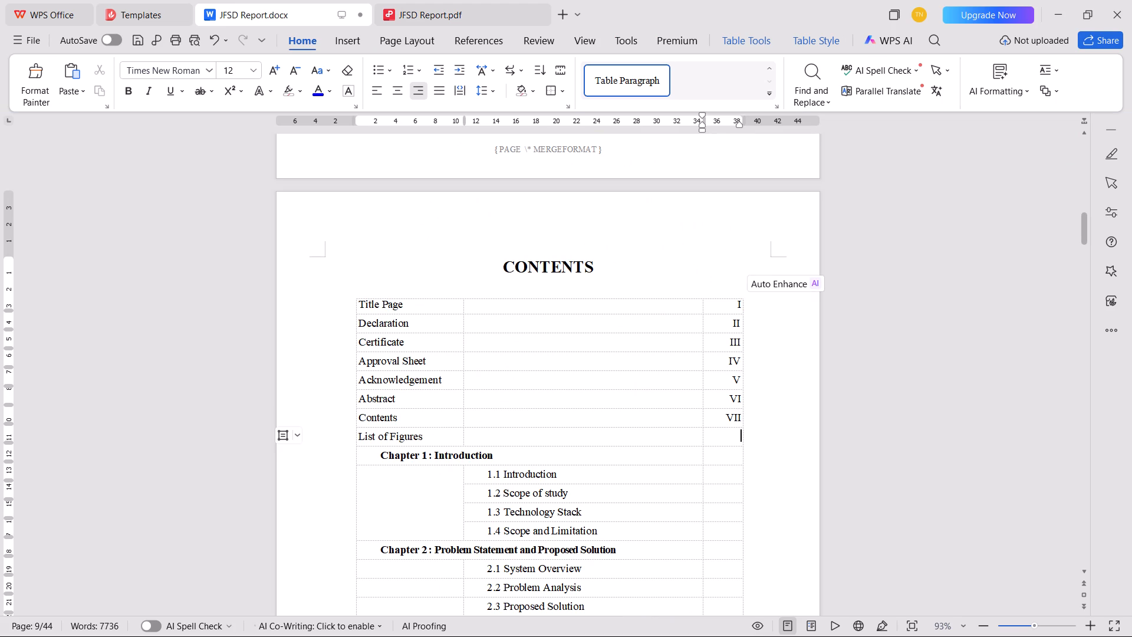
key(ctrl+Tab)
scroll(519, 354, down, 5)
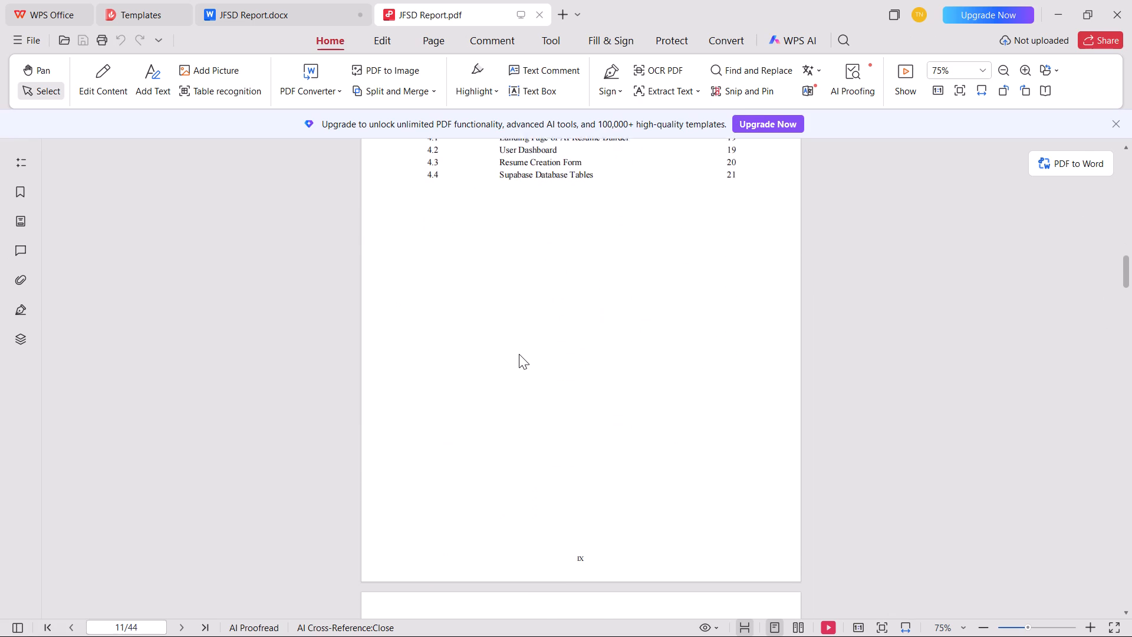
scroll(519, 354, down, 1)
key(ctrl+Tab)
text(IX)
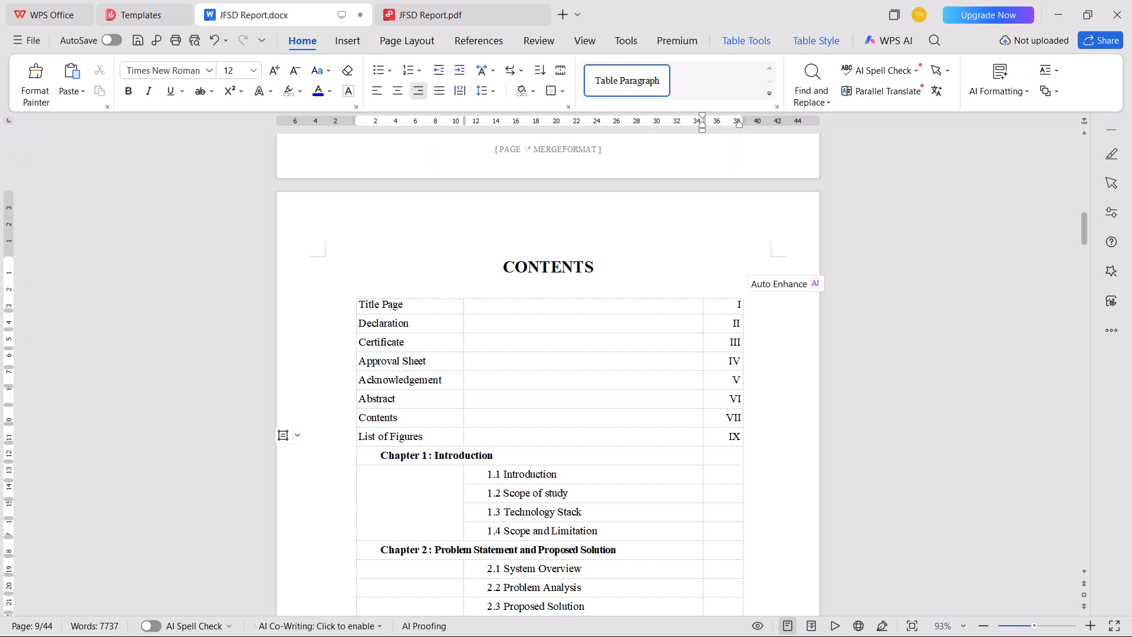
key(ctrl+s)
Following the PDF, enter Contents page numbers 1 for Chapter 1, 1 for section 1.1, 2 for 1.2 and 1.3, and 3 for 1.4.
key(ctrl+Tab)
scroll(508, 368, down, 7)
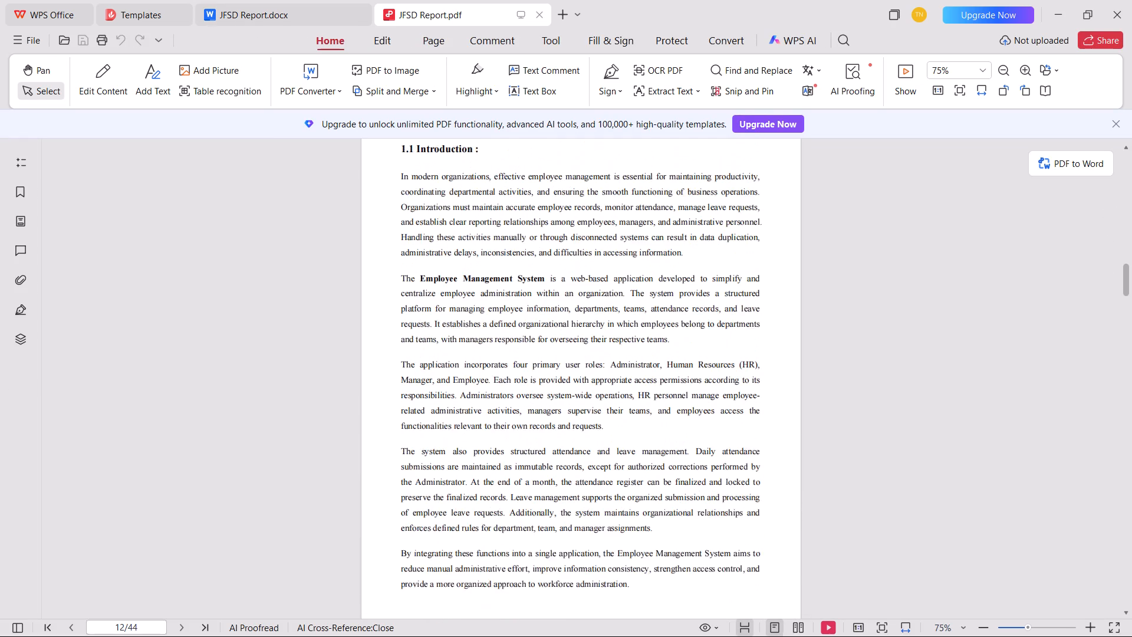
scroll(508, 368, down, 1)
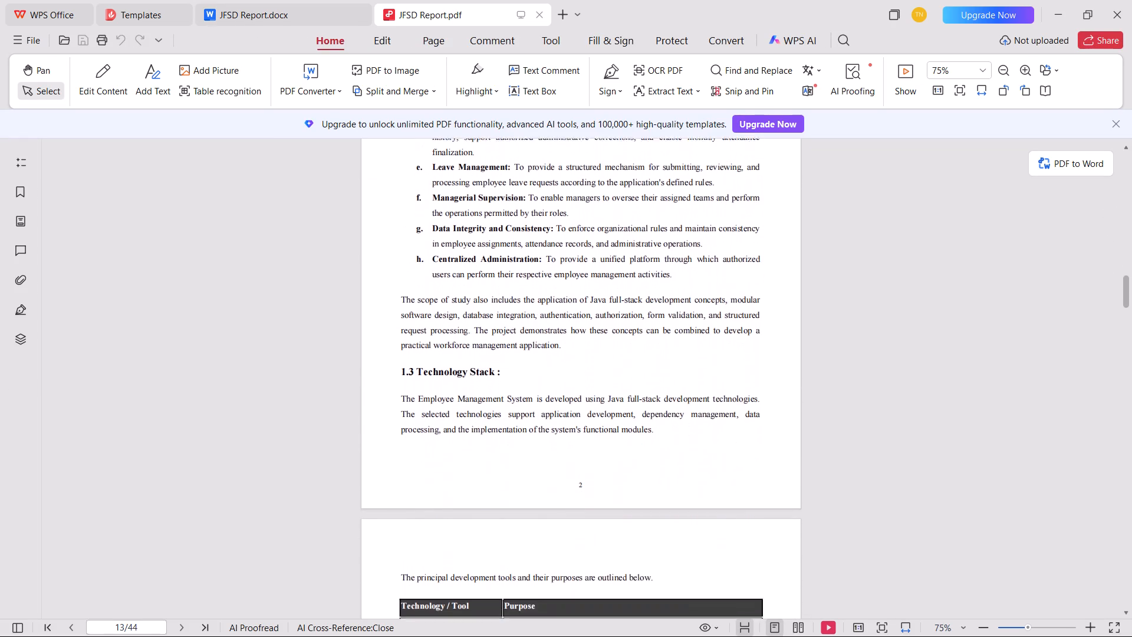
scroll(508, 368, down, 4)
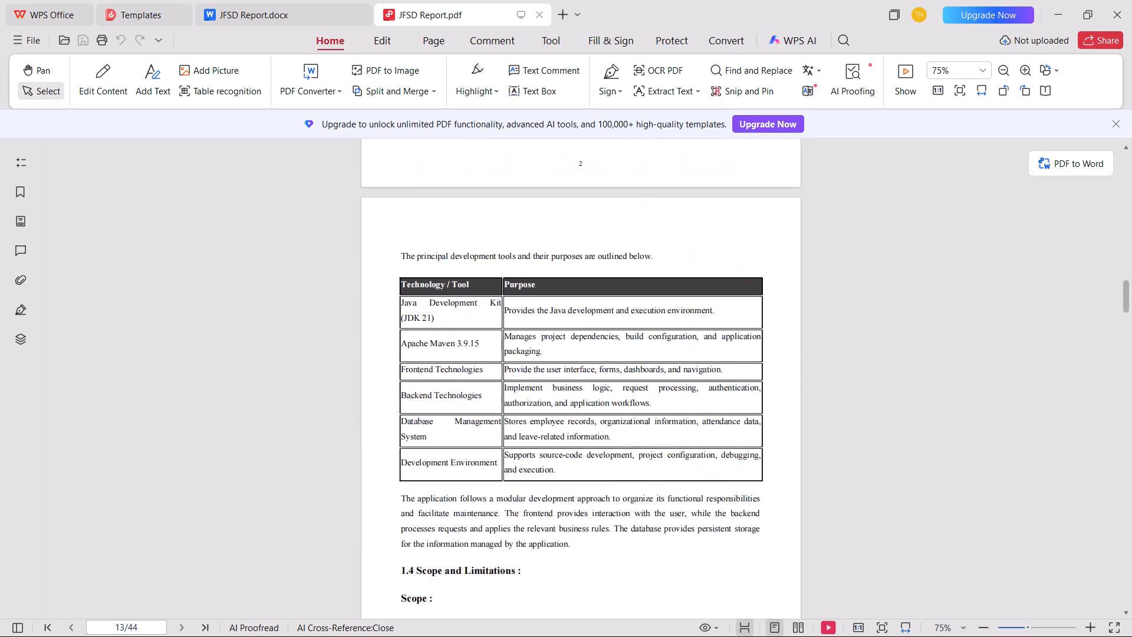
scroll(508, 368, down, 3)
key(ctrl+Tab)
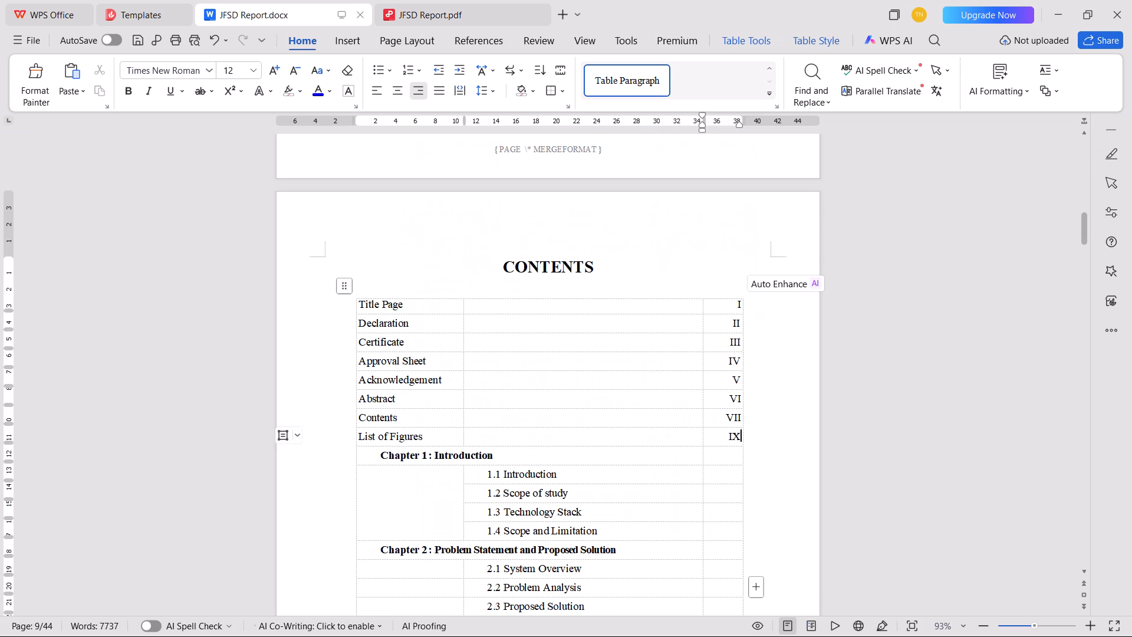
key(Down)
key(1)
key(Down)
key(1)
key(Down)
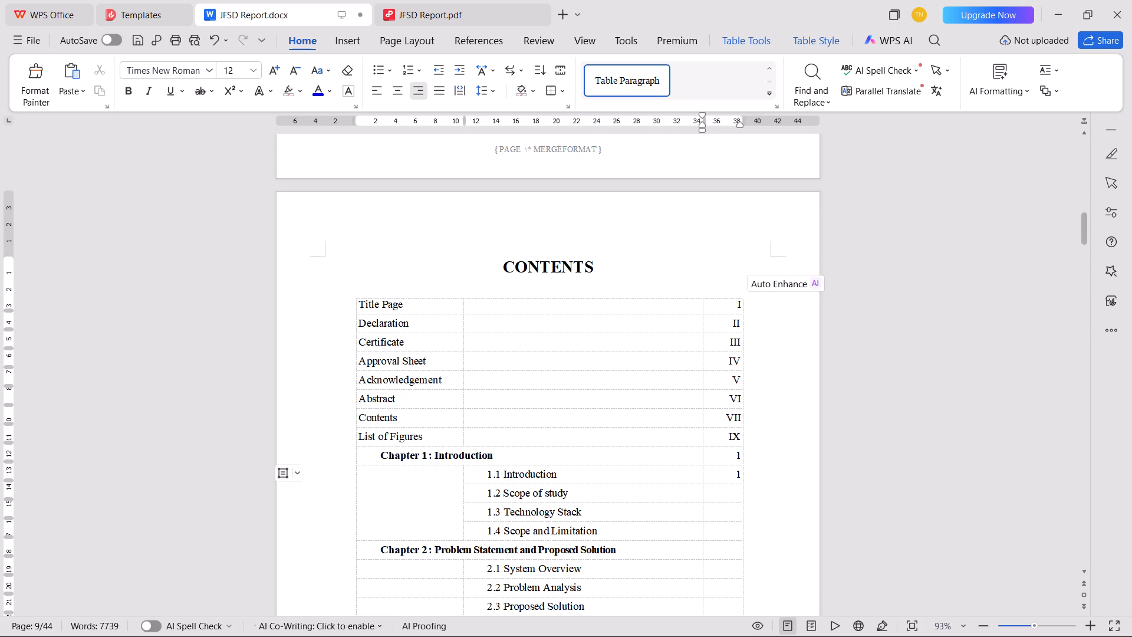
key(2)
key(Down)
key(2)
key(Down)
key(3)
Following the PDF, enter Contents page numbers 5 for Chapter 2 and sections 2.1 and 2.2, and 6 for 2.3 Proposed Solution.
key(ctrl+Tab)
scroll(508, 368, down, 5)
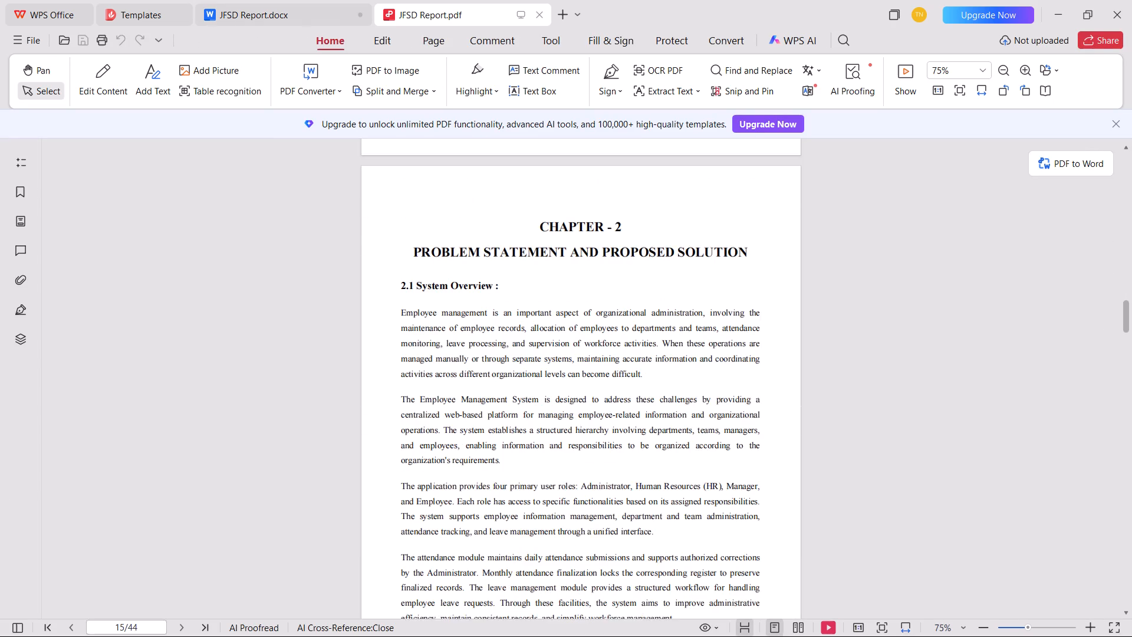
scroll(508, 368, down, 2)
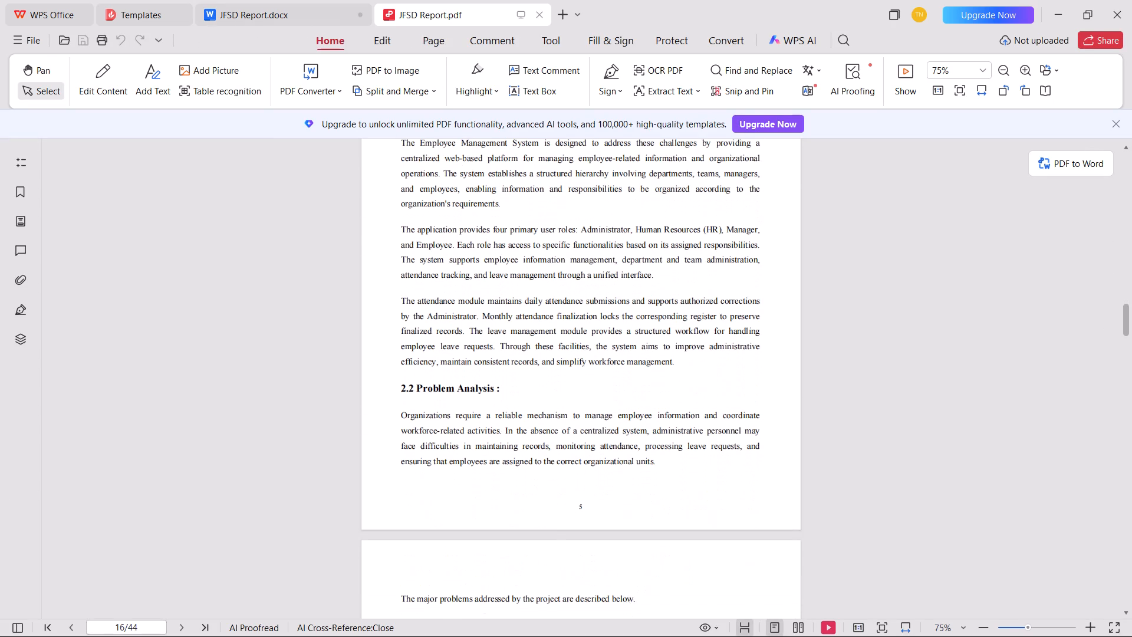
scroll(508, 368, down, 1)
scroll(508, 368, up, 2)
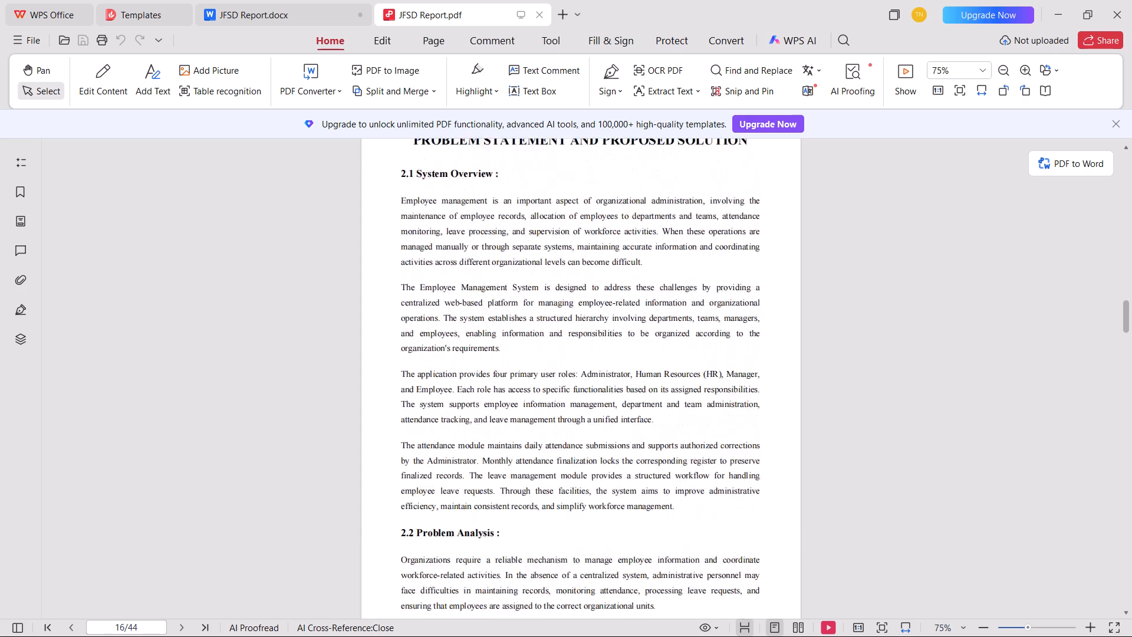
scroll(508, 368, up, 1)
scroll(508, 368, down, 2)
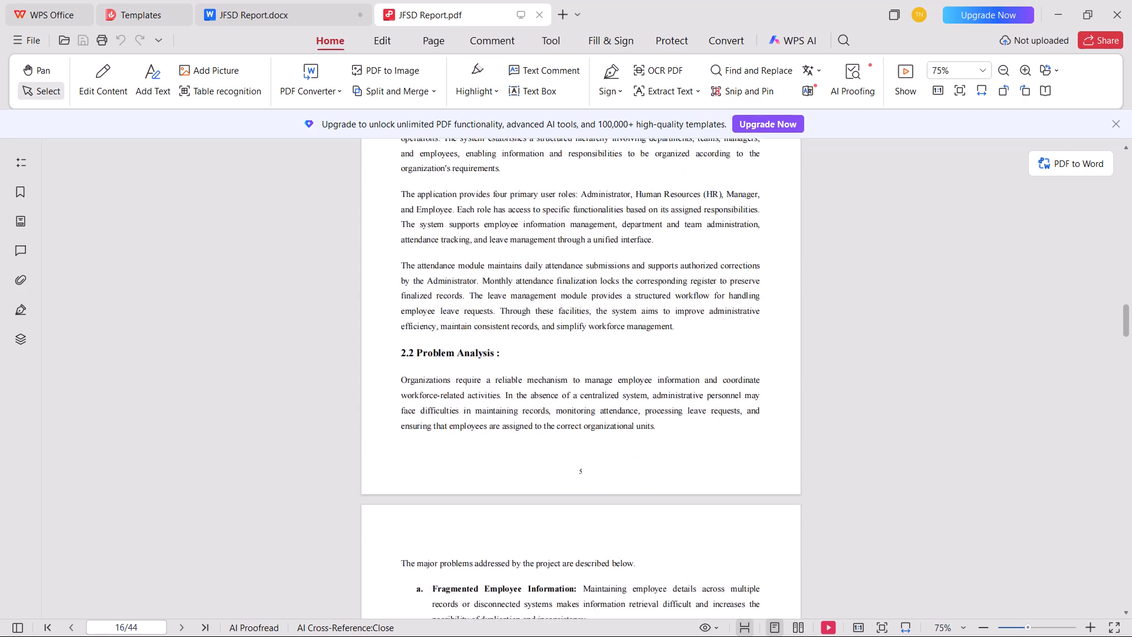
scroll(508, 368, down, 1)
ctrl+scroll(508, 368, up, 1)
ctrl+scroll(508, 368, down, 1)
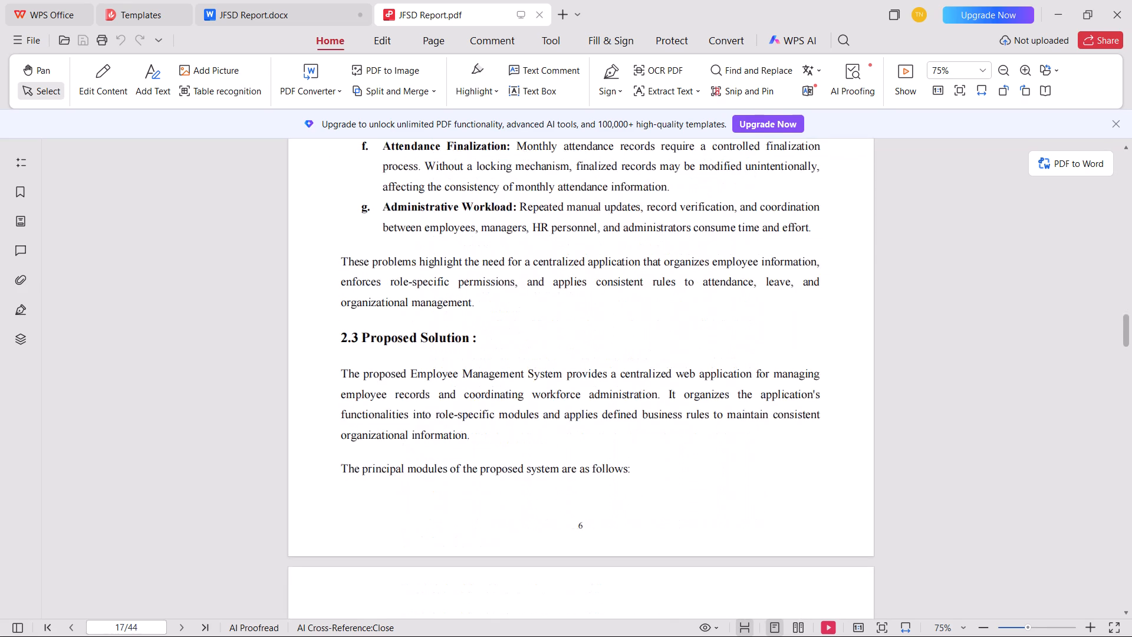
ctrl+scroll(508, 368, down, 1)
scroll(508, 368, down, 1)
key(ctrl+Tab)
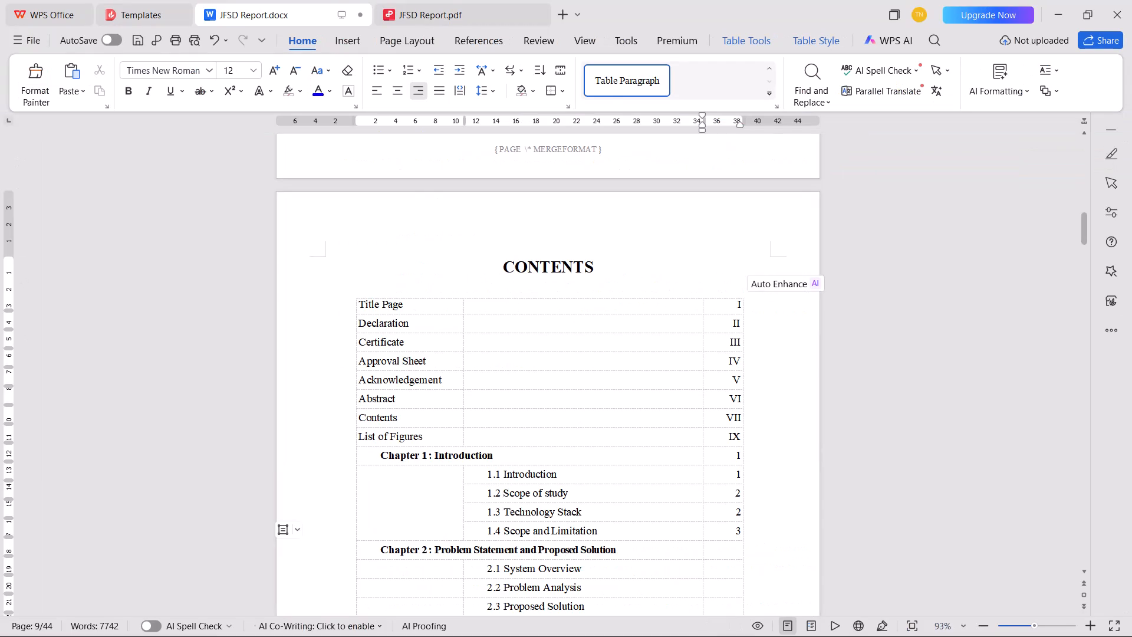
key(Down)
key(5)
key(Down)
key(5)
key(Down)
key(5)
key(Down)
key(6)
Following the PDF, enter Contents page number 8 for 2.4 Benefits and Advantages, and save the document.
key(ctrl+Tab)
scroll(508, 368, down, 2)
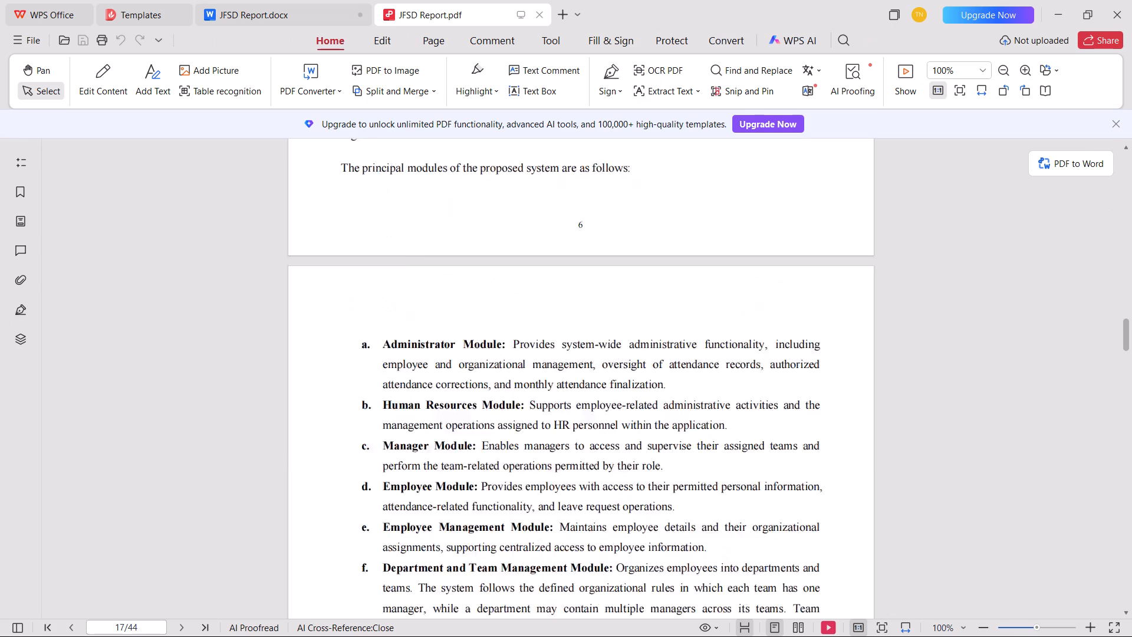
scroll(508, 368, down, 6)
key(ctrl+Tab)
scroll(508, 368, down, 1)
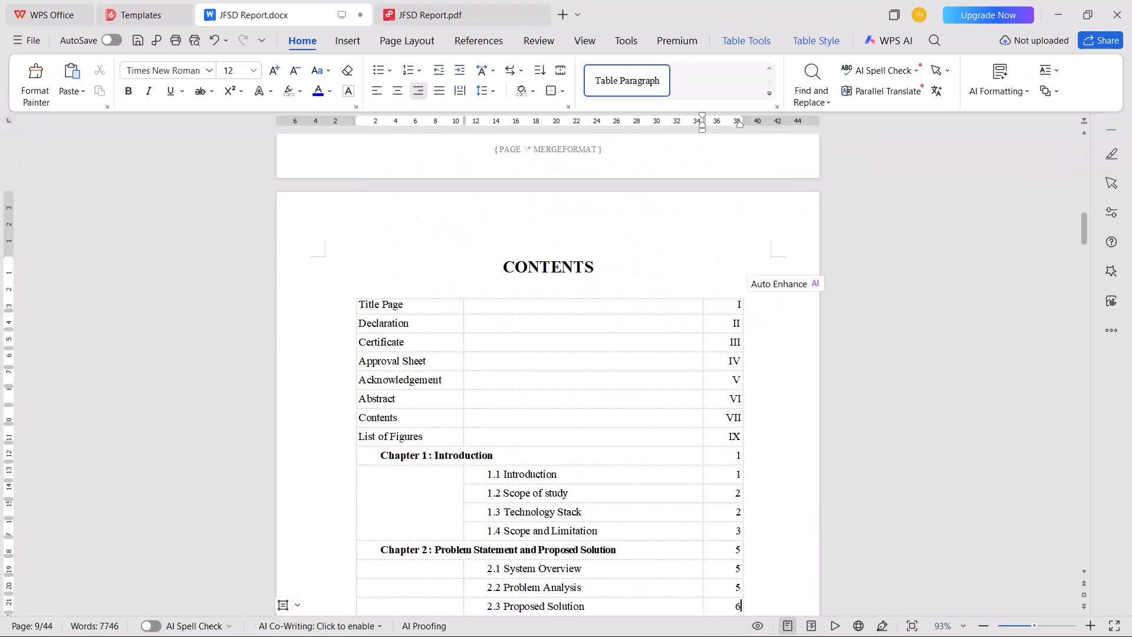
scroll(508, 368, down, 1)
key(Down)
key(8)
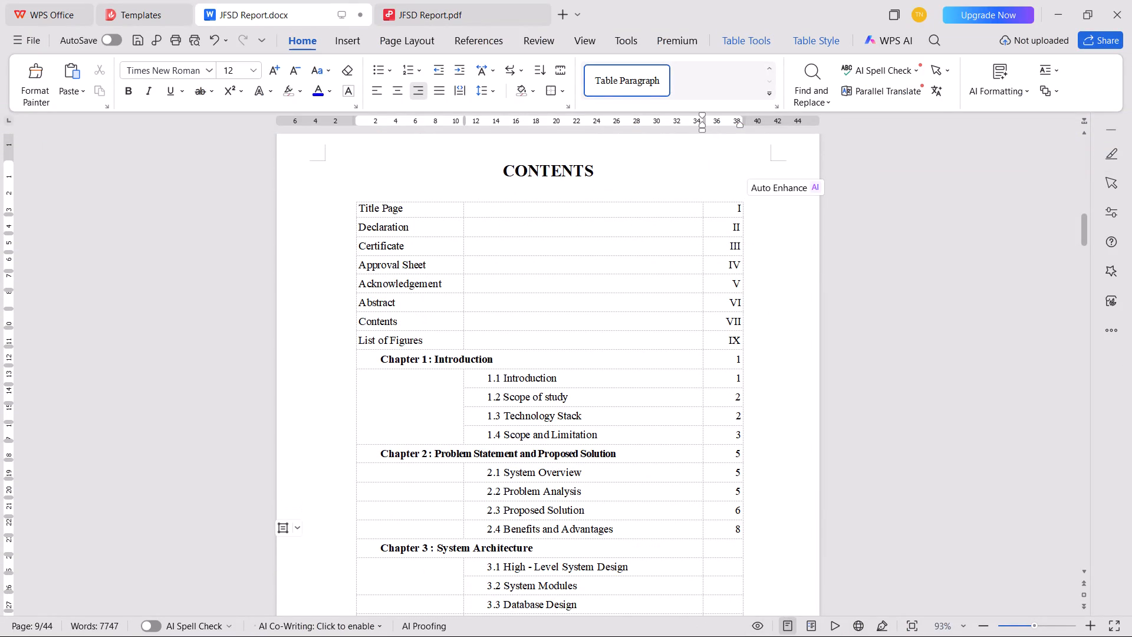
key(ctrl+s)
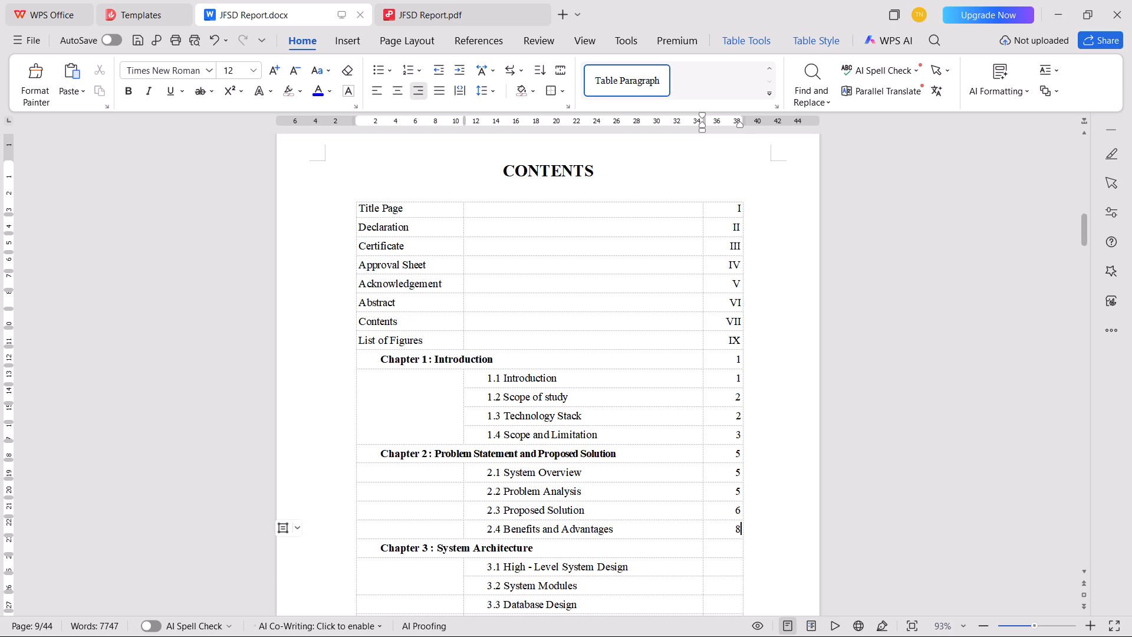
Look back through the report document's front-matter pages, from the Abstract up to the title page and down again.
scroll(1026, 130, up, 19)
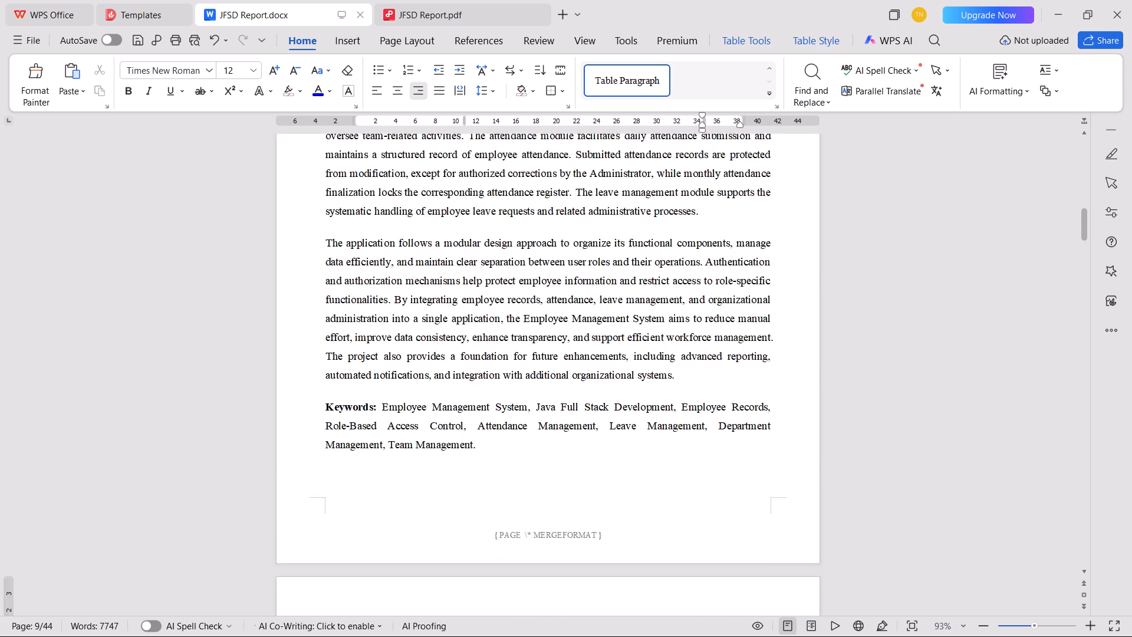
scroll(517, 280, up, 16)
scroll(499, 307, up, 5)
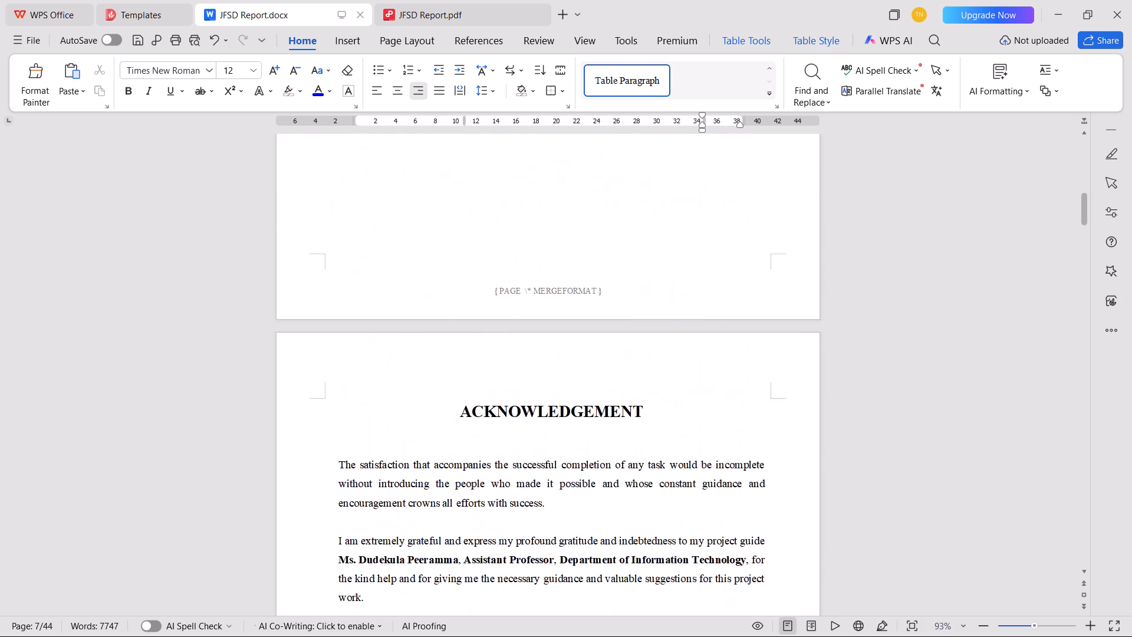
scroll(537, 333, up, 5)
scroll(595, 323, up, 4)
scroll(556, 355, up, 1)
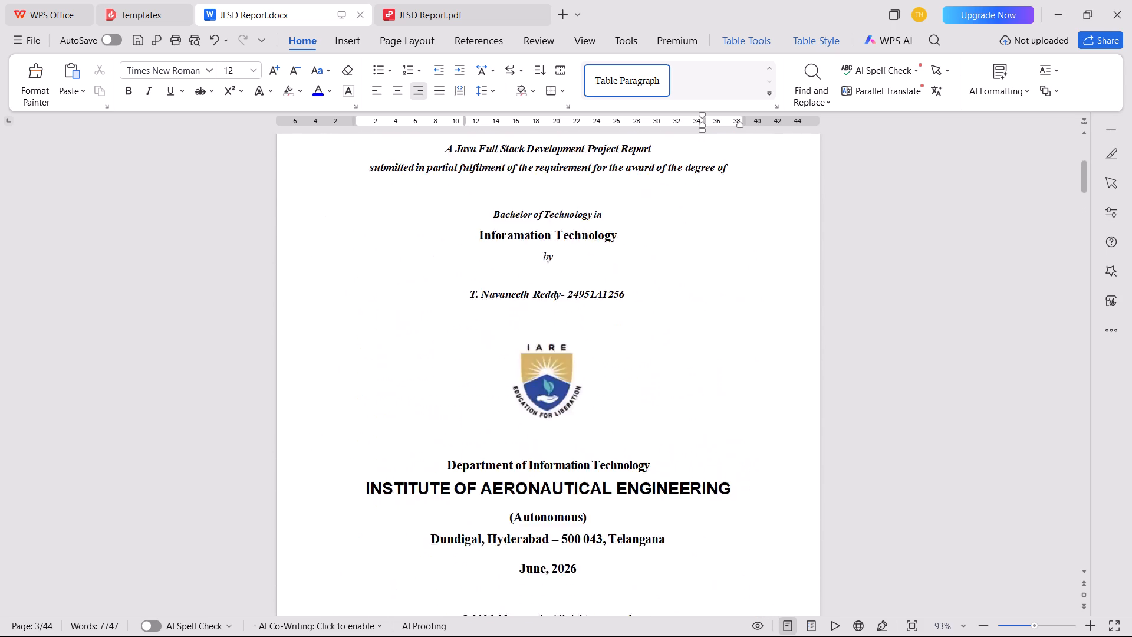
scroll(558, 339, up, 1)
scroll(557, 321, down, 15)
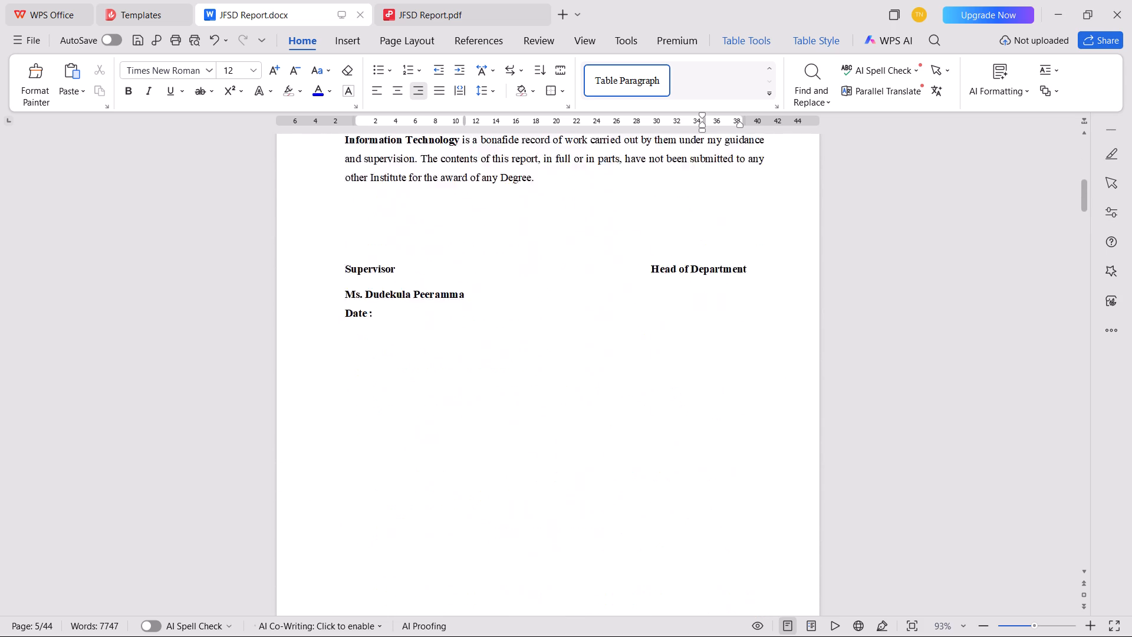
scroll(557, 321, down, 4)
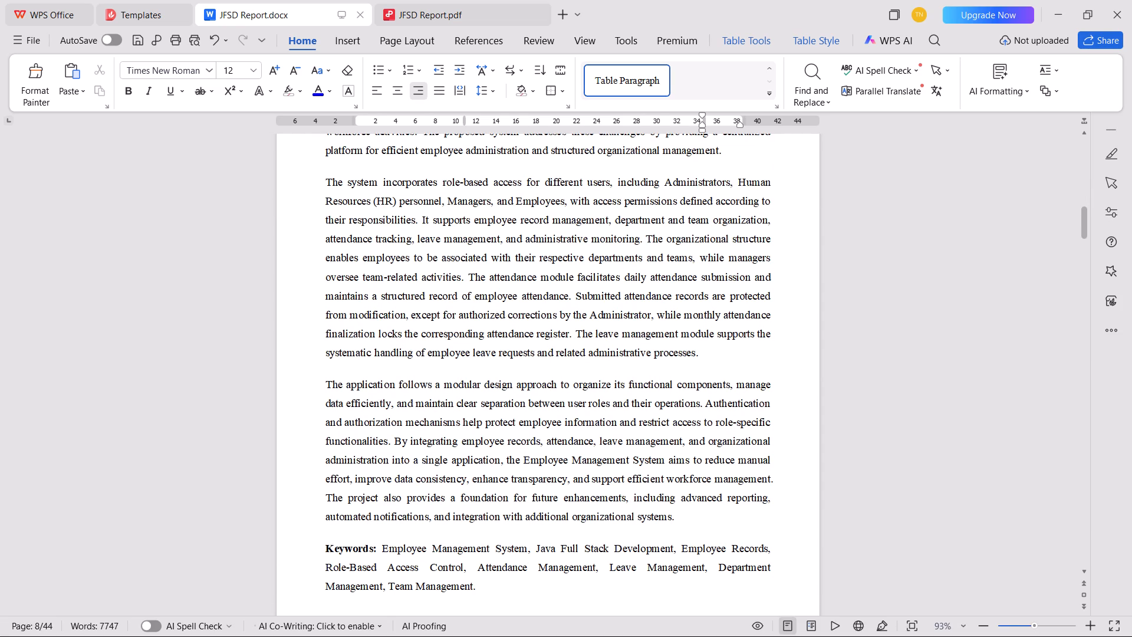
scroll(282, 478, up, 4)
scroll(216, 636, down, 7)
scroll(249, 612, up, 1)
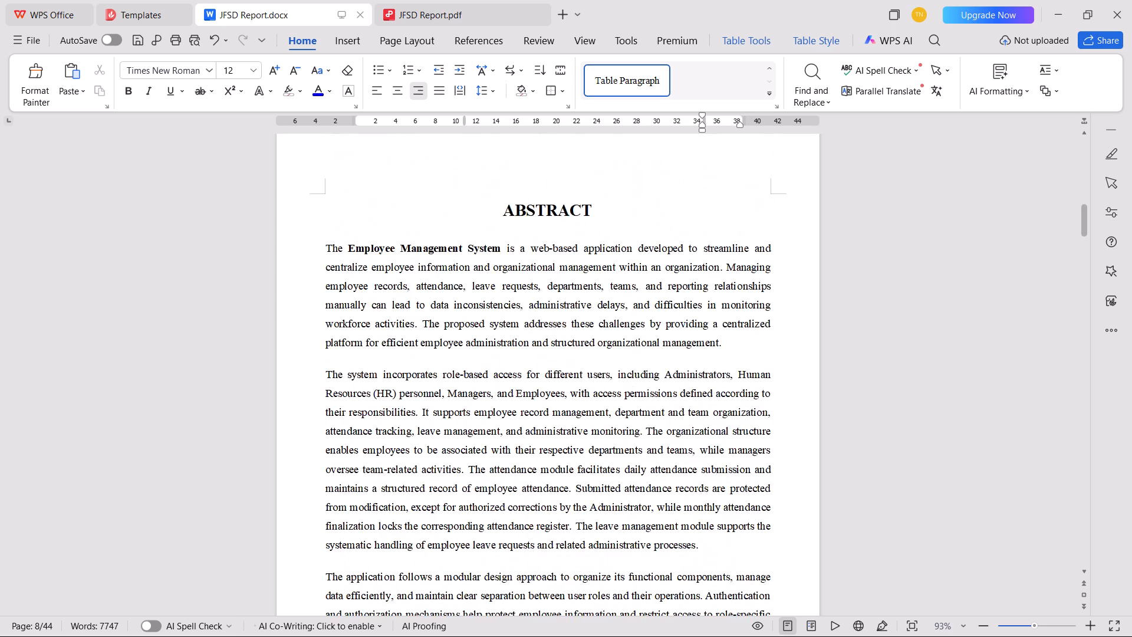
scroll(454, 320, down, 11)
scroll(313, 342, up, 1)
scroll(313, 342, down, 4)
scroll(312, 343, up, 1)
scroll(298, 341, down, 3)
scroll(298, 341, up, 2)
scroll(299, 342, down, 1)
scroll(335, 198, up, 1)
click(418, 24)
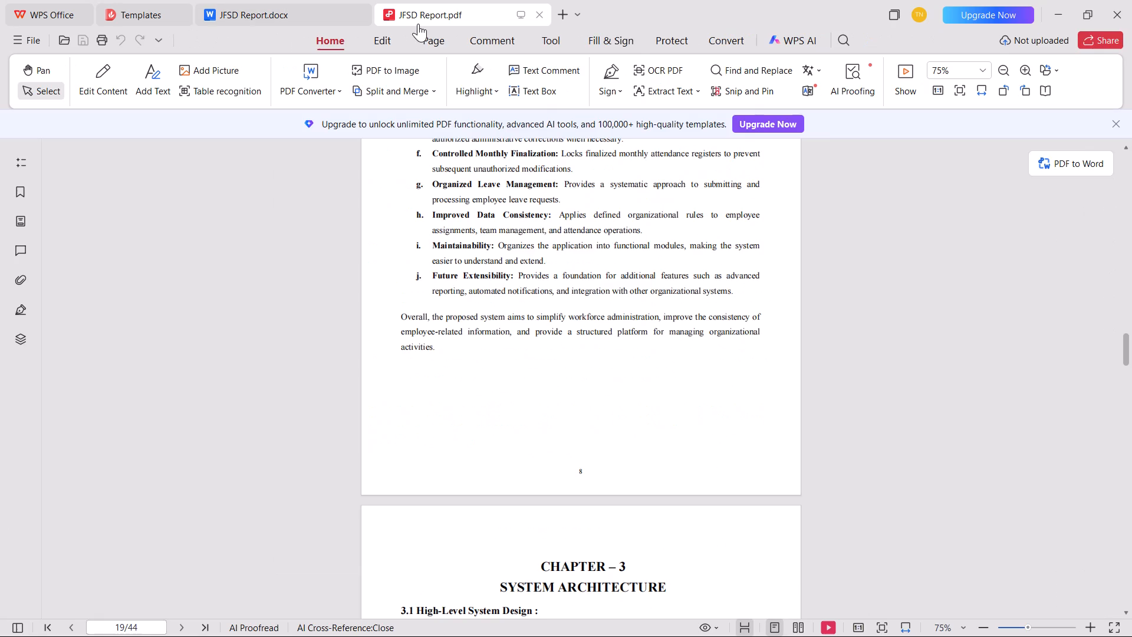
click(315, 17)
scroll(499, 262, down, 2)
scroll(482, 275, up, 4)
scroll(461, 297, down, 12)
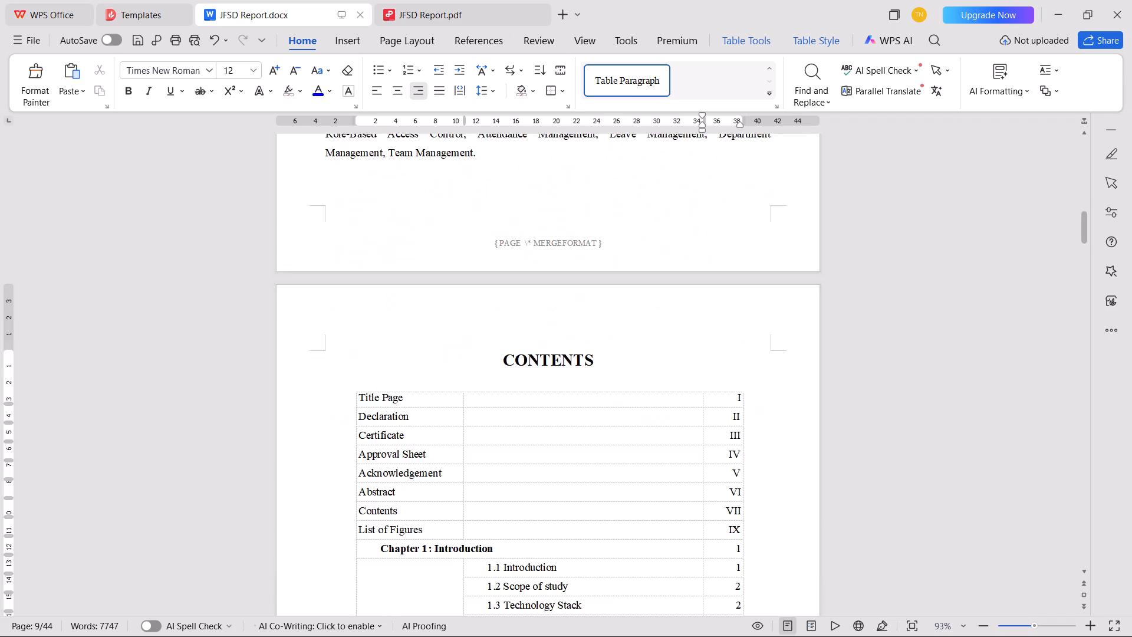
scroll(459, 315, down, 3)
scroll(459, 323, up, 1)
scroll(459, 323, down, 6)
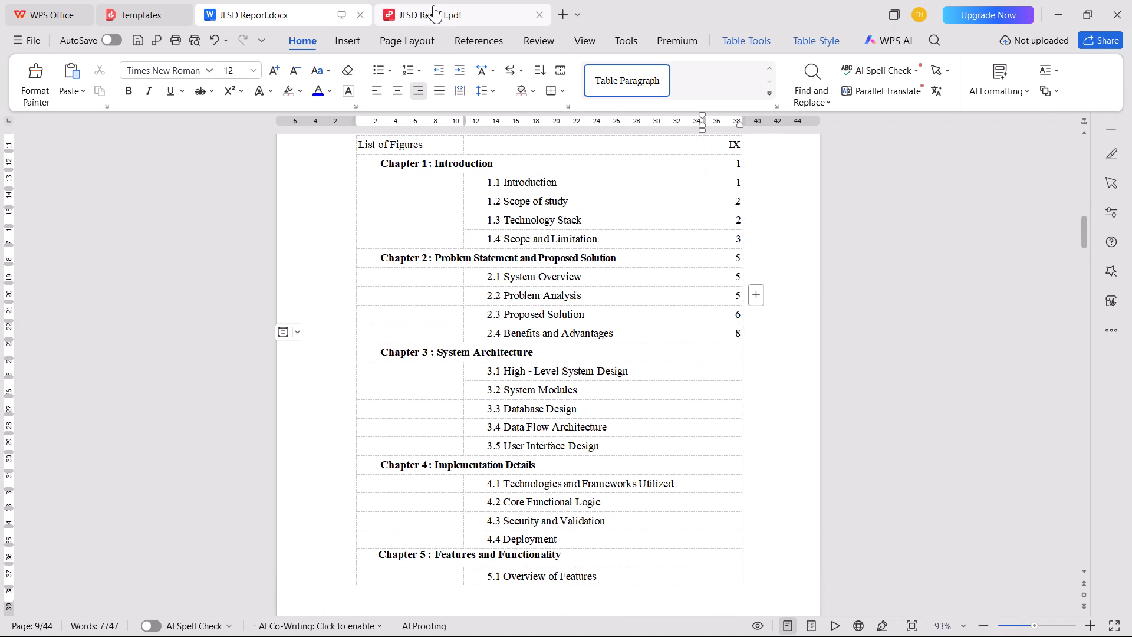
Following the PDF, enter Contents page numbers 9 for Chapter 3 and section 3.1, 10 for 3.2, and 13 for 3.3, and save.
click(433, 5)
scroll(527, 280, down, 7)
scroll(518, 357, down, 7)
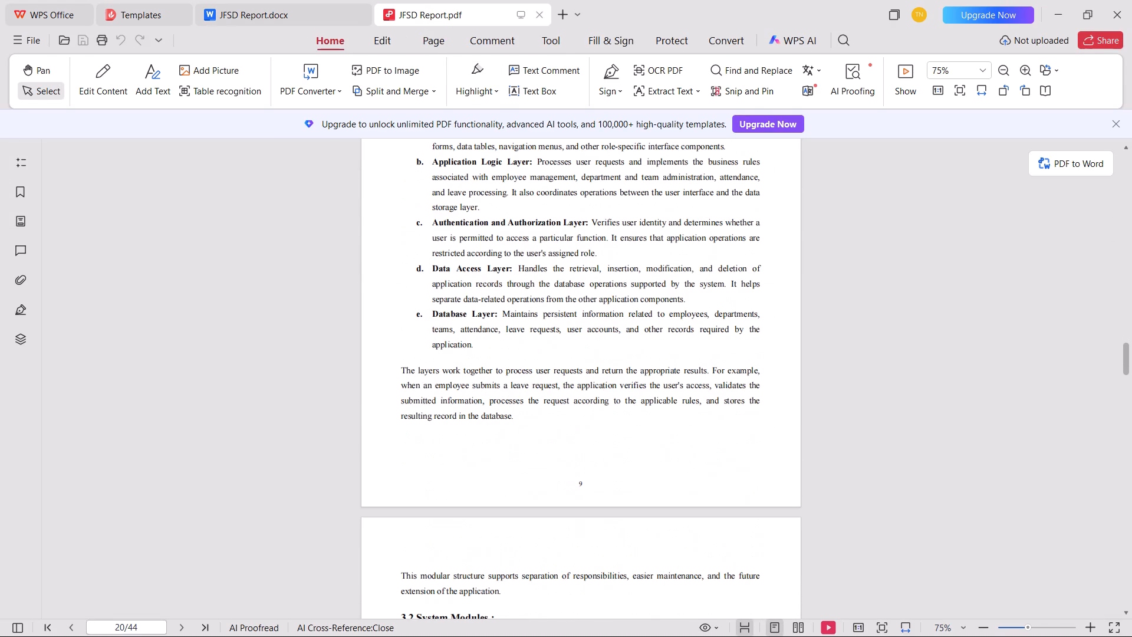
scroll(518, 357, down, 10)
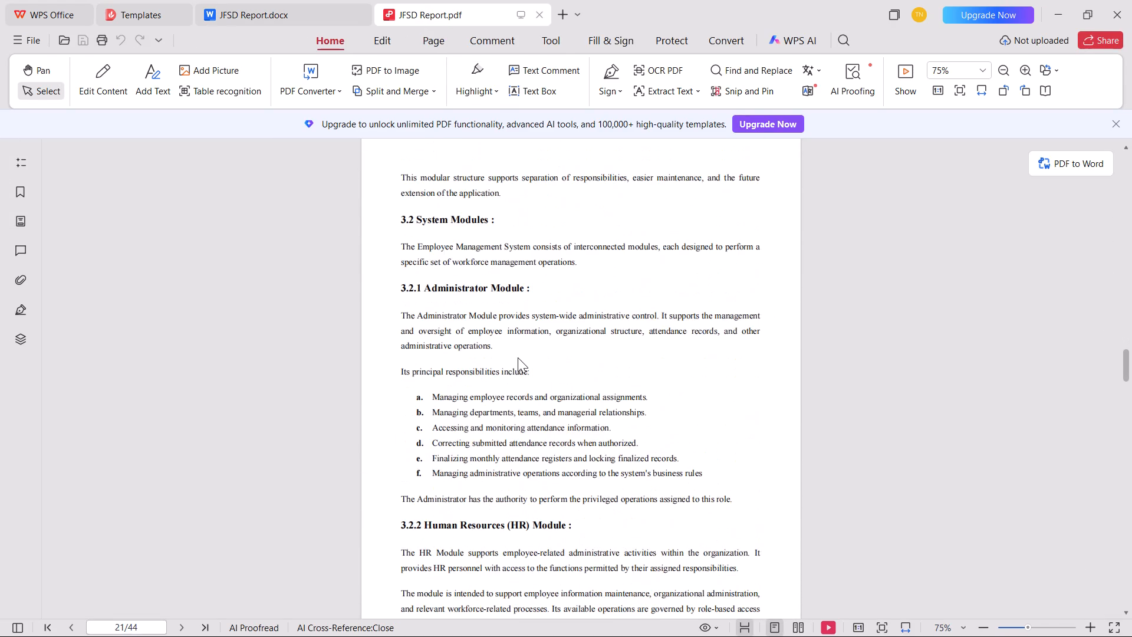
scroll(518, 357, down, 16)
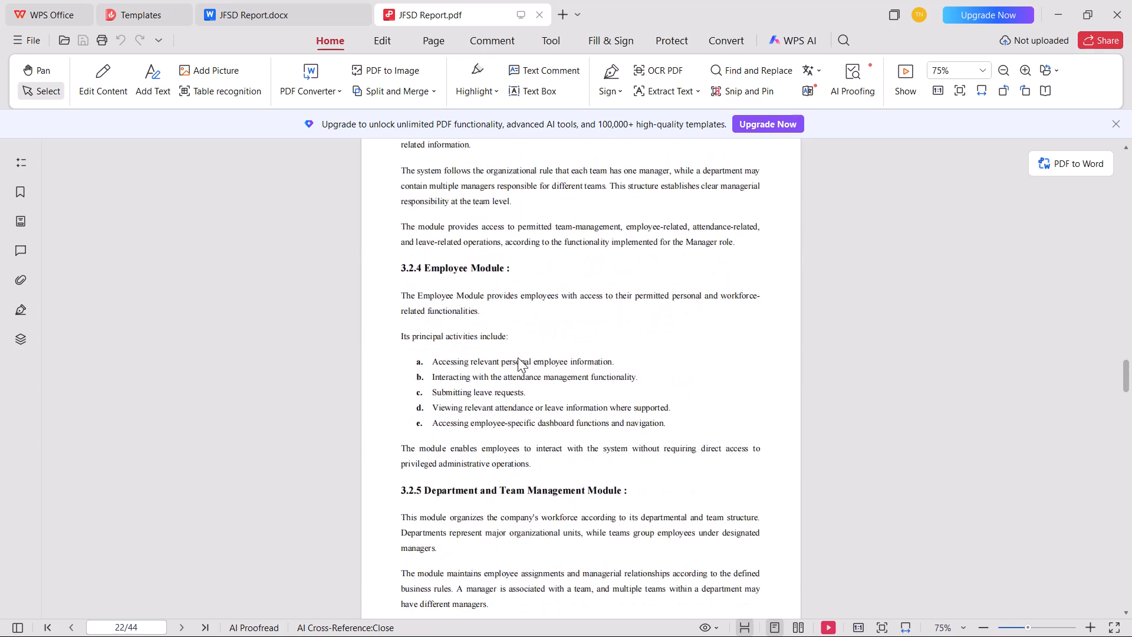
scroll(518, 357, down, 19)
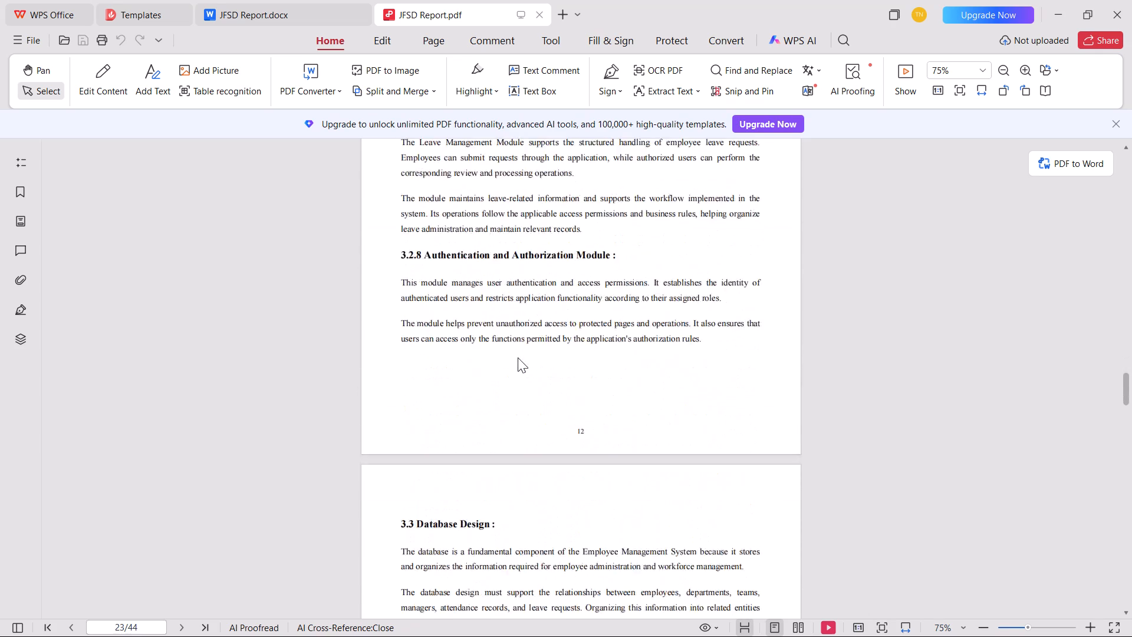
scroll(518, 357, down, 8)
scroll(518, 357, up, 3)
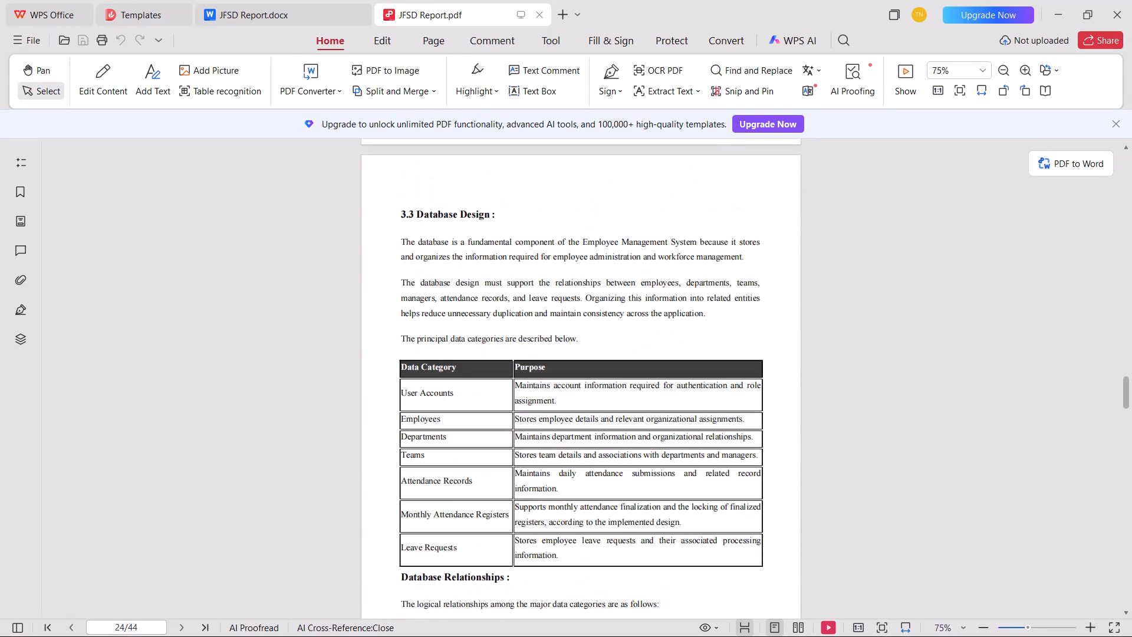
key(ctrl+Tab)
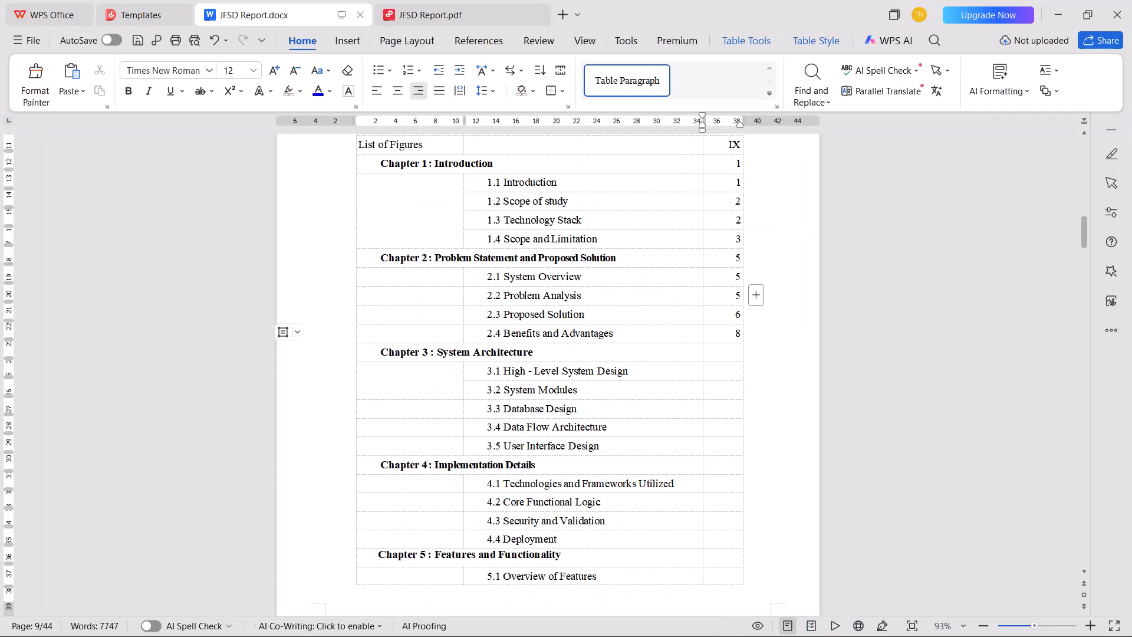
key(Down)
key(9)
key(Down)
key(9)
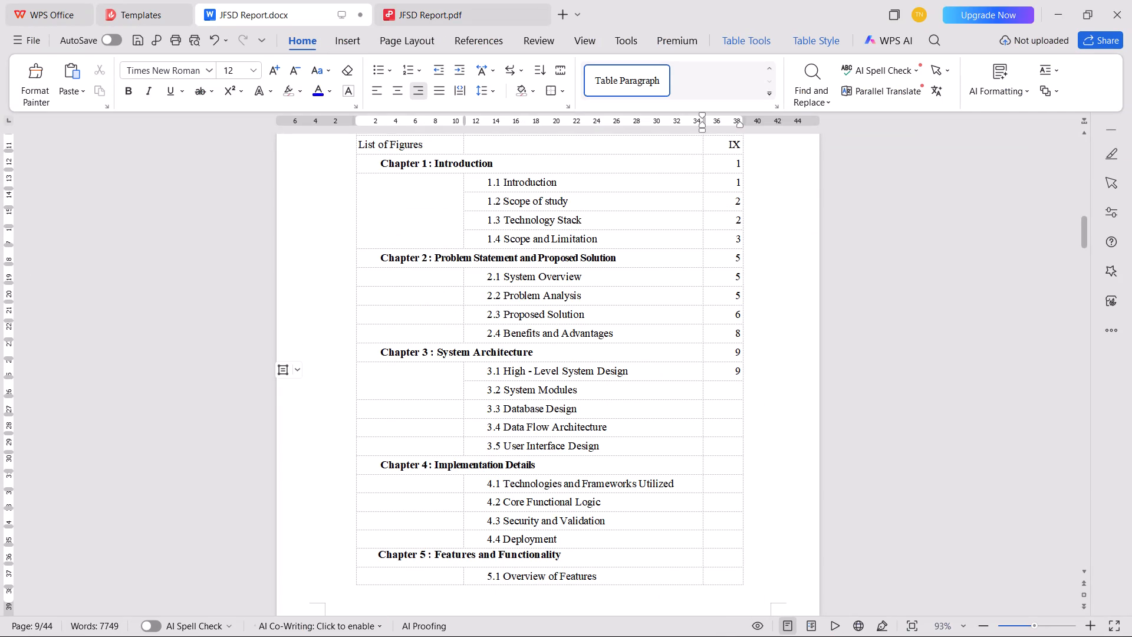
key(Down)
text(10)
key(Down)
text(13)
key(ctrl+s)
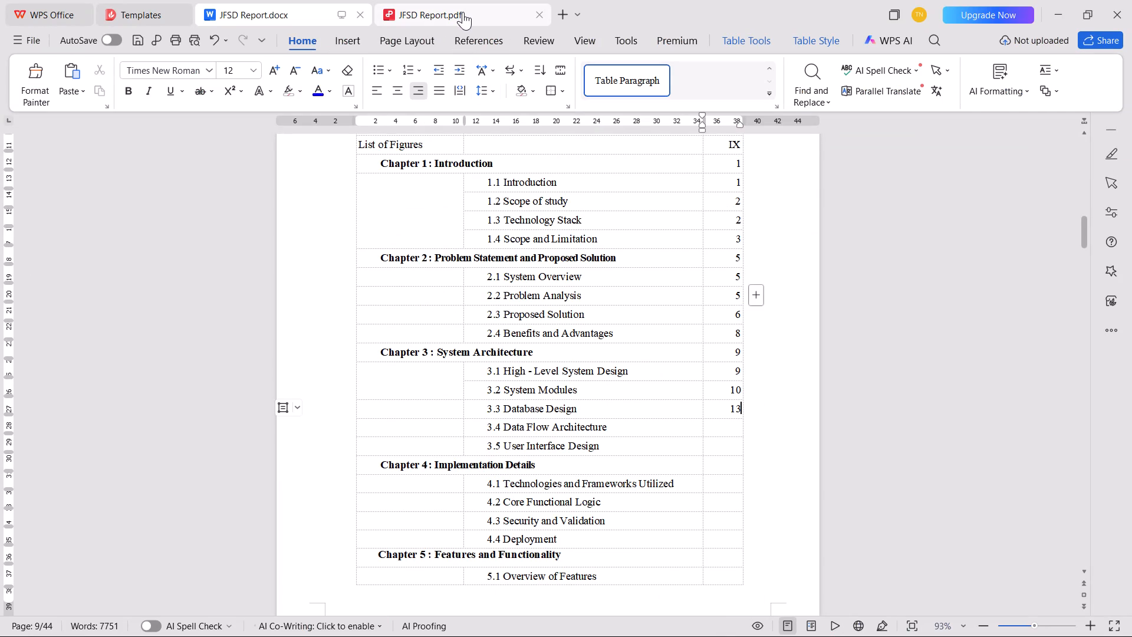
Following the PDF, enter Contents page numbers 14 for 3.4 Data Flow Architecture and 16 for 3.5 User Interface Design, and save.
click(462, 9)
scroll(529, 330, down, 9)
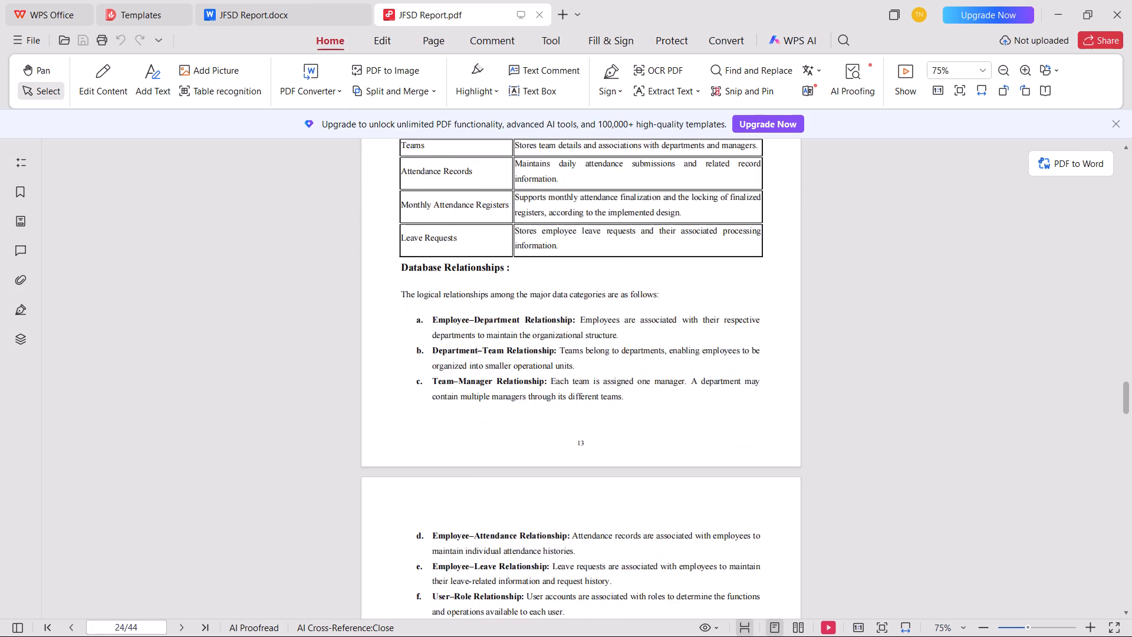
scroll(526, 339, down, 8)
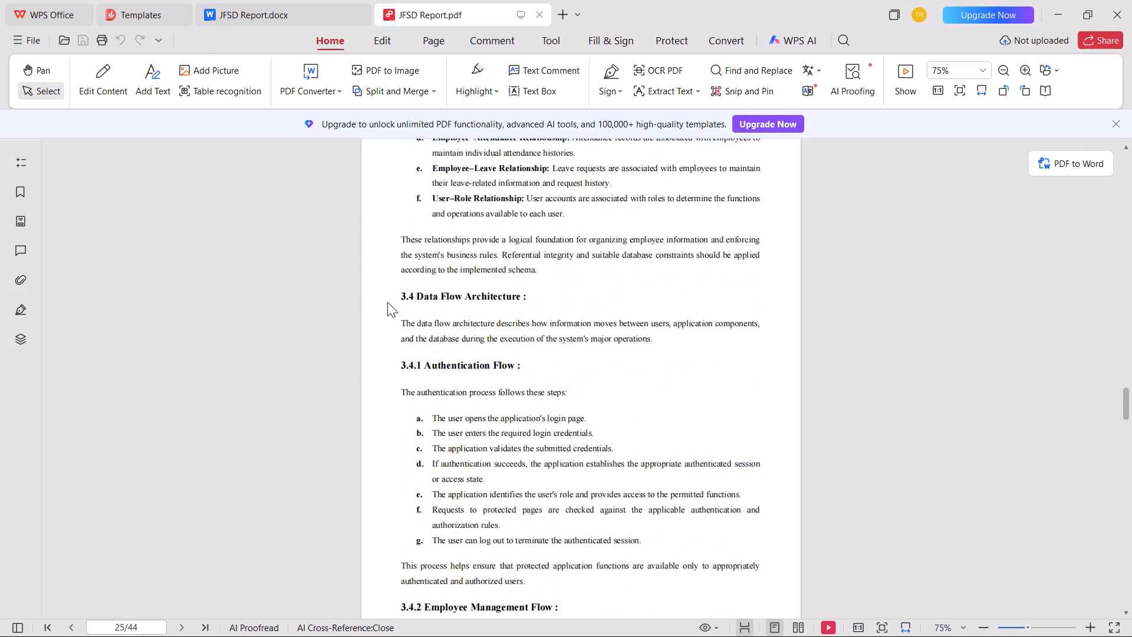
scroll(388, 303, down, 4)
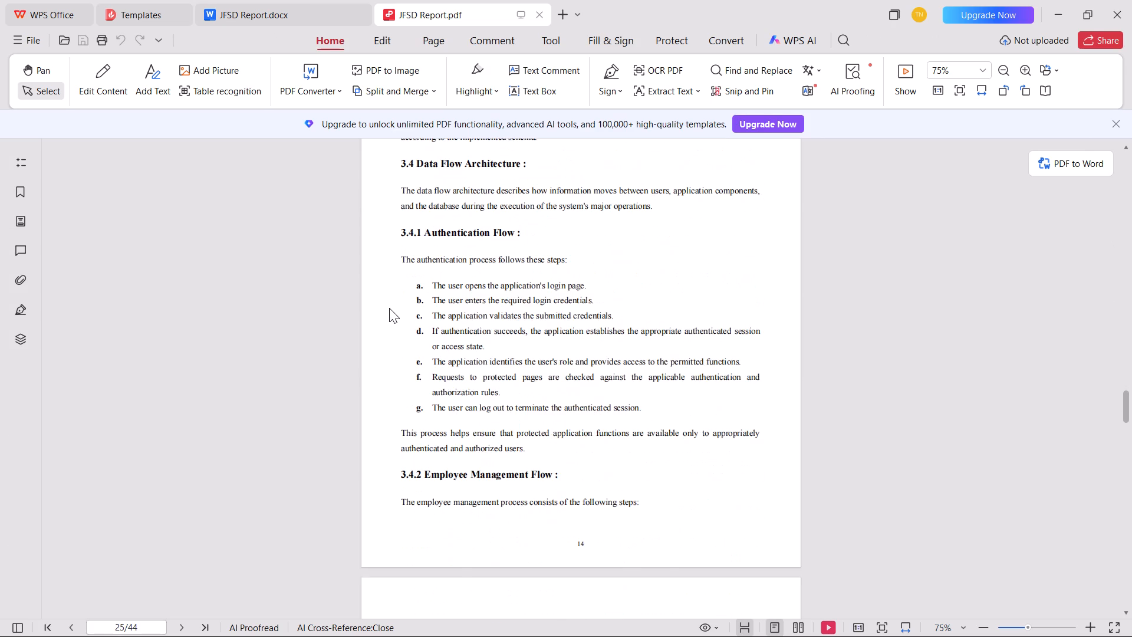
scroll(389, 308, down, 12)
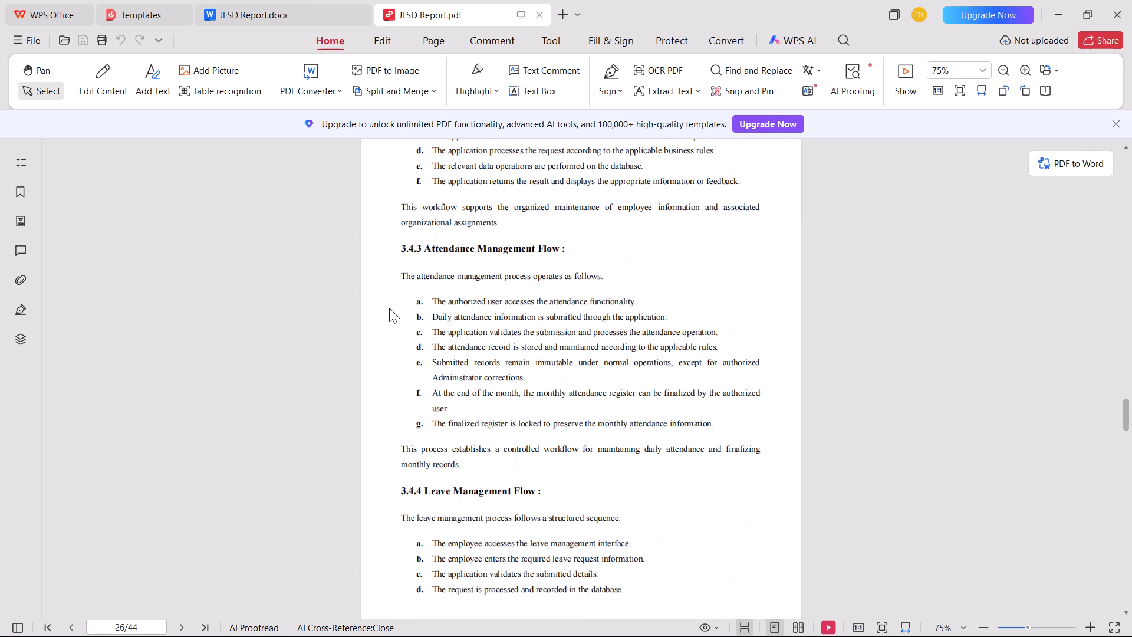
scroll(389, 308, down, 15)
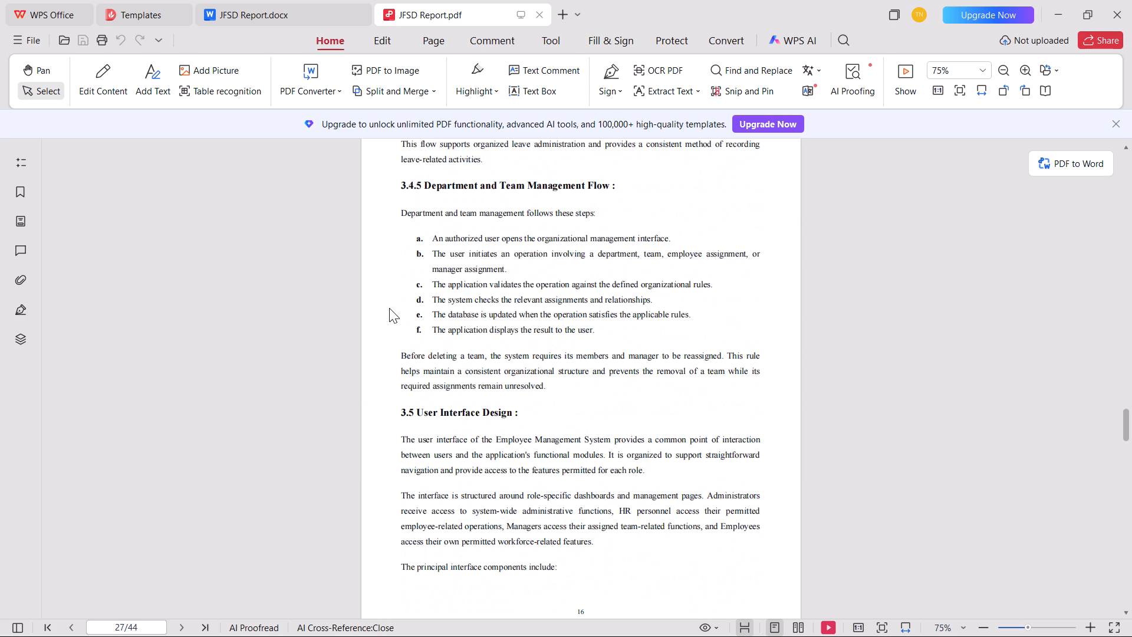
click(310, 9)
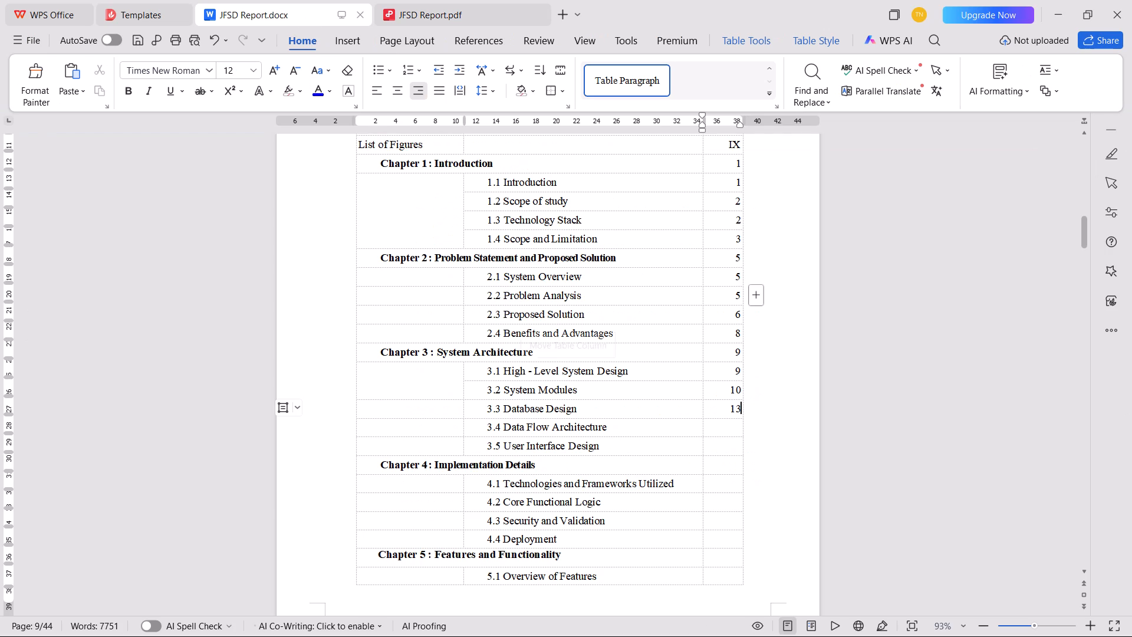
key(Down)
text(14)
key(Down)
text(16)
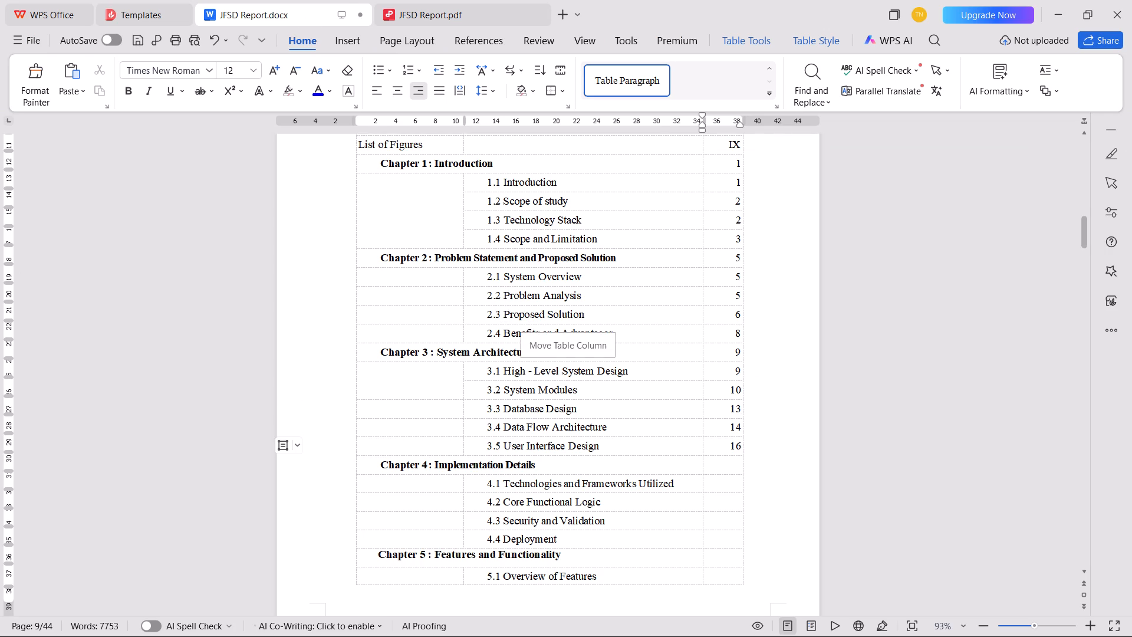
key(ctrl+s)
Following the PDF, enter Contents page numbers 18 for Chapter 4 and section 4.1, 19 for 4.2, and 20 for 4.3.
key(ctrl+Tab)
scroll(390, 384, down, 14)
scroll(386, 392, down, 12)
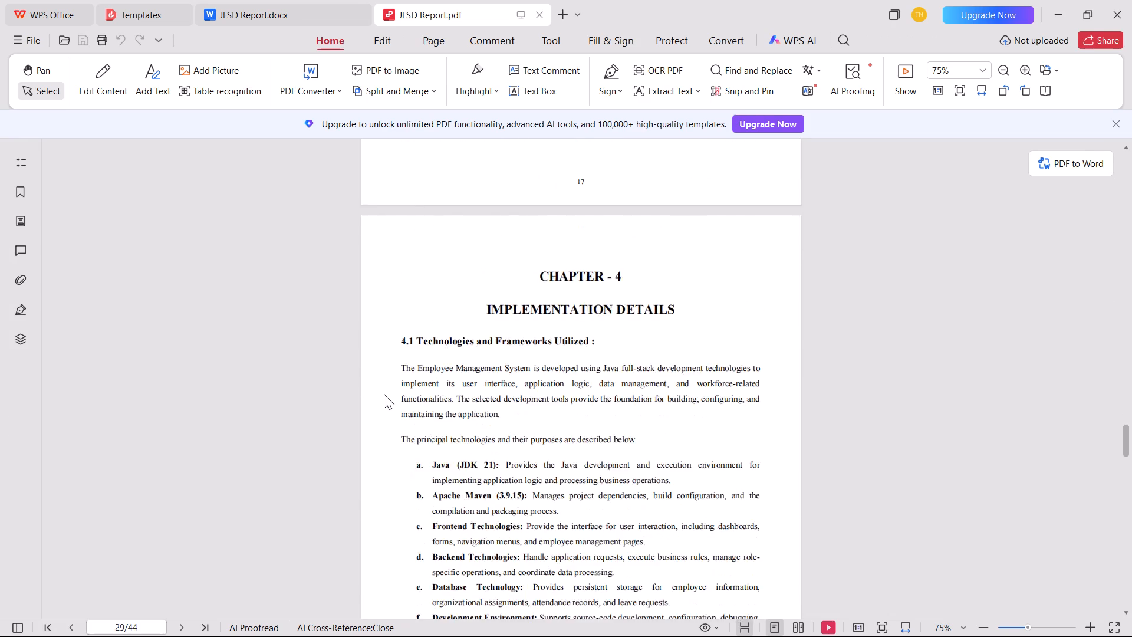
scroll(384, 394, down, 2)
scroll(384, 394, up, 3)
scroll(384, 394, down, 11)
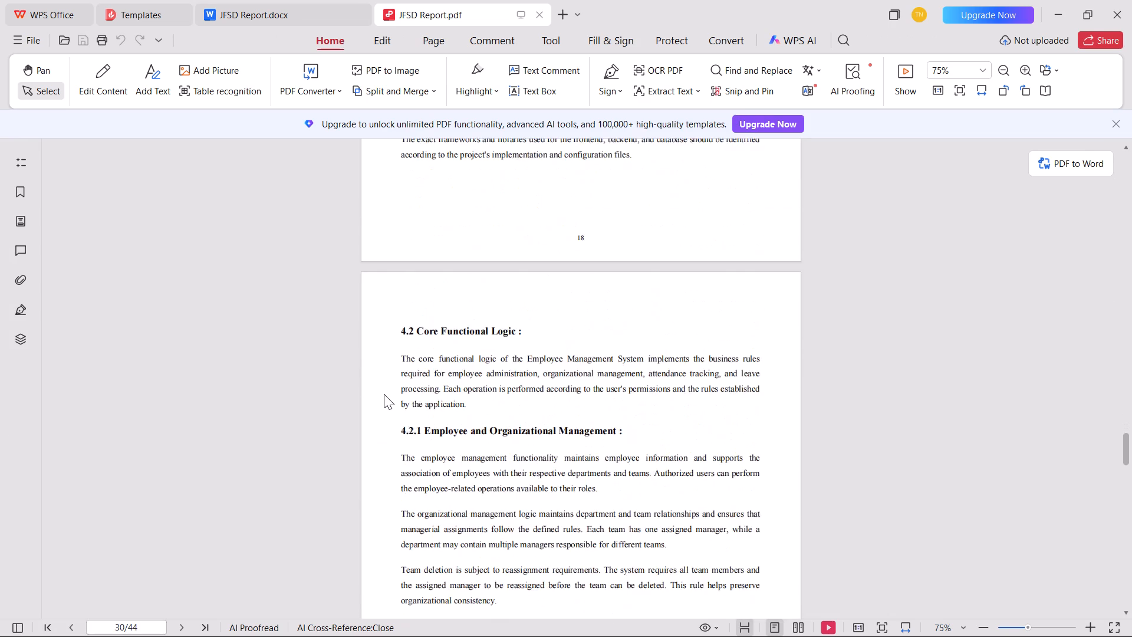
scroll(384, 394, down, 20)
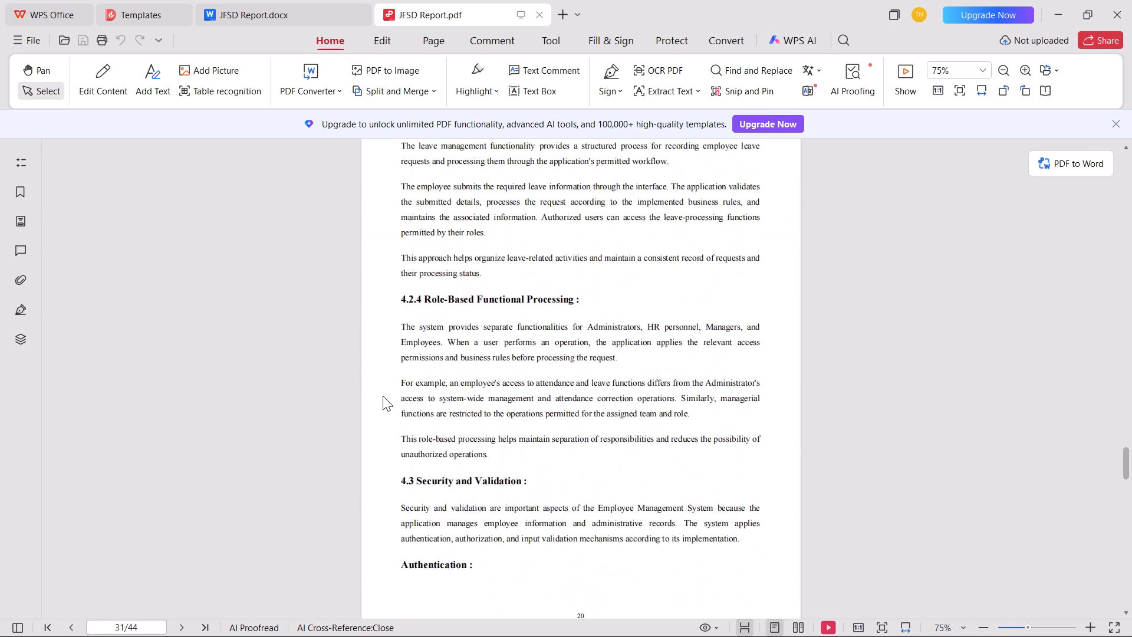
scroll(383, 396, down, 8)
scroll(383, 396, up, 2)
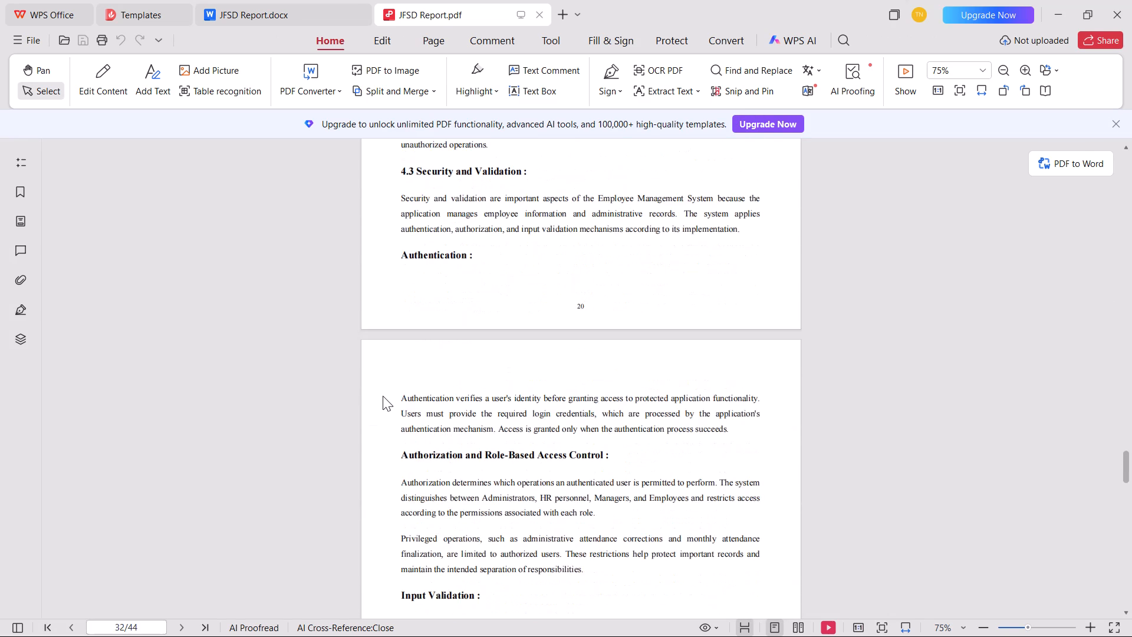
key(ctrl+Tab)
key(Down)
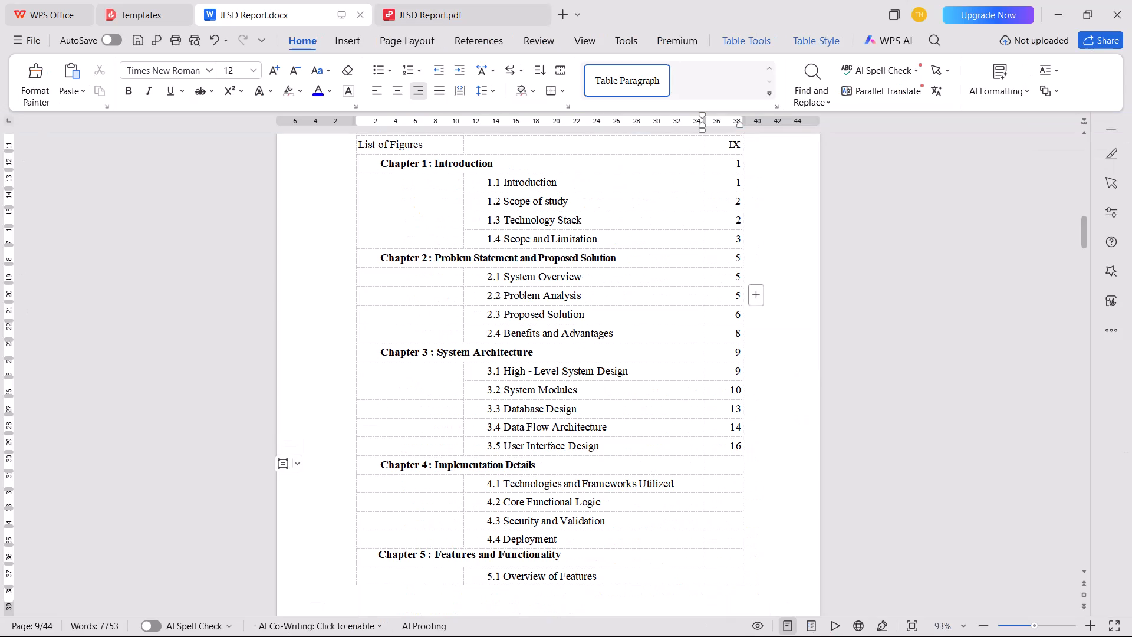
text(18)
key(Down)
text(18)
key(Down)
text(19)
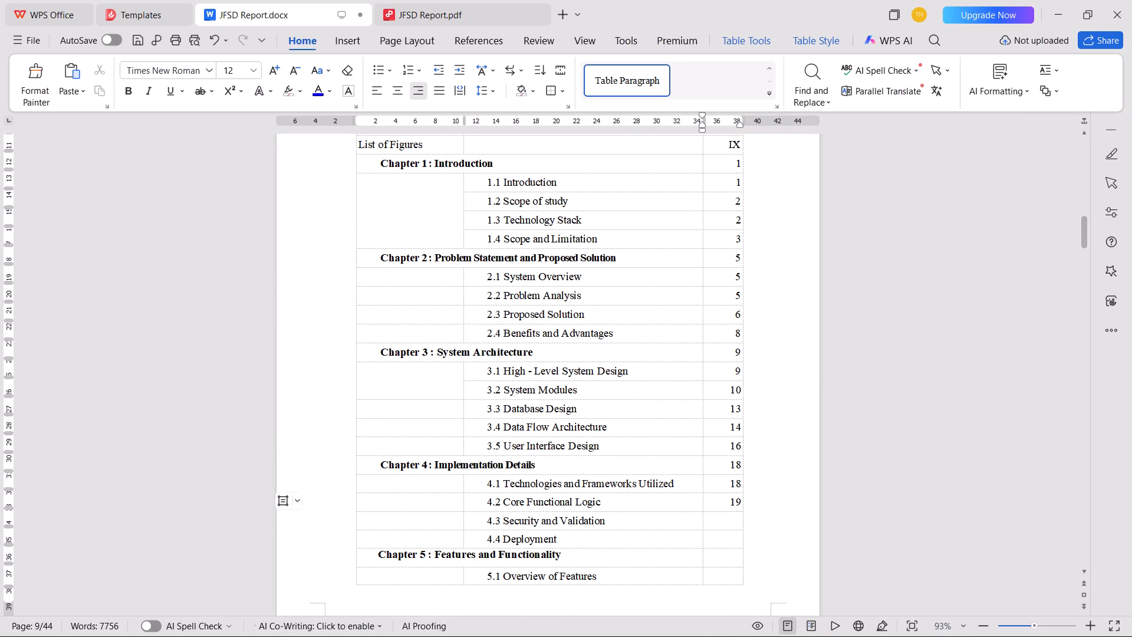
key(Down)
text(20)
Recheck sections 4.2 and 4.3 in the PDF, find 4.4 Deployment, and enter its Contents page number as 22.
key(ctrl+Tab)
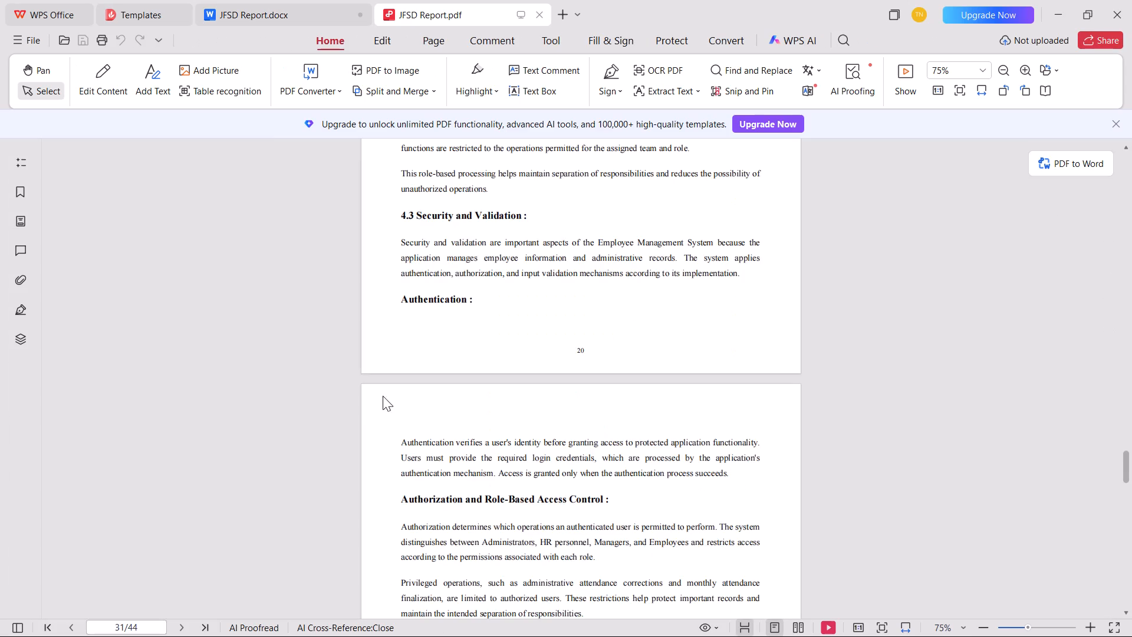
scroll(435, 528, up, 11)
scroll(427, 491, up, 10)
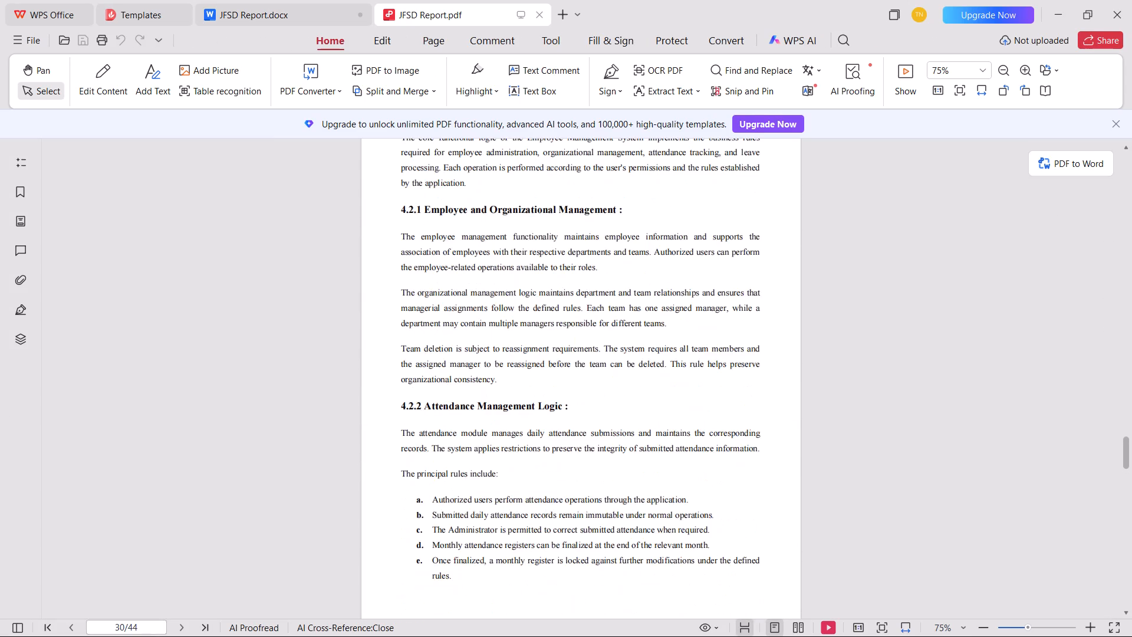
scroll(427, 491, up, 10)
scroll(427, 491, down, 7)
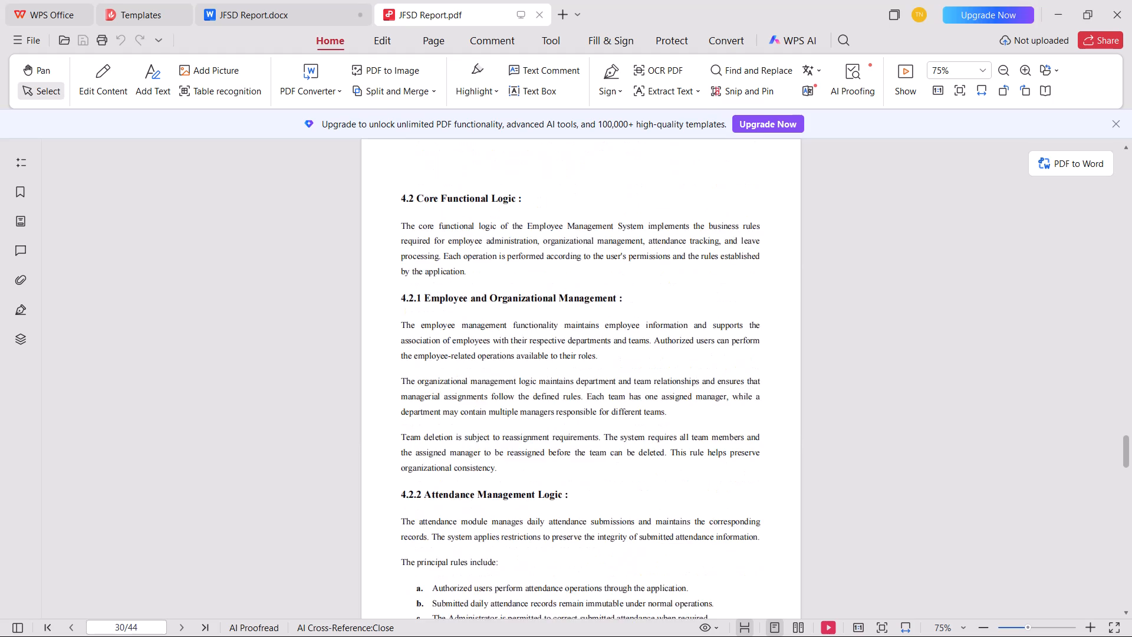
scroll(427, 491, down, 19)
scroll(427, 491, down, 9)
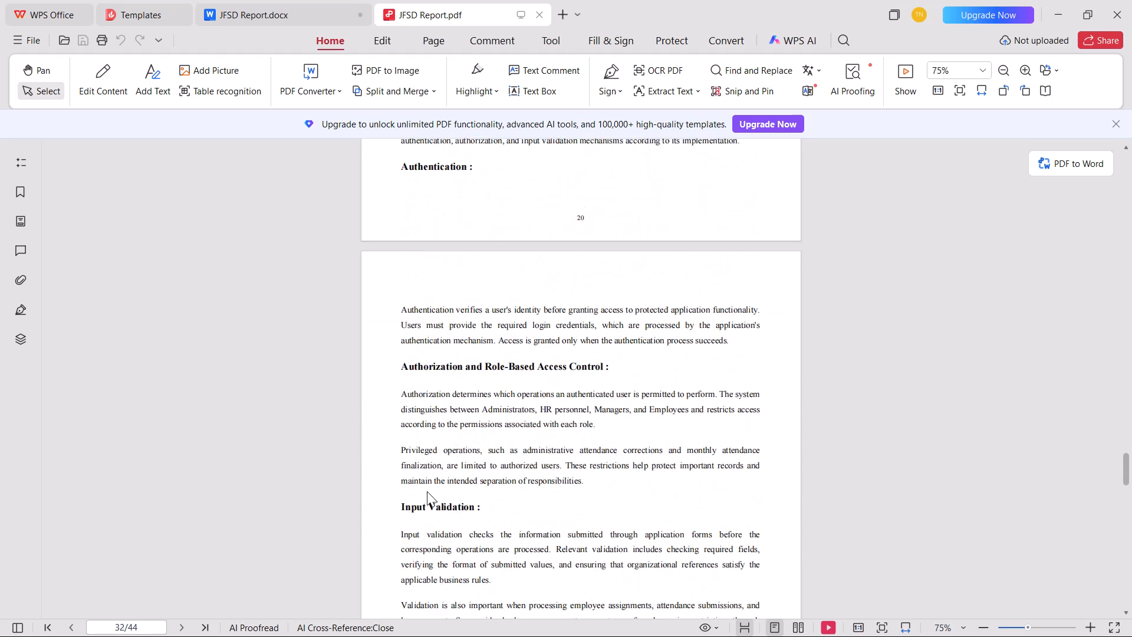
scroll(427, 491, down, 15)
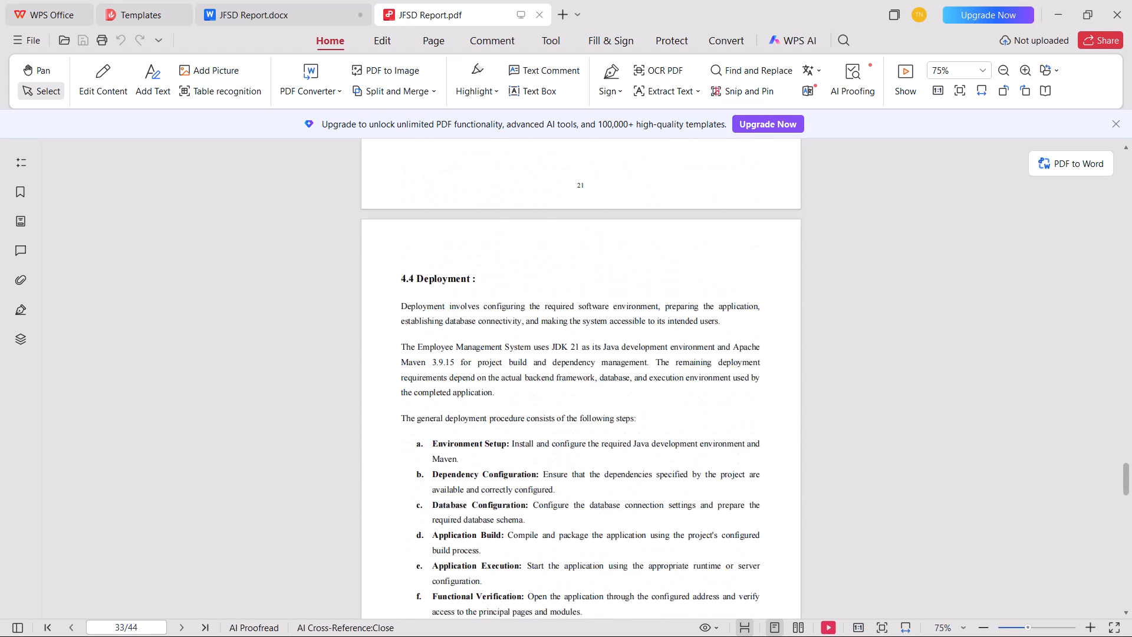
key(ctrl+Tab)
key(Down)
text(22)
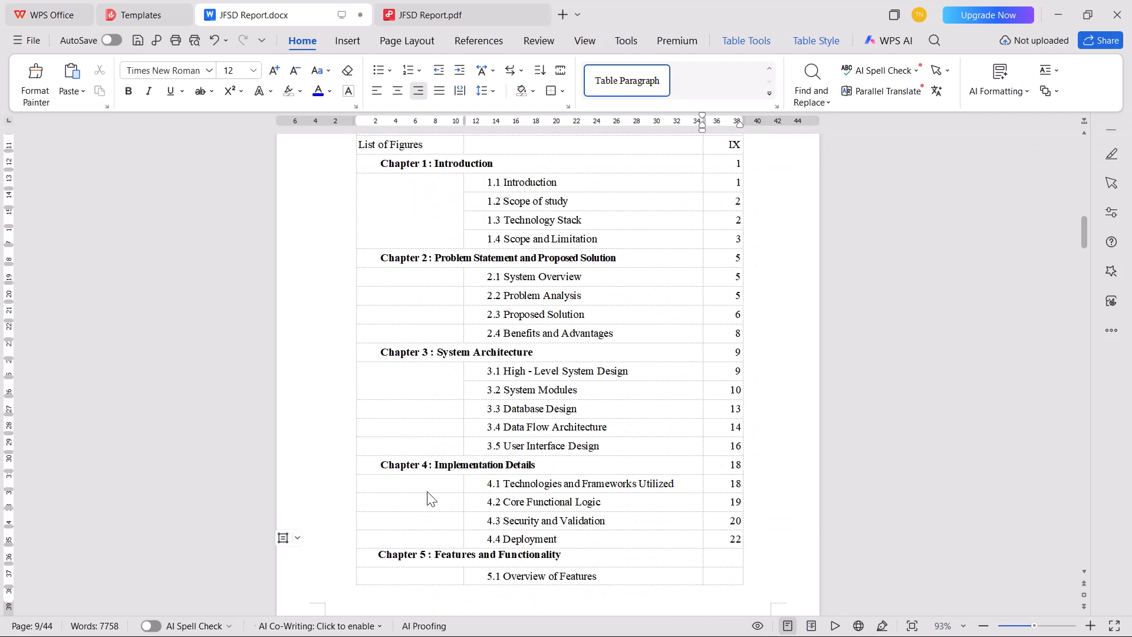
Following the PDF, enter Contents page numbers 23 for Chapter 5, 5.1 and 5.2, and 24 for 5.3 Employee Information Management.
key(ctrl+Tab)
scroll(427, 491, down, 6)
scroll(432, 470, up, 1)
scroll(432, 470, down, 6)
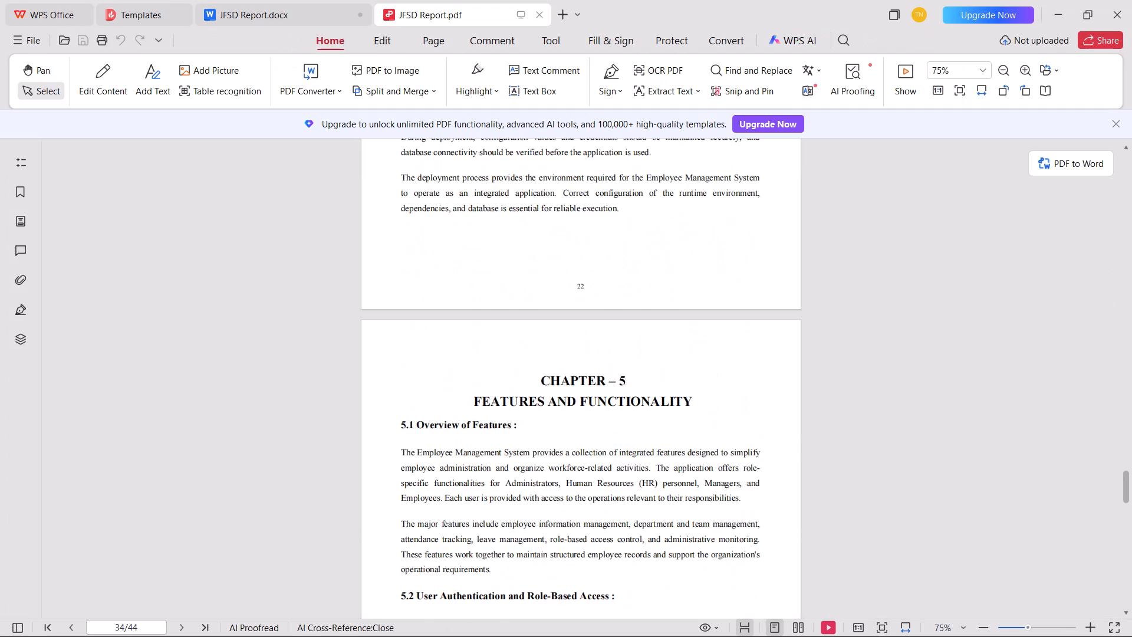
scroll(436, 463, down, 7)
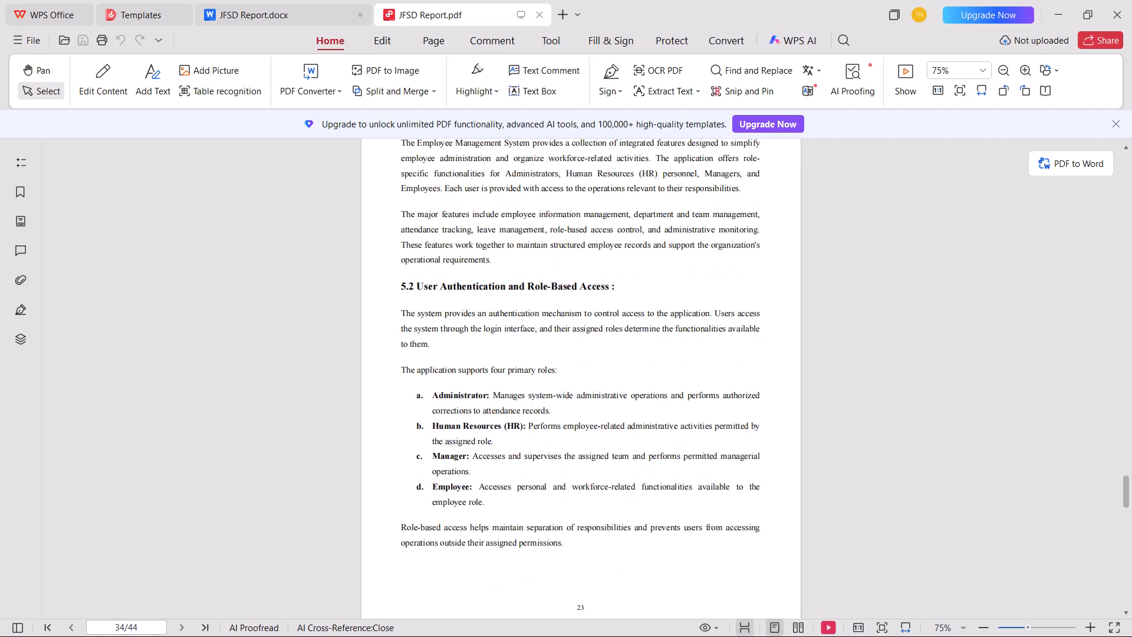
scroll(446, 335, down, 7)
key(ctrl+Tab)
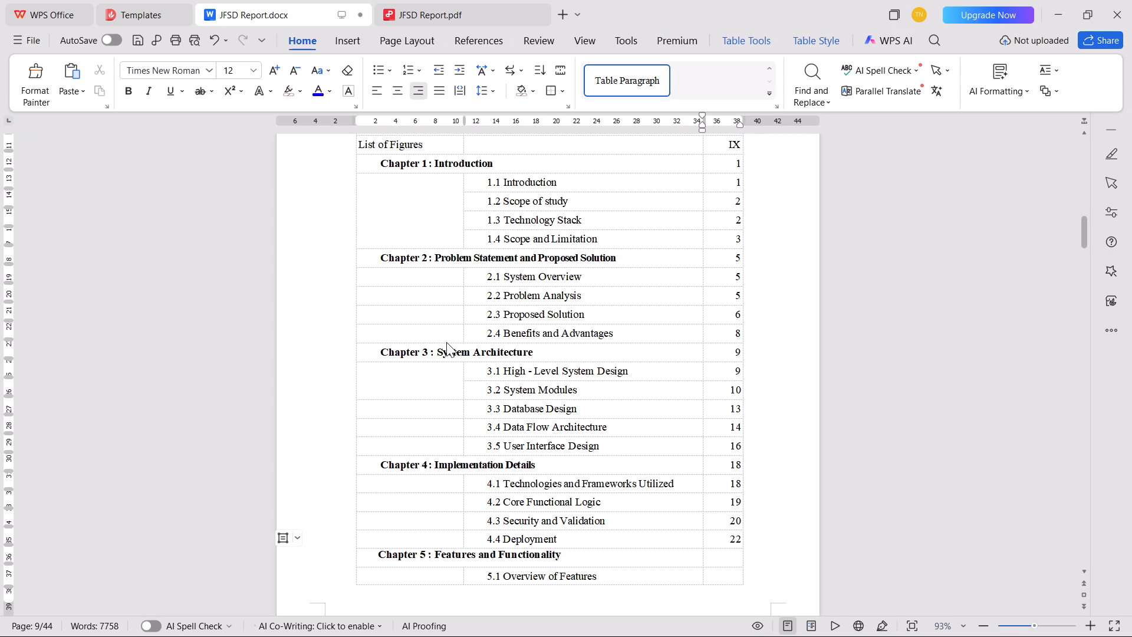
key(Down)
text(23)
key(Down)
key(3)
key(Down)
key(Up)
key(BackSpace)
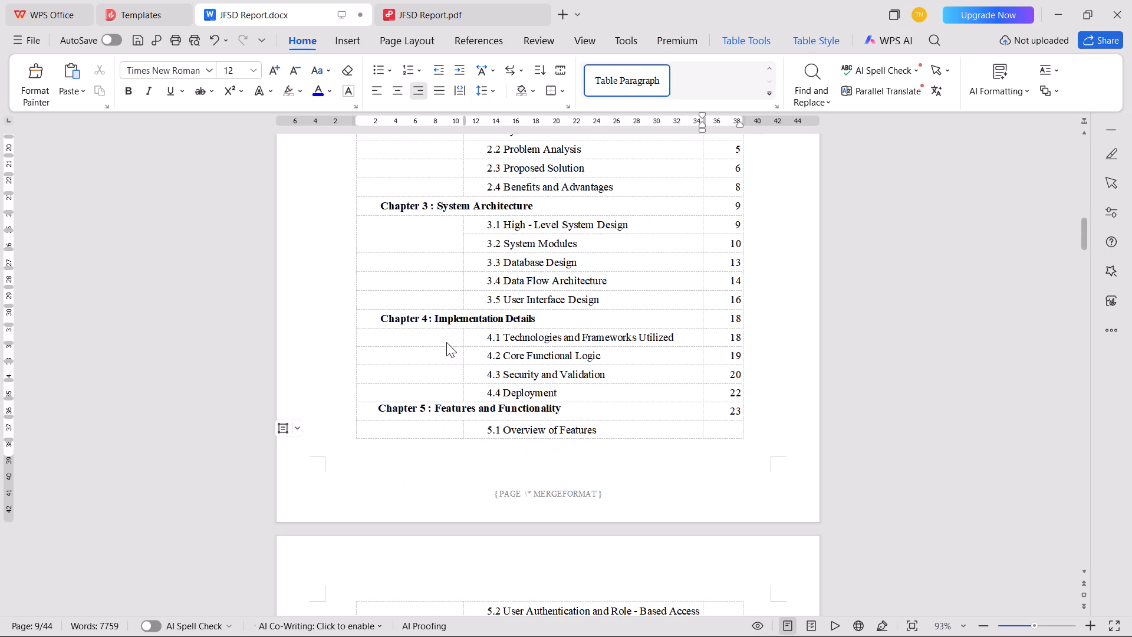
text(23)
key(Down)
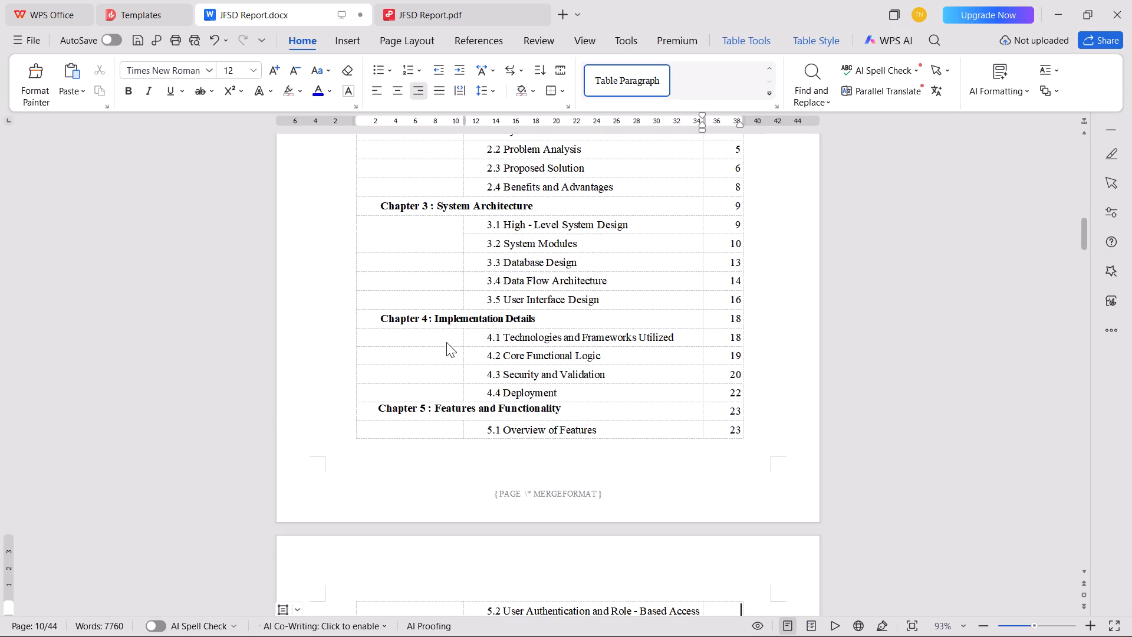
text(23)
key(Down)
text(24)
Following the PDF, enter Contents page number 24 for 5.4 Department and Team Management and 5.5 Attendance Management.
key(ctrl+Tab)
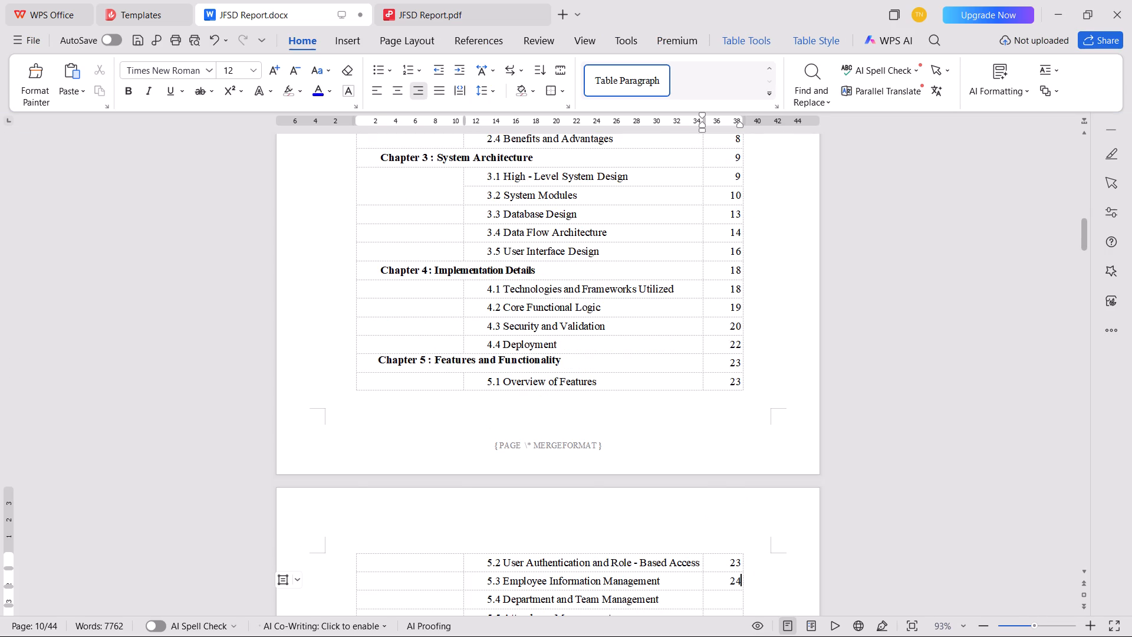
key(ctrl+Tab)
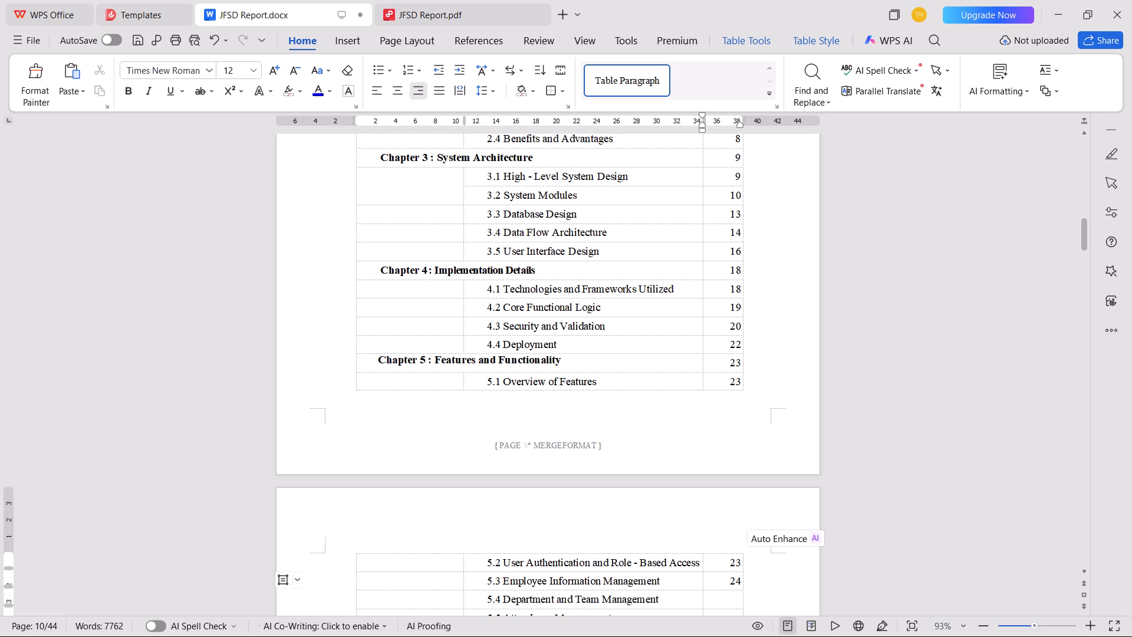
key(ctrl+Tab)
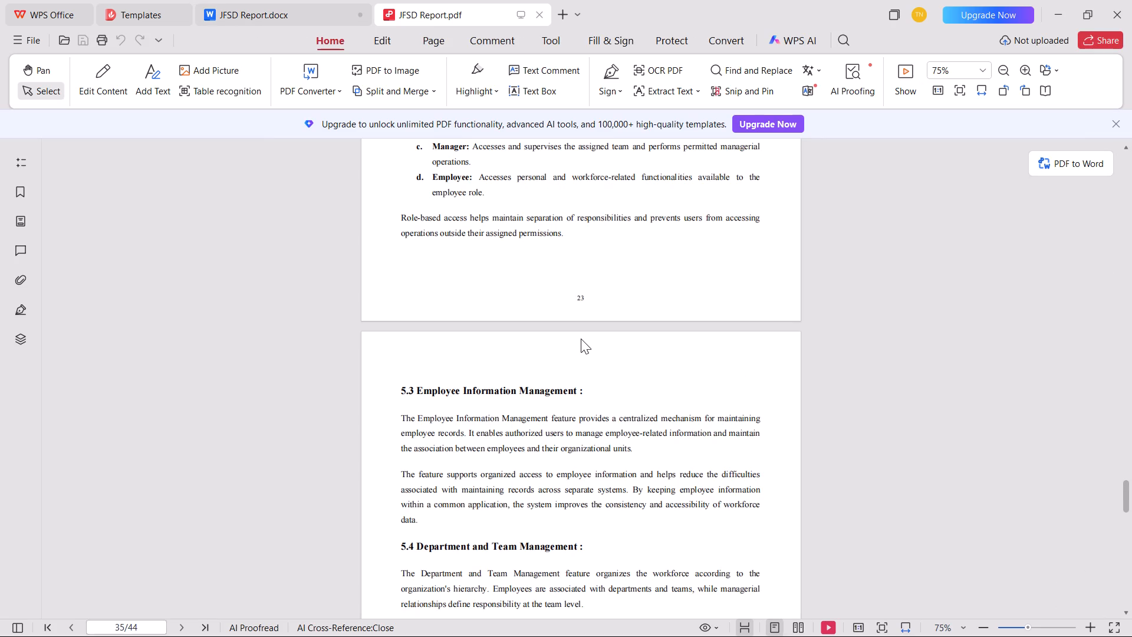
scroll(581, 339, down, 13)
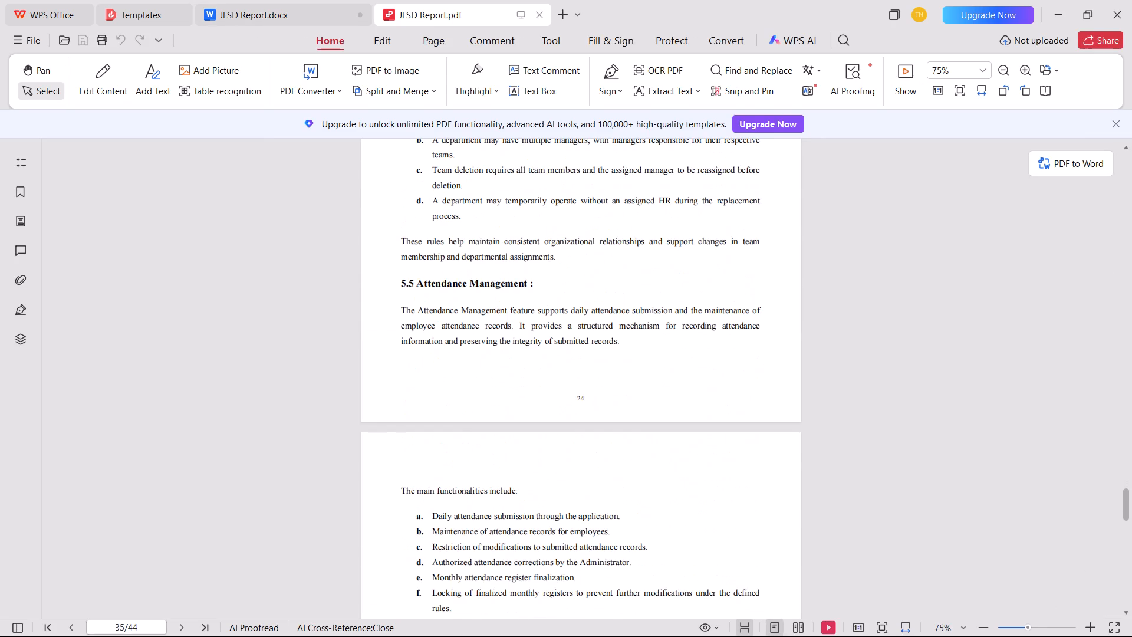
key(ctrl+Tab)
key(Down)
text(24)
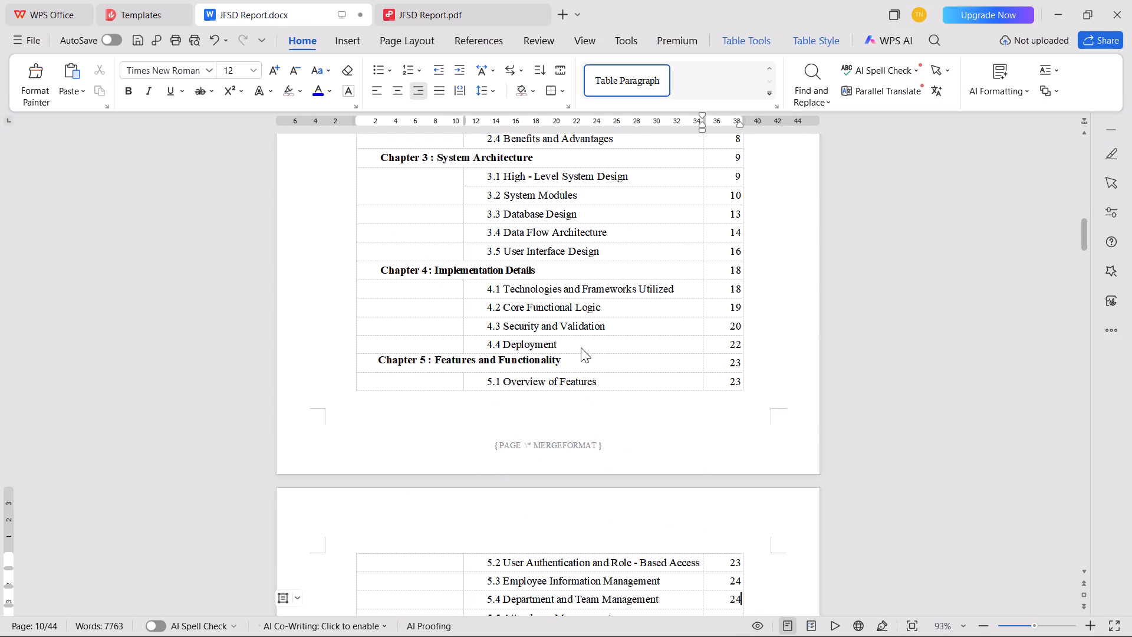
key(Down)
text(24)
Following the PDF, enter Contents page number 25 for 5.6 Leave Management and 5.7 Managerial and Team Supervision.
key(ctrl+Tab)
scroll(542, 382, down, 1)
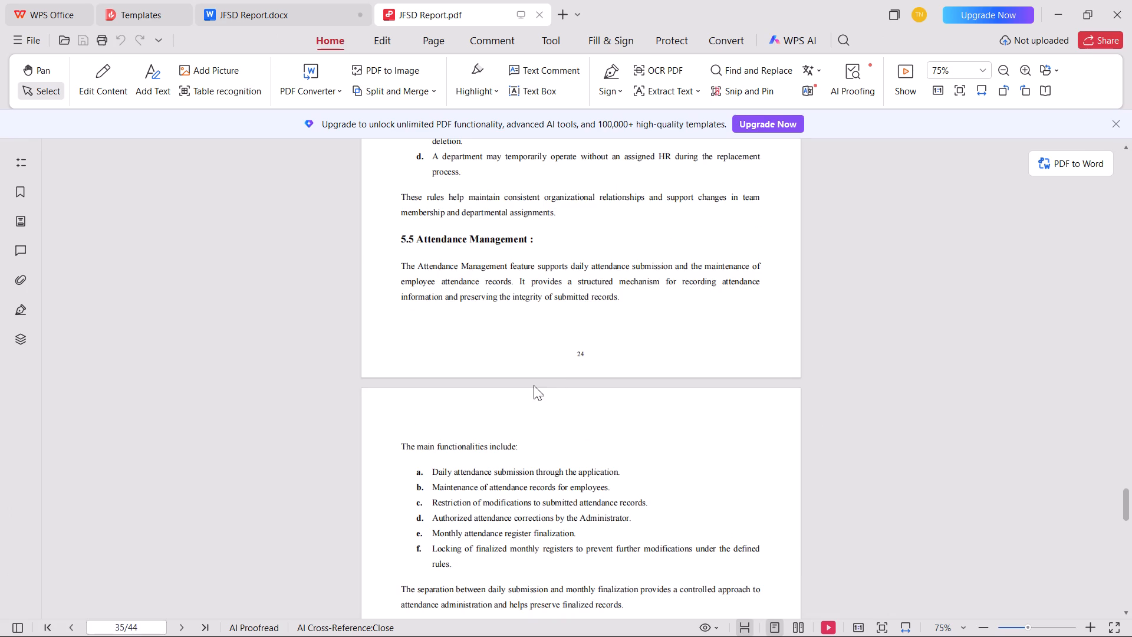
scroll(534, 385, down, 8)
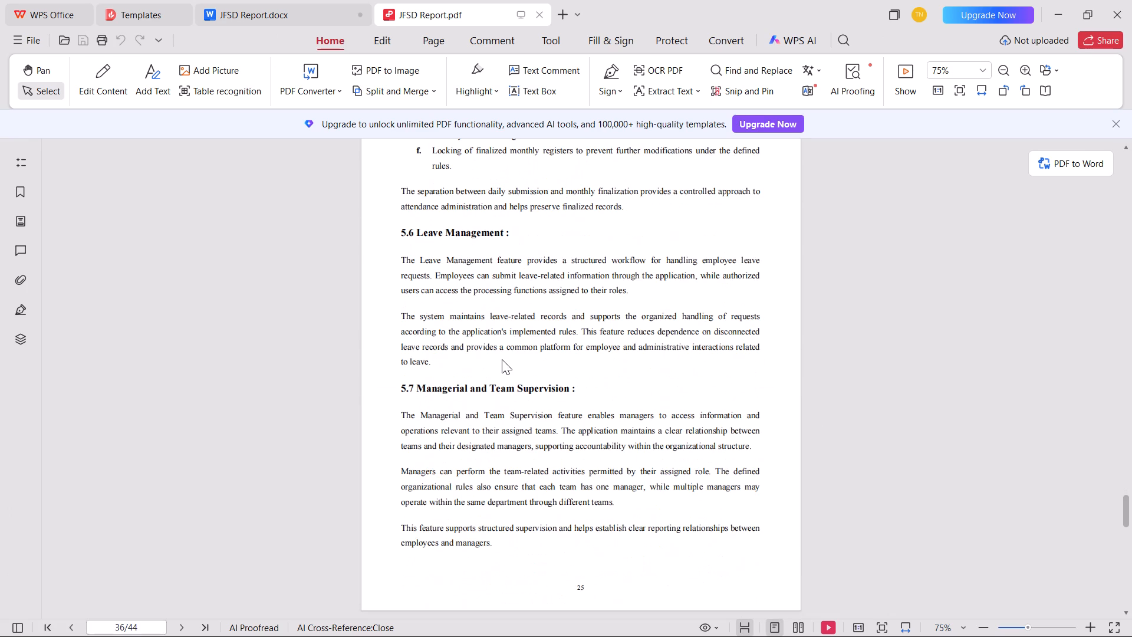
scroll(502, 359, up, 9)
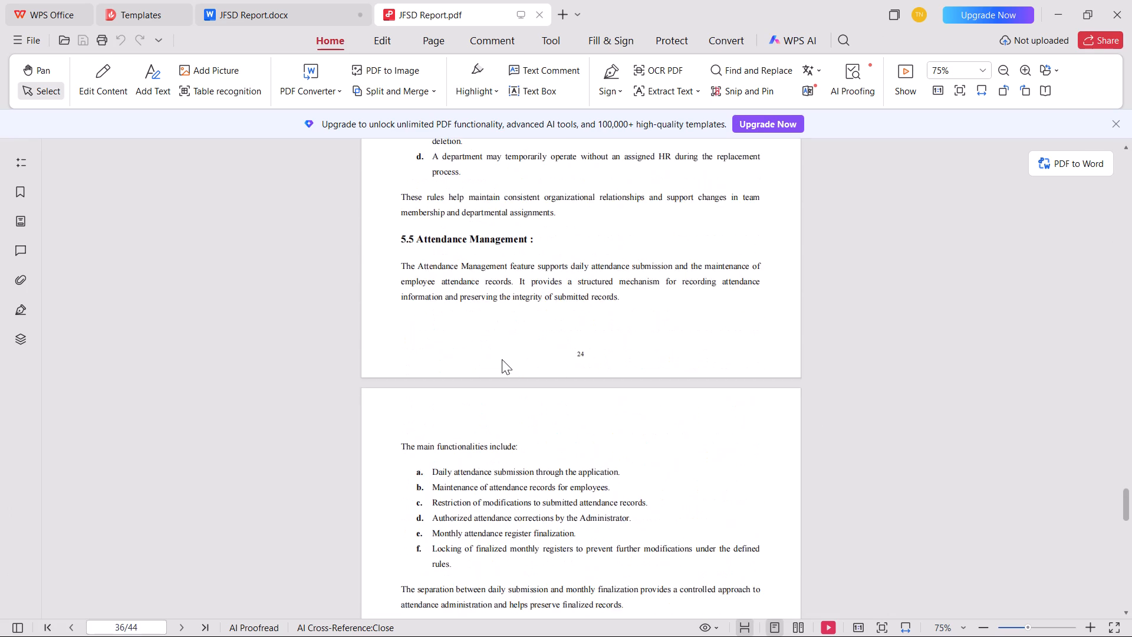
scroll(502, 359, down, 7)
key(ctrl+Tab)
scroll(502, 359, down, 2)
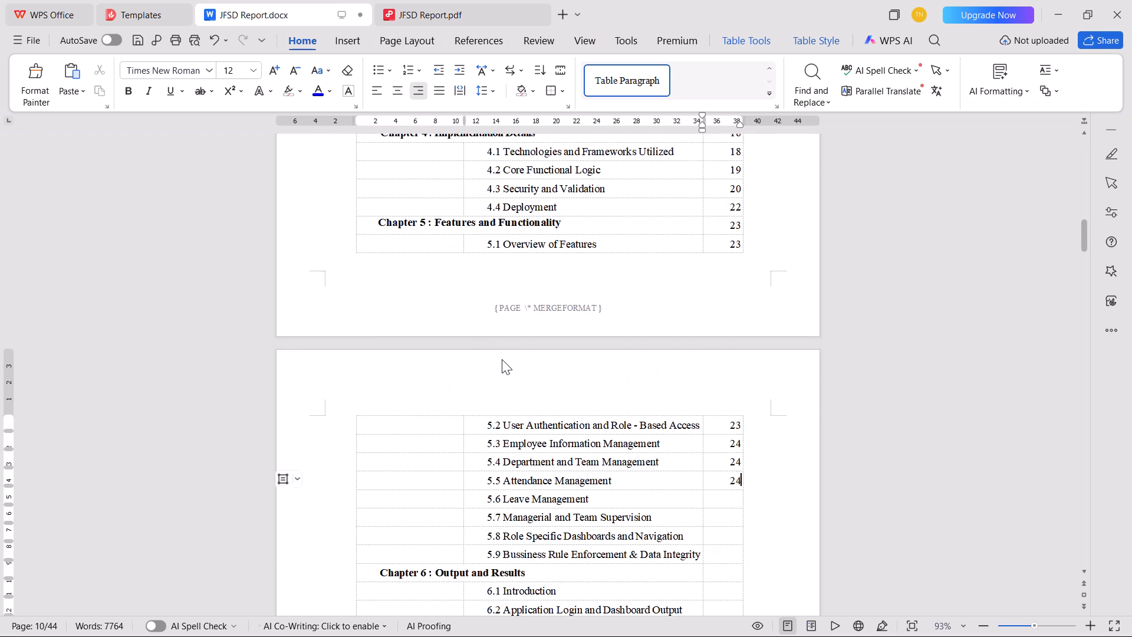
key(Down)
text(25)
key(Down)
text(25)
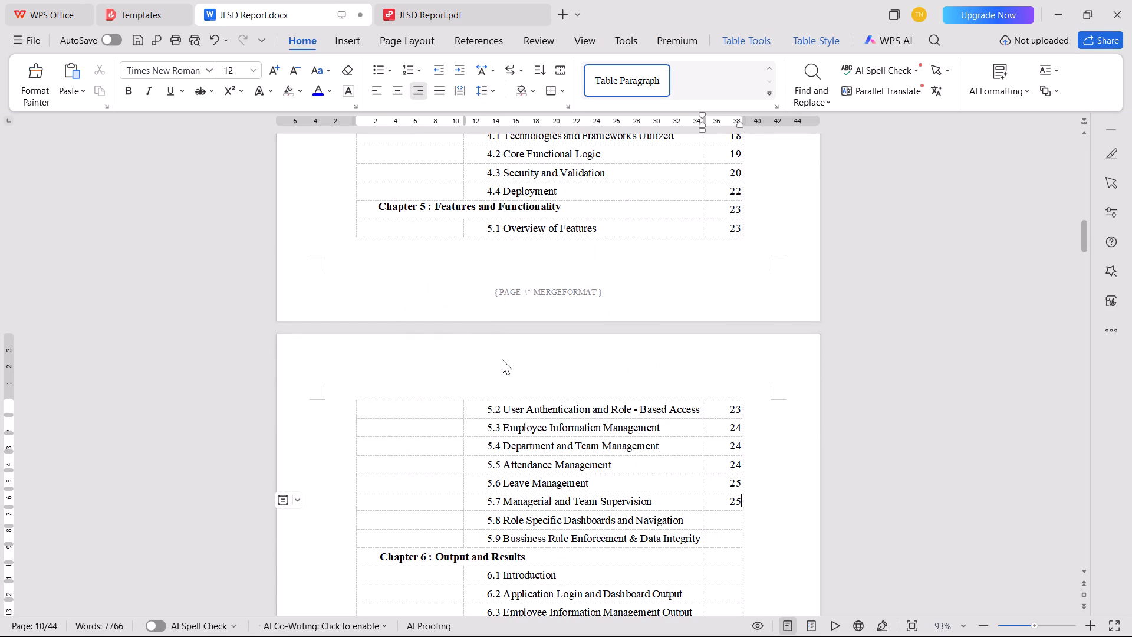
Following the PDF, enter Contents page number 26 for sections 5.8 and 5.9, and save the document.
key(ctrl+Tab)
scroll(499, 362, down, 15)
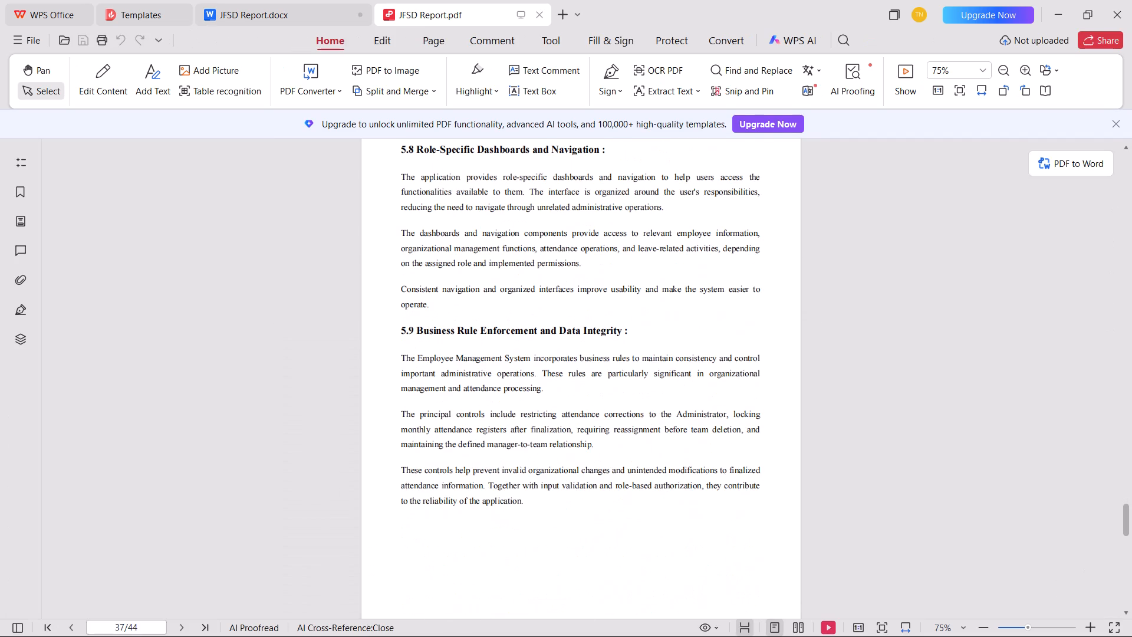
key(ctrl+Tab)
key(Down)
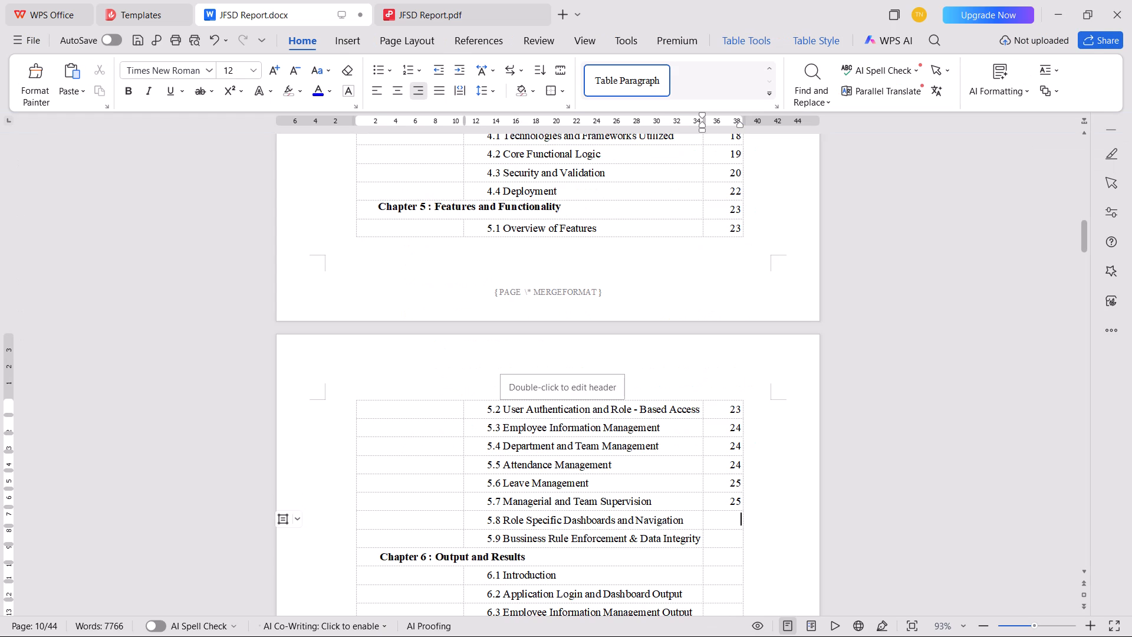
text(26)
key(Down)
text(26)
key(ctrl+s)
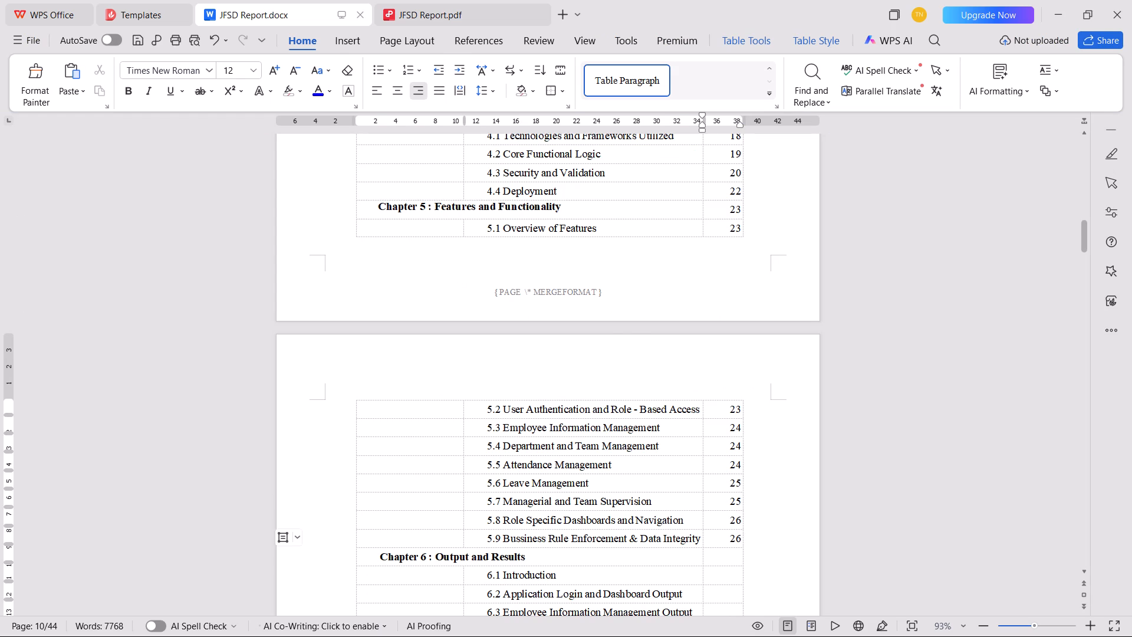
After viewing Chapter 6 in the PDF, set section headings 6.1 through 6.8 in the report to font size 14 and save.
key(ctrl+Tab)
scroll(477, 354, down, 11)
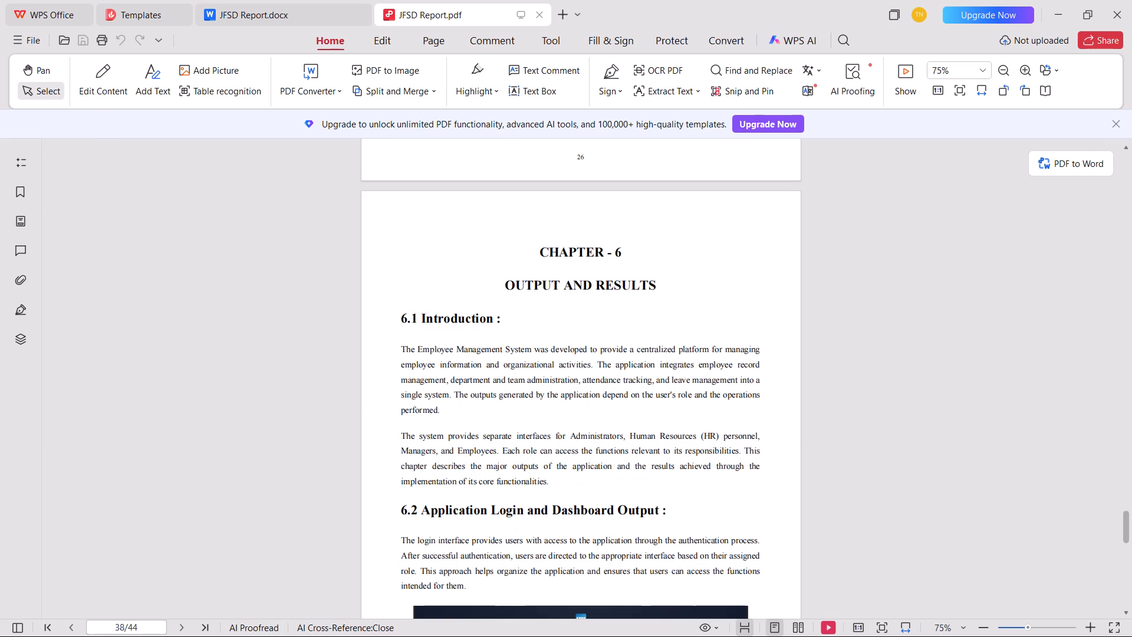
scroll(406, 308, down, 5)
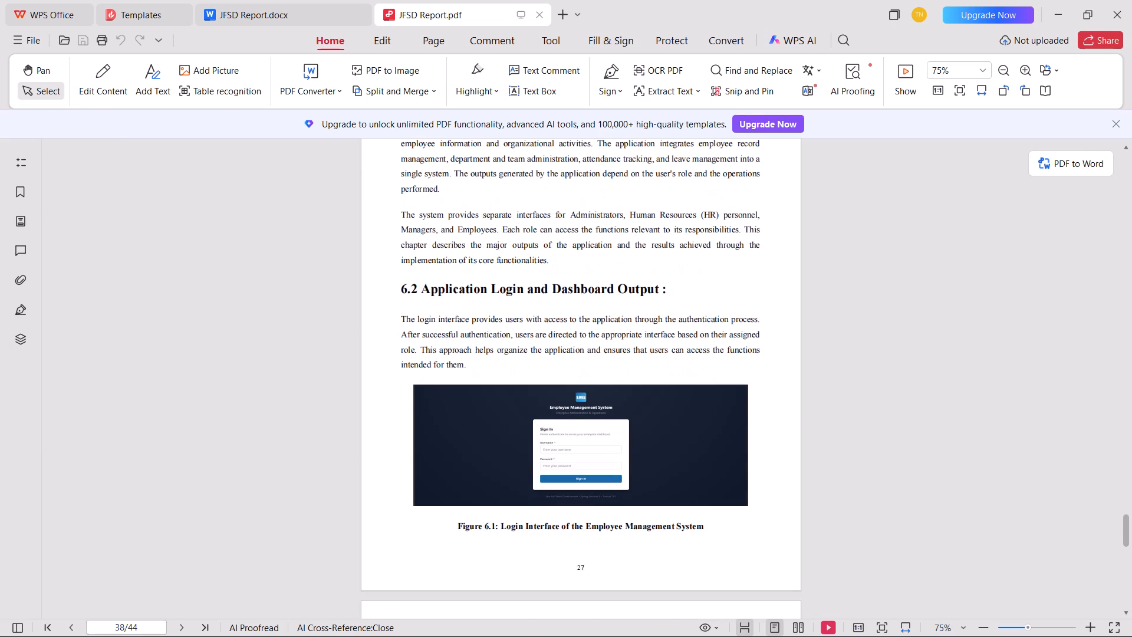
click(432, 292)
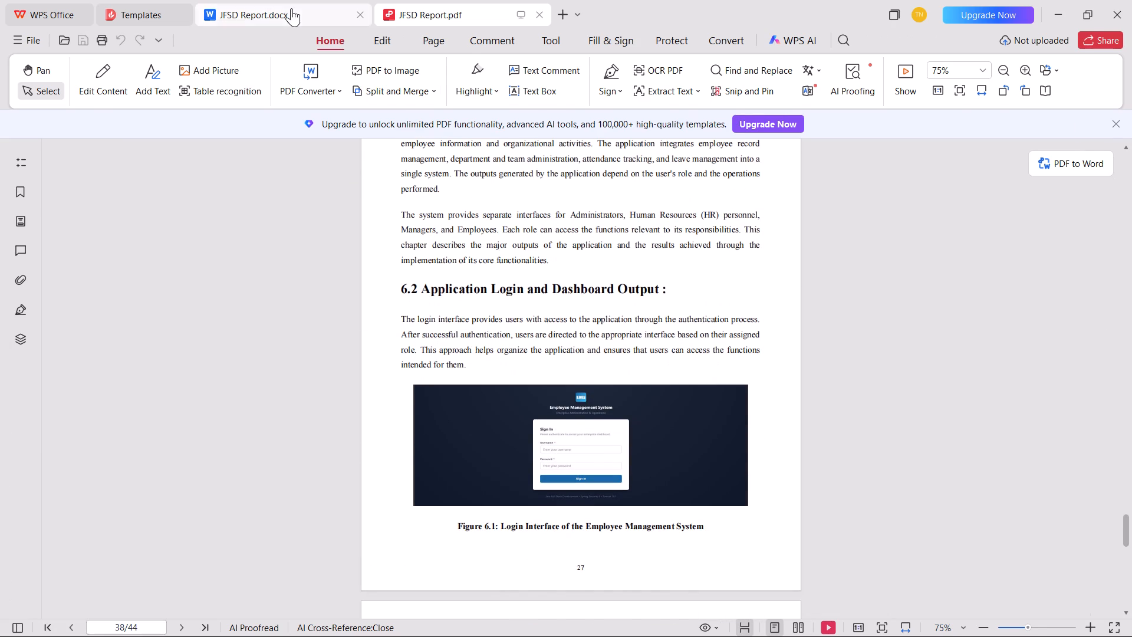
click(291, 8)
drag(1084, 236, 1041, 493)
scroll(452, 266, up, 3)
click(393, 316)
scroll(393, 316, up, 5)
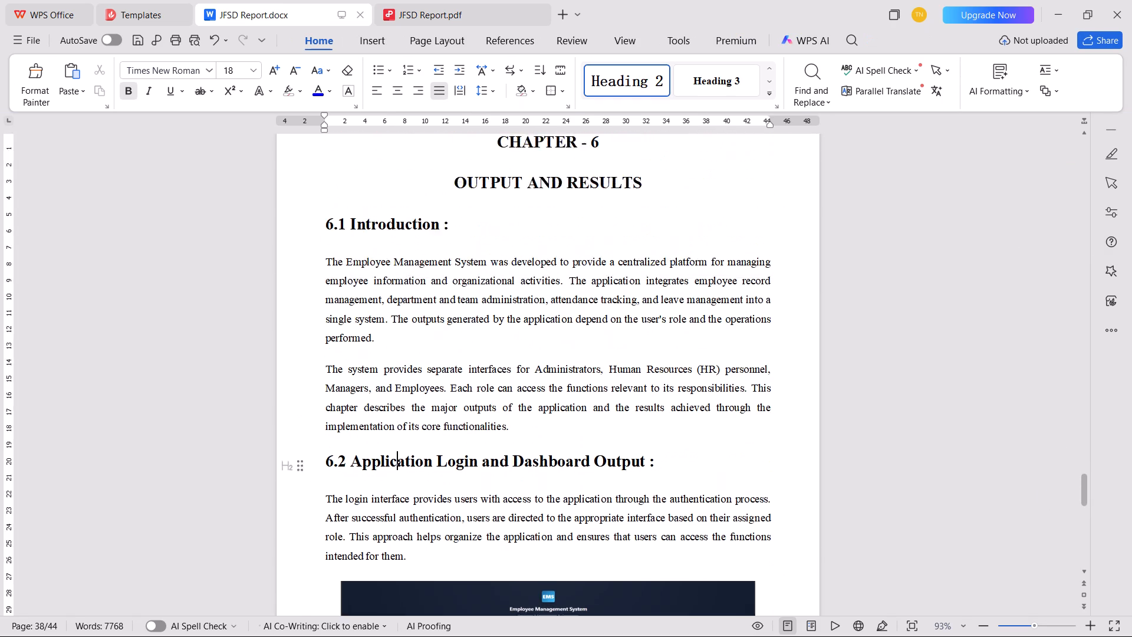
scroll(348, 298, up, 2)
click(279, 369)
ctrl+scroll(453, 364, down, 4)
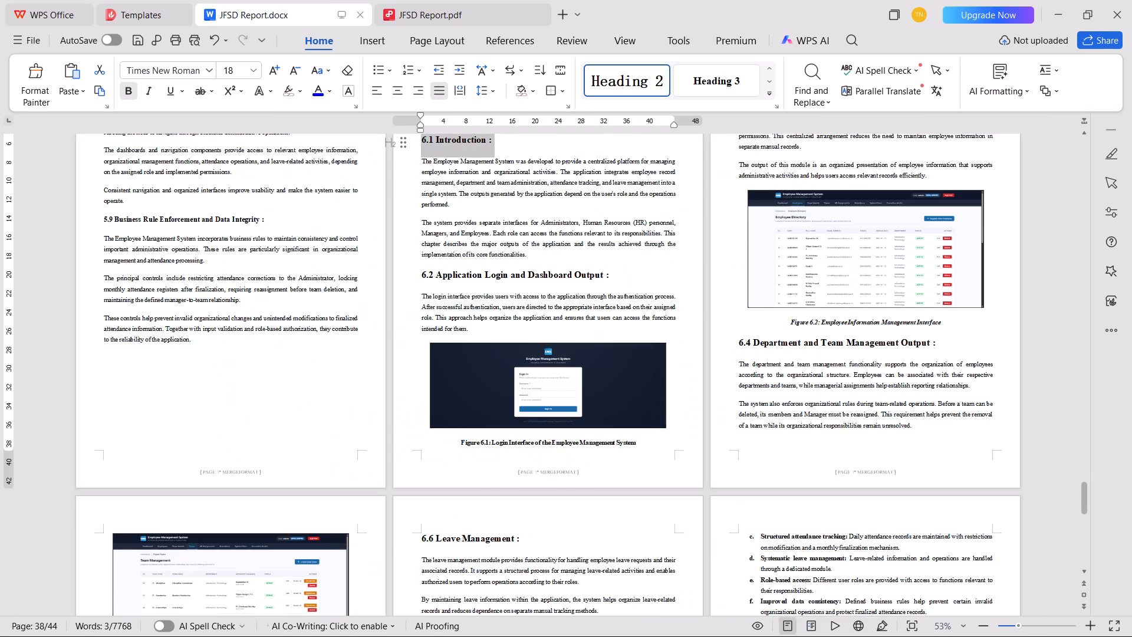
scroll(297, 360, up, 1)
ctrl+click(409, 325)
scroll(725, 344, up, 2)
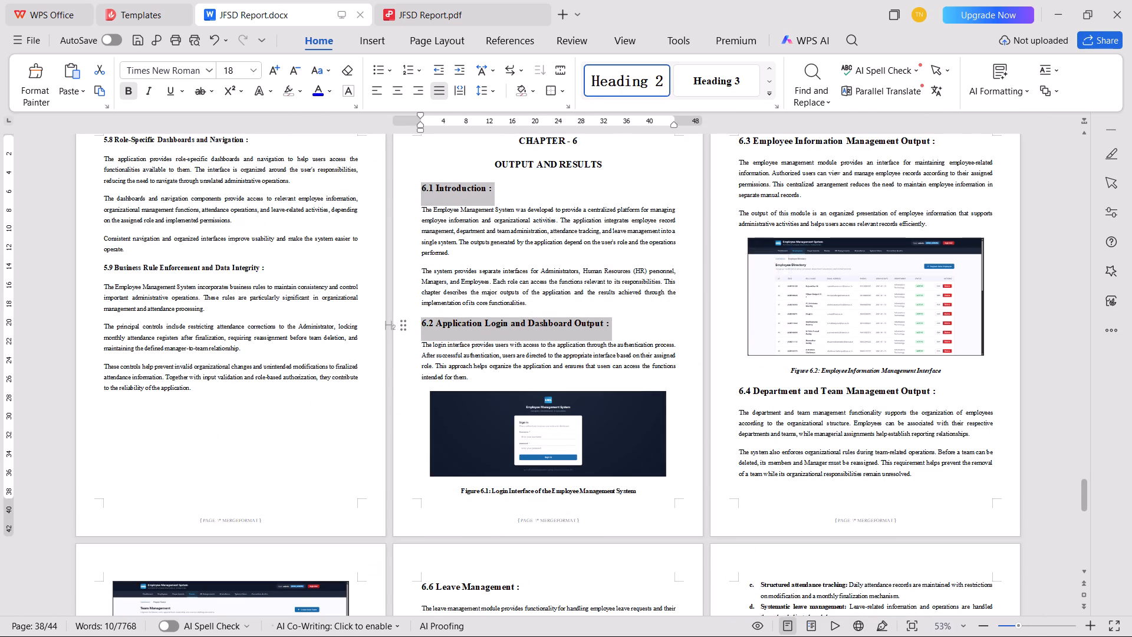
scroll(725, 344, up, 1)
ctrl+click(723, 285)
scroll(714, 339, down, 4)
ctrl+click(723, 343)
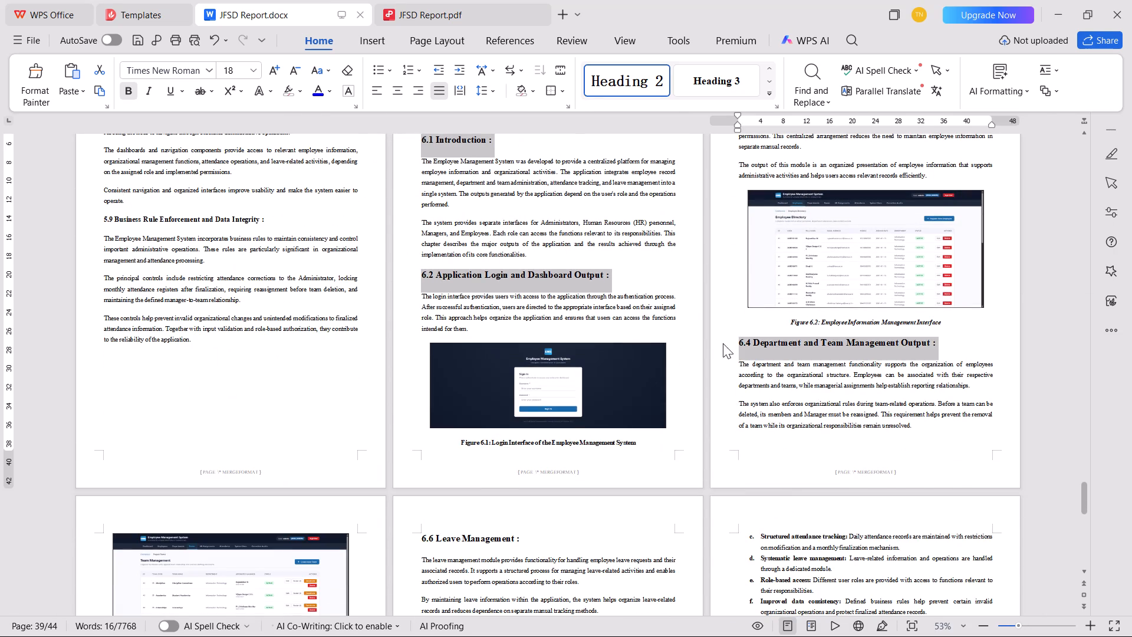
scroll(353, 396, down, 4)
ctrl+click(93, 488)
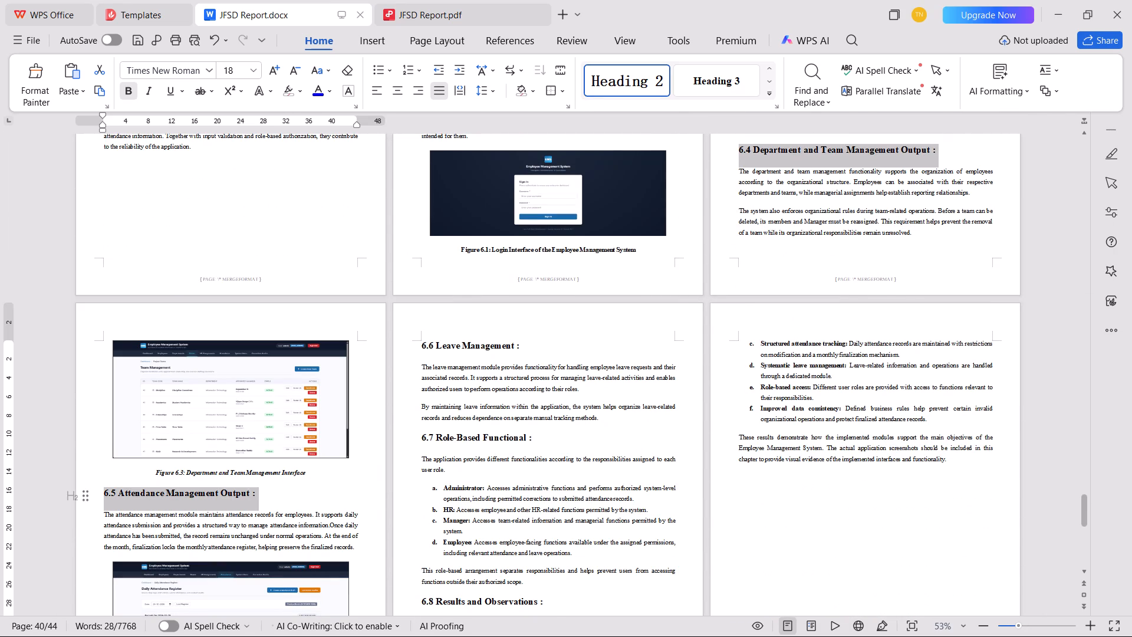
ctrl+click(409, 344)
ctrl+click(407, 436)
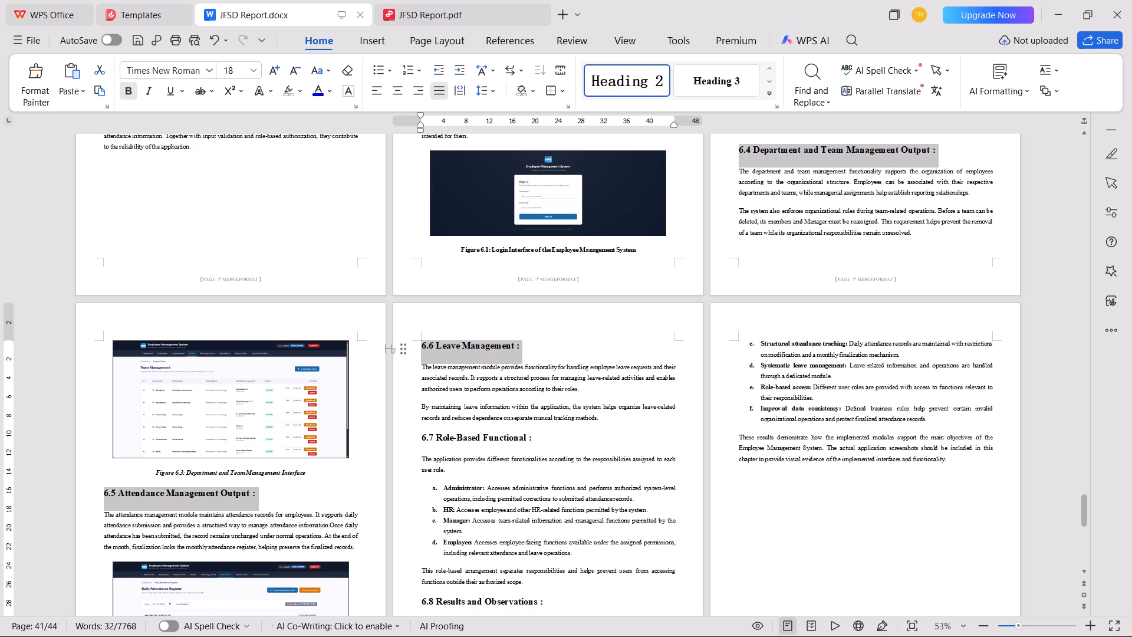
ctrl+click(407, 600)
scroll(533, 425, down, 5)
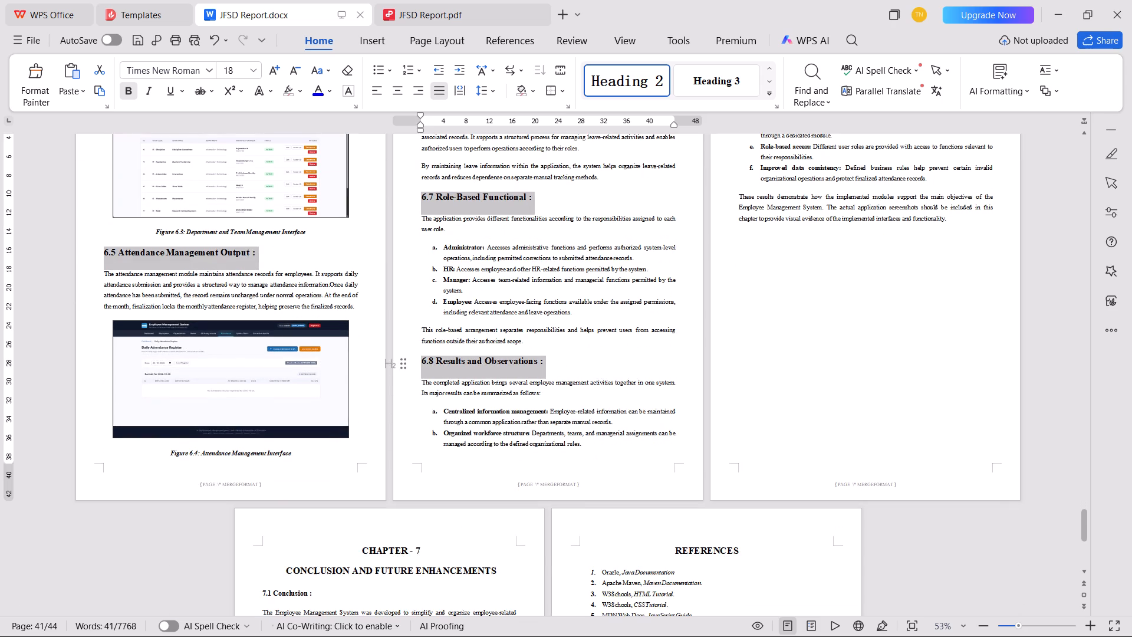
scroll(601, 415, up, 5)
click(236, 71)
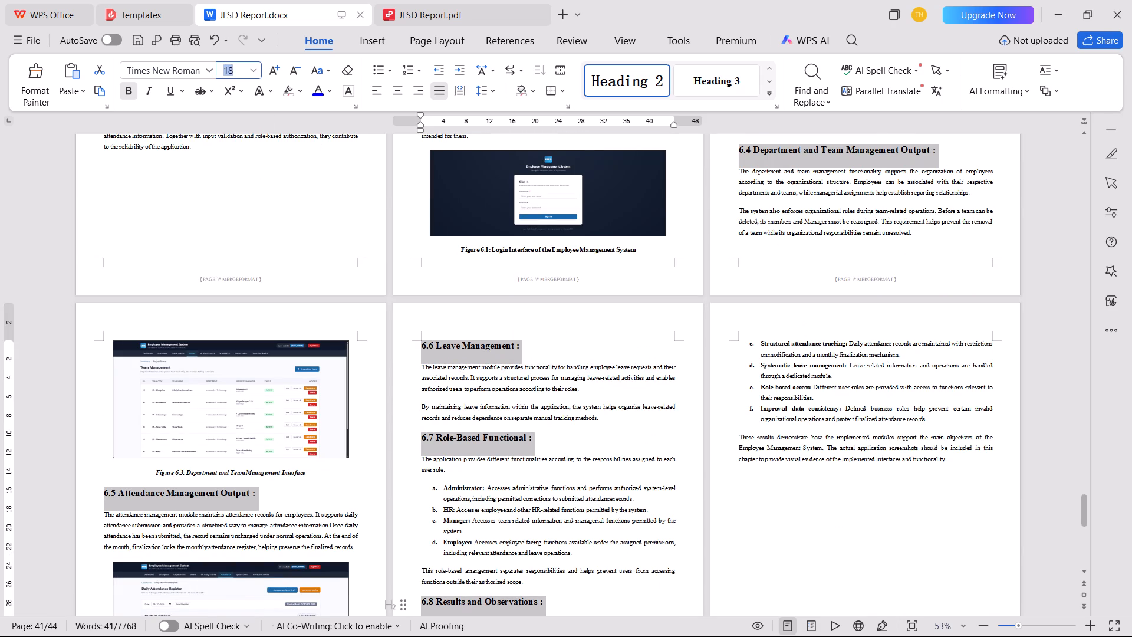
text(14)
key(Return)
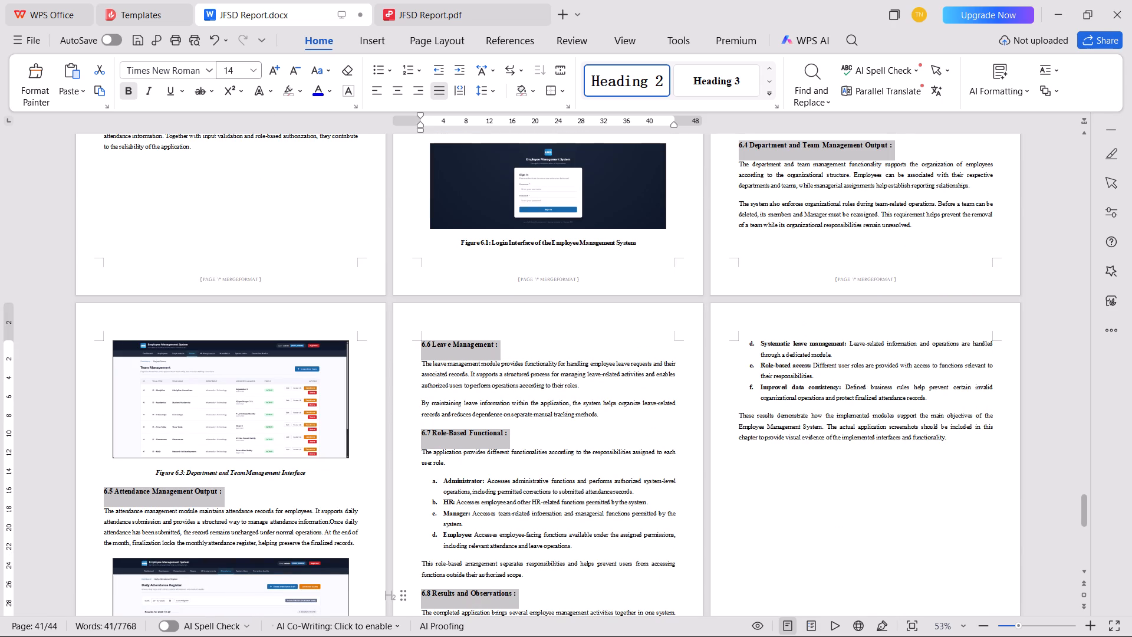
key(ctrl+s)
Following the PDF, enter Contents page number 27 for Chapter 6, 6.1 Introduction and 6.2 Application Login and Dashboard Output.
scroll(418, 244, up, 7)
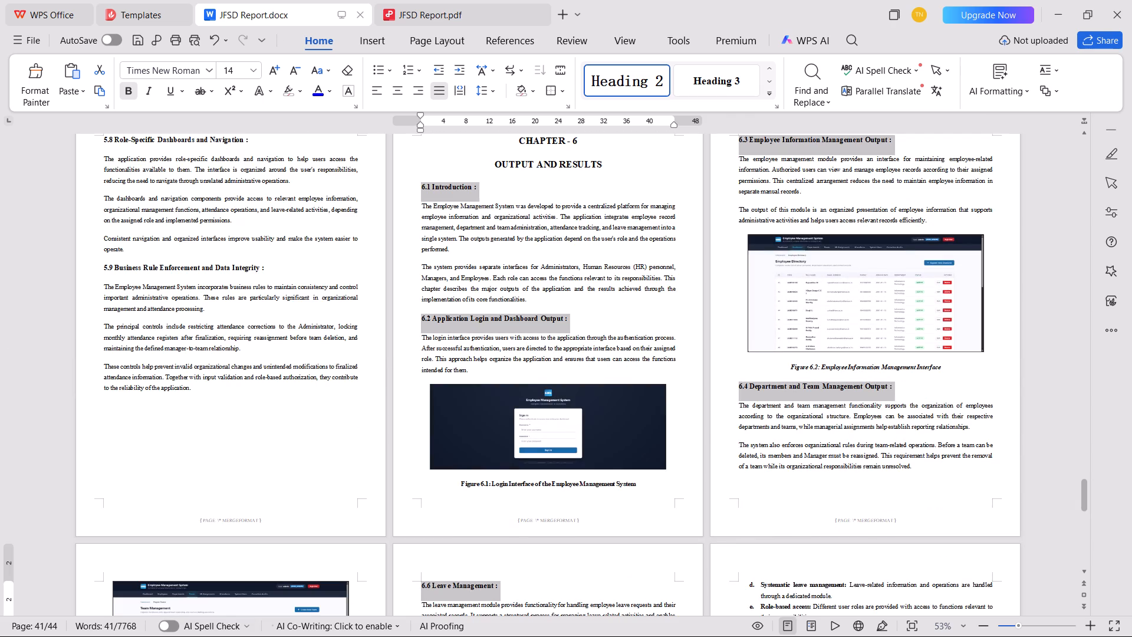
scroll(460, 223, up, 2)
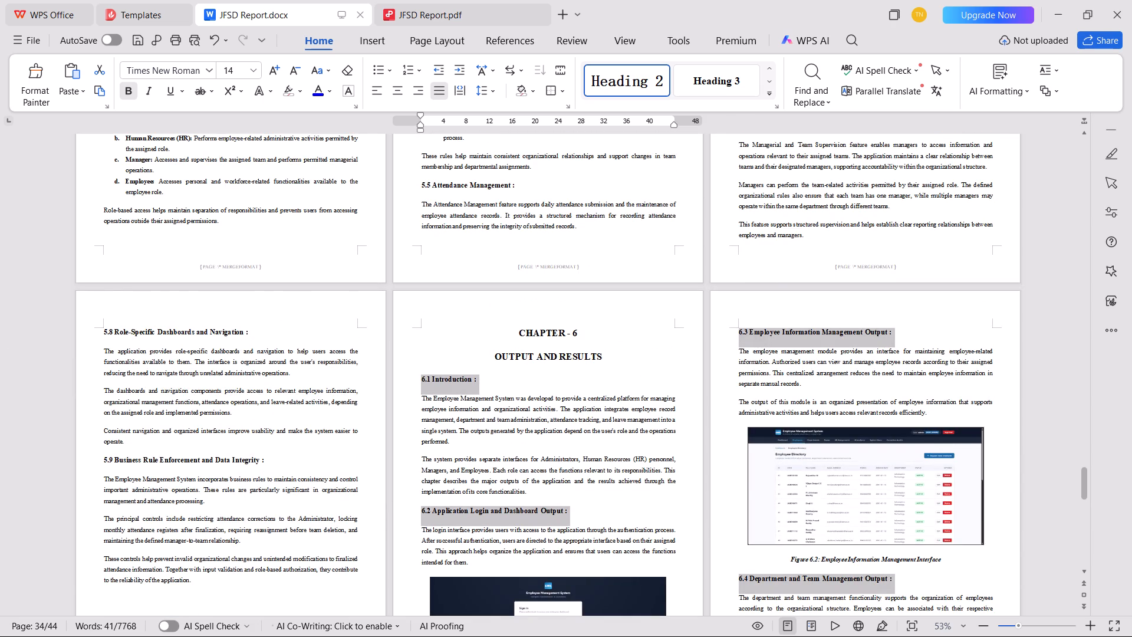
ctrl+scroll(336, 418, up, 4)
scroll(382, 395, up, 3)
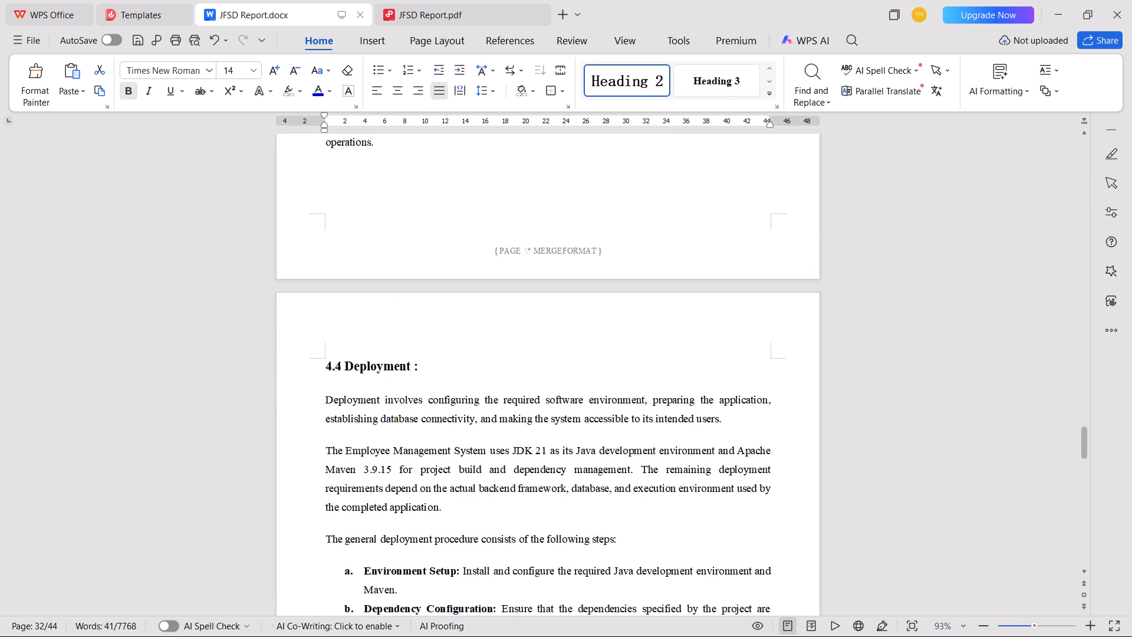
drag(1084, 446, 1078, 280)
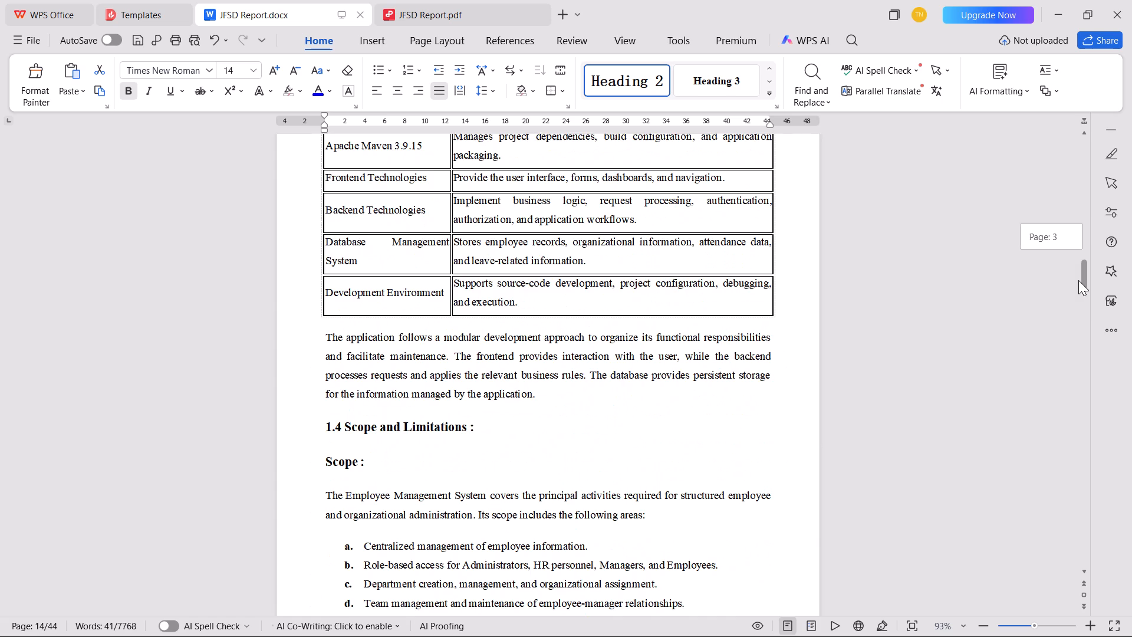
drag(1078, 280, 1078, 257)
scroll(653, 362, up, 3)
scroll(606, 366, down, 1)
scroll(603, 366, up, 8)
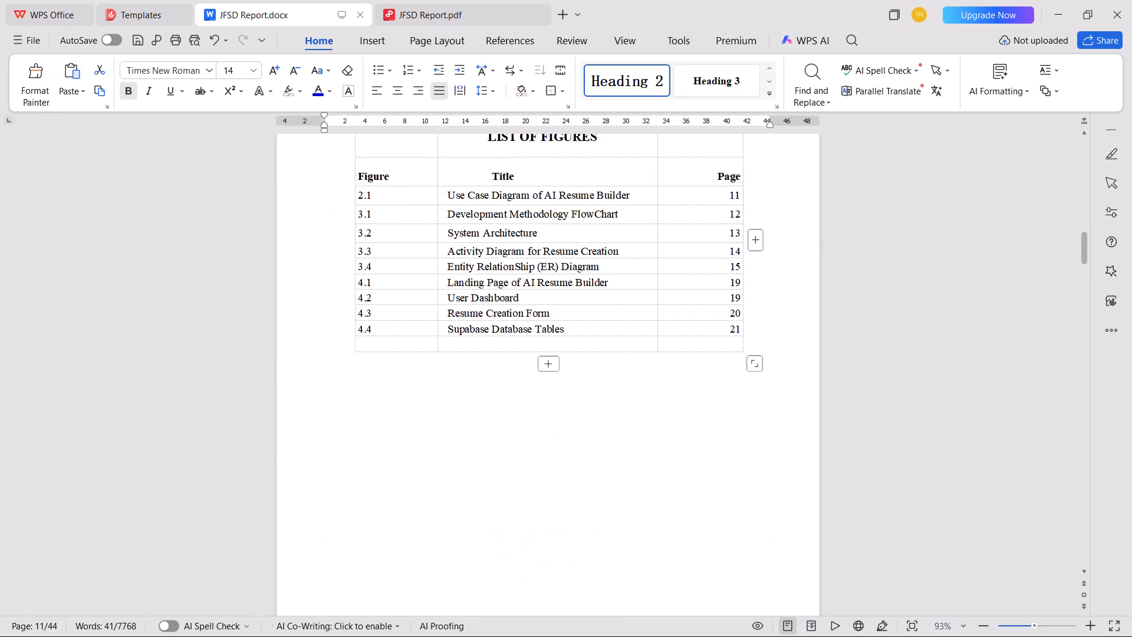
scroll(594, 345, up, 19)
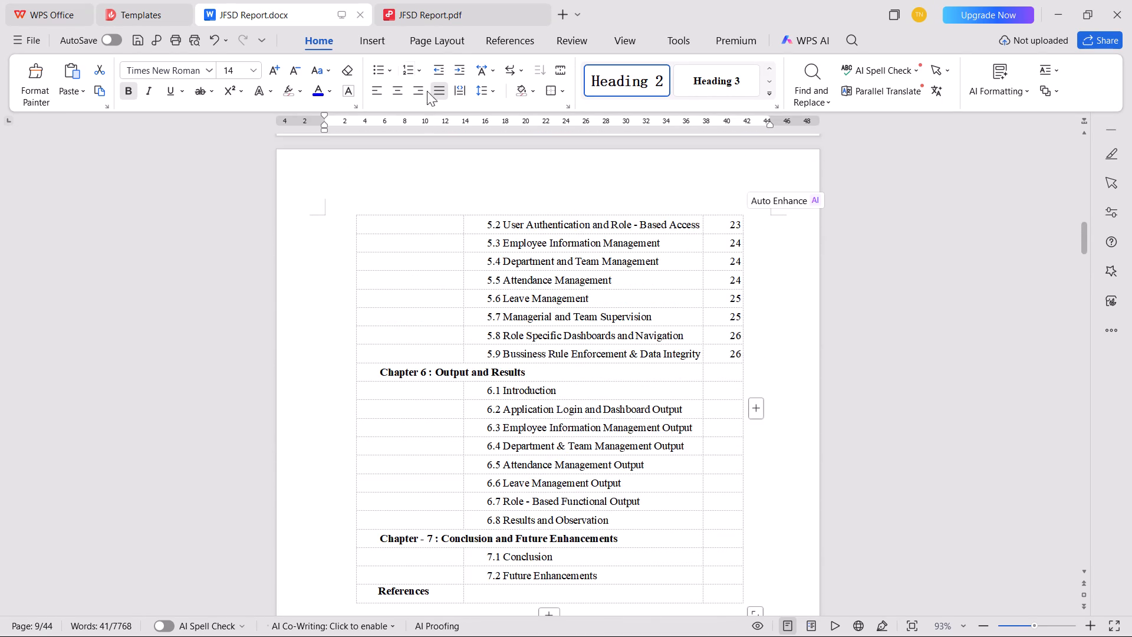
click(424, 18)
scroll(468, 293, up, 4)
scroll(468, 294, down, 4)
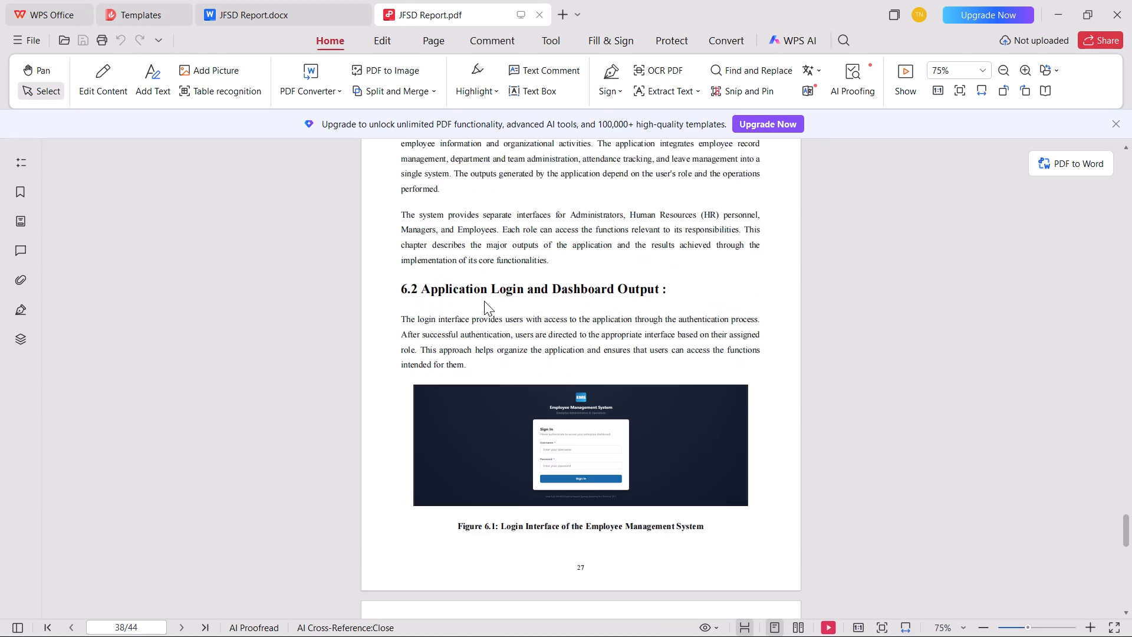
scroll(484, 301, down, 2)
scroll(486, 300, up, 3)
key(ctrl+Tab)
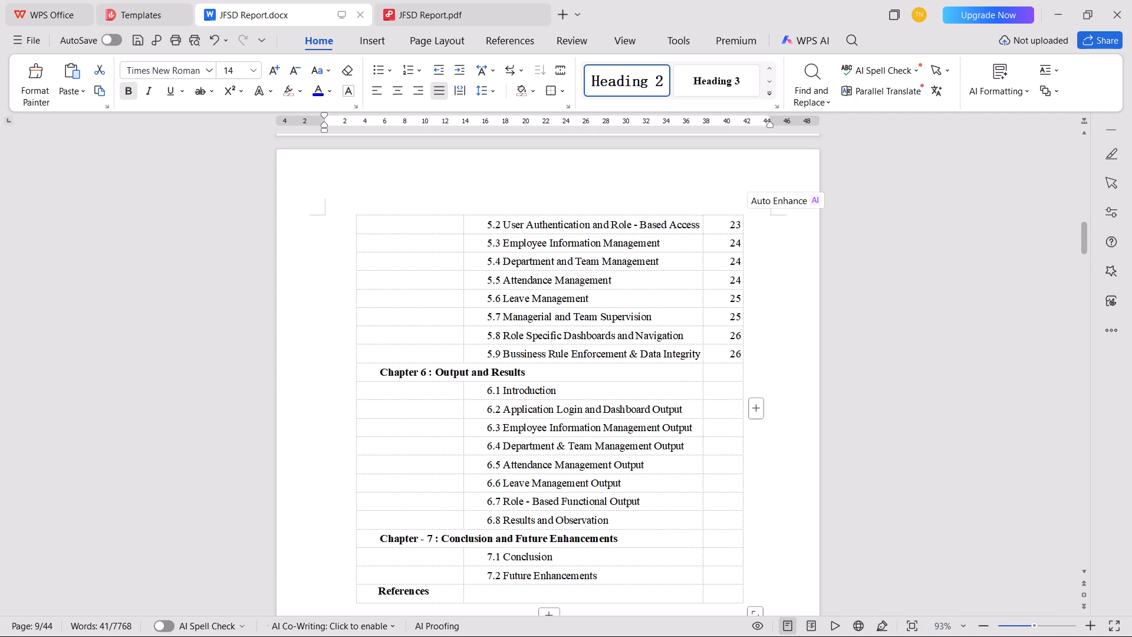
click(720, 374)
text(27)
key(Down)
text(27)
key(Down)
text(27)
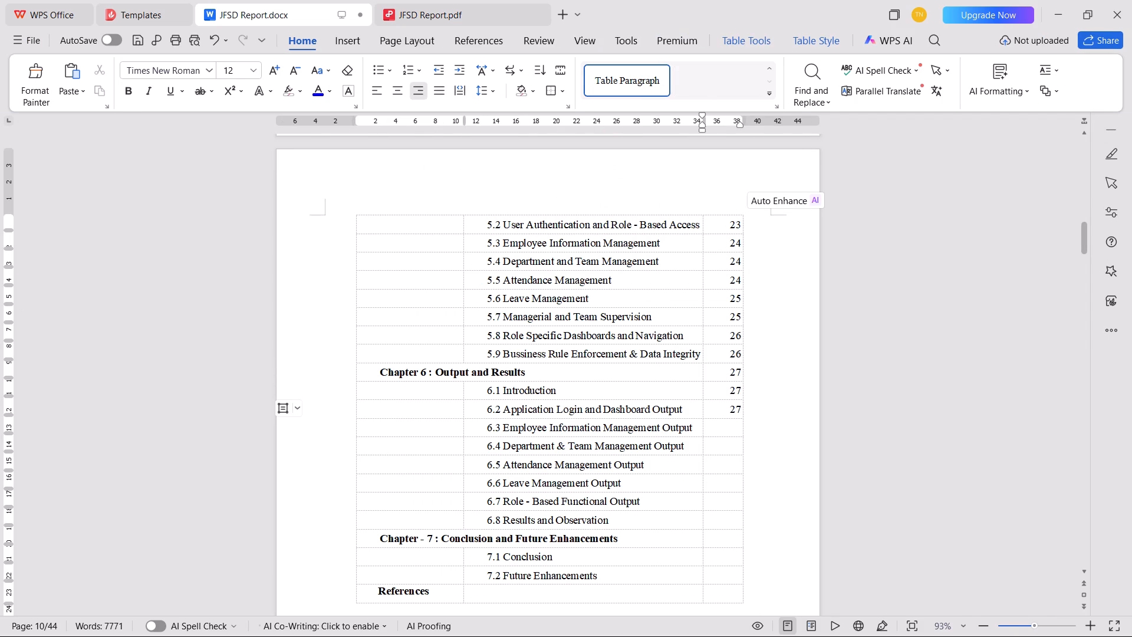
Following the PDF, enter Contents page numbers 28 for sections 6.3 and 6.4, and 29 for 6.5 Attendance Management Output.
key(ctrl+Tab)
scroll(692, 379, down, 15)
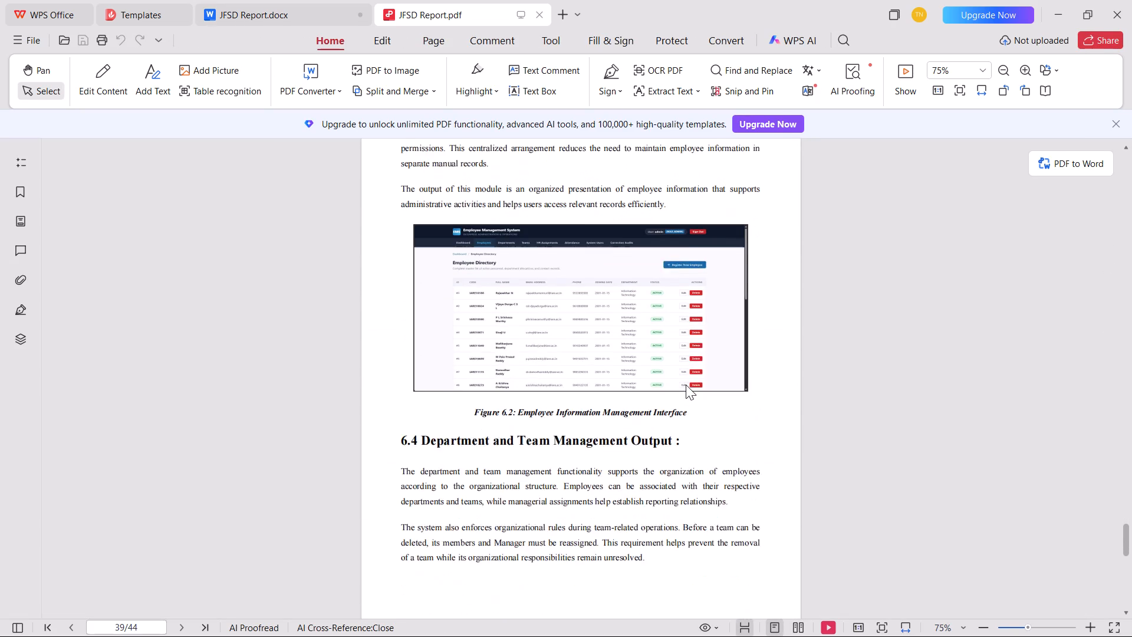
scroll(686, 385, down, 16)
key(ctrl+Tab)
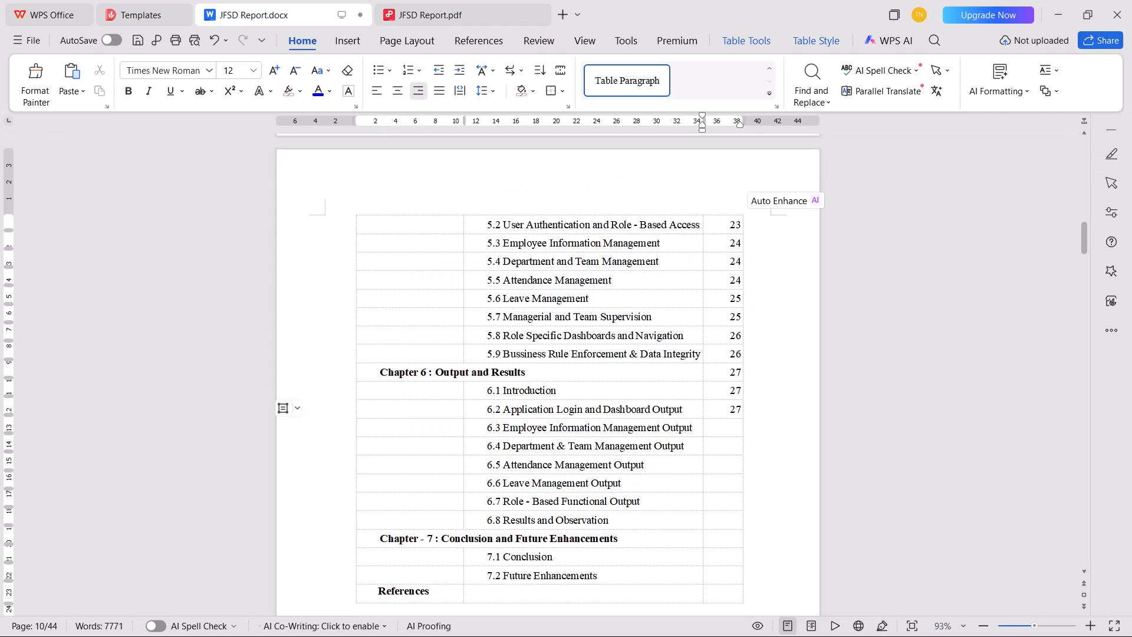
key(Down)
text(28)
key(Down)
text(28)
key(Down)
text(29)
Following the PDF, enter Contents page number 30 for sections 6.6, 6.7 and 6.8, and save the document.
key(ctrl+Tab)
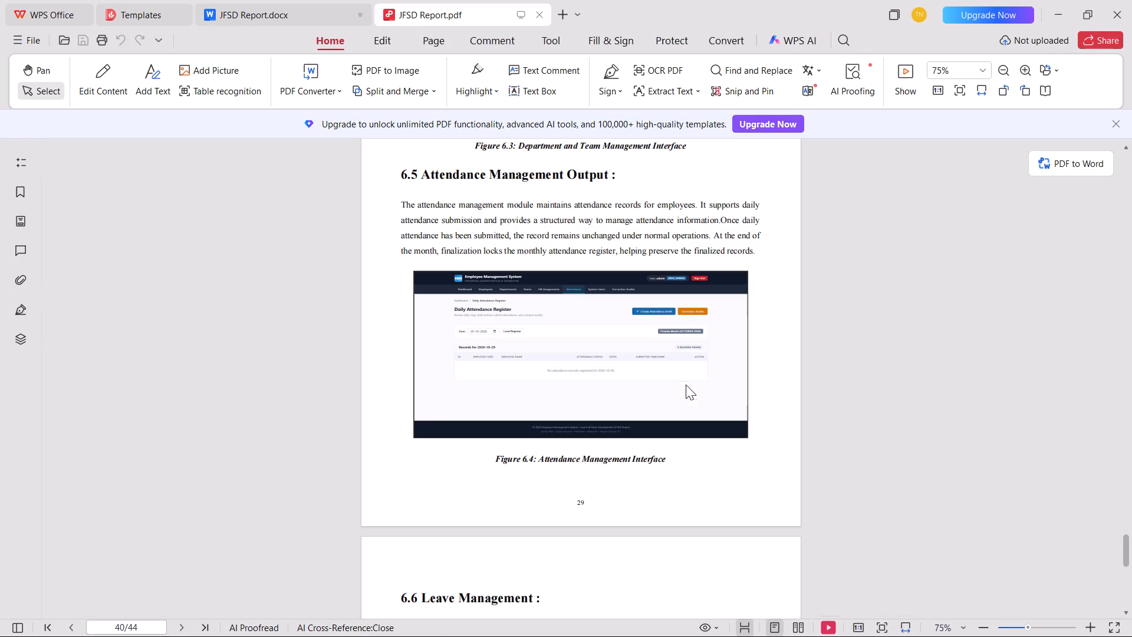
scroll(686, 385, down, 12)
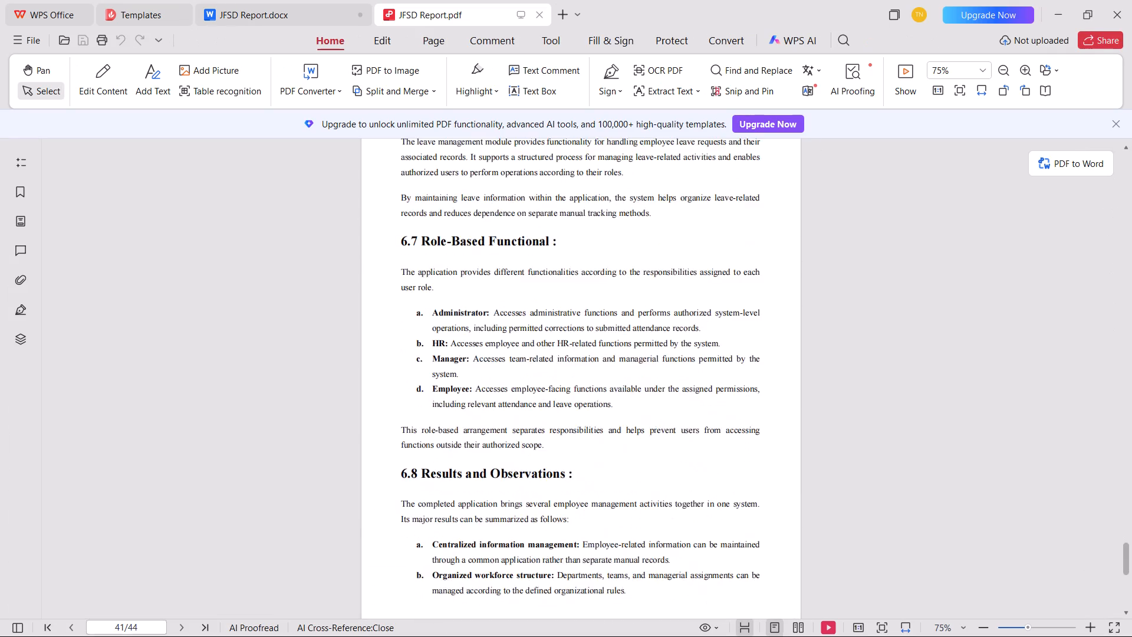
scroll(686, 385, down, 8)
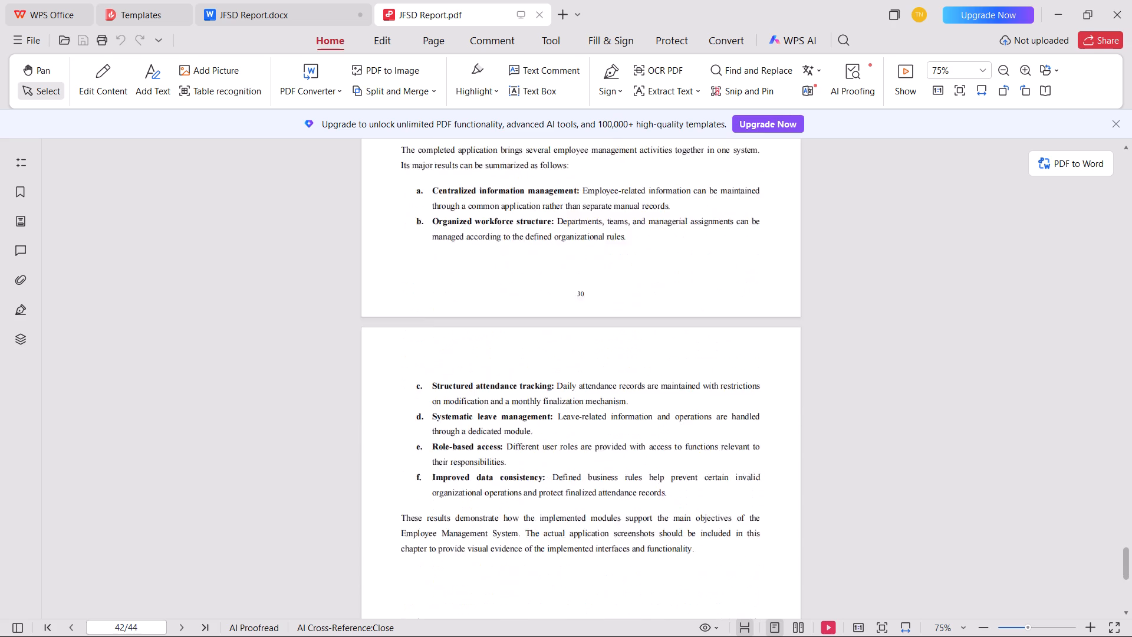
scroll(686, 385, down, 2)
key(ctrl+Tab)
key(Up)
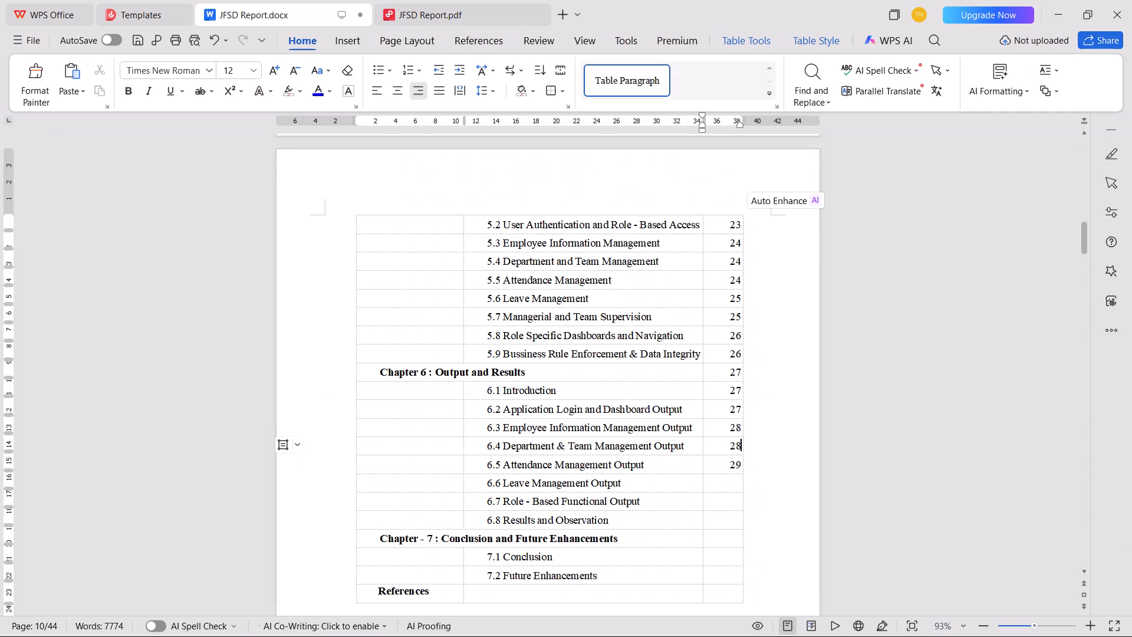
key(Down)
key(Down)
text(30)
key(Down)
text(30)
key(Down)
text(30)
key(ctrl+s)
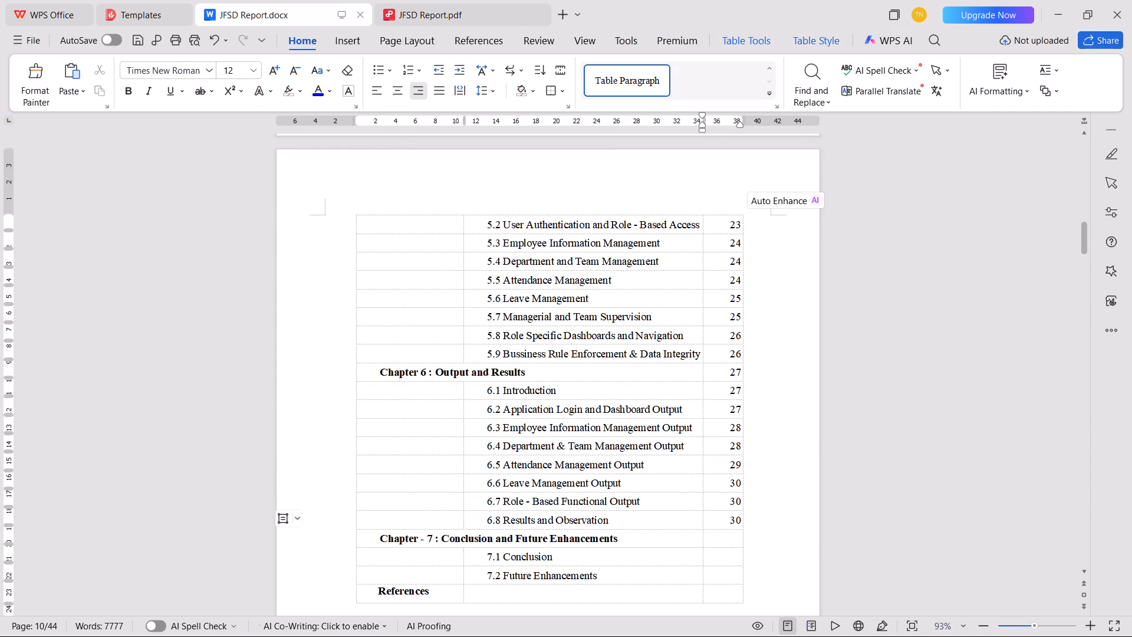
Following the PDF, enter Contents page number 32 for Chapter 7, 7.1 Conclusion and 7.2 Future Enhancements, and save the document.
key(ctrl+Tab)
scroll(686, 385, down, 15)
scroll(591, 267, down, 3)
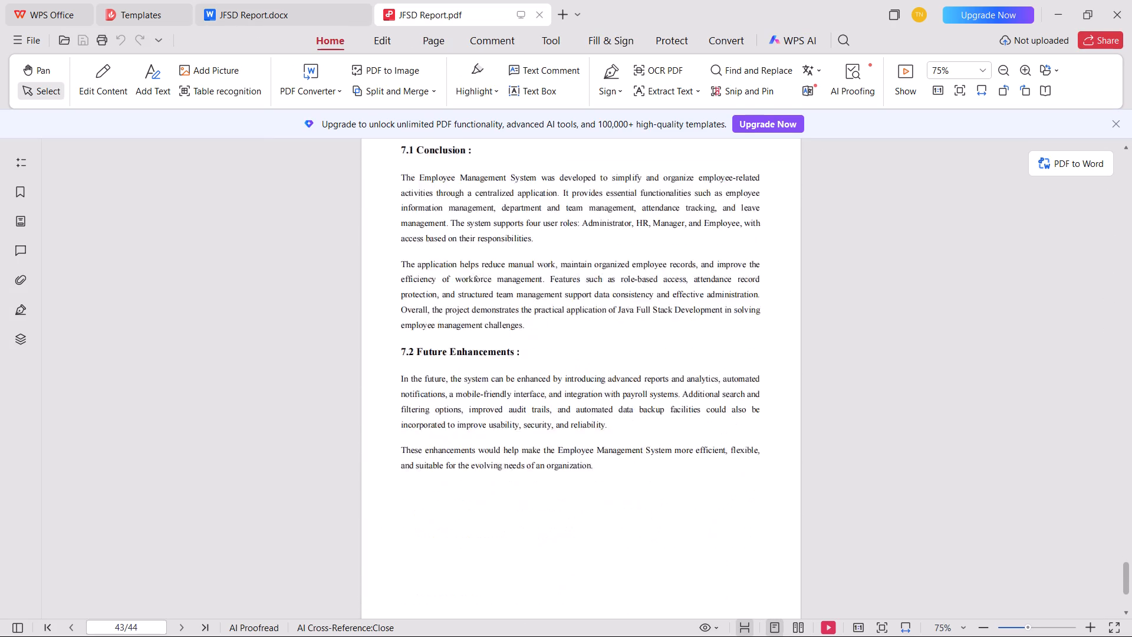
scroll(591, 272, down, 3)
scroll(591, 272, up, 17)
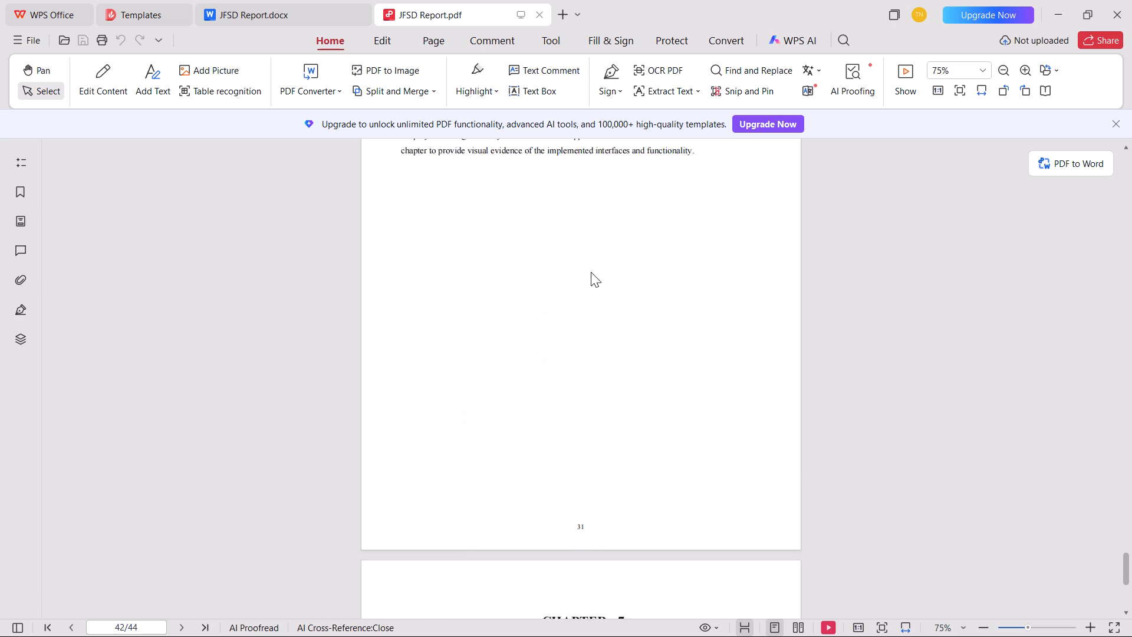
scroll(591, 272, up, 2)
scroll(591, 272, down, 1)
scroll(591, 272, up, 4)
scroll(591, 272, down, 5)
scroll(589, 278, up, 1)
scroll(589, 278, down, 17)
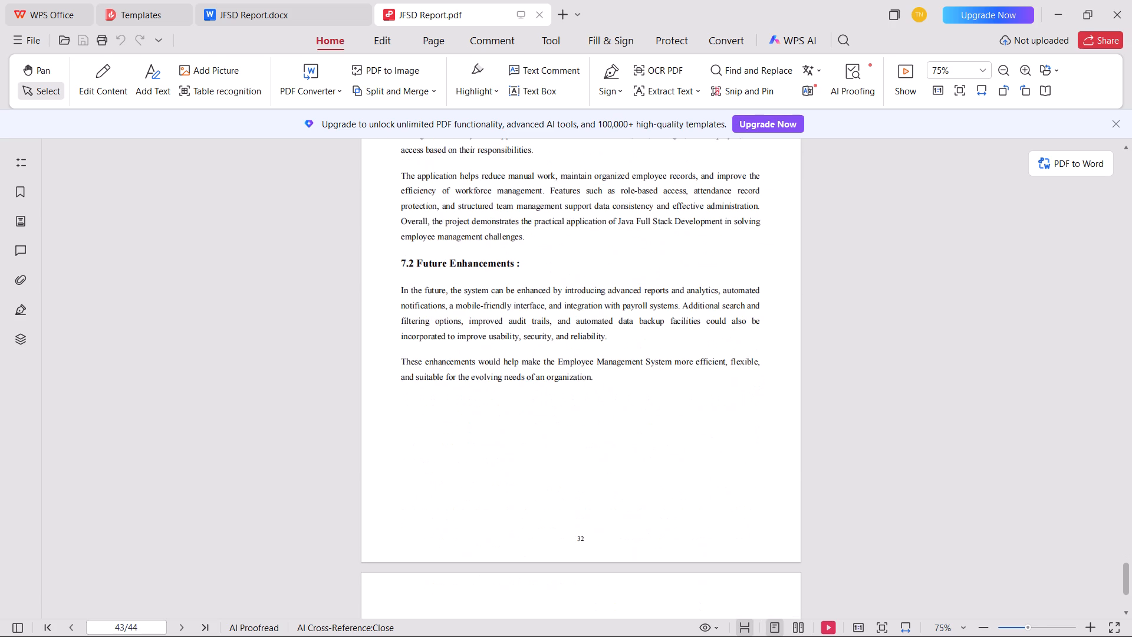
key(ctrl+Tab)
key(Down)
text(32)
key(Down)
text(32)
key(Down)
text(32)
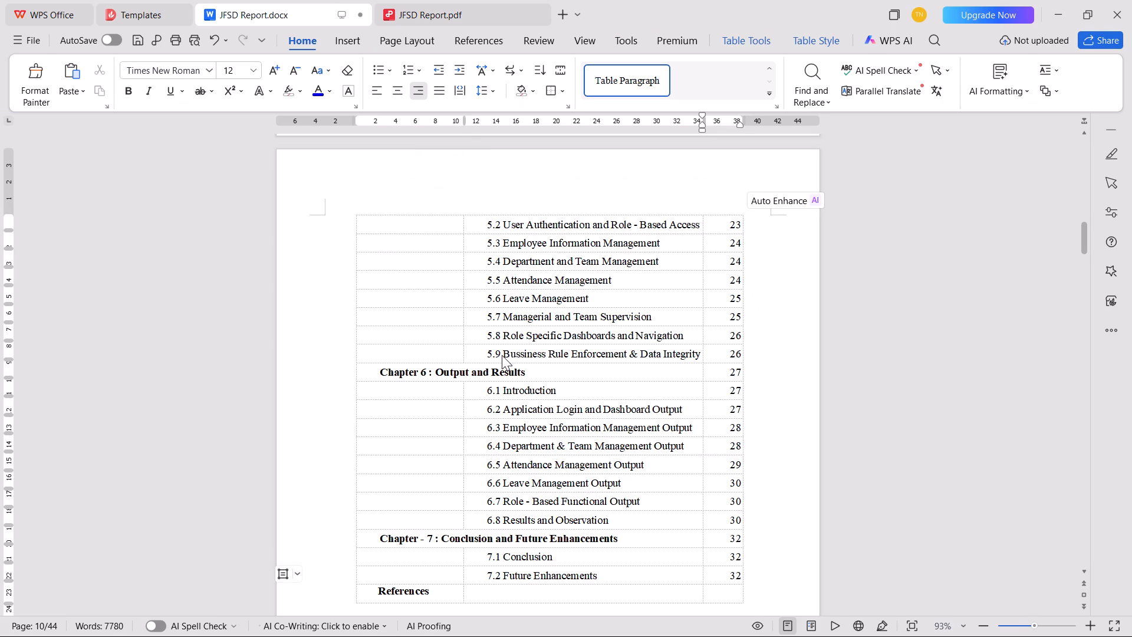
key(ctrl+s)
Following the PDF, enter Contents page number 33 for References and save the document.
key(ctrl+Tab)
scroll(502, 355, down, 11)
scroll(502, 355, up, 1)
scroll(502, 355, down, 2)
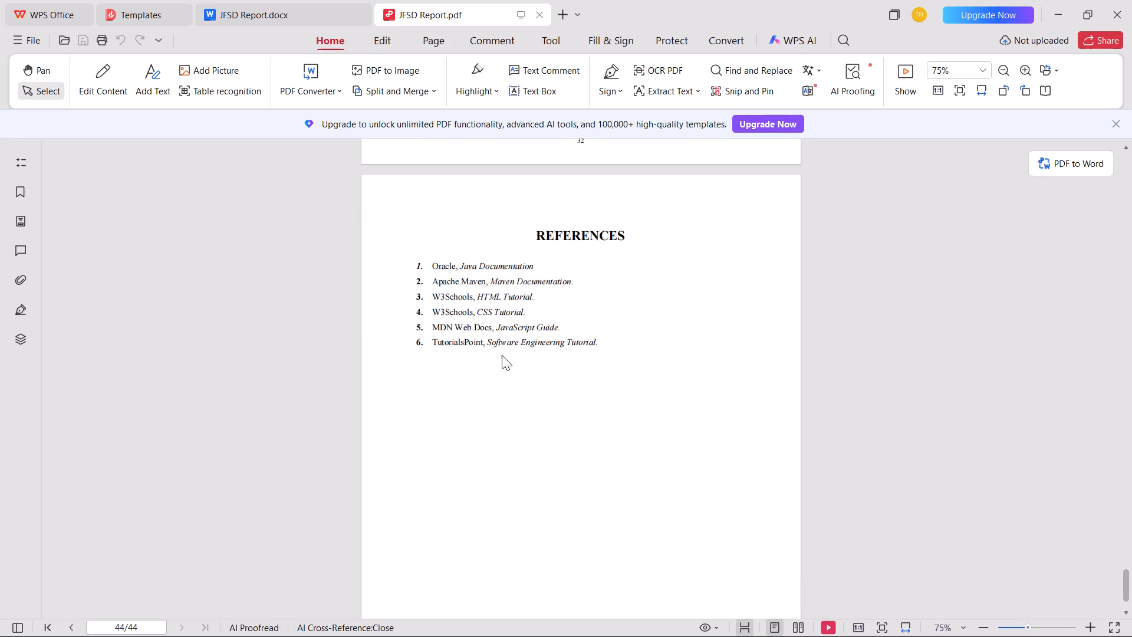
scroll(502, 355, down, 8)
key(ctrl+Tab)
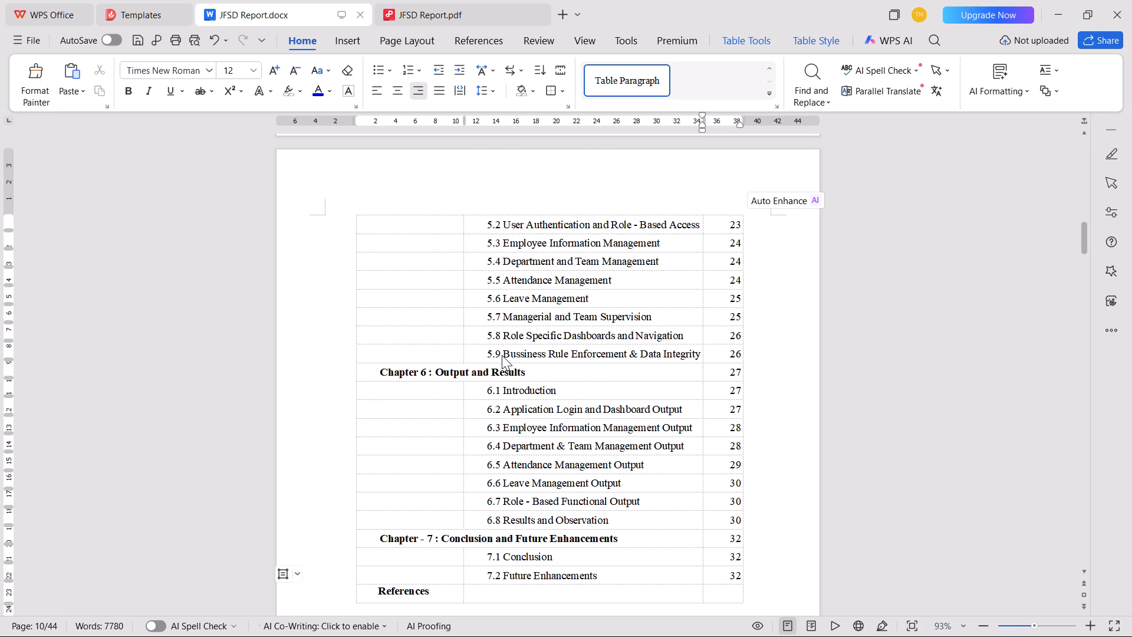
key(Down)
text(33)
key(ctrl+s)
Clear all the old figure entries below the header row of the List of Figures table.
scroll(547, 233, down, 13)
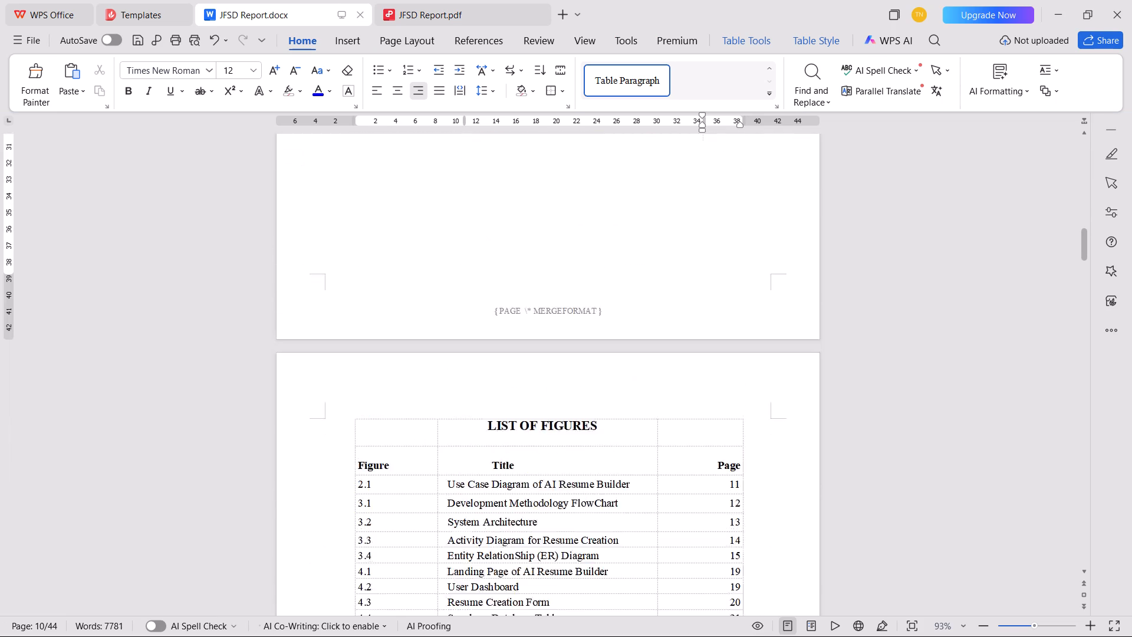
scroll(518, 252, down, 6)
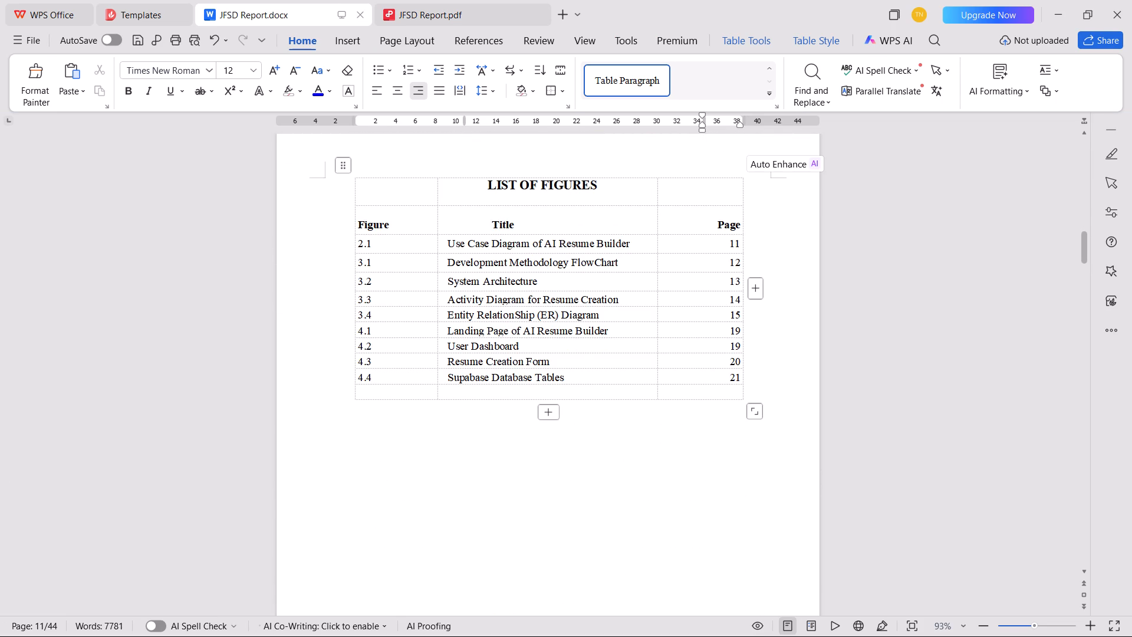
drag(410, 245, 673, 372)
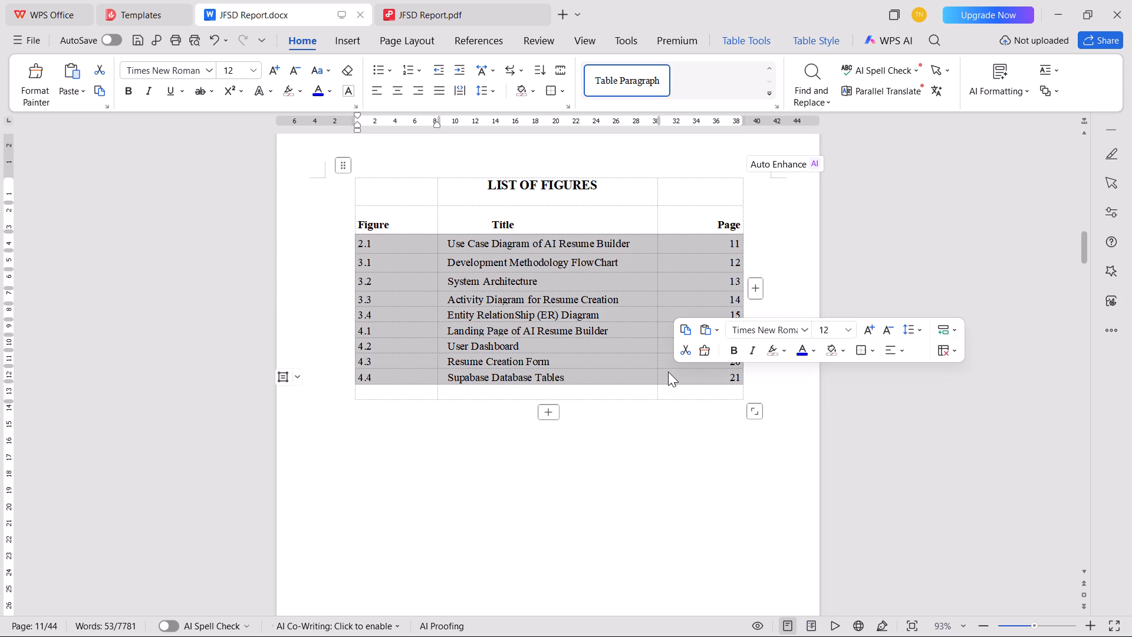
key(Delete)
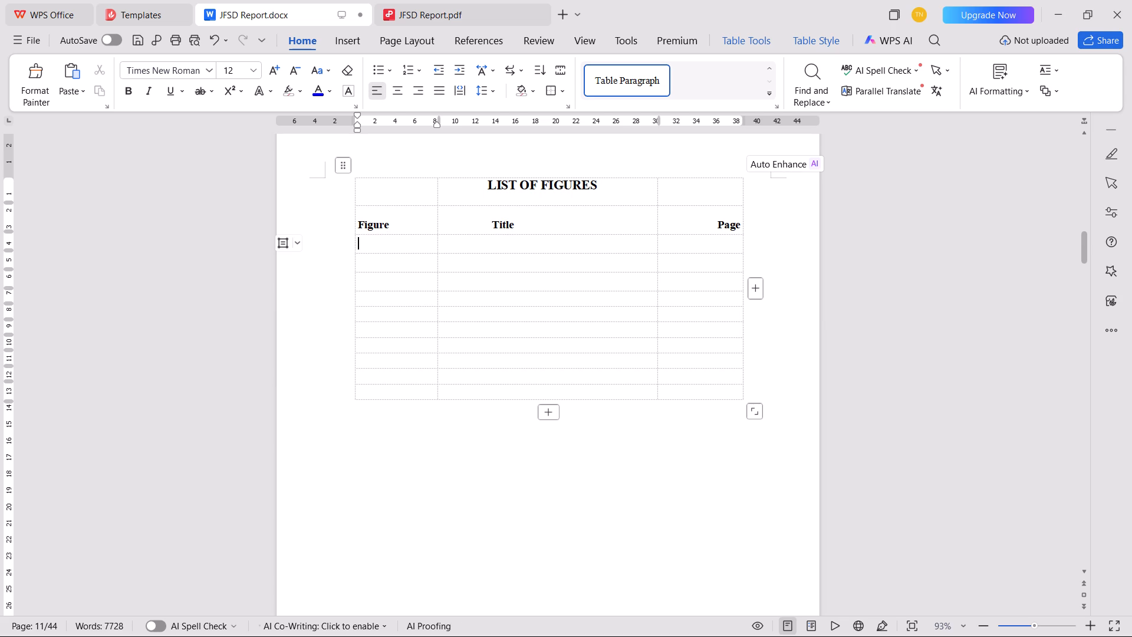
Find the first figure caption of Chapter 6 in the PDF and enter 6.1 in the first empty row of the List of Figures.
click(386, 5)
scroll(595, 358, up, 6)
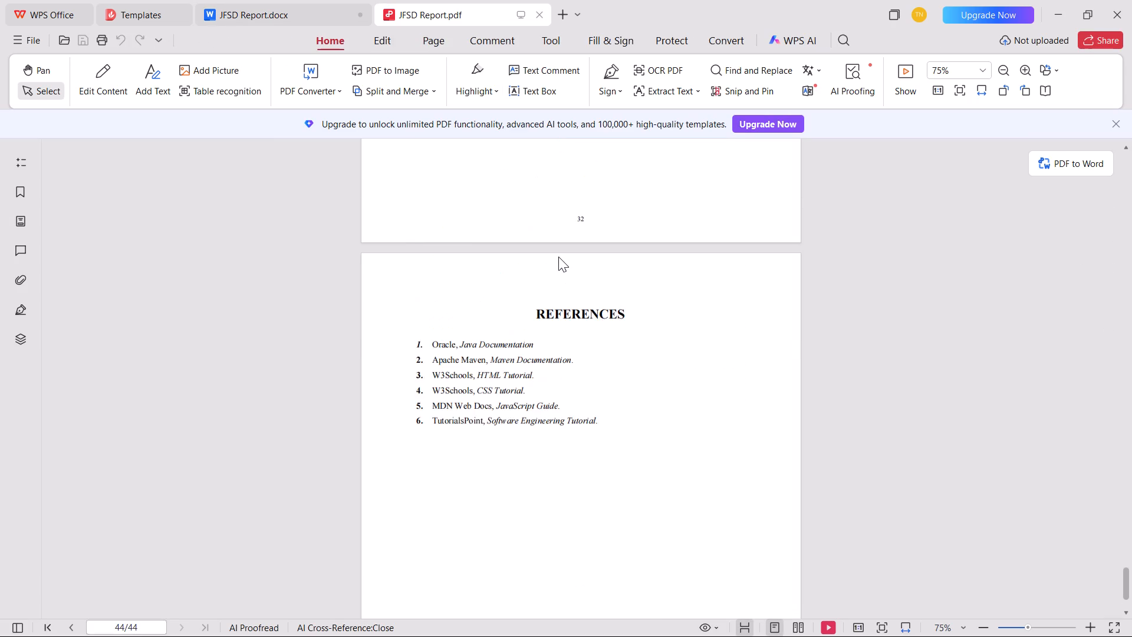
scroll(558, 257, up, 11)
scroll(558, 257, down, 1)
scroll(558, 257, up, 1)
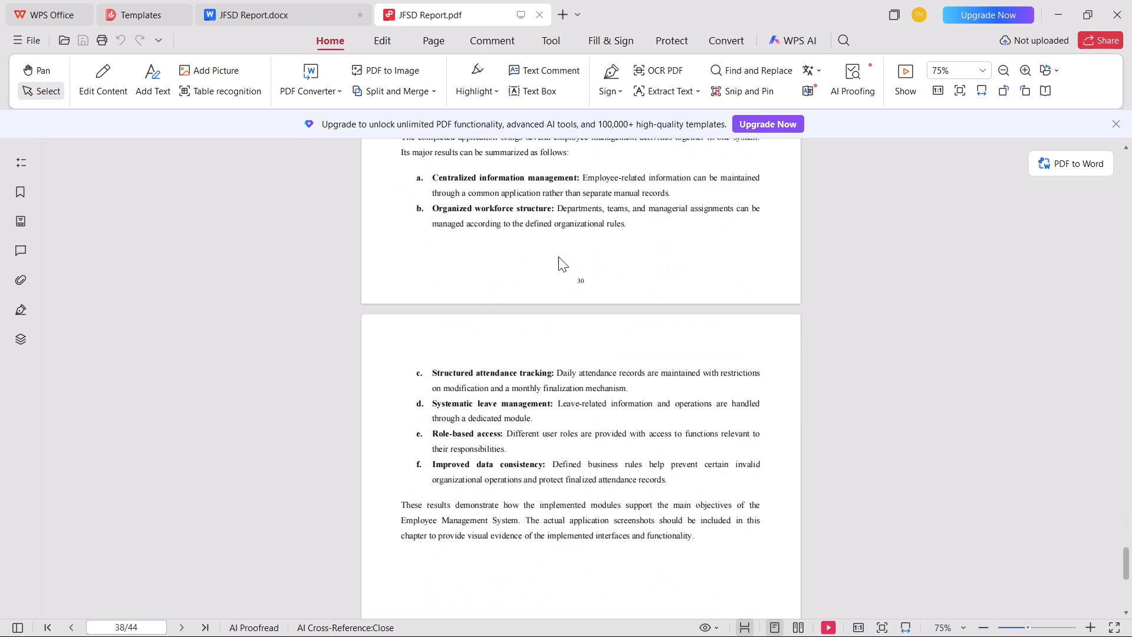
scroll(558, 257, up, 1)
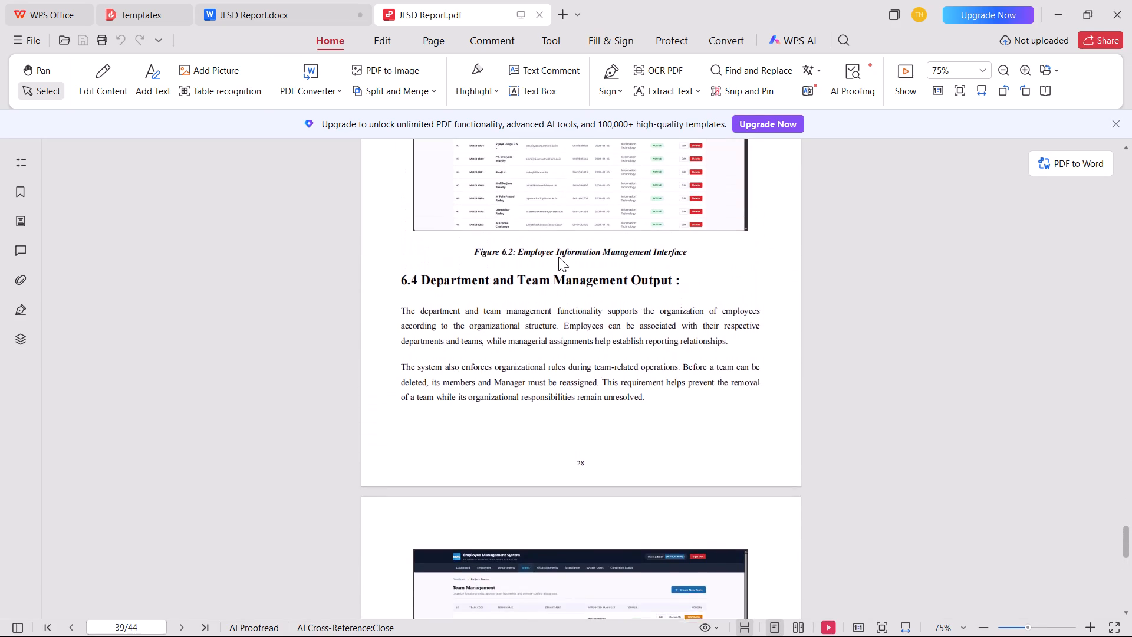
scroll(558, 257, up, 1)
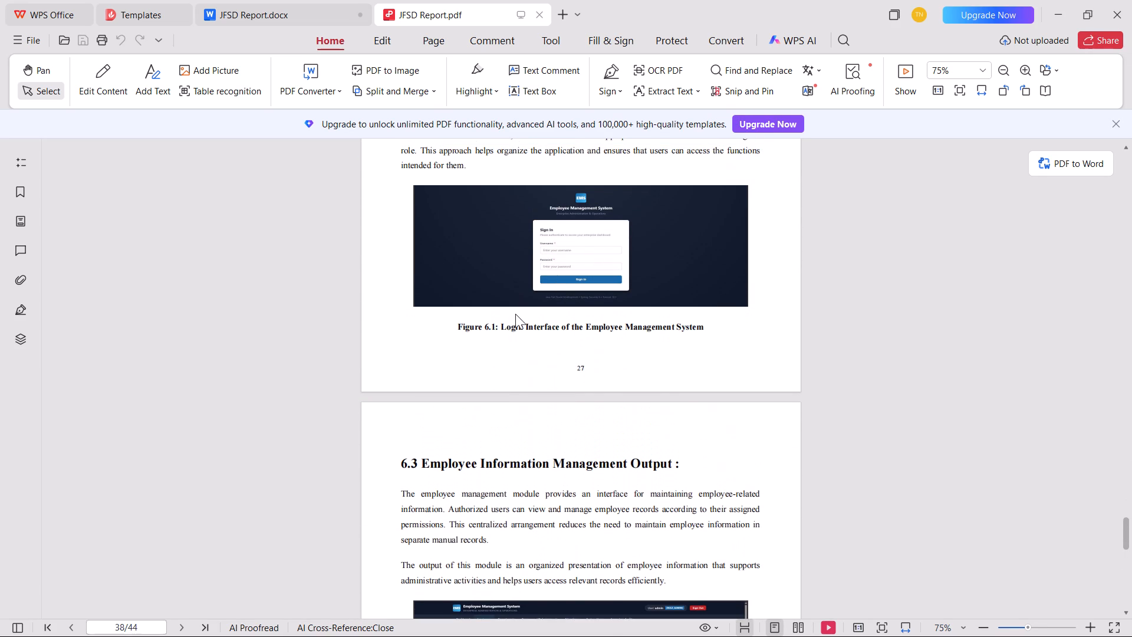
key(ctrl+Tab)
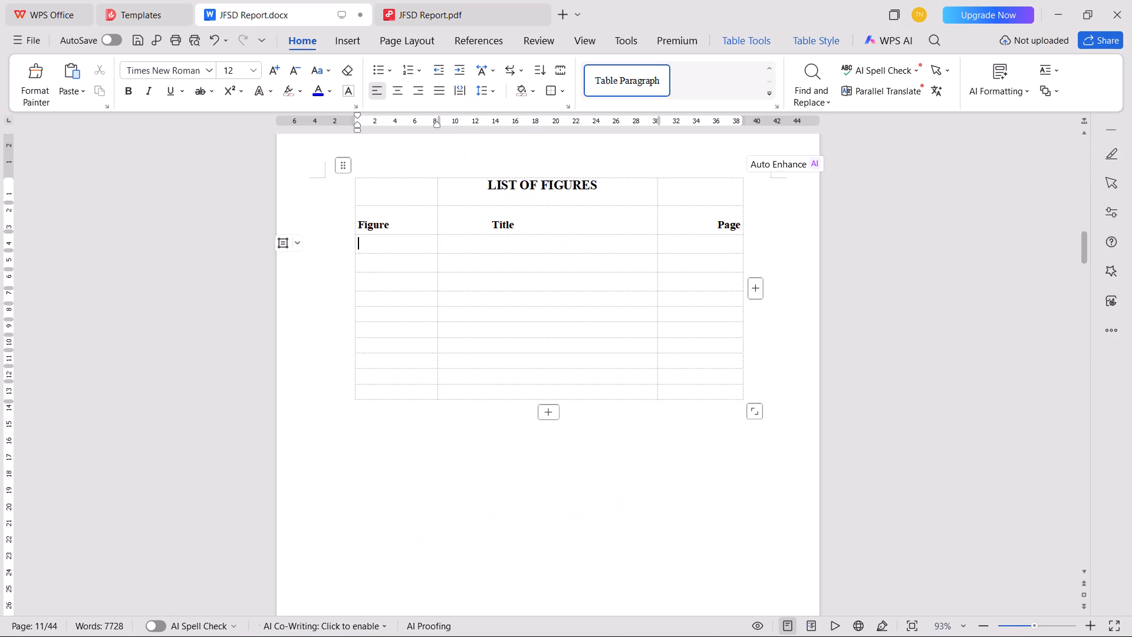
key(period)
key(BackSpace)
text(6.1)
Begin the figure 6.1 title in the List of Figures with Login Interface of Employee Management.
key(Tab)
text(lOGIN)
key(ctrl+BackSpace)
text(Login Intef)
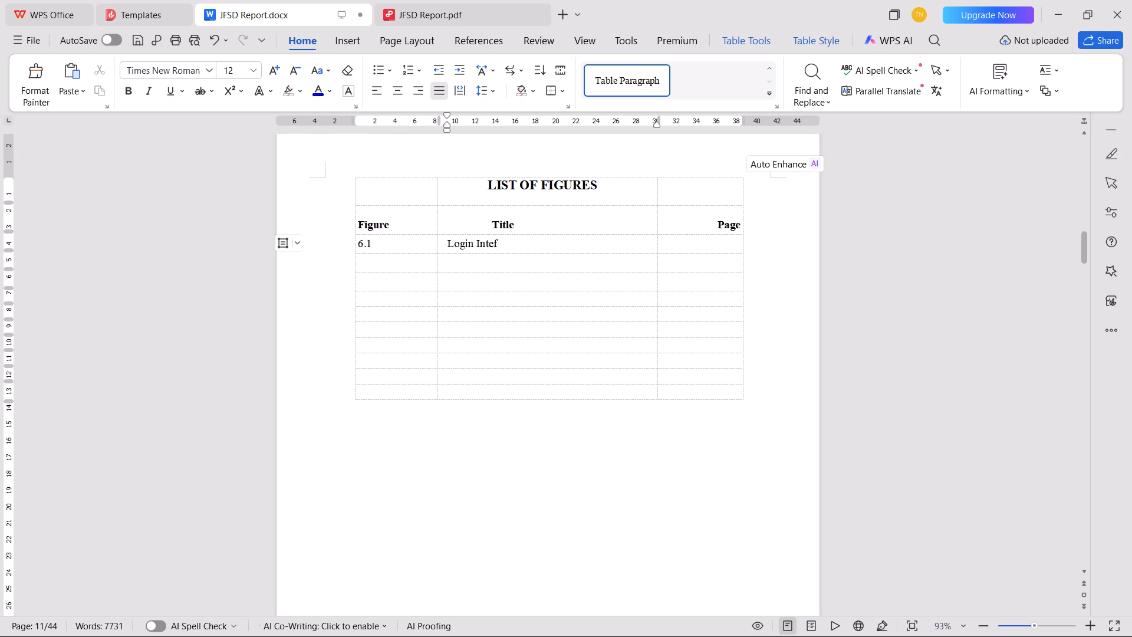
key(BackSpace)
key(r)
text(face of Employee Managemeny)
key(BackSpace)
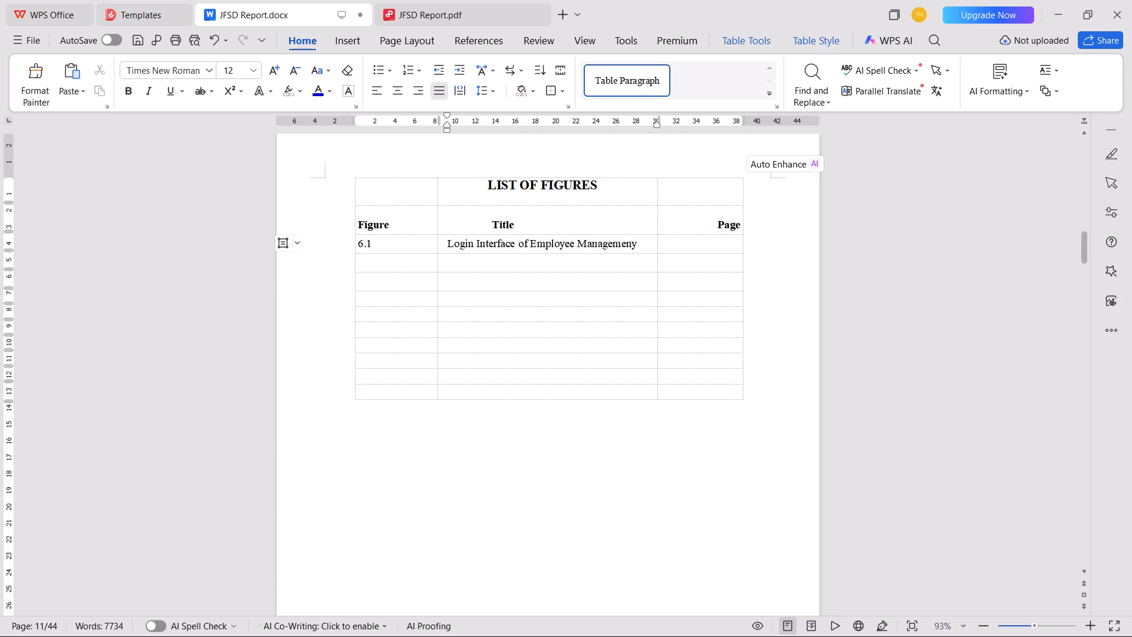
text(t System)
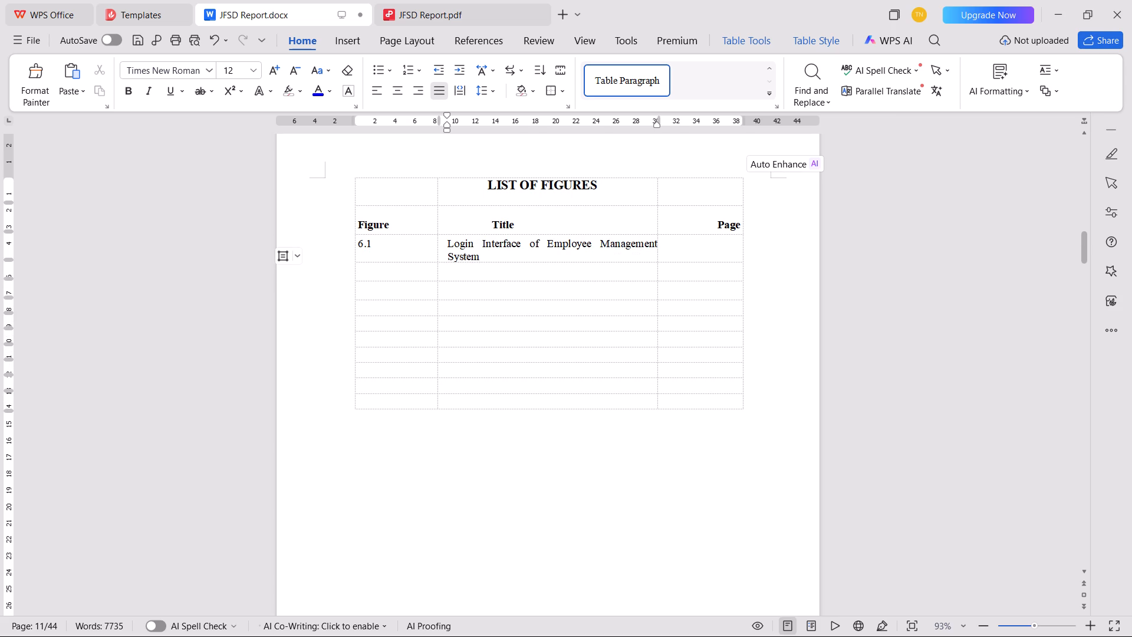
key(ctrl+z)
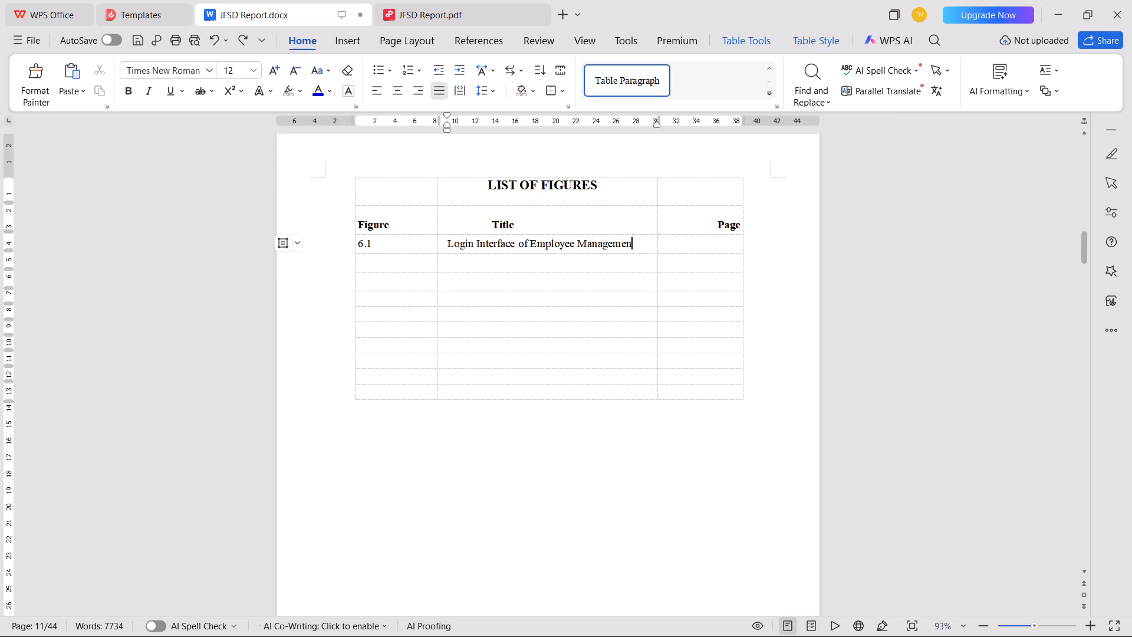
Widen the Title column of the List of Figures table by narrowing the Figure column.
click(528, 244)
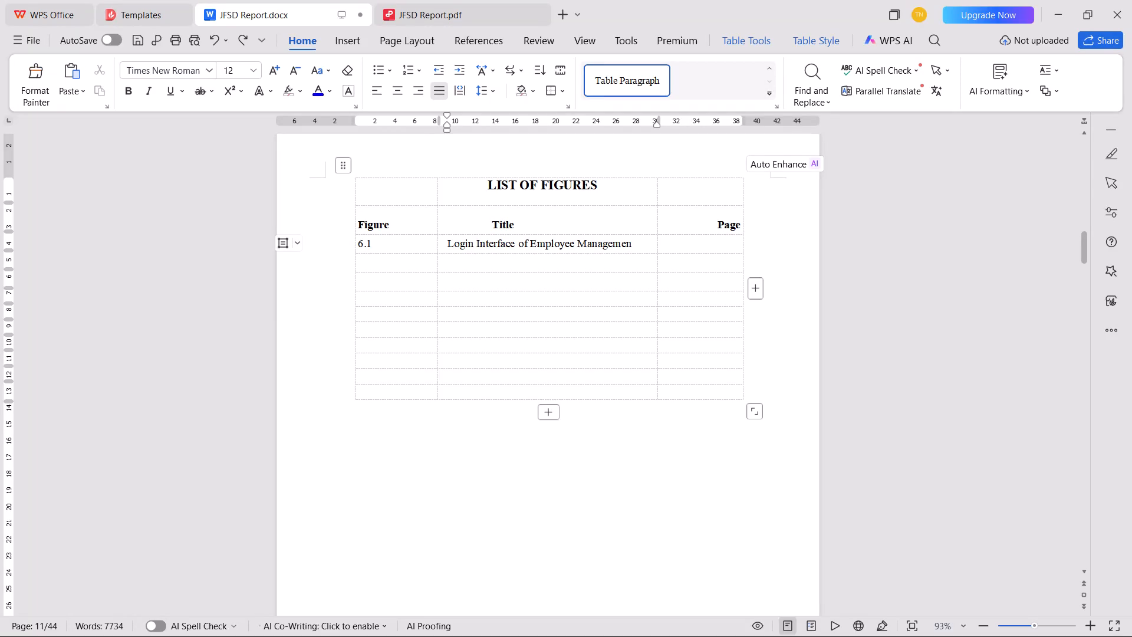
drag(437, 188, 419, 189)
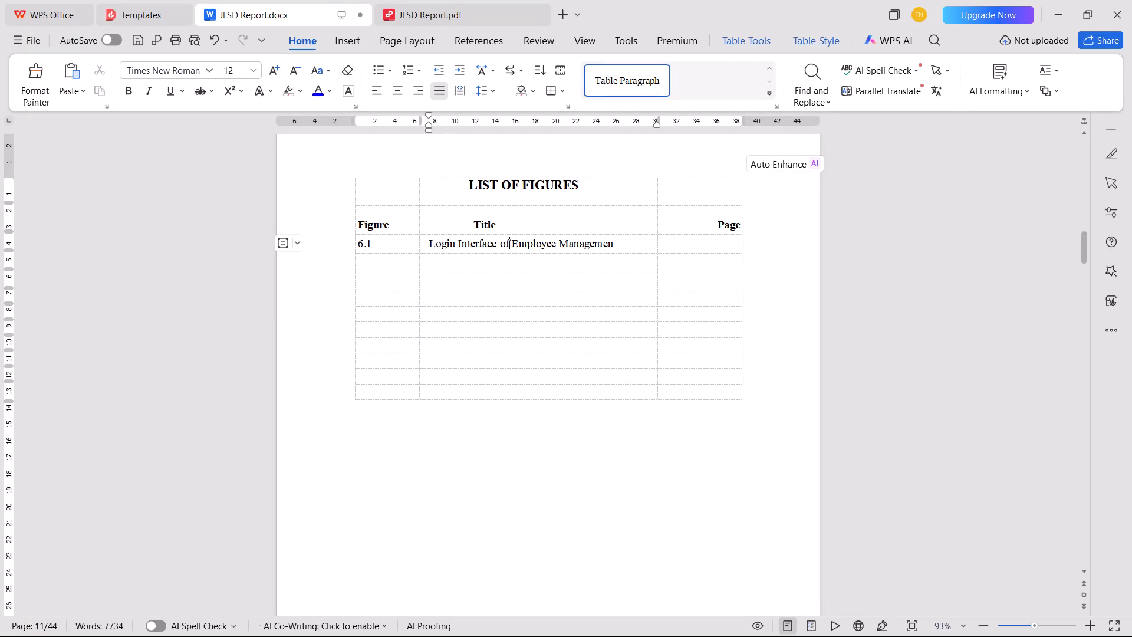
click(630, 239)
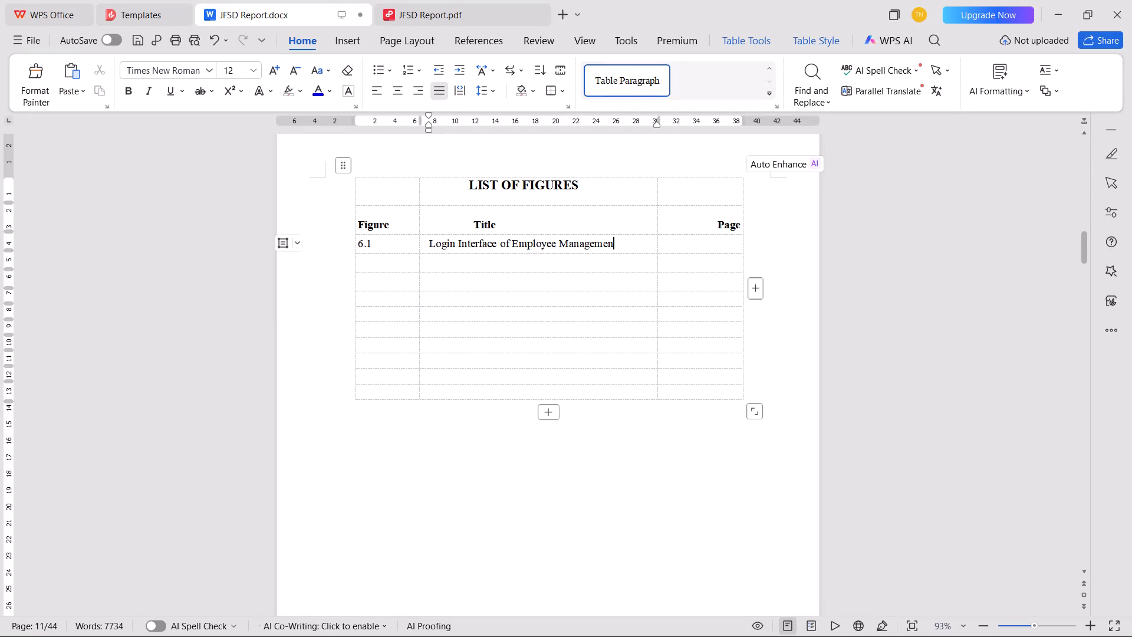
text(t SYste)
key(BackSpace)
key(BackSpace)
key(BackSpace)
key(BackSpace)
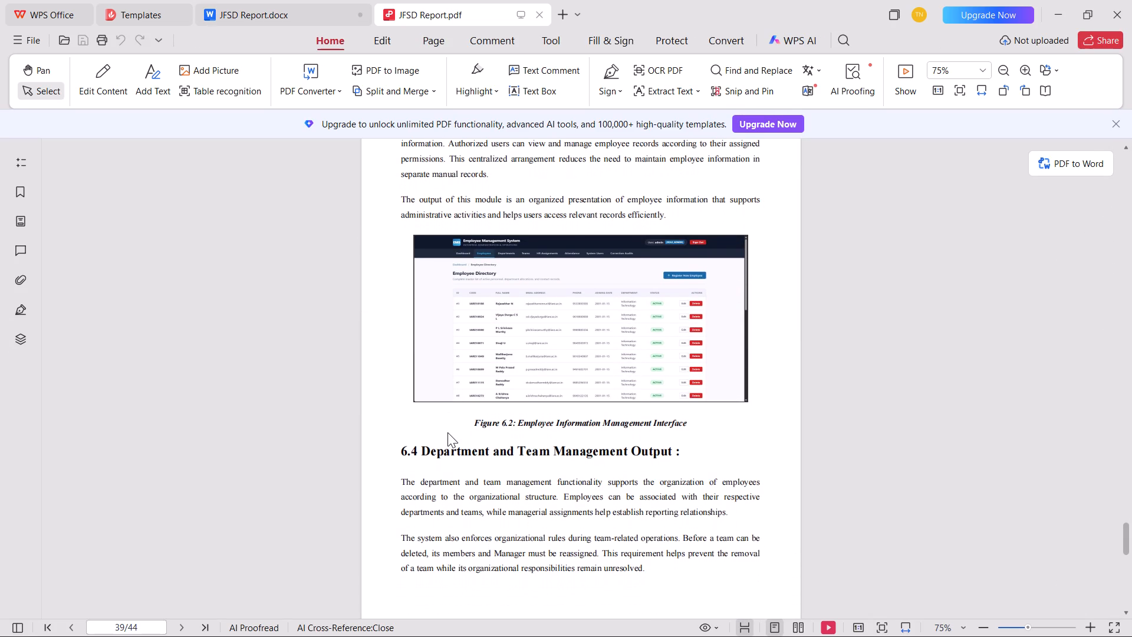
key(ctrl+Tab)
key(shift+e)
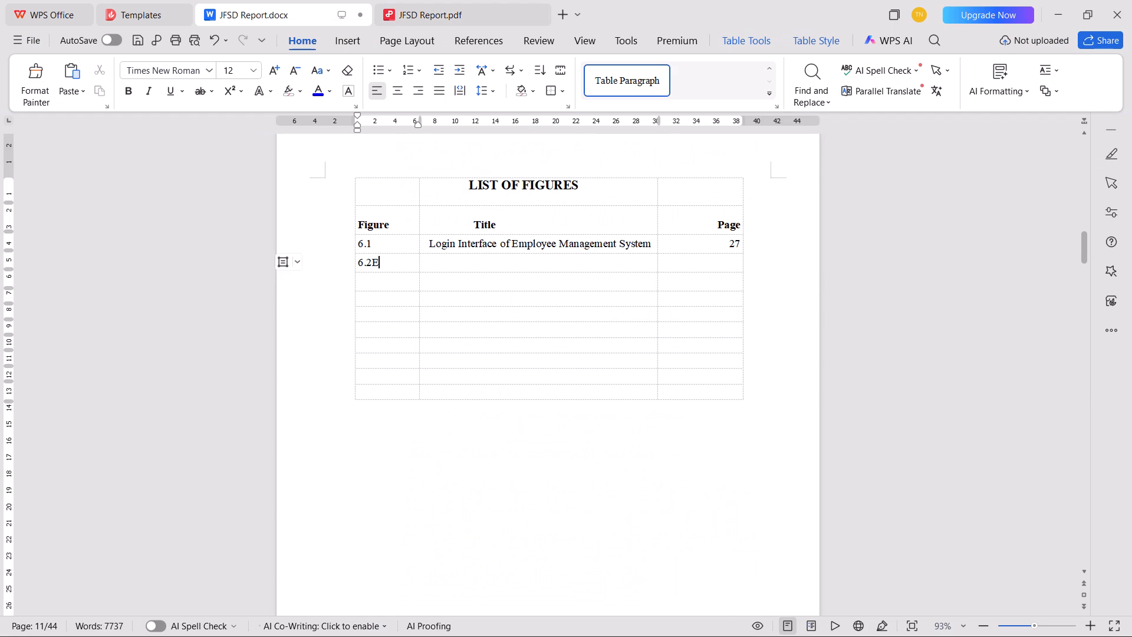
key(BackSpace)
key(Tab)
text(Employee Informarion)
key(BackSpace)
key(BackSpace)
key(BackSpace)
key(BackSpace)
text(tion Management)
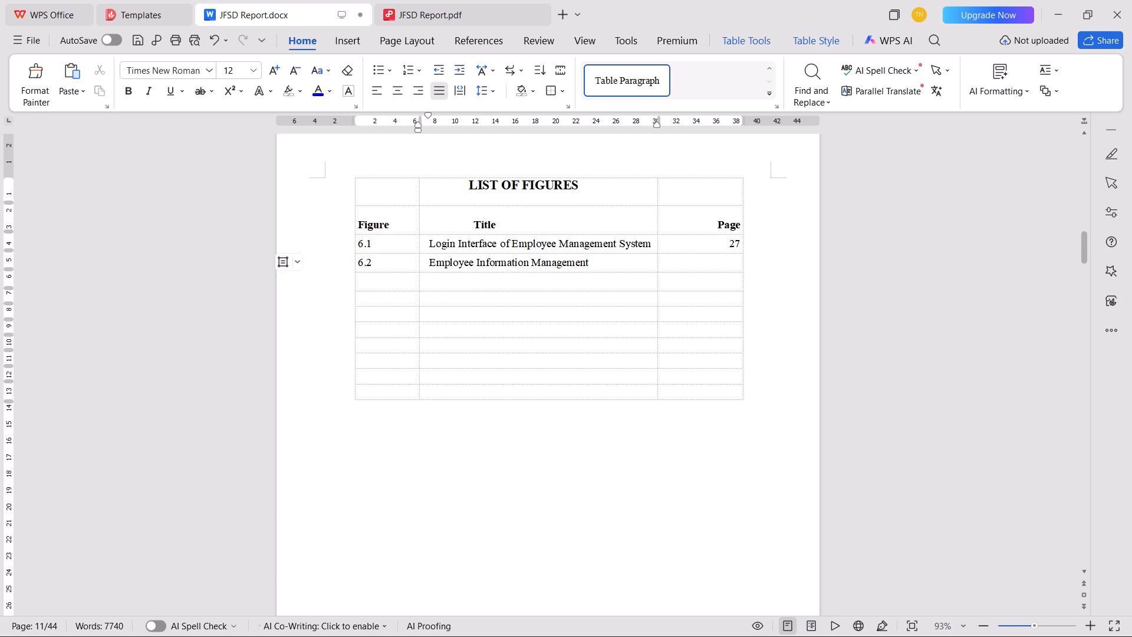
key(ctrl+Tab)
key(ctrl+Tab)
key(space)
text(Interface)
key(Tab)
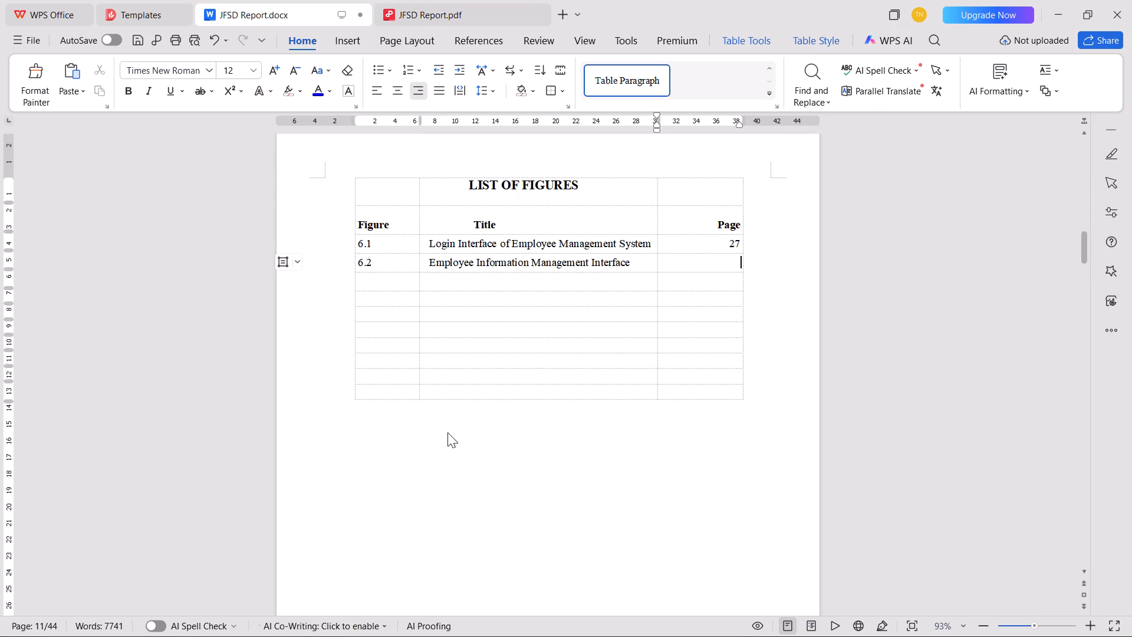
text(28)
Find the figure after 6.2 in the PDF and enter its number, 6.3, in the next row of the List of Figures.
key(ctrl+Tab)
scroll(447, 432, down, 1)
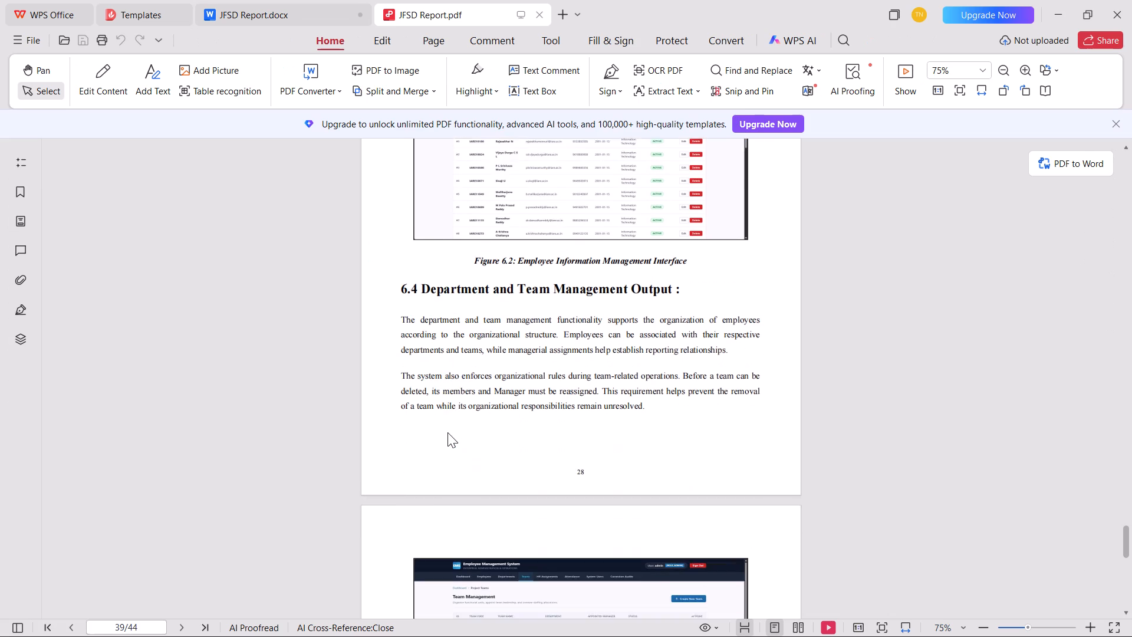
scroll(447, 432, down, 4)
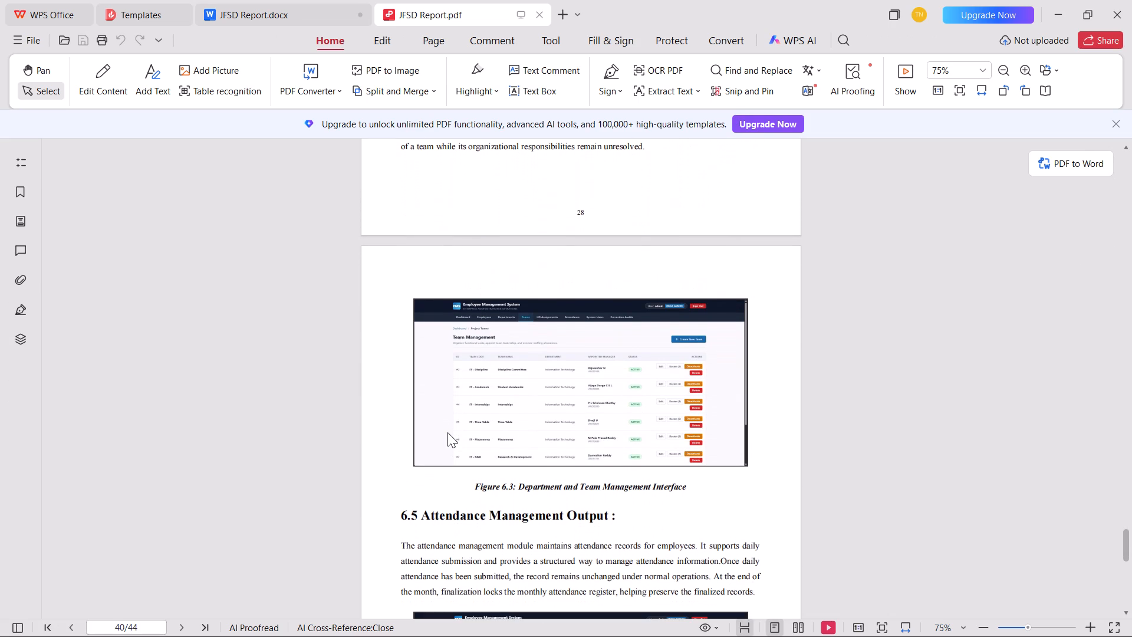
key(ctrl+Tab)
key(Down)
key(Left)
key(Left)
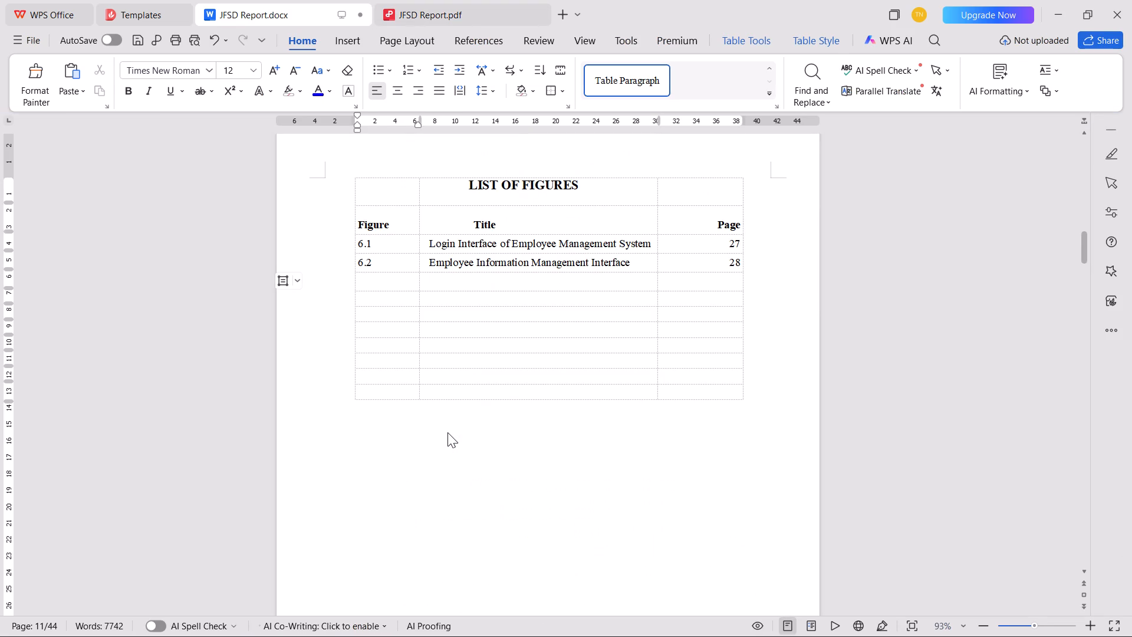
text(6.3)
key(space)
Following the PDF caption, enter the title Department and Team Management Interface and page number 29 for figure 6.3.
key(Tab)
text(Department an)
key(space)
key(BackSpace)
text(d Team Management)
key(space)
key(ctrl+Tab)
key(ctrl+Tab)
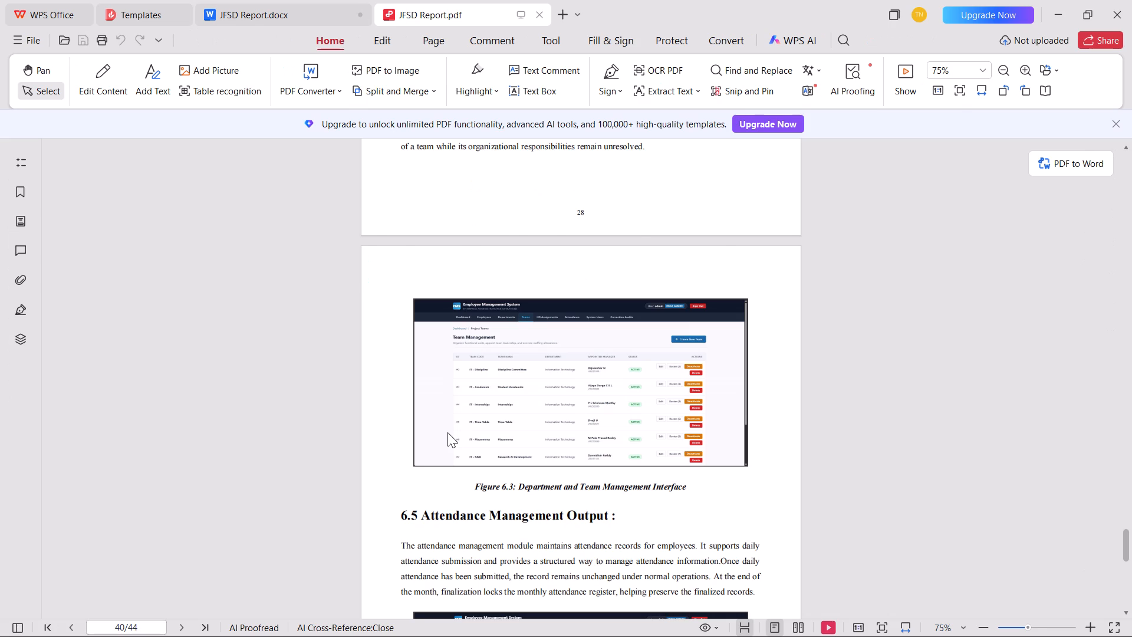
text(Inter)
text(face)
key(Right)
key(ctrl+Tab)
scroll(447, 432, down, 1)
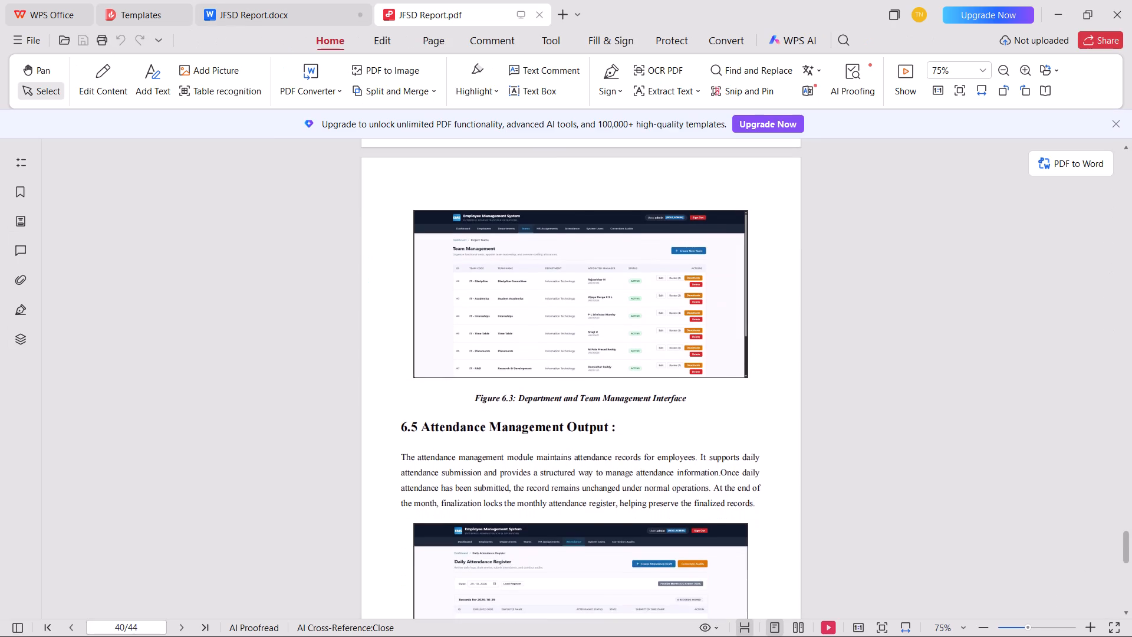
scroll(447, 432, down, 1)
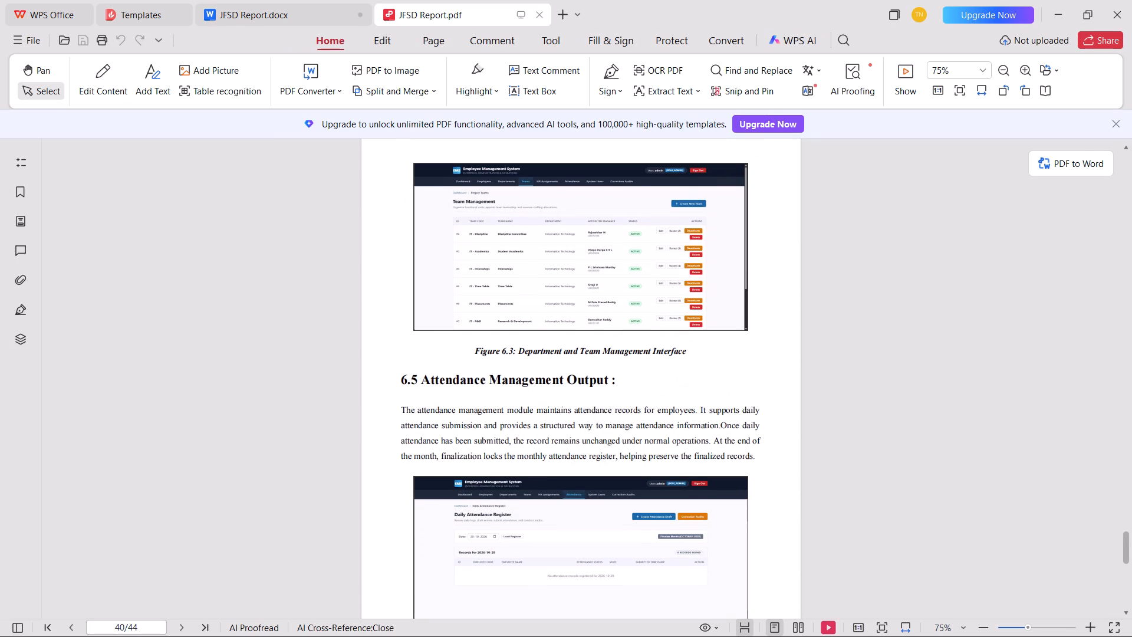
key(ctrl+Tab)
text(29)
Find the following figure in the PDF and enter its number, 6.4, in the next empty row of the List of Figures.
key(Down)
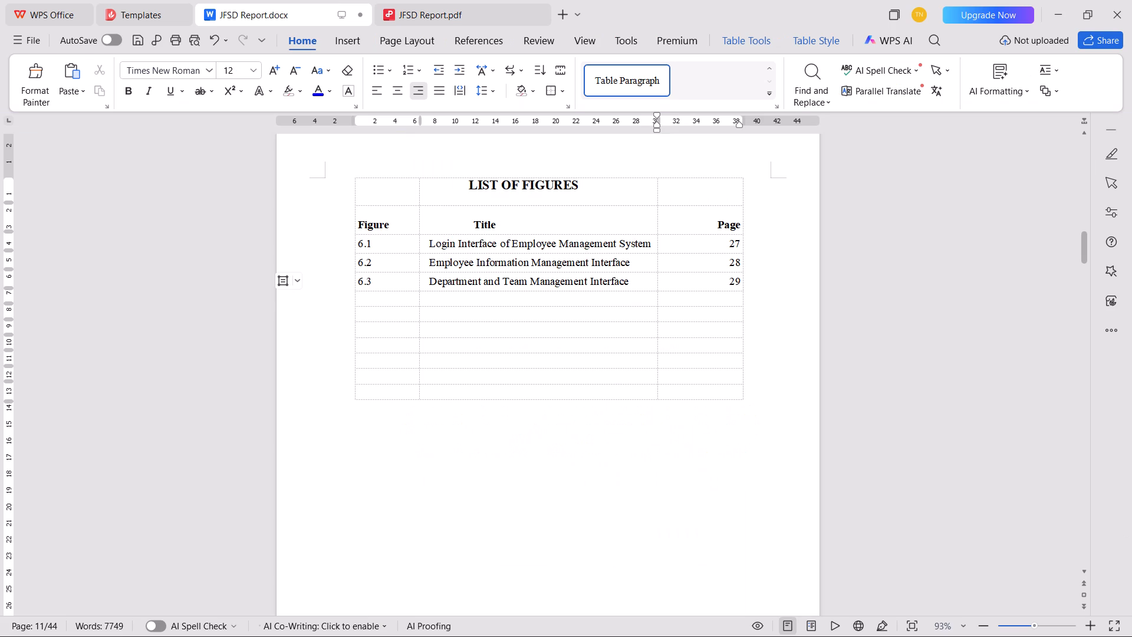
key(Left)
key(Left)
key(Left)
key(Down)
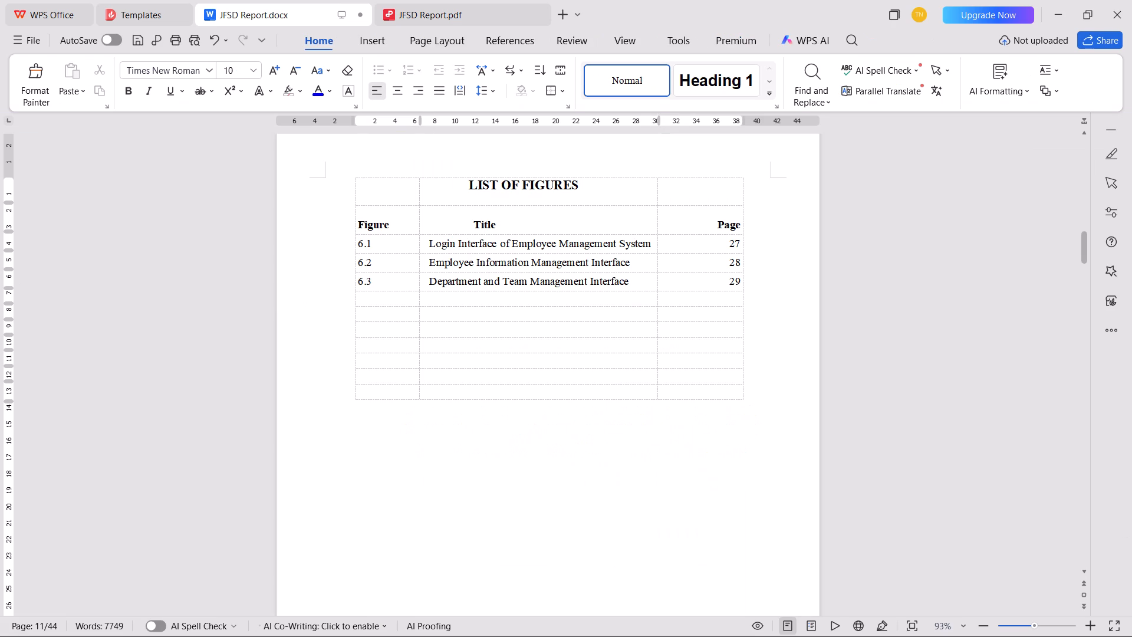
key(Left)
key(Left)
key(Left)
key(ctrl+Tab)
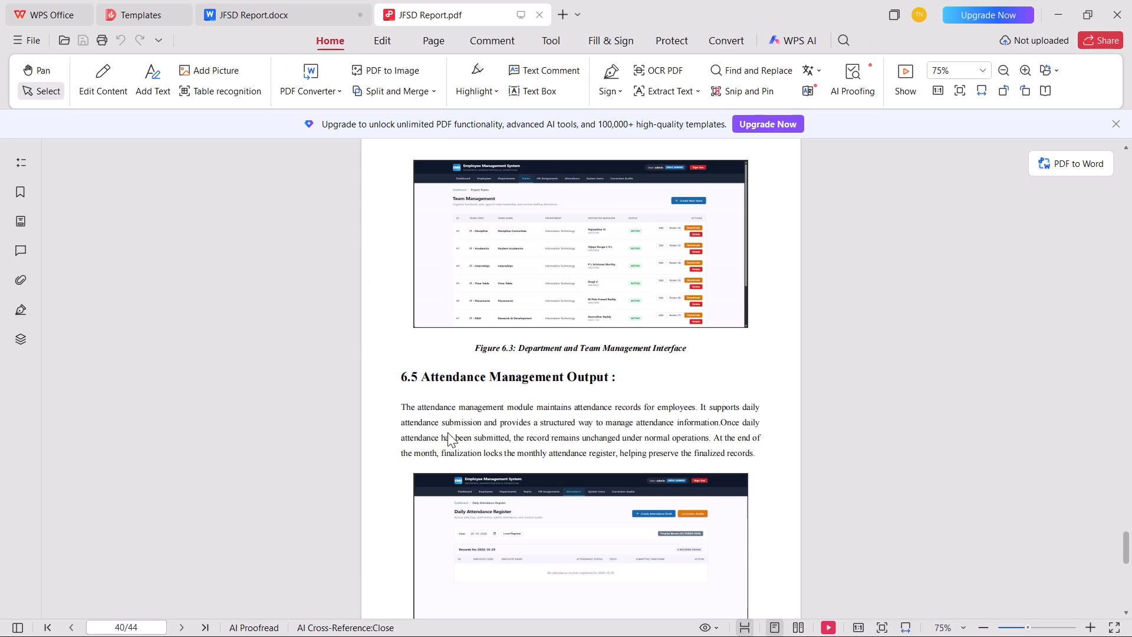
scroll(447, 432, down, 2)
key(ctrl+Tab)
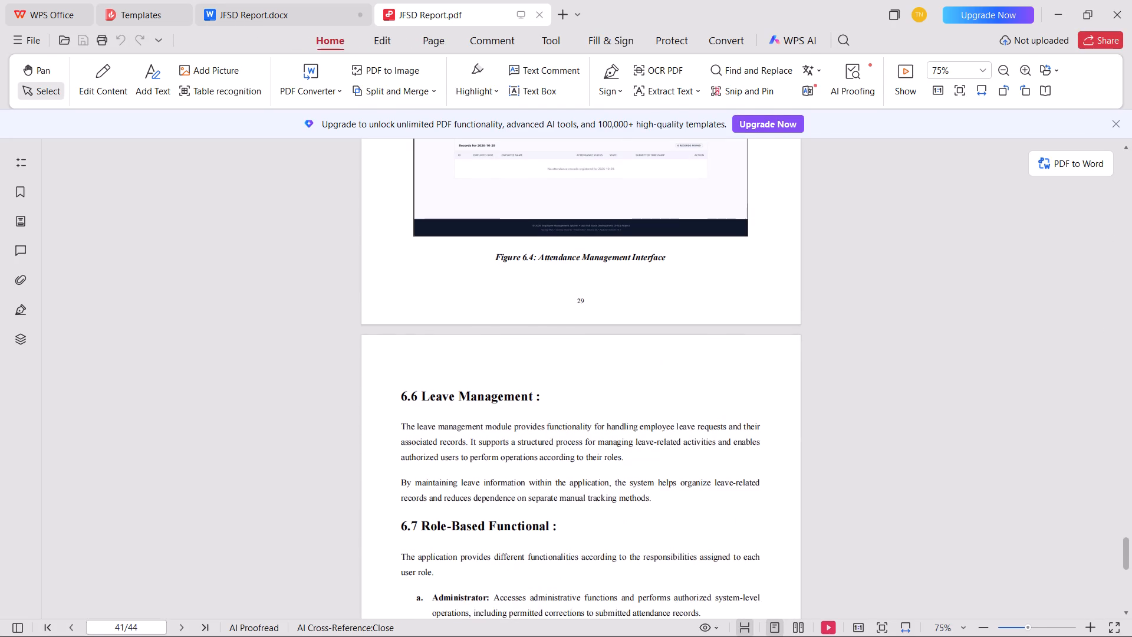
text(6.4)
Following the PDF caption, enter the title Attendance Management Interface and page number 29 for figure 6.4.
key(Tab)
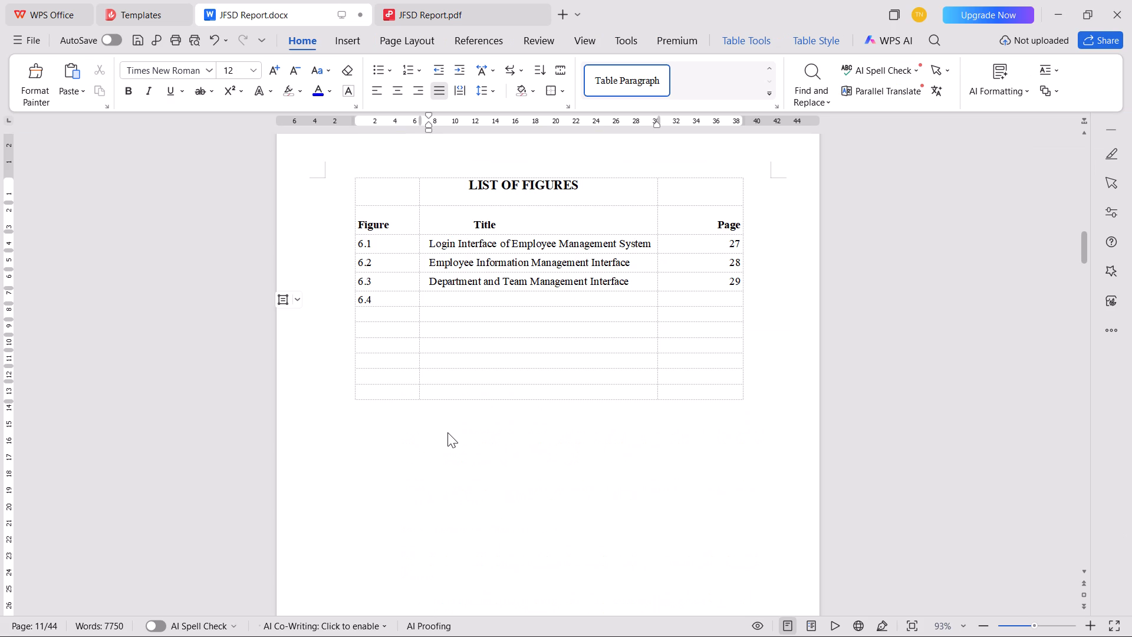
text(Attendance Management)
key(space)
key(ctrl+Tab)
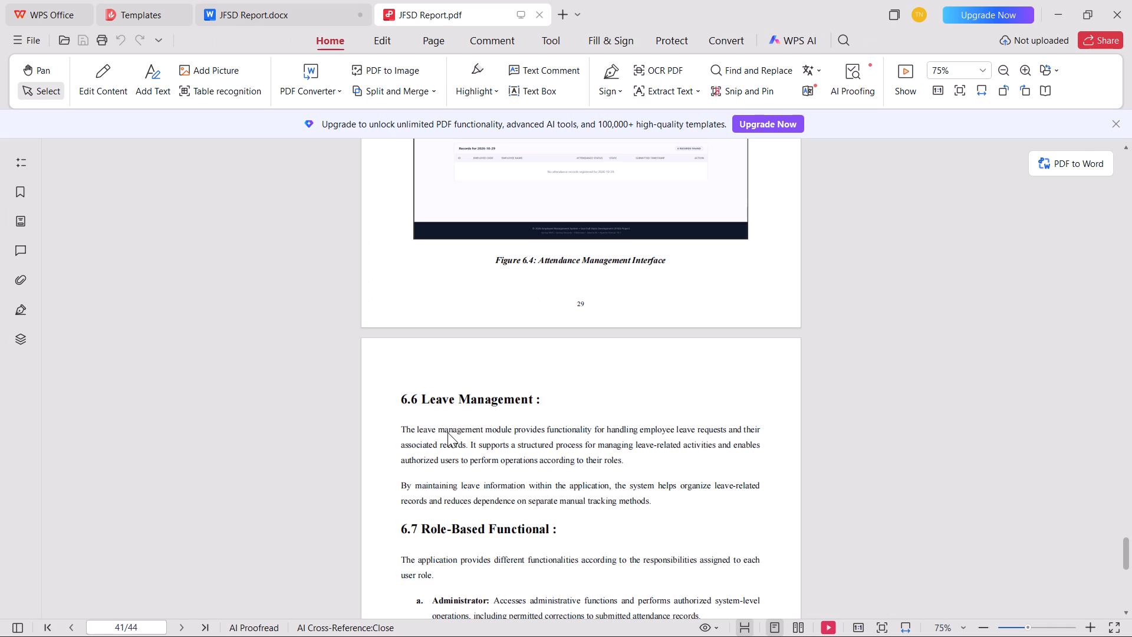
key(ctrl+Tab)
text(Iter)
key(BackSpace)
key(BackSpace)
key(BackSpace)
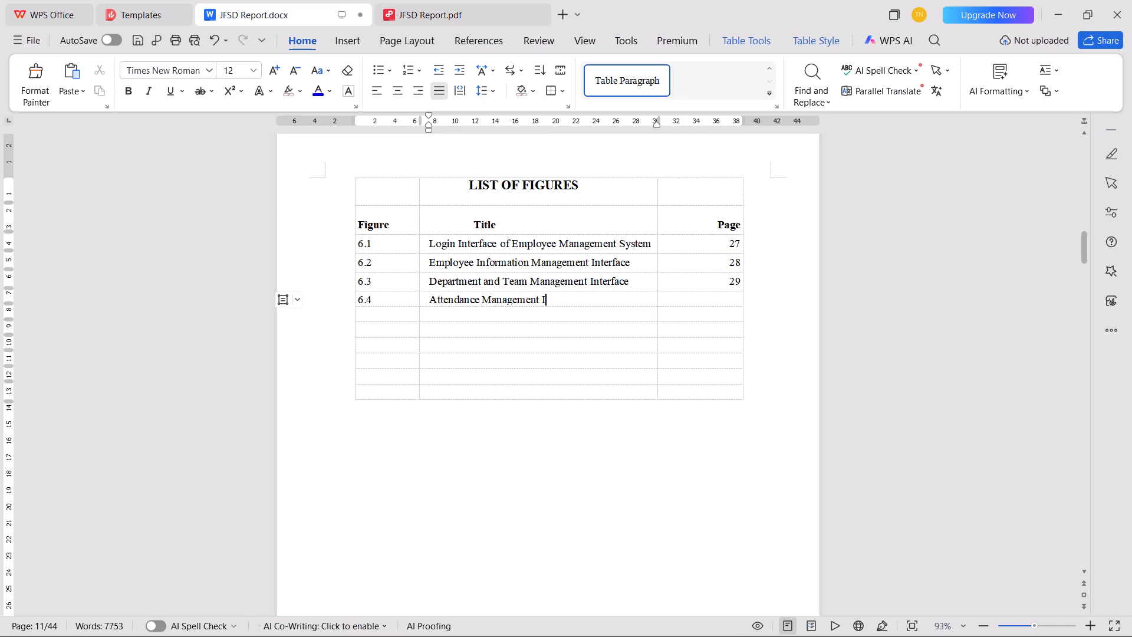
text(nterface)
key(Tab)
key(ctrl+Tab)
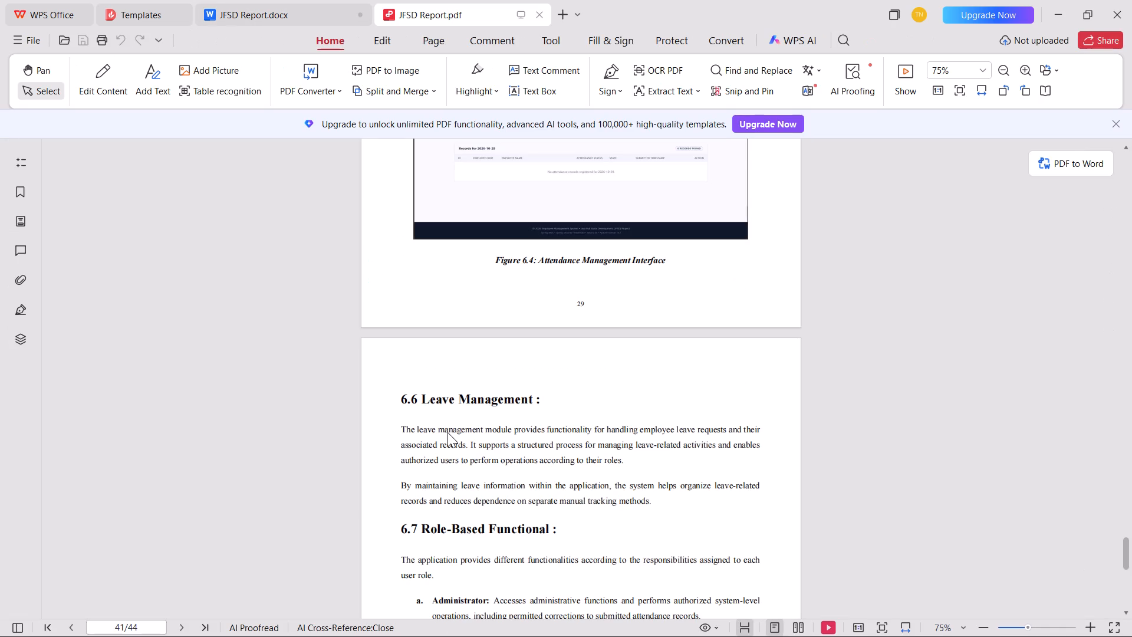
scroll(447, 432, up, 1)
key(ctrl+Tab)
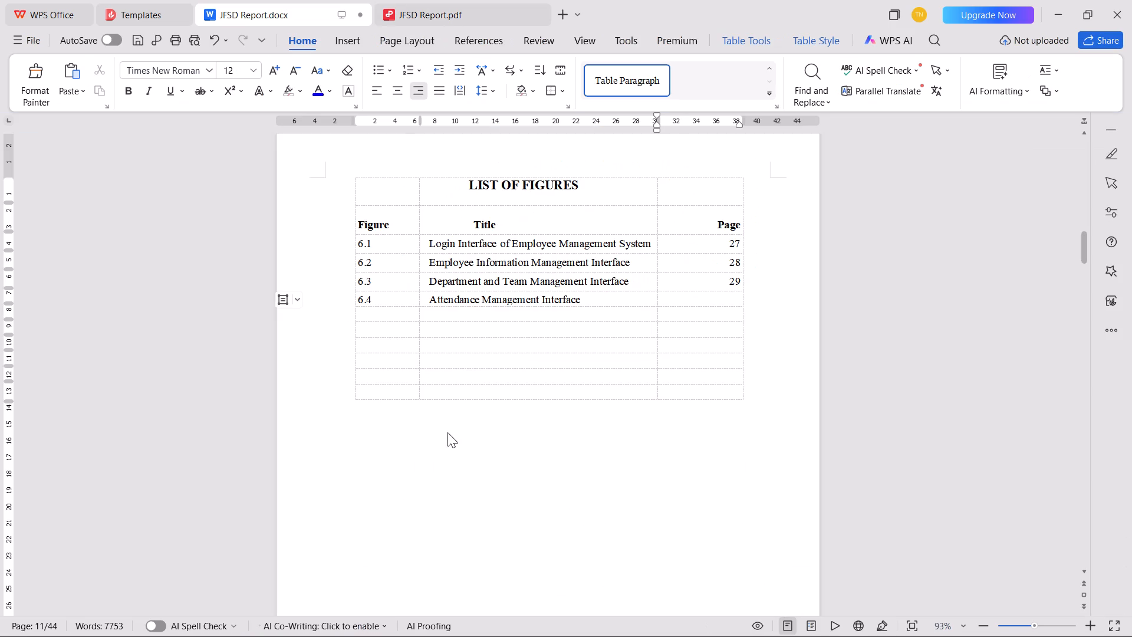
text(29)
Check the remaining PDF pages for further figure captions, and save the report document.
key(ctrl+Tab)
scroll(447, 432, down, 8)
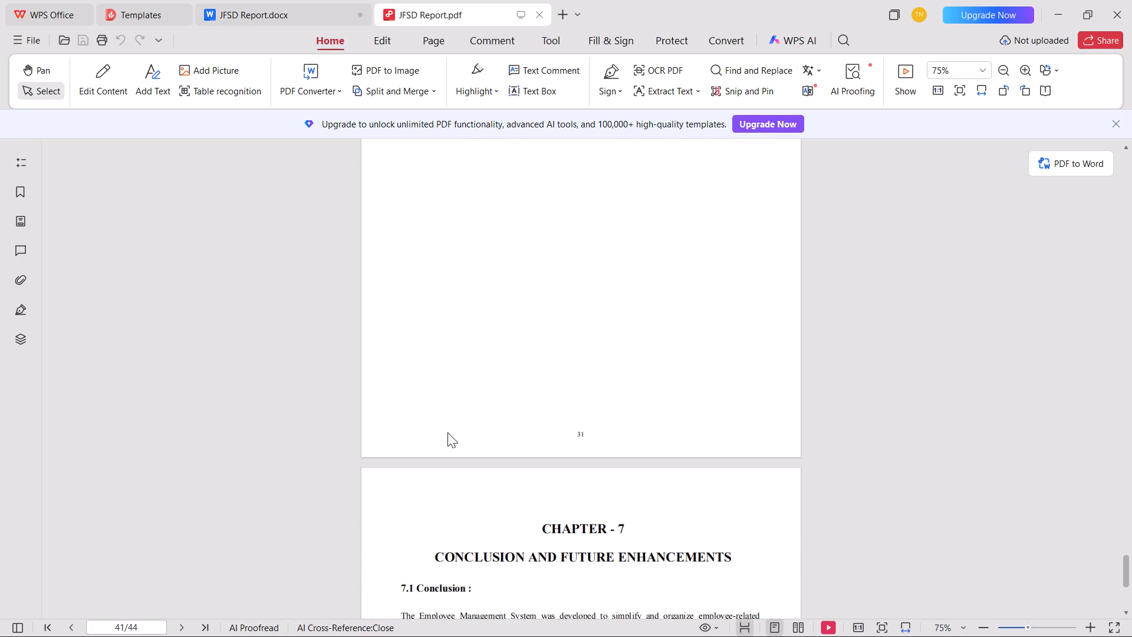
scroll(447, 432, down, 2)
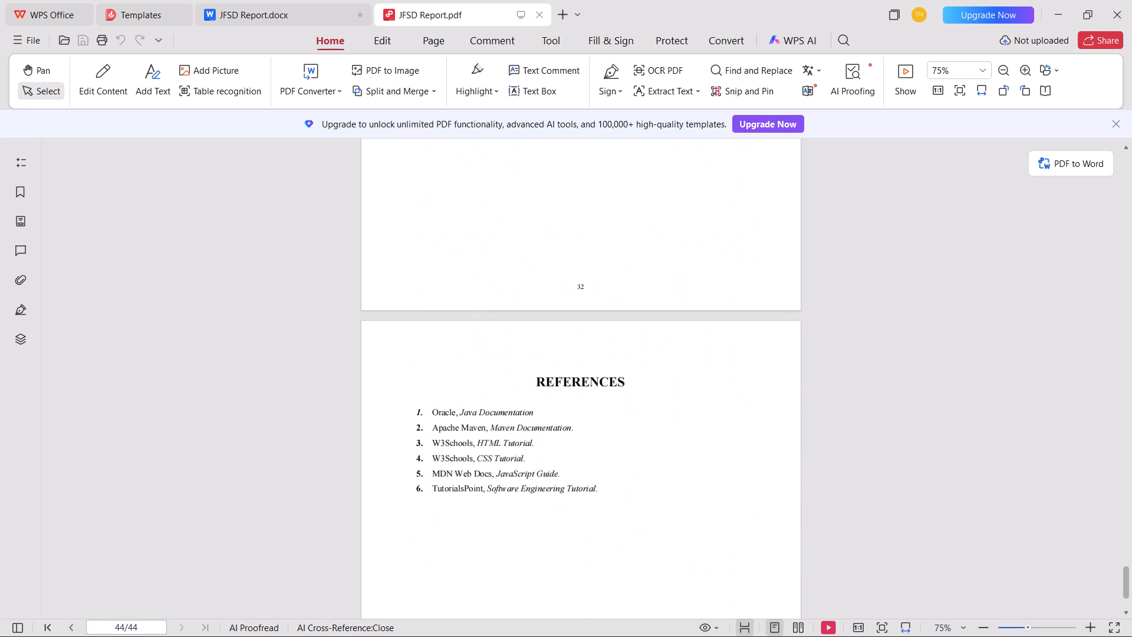
key(ctrl+Tab)
key(ctrl+s)
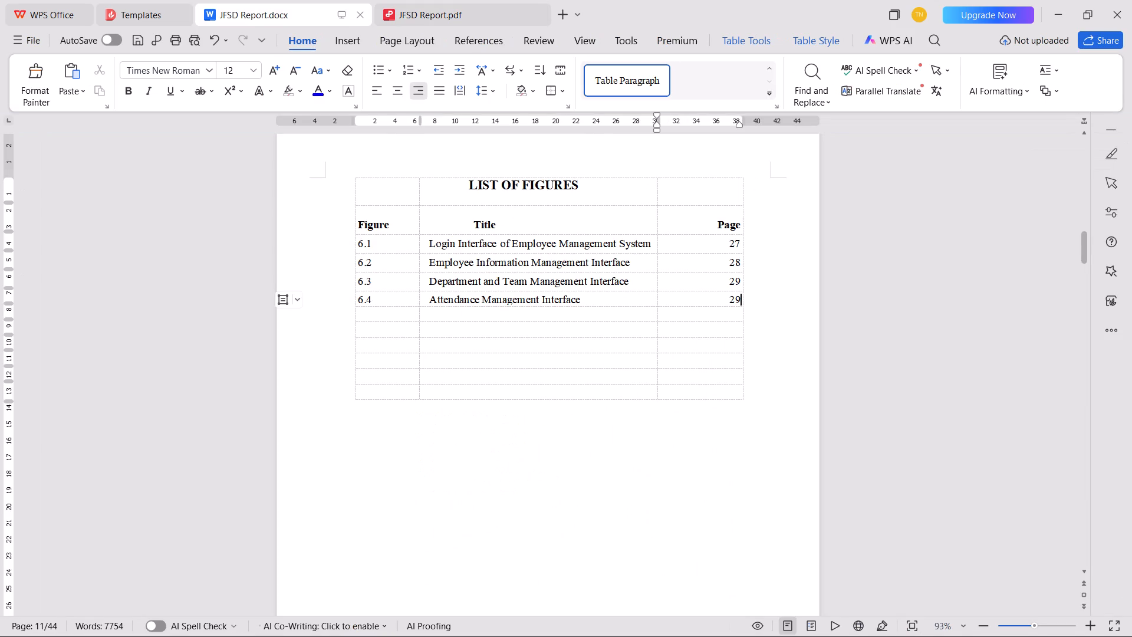
Delete the empty rows below figure 6.4 in the List of Figures table and save the report.
scroll(376, 333, up, 1)
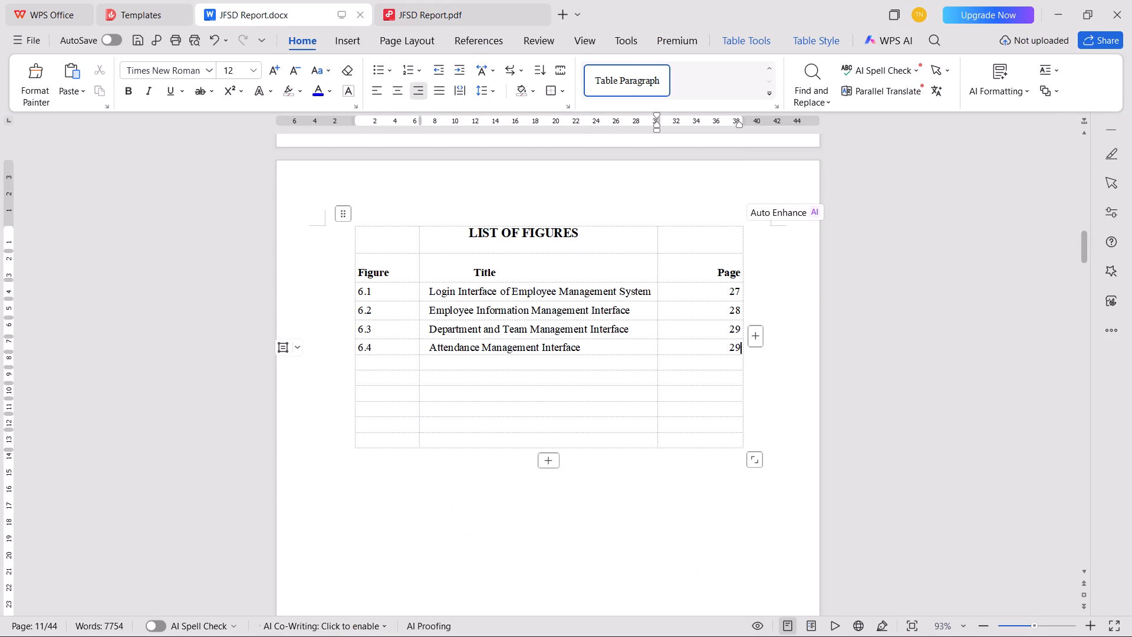
drag(376, 365, 707, 437)
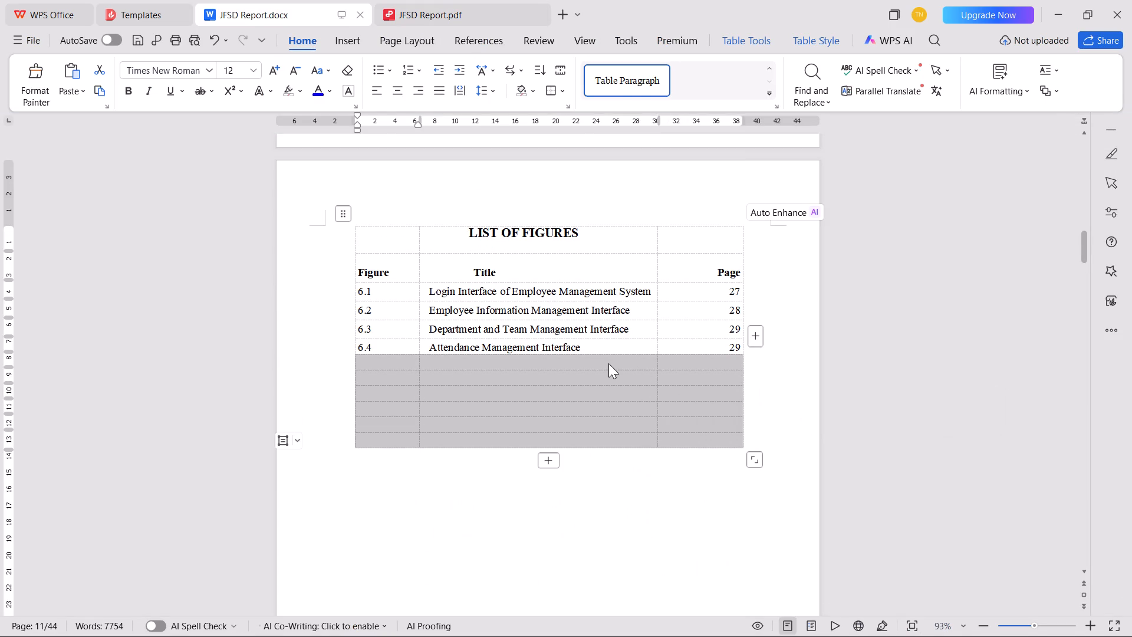
right_click(608, 363)
click(667, 126)
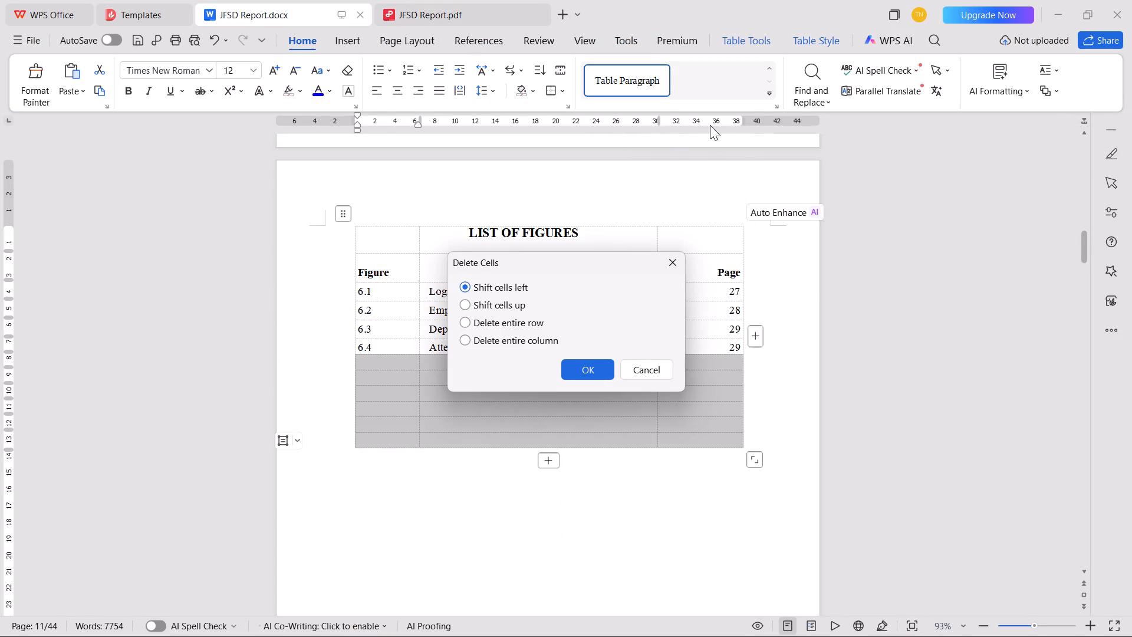
click(532, 327)
click(606, 370)
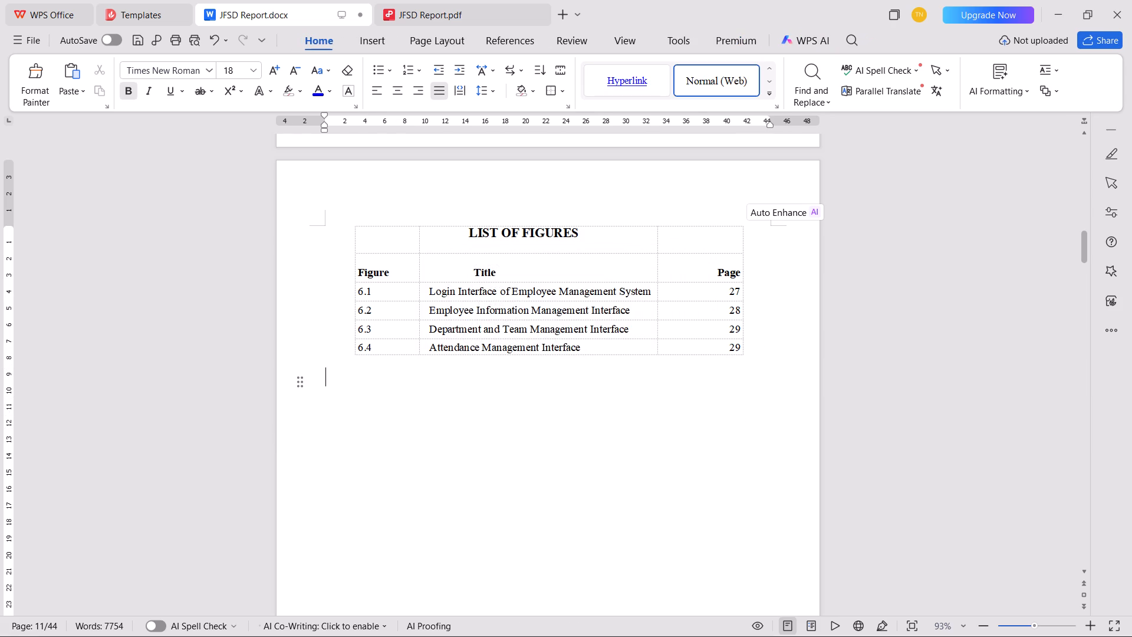
key(ctrl+s)
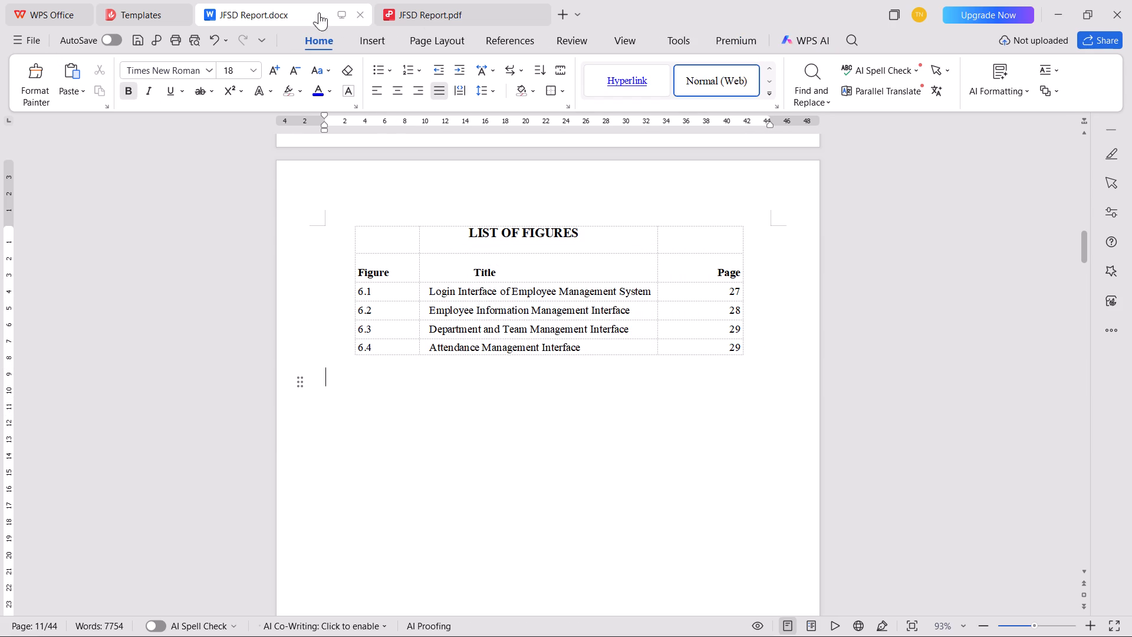
Close the old PDF and save the report in PDF format to the Desktop as JFSD Report.pdf, replacing the earlier export.
click(540, 16)
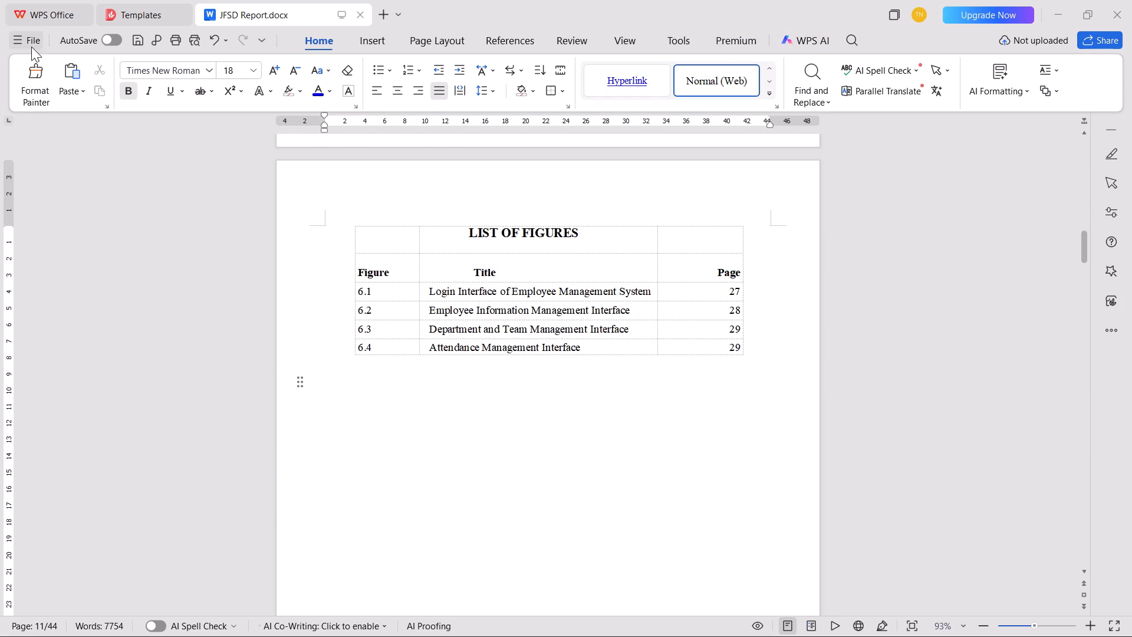
click(31, 45)
click(153, 179)
click(288, 360)
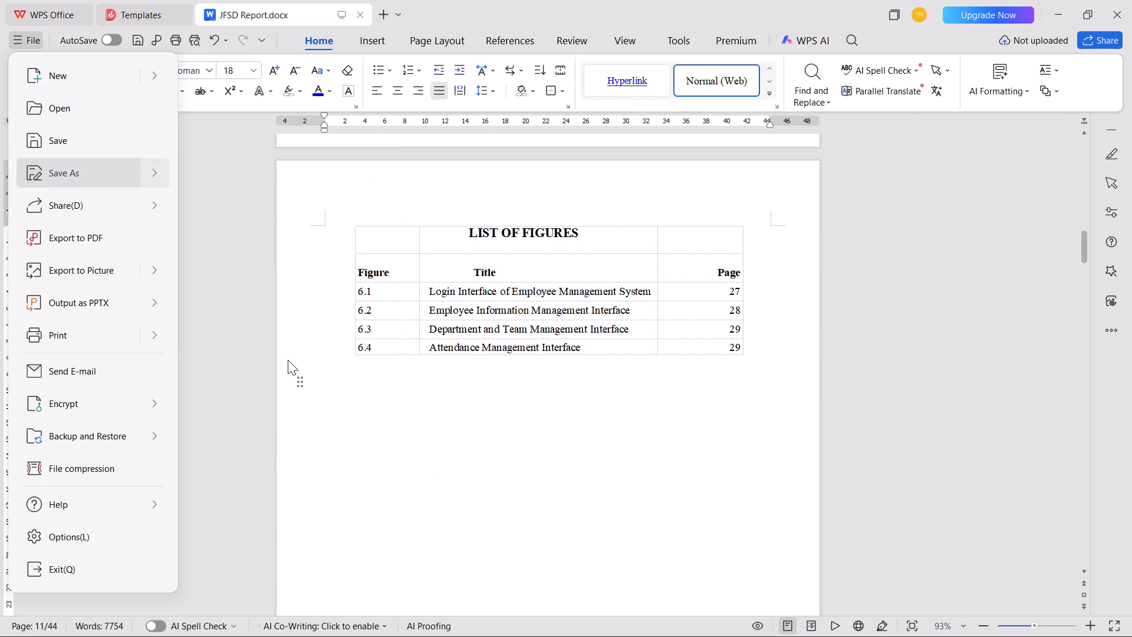
click(463, 464)
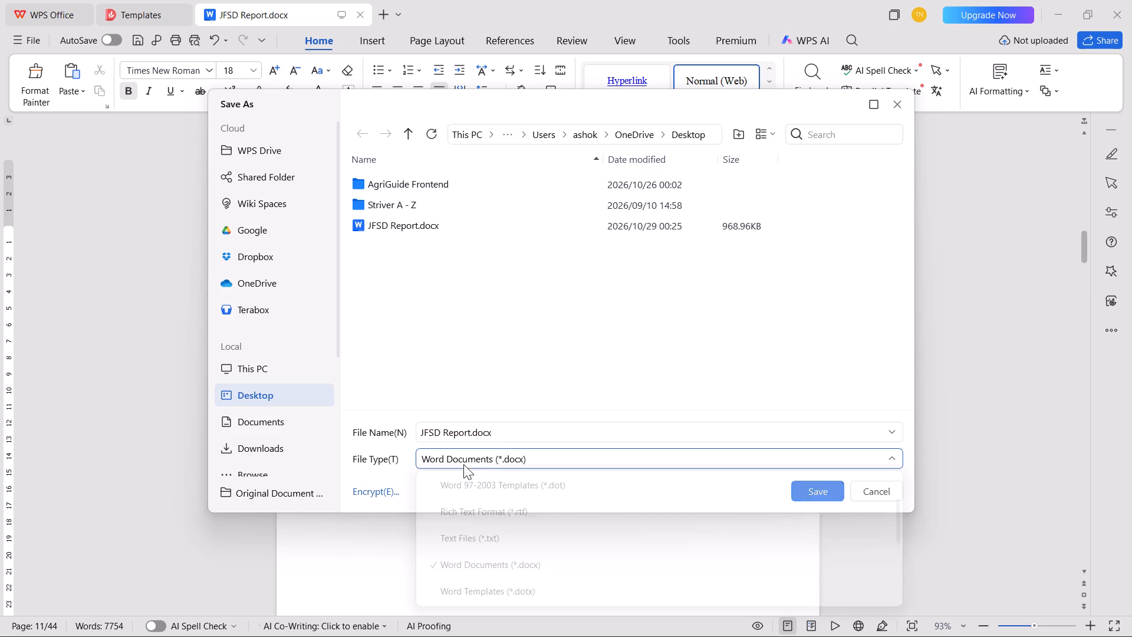
scroll(479, 504, down, 10)
click(497, 582)
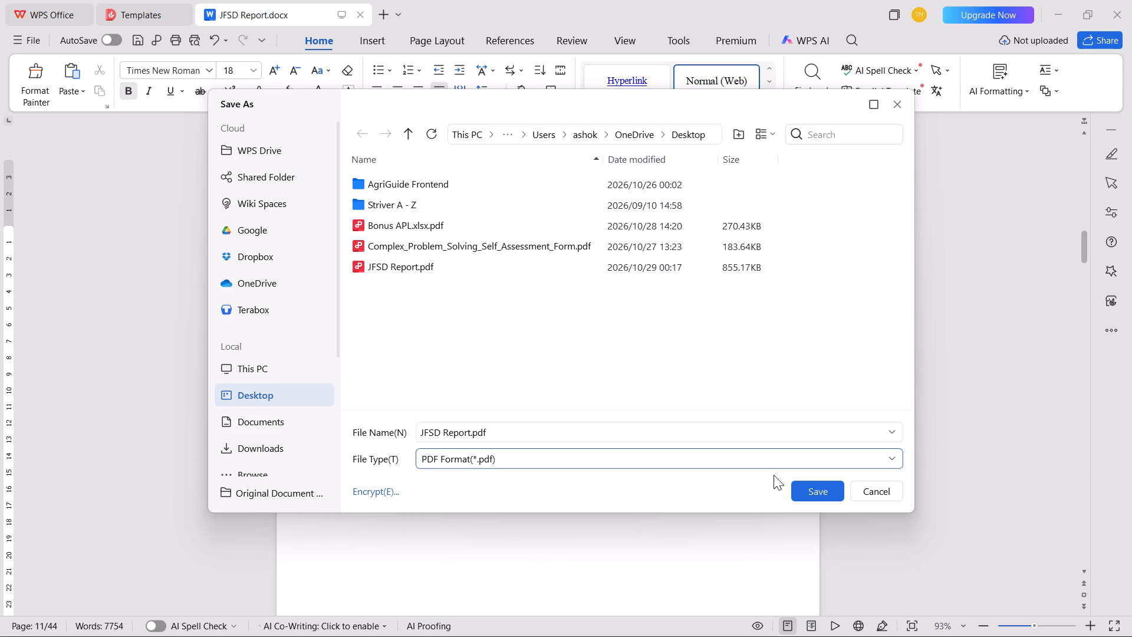
click(807, 487)
click(528, 306)
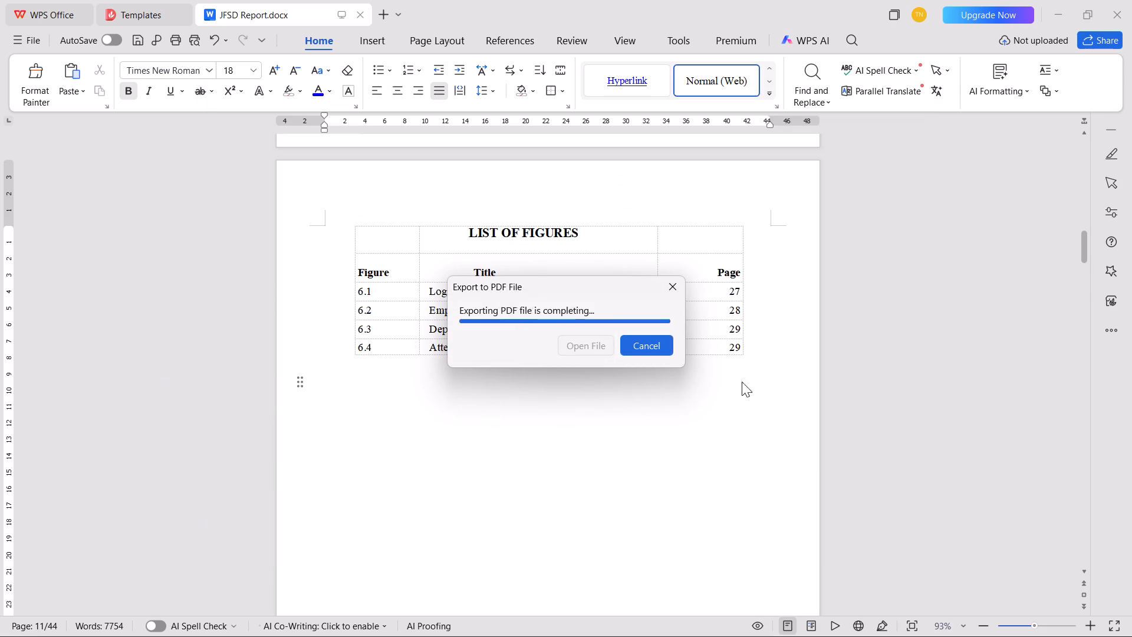
click(657, 343)
Close the WPS Office window.
click(1131, 0)
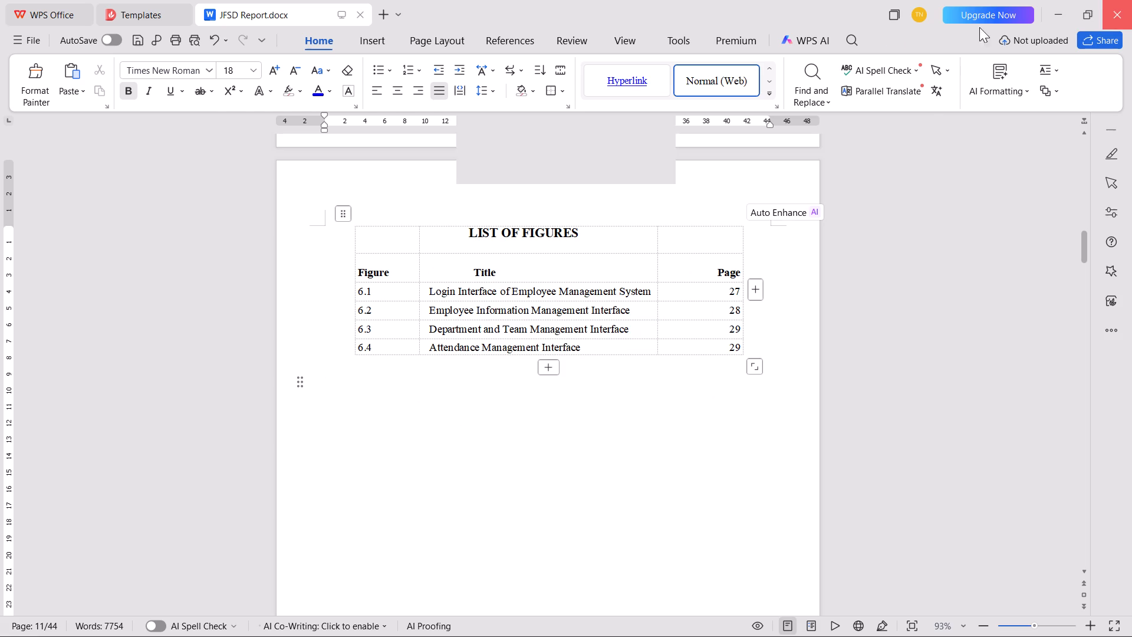
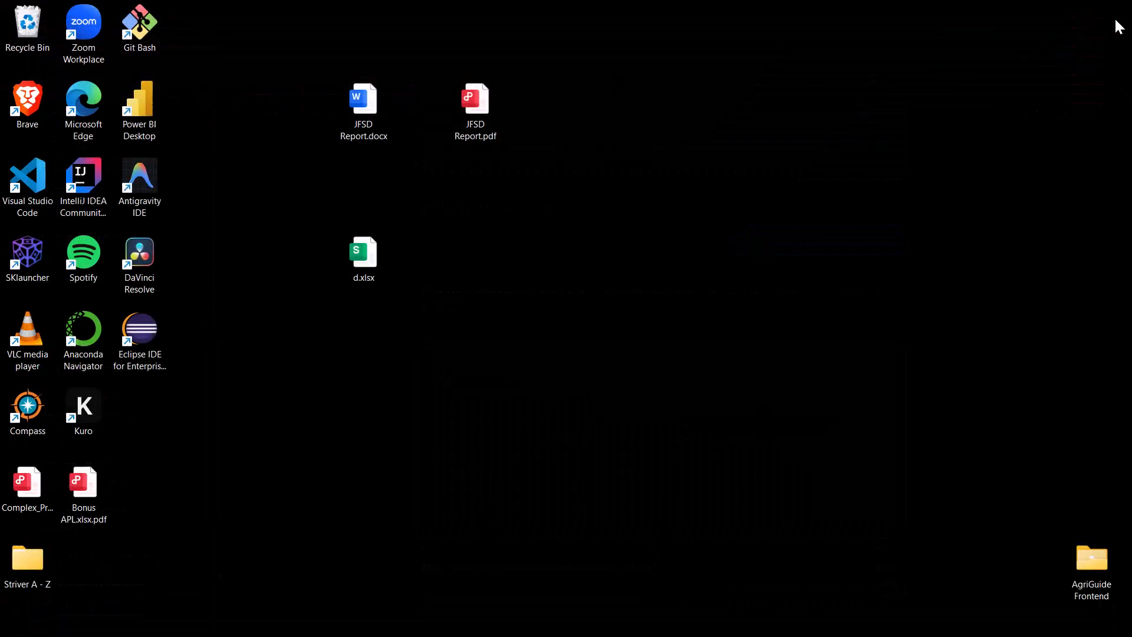
Close the current virtual desktop and return to Desktop 1.
key(ctrl+super+F4)
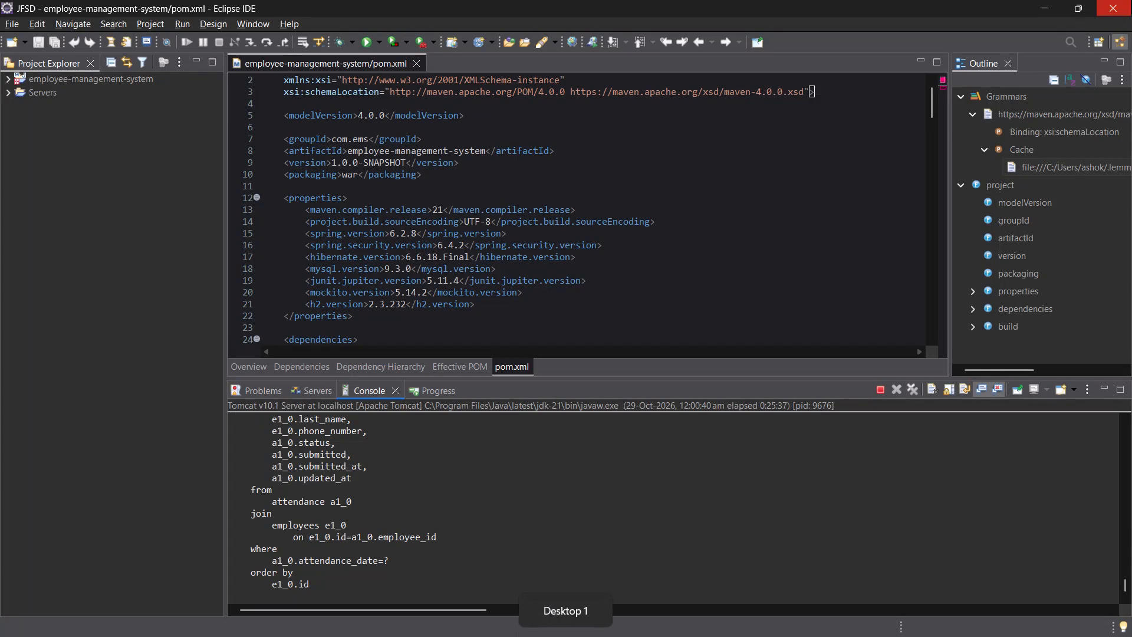
Close the Eclipse IDE window with the employee-management-system project.
click(1131, 0)
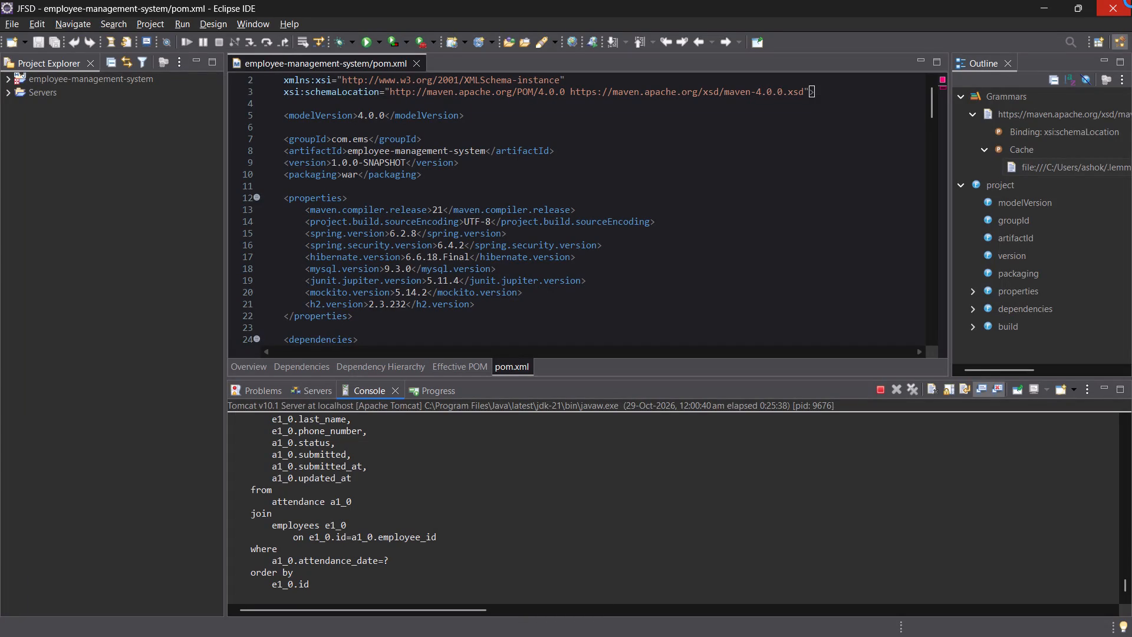
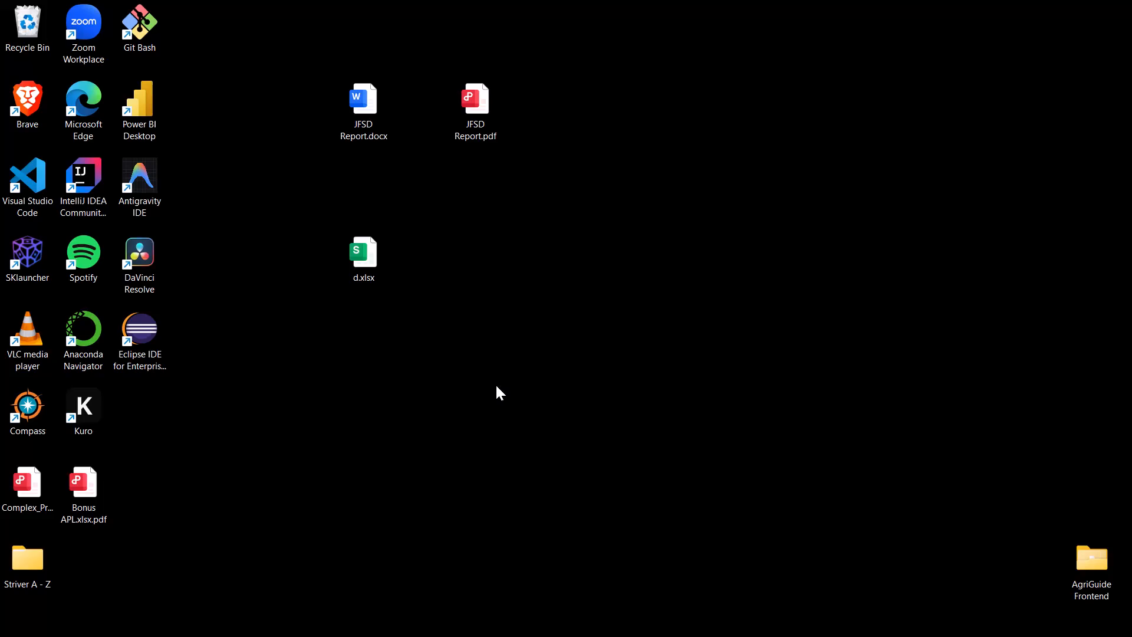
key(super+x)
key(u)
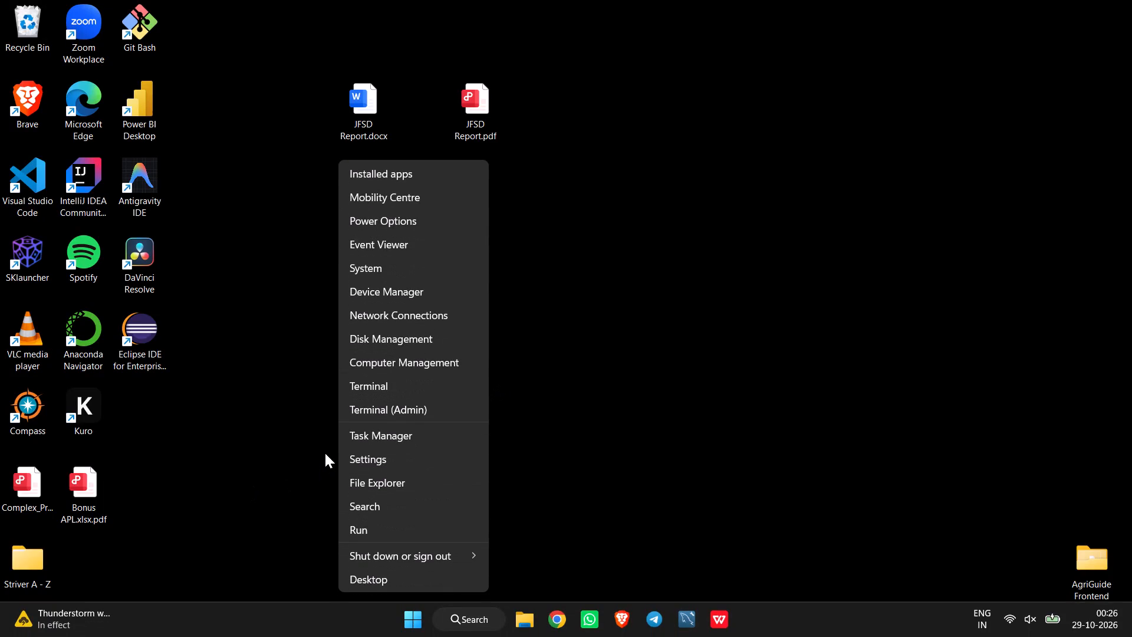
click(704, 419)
Shut down the computer.
key(super+x)
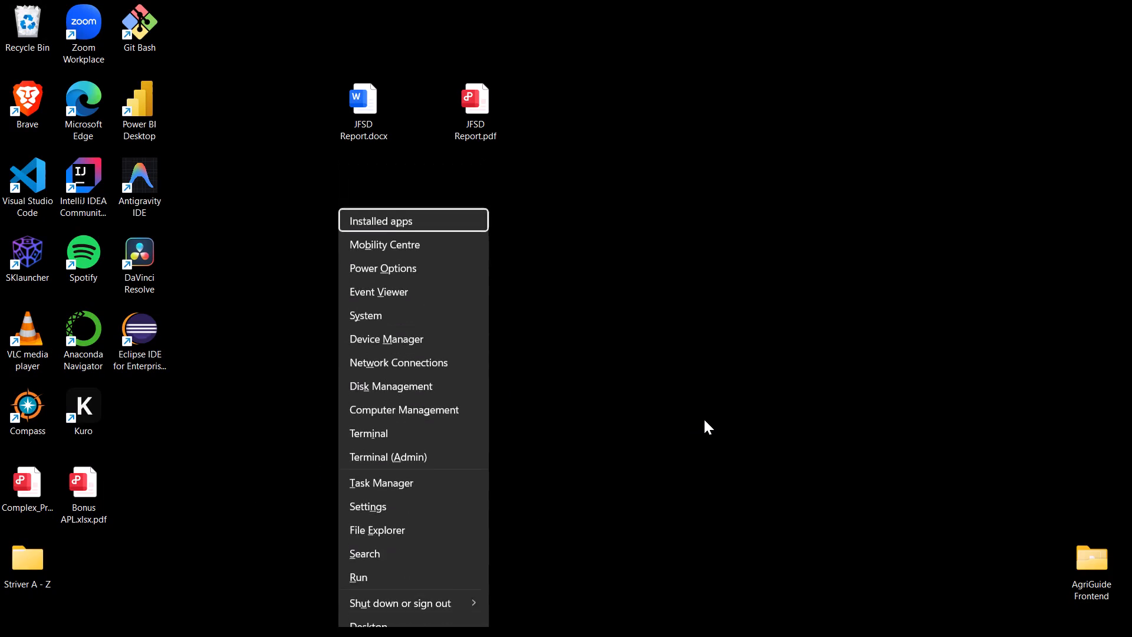
text(uu)
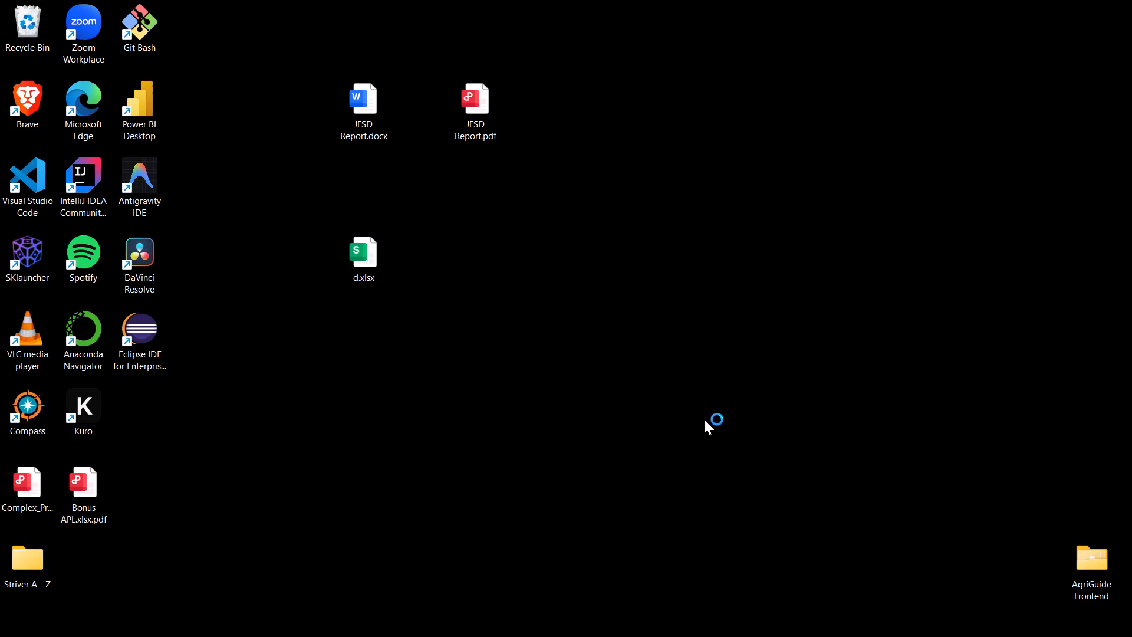